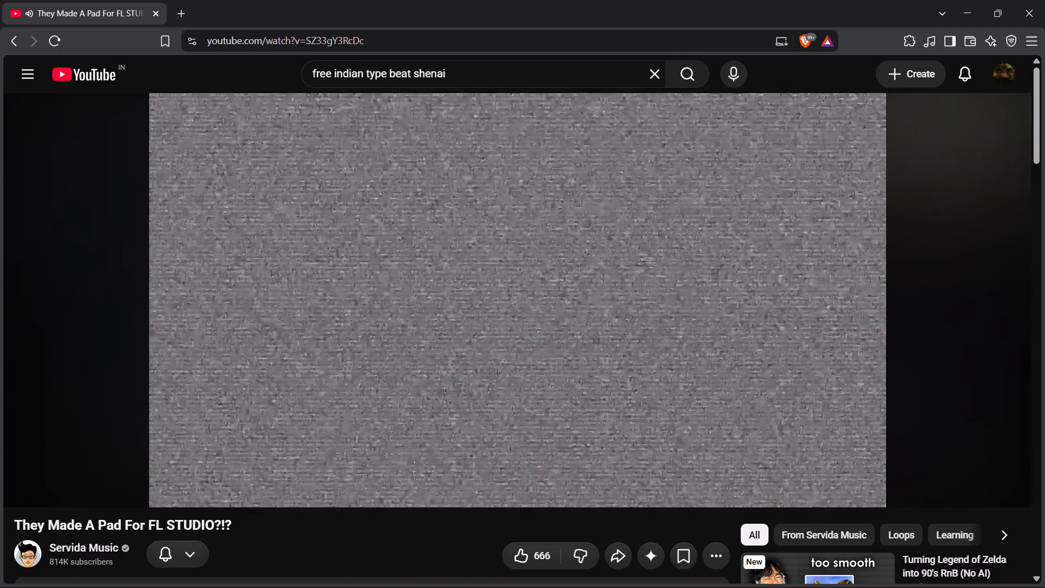
Pause the YouTube video and launch FL Studio.
{"action": "left_click", "coordinate": [686, 309]}
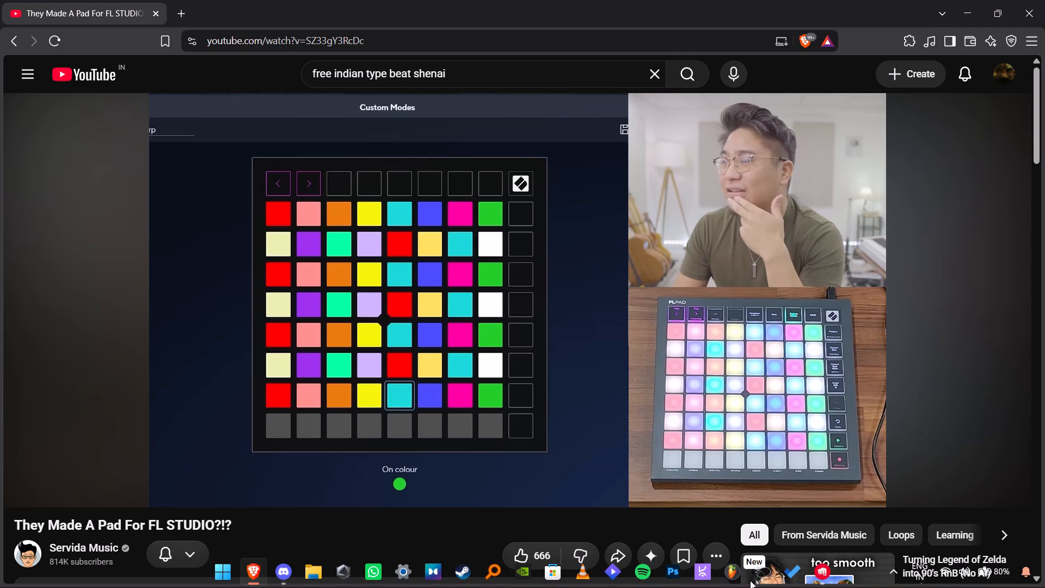
{"action": "left_click", "coordinate": [732, 566]}
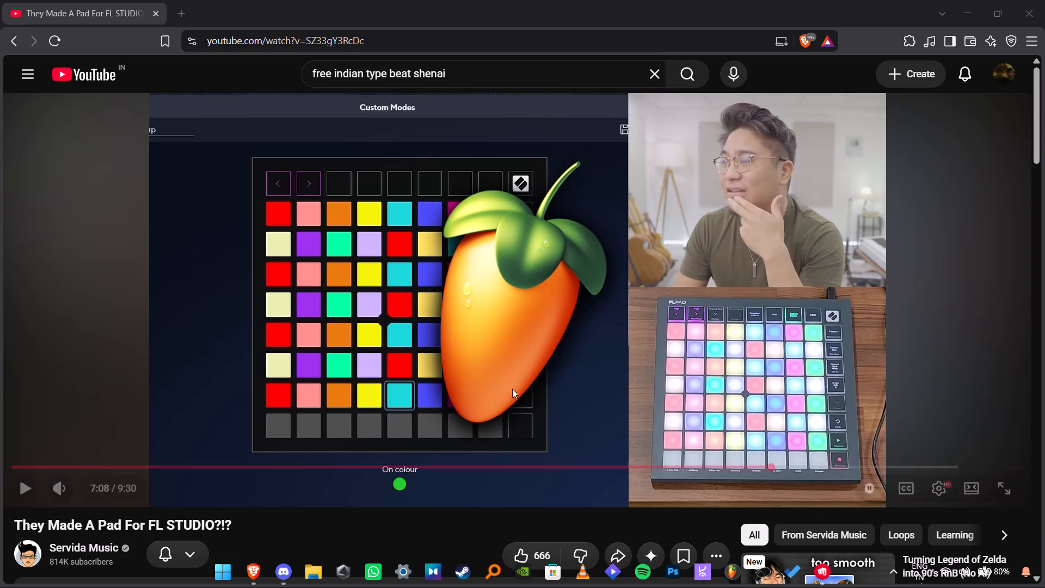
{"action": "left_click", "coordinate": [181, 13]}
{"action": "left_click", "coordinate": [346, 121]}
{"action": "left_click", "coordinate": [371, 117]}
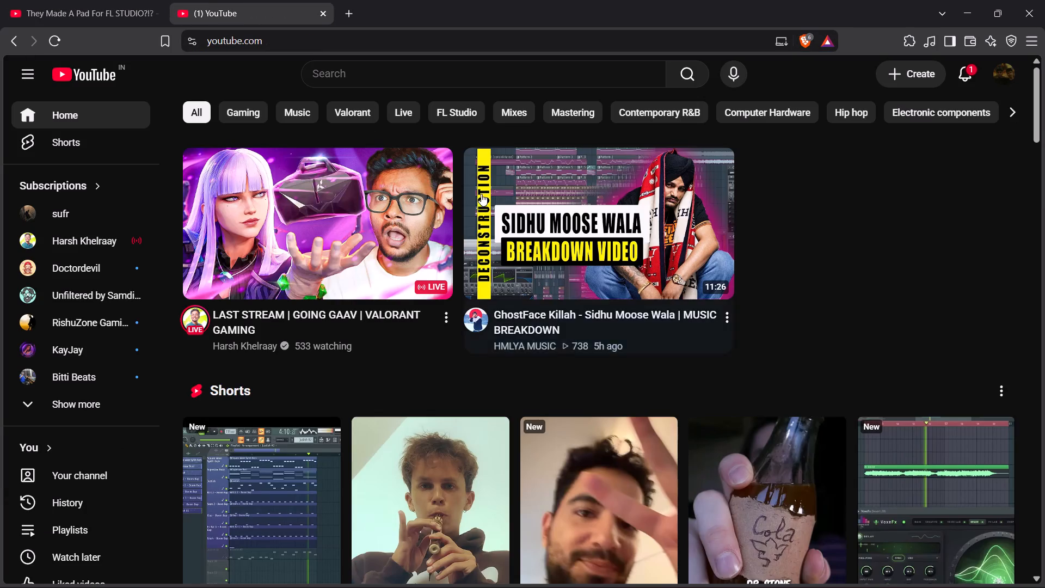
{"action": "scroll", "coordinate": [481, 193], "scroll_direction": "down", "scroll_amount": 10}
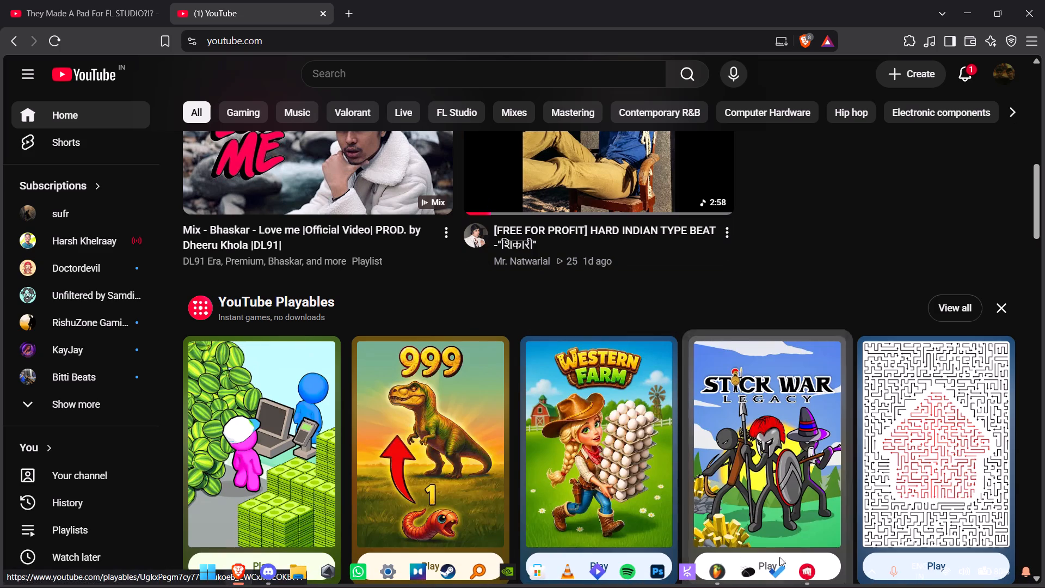
Switch to FL Studio and open the recent project shenaii.flp, keeping "Do nothing" for the invalid project data folder.
{"action": "left_click", "coordinate": [718, 573]}
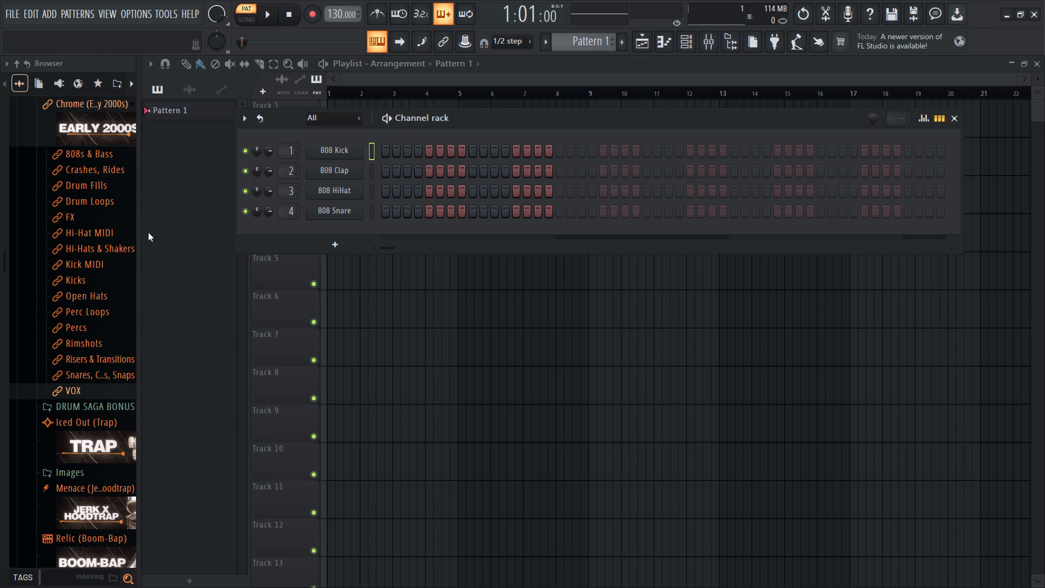
{"action": "left_click", "coordinate": [7, 17]}
{"action": "left_click", "coordinate": [52, 166]}
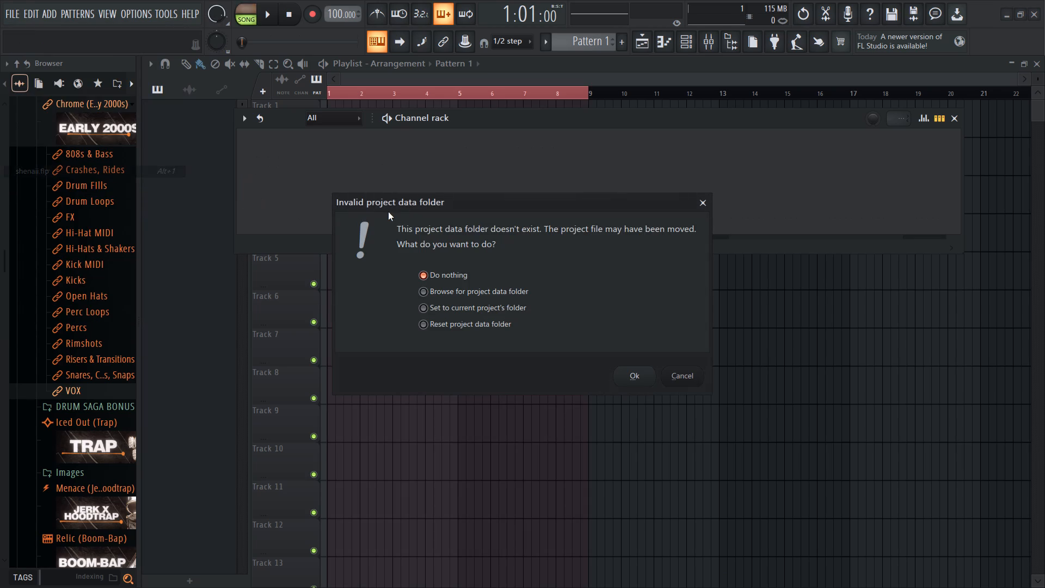
{"action": "left_click", "coordinate": [614, 362]}
{"action": "left_click", "coordinate": [625, 377]}
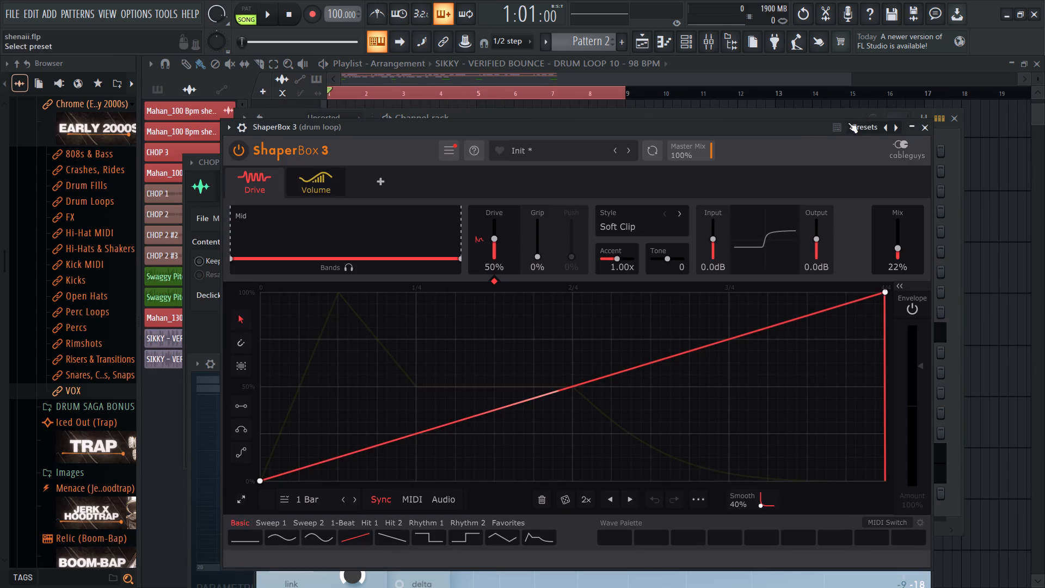
Close the ShaperBox 3 window, mute Track 3 with the CHOP 2 clip, and play the arrangement.
{"action": "left_click", "coordinate": [924, 131]}
{"action": "right_click_drag", "start_coordinate": [1041, 179], "coordinate": [31, 179]}
{"action": "scroll", "coordinate": [397, 311], "scroll_direction": "up", "scroll_amount": 10}
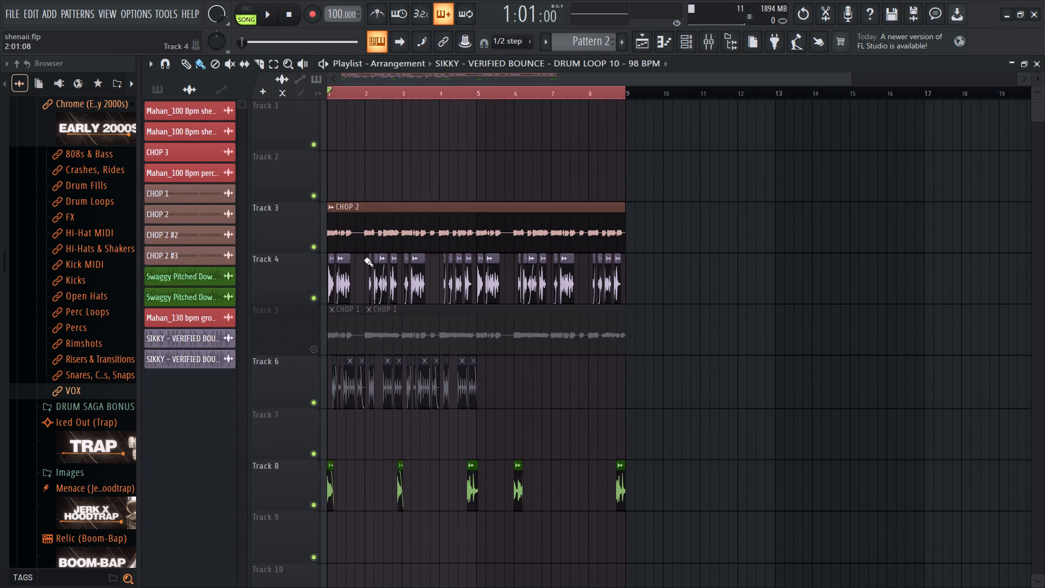
{"action": "left_click", "coordinate": [313, 249]}
{"action": "key", "text": "space"}
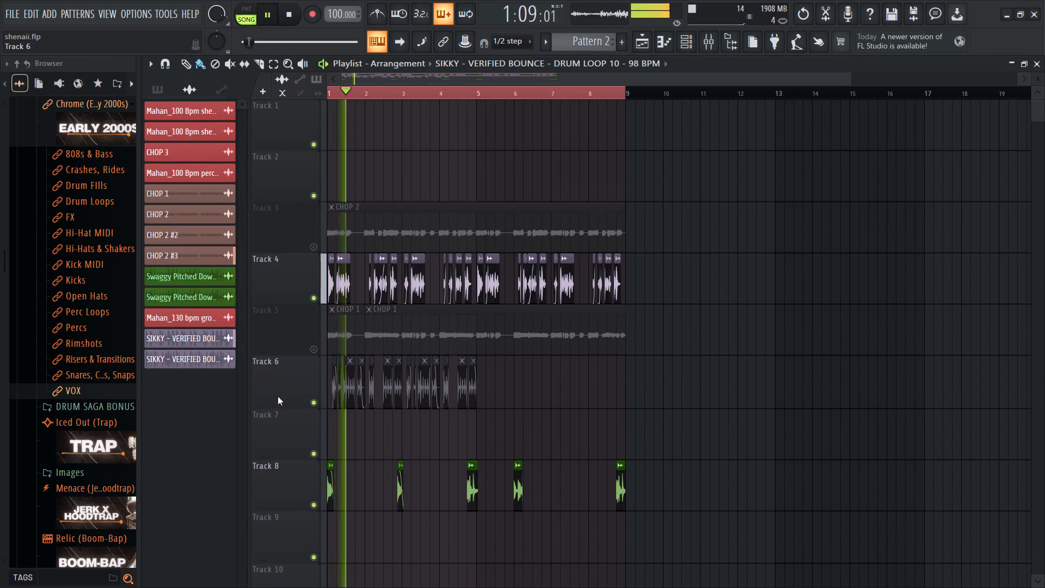
{"action": "scroll", "coordinate": [278, 396], "scroll_direction": "up", "scroll_amount": 8, "text": "ctrl"}
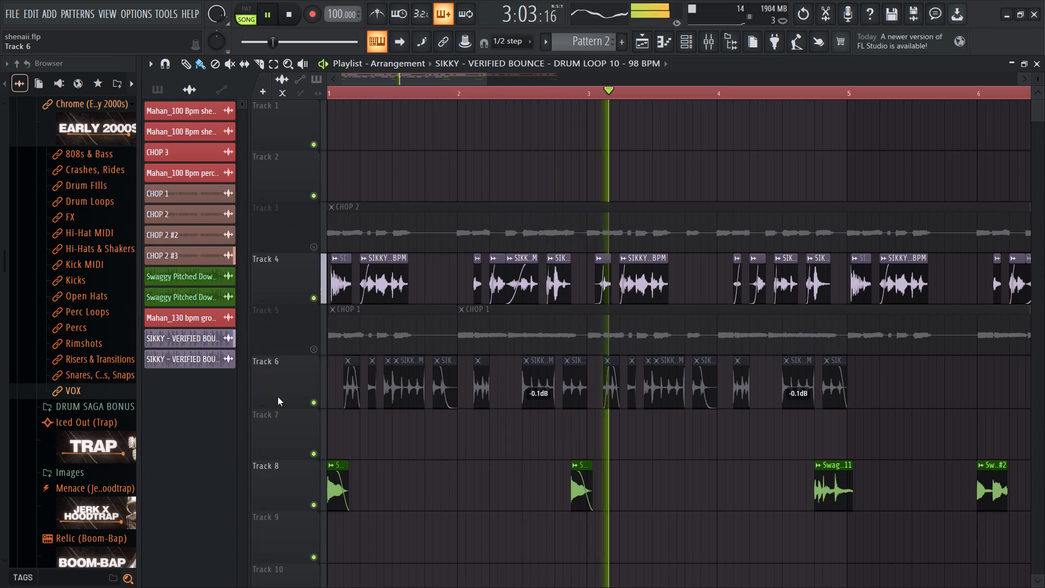
Route the Jay Cactus Match 808 channel to mixer insert 7 and rename that insert as 808.
{"action": "left_click", "coordinate": [677, 41]}
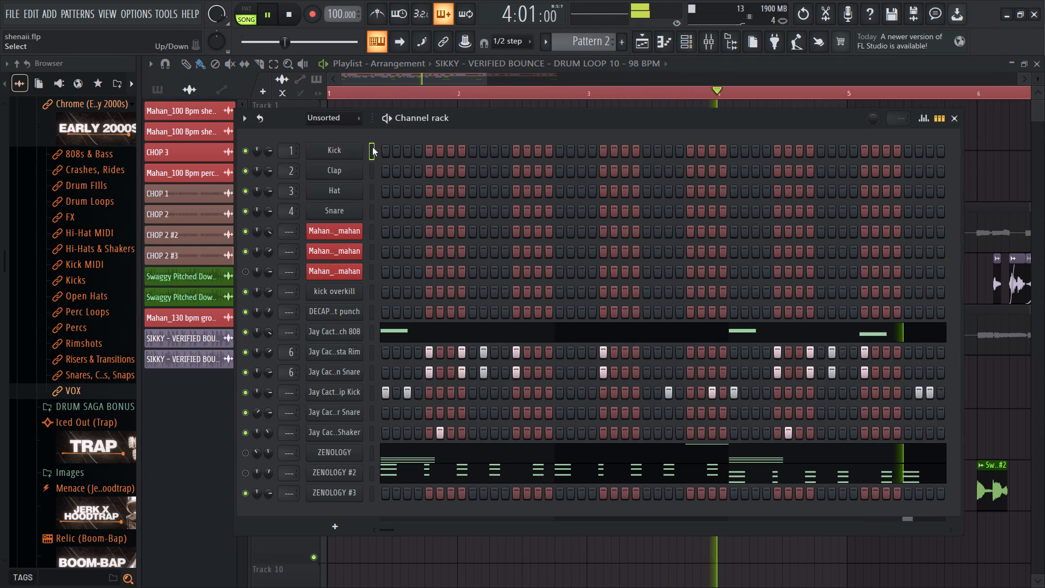
{"action": "left_click", "coordinate": [333, 328]}
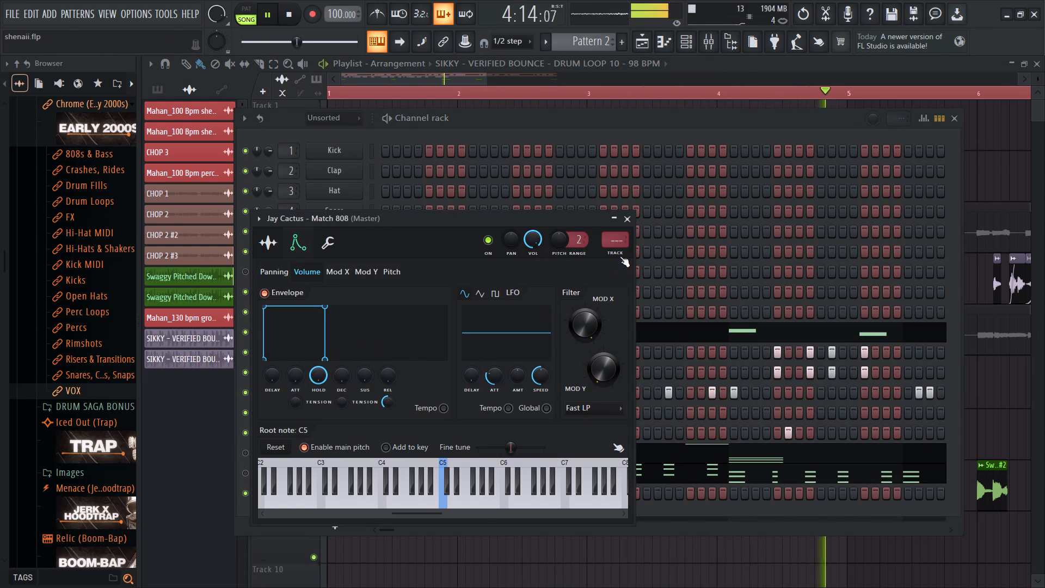
{"action": "left_click", "coordinate": [620, 256]}
{"action": "right_click", "coordinate": [411, 114]}
{"action": "left_click", "coordinate": [463, 90]}
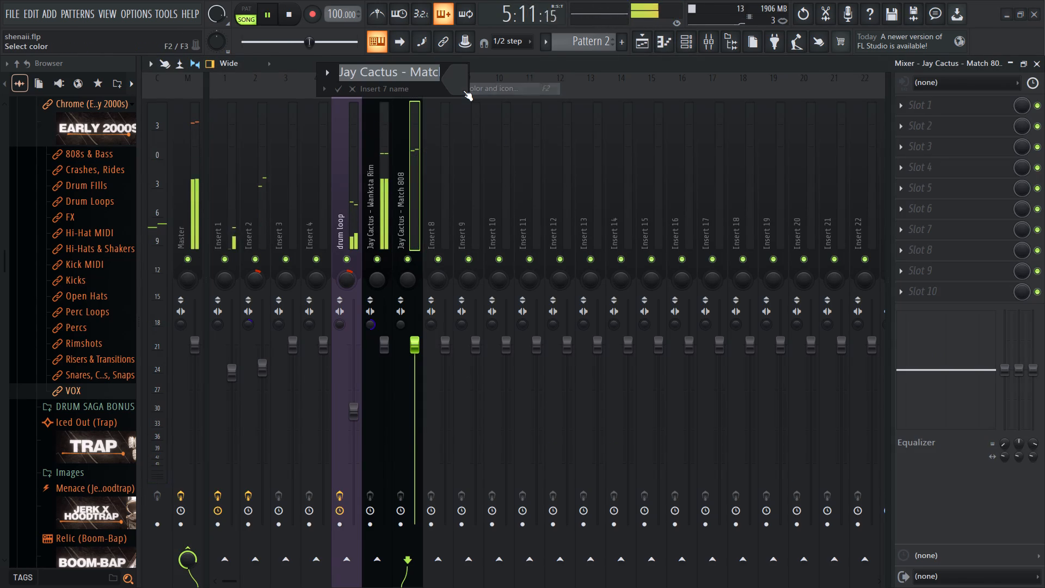
{"action": "type", "text": "808"}
{"action": "key", "text": "Return"}
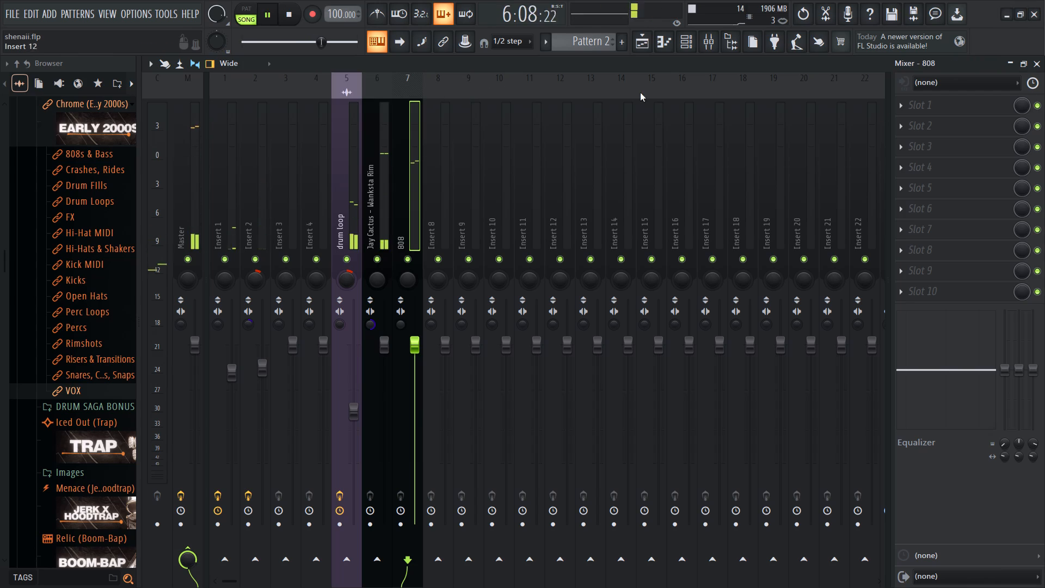
Add Fruity parametric EQ 2 to the first effect slot of the 808 mixer track.
{"action": "left_click", "coordinate": [974, 95]}
{"action": "left_click", "coordinate": [490, 65]}
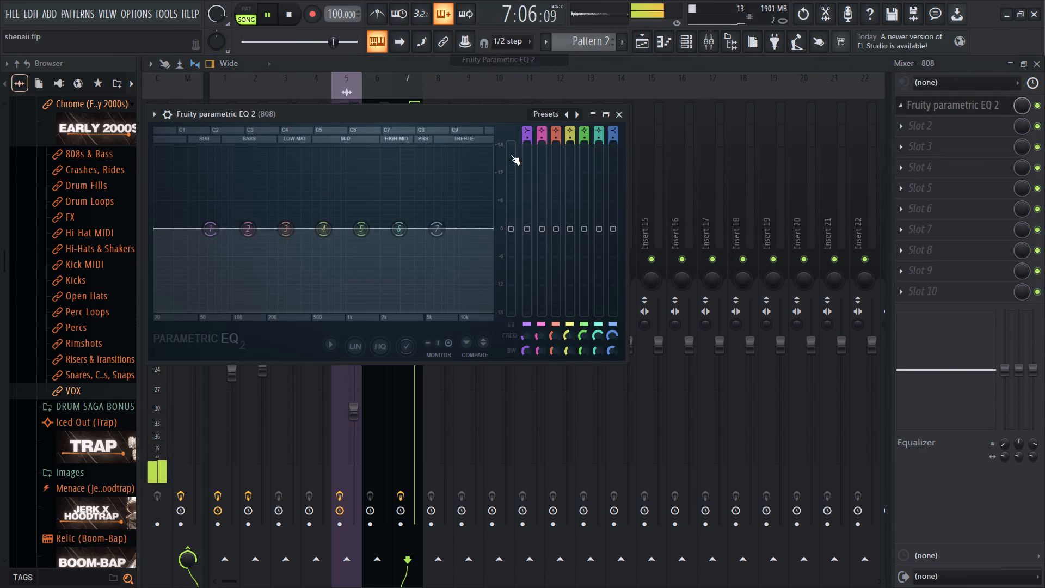
Shape the 808's EQ: band 2 nearly flat around 50 Hz, with slight boosts on band 3 and on band 5 near 1.5 kHz.
{"action": "left_click_drag", "start_coordinate": [245, 226], "coordinate": [95, 163]}
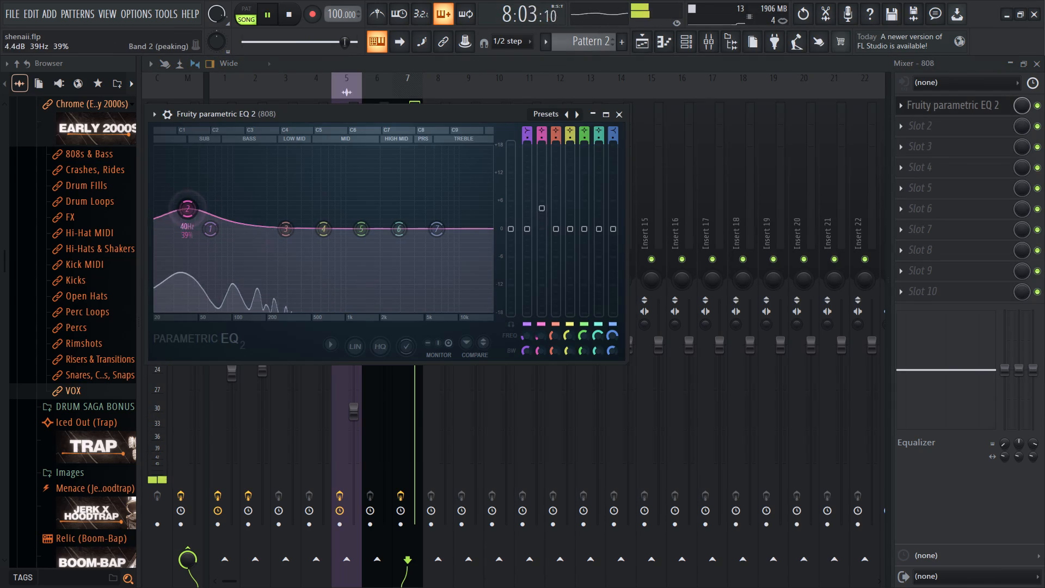
{"action": "left_click_drag", "start_coordinate": [95, 163], "coordinate": [118, 128]}
{"action": "left_click_drag", "start_coordinate": [208, 197], "coordinate": [216, 210]}
{"action": "left_click", "coordinate": [202, 203]}
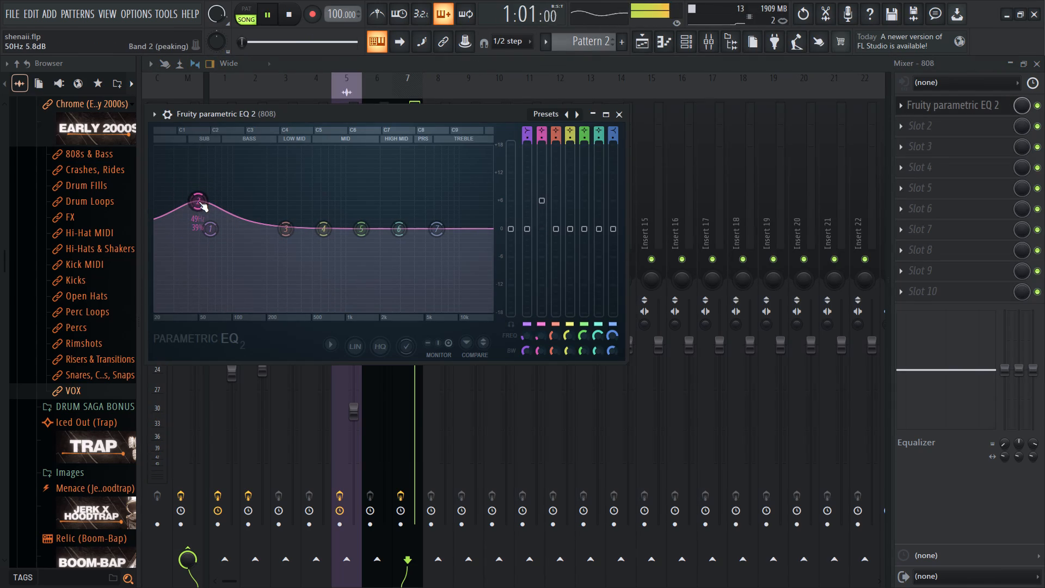
{"action": "left_click", "coordinate": [206, 206]}
{"action": "left_click_drag", "start_coordinate": [296, 223], "coordinate": [361, 194]}
{"action": "left_click_drag", "start_coordinate": [201, 204], "coordinate": [196, 241]}
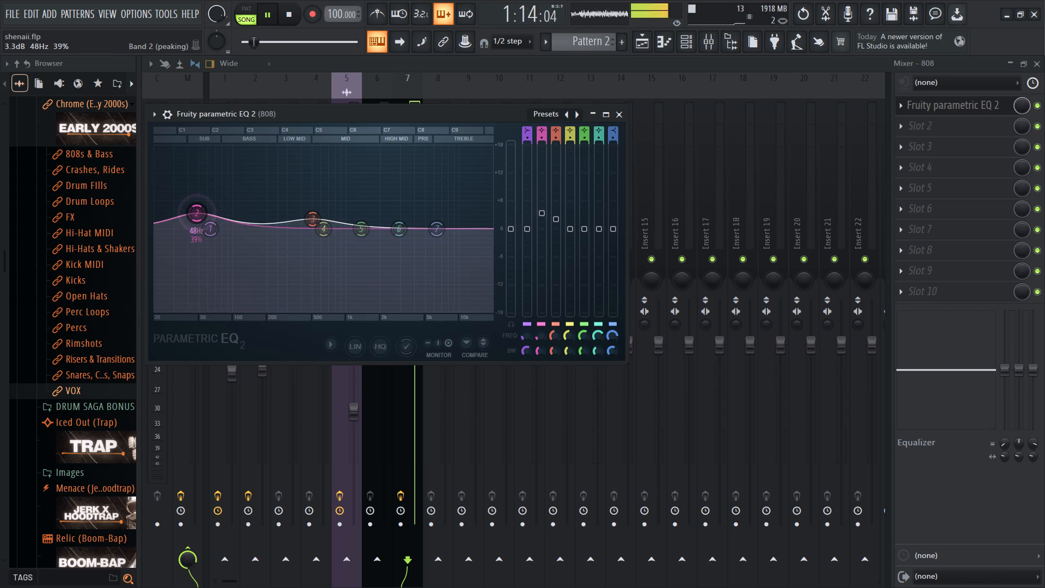
{"action": "left_click_drag", "start_coordinate": [196, 241], "coordinate": [201, 265]}
{"action": "left_click_drag", "start_coordinate": [200, 219], "coordinate": [197, 236]}
{"action": "left_click_drag", "start_coordinate": [306, 216], "coordinate": [314, 190]}
{"action": "left_click_drag", "start_coordinate": [379, 238], "coordinate": [391, 209]}
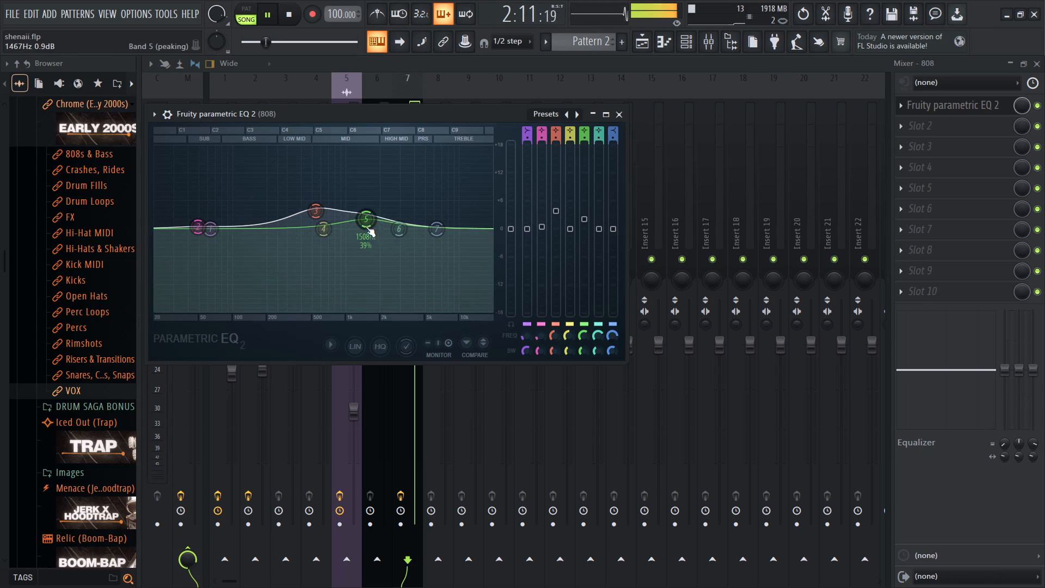
{"action": "left_click", "coordinate": [370, 227]}
Load Saturn 2 in the 808 track's second effect slot and raise its drive to about 85%.
{"action": "left_click", "coordinate": [974, 119]}
{"action": "left_click", "coordinate": [535, 17]}
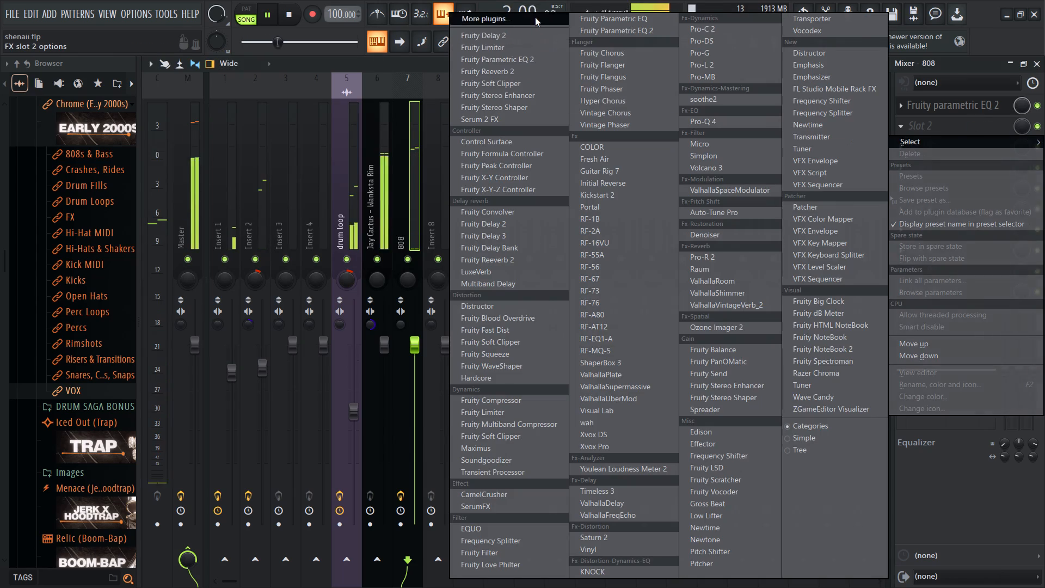
{"action": "type", "text": "saturn"}
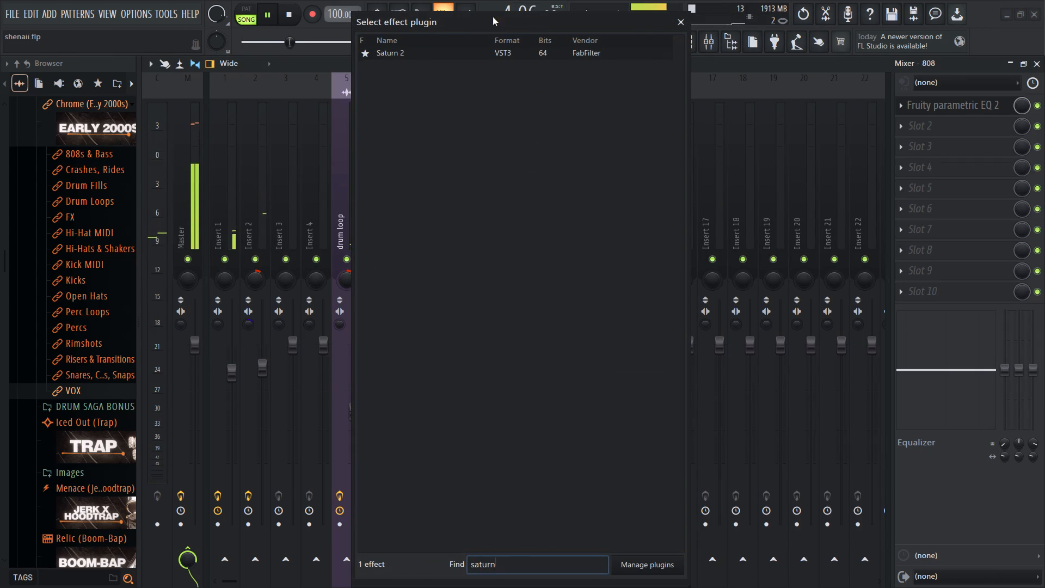
{"action": "double_click", "coordinate": [448, 62]}
{"action": "left_click_drag", "start_coordinate": [441, 364], "coordinate": [463, 274]}
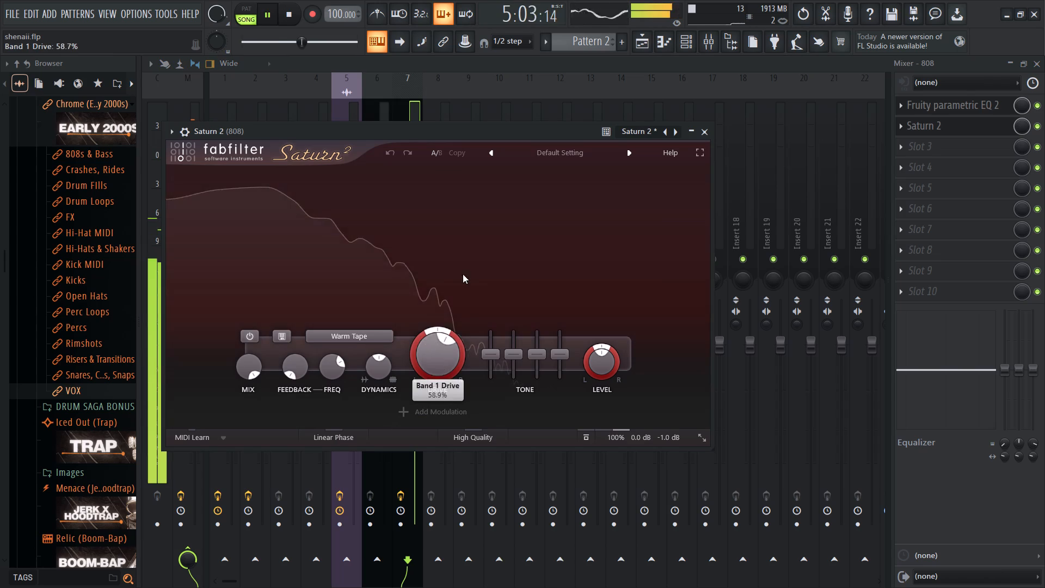
{"action": "left_click_drag", "start_coordinate": [463, 274], "coordinate": [471, 260]}
{"action": "left_click_drag", "start_coordinate": [426, 350], "coordinate": [441, 313]}
{"action": "left_click_drag", "start_coordinate": [429, 345], "coordinate": [435, 333]}
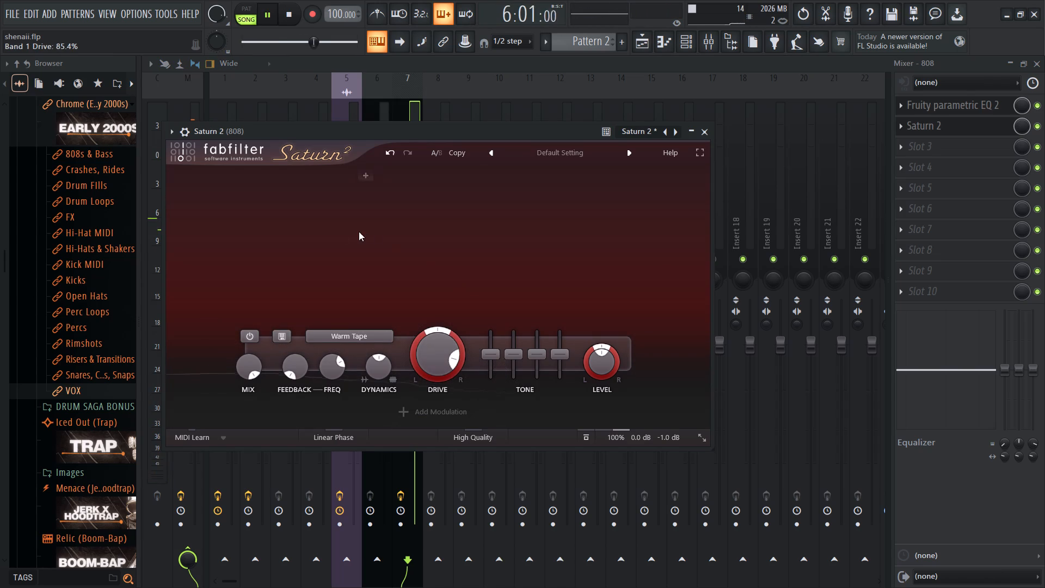
Split Saturn 2 into two bands crossing over at about 130 Hz, with the low band's drive at 0%.
{"action": "left_click", "coordinate": [220, 226]}
{"action": "left_click", "coordinate": [366, 201]}
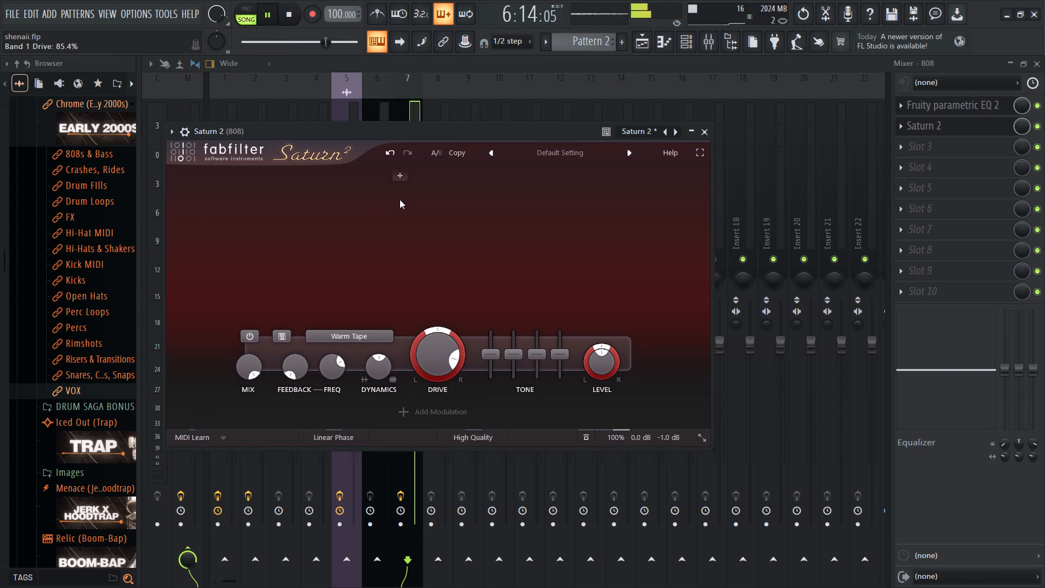
{"action": "left_click", "coordinate": [398, 170]}
{"action": "left_click", "coordinate": [341, 217]}
{"action": "left_click_drag", "start_coordinate": [383, 354], "coordinate": [425, 538]}
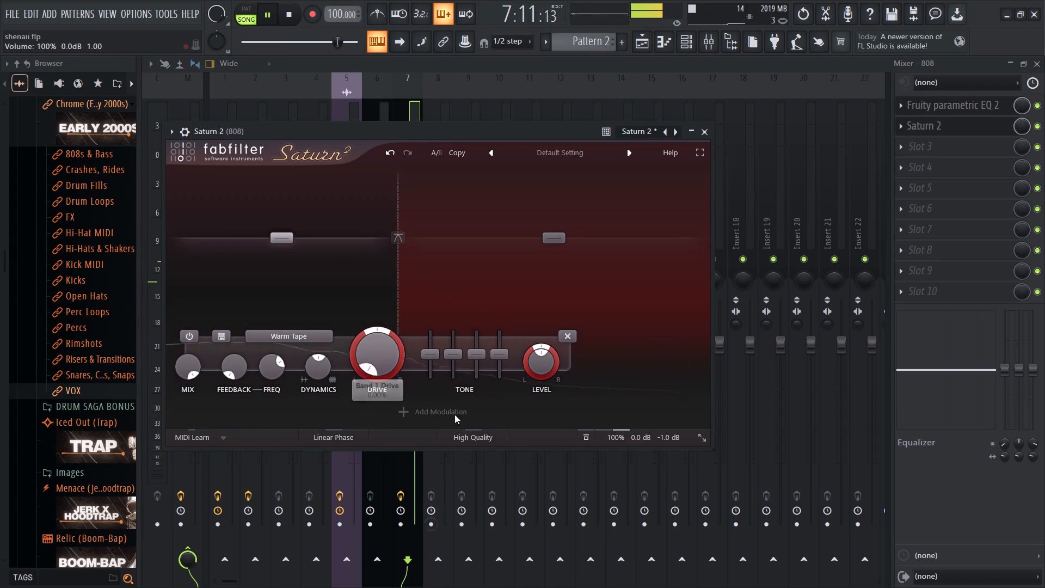
{"action": "left_click", "coordinate": [447, 271]}
{"action": "left_click_drag", "start_coordinate": [396, 234], "coordinate": [354, 236]}
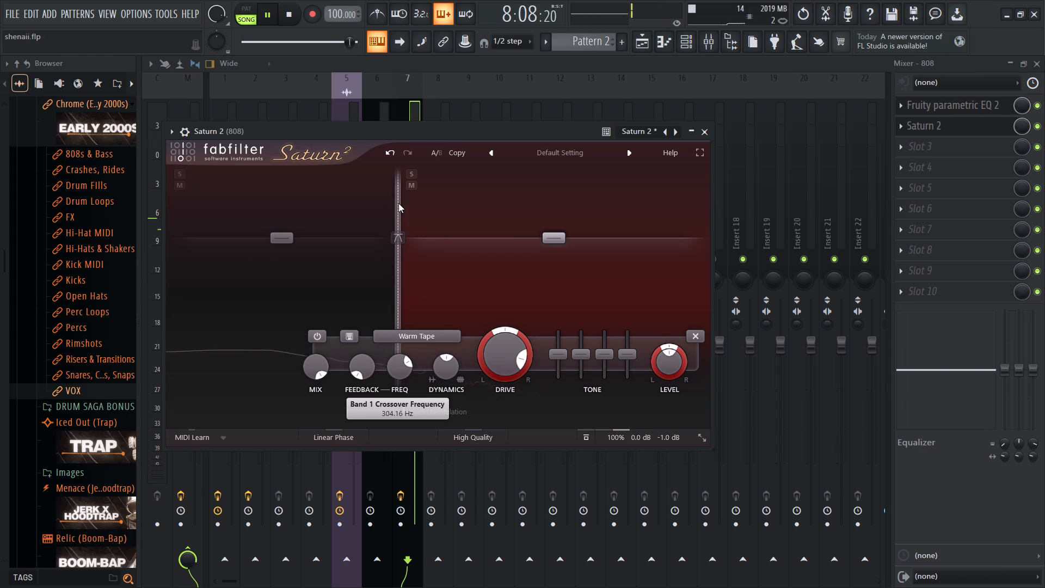
{"action": "left_click_drag", "start_coordinate": [398, 203], "coordinate": [341, 206]}
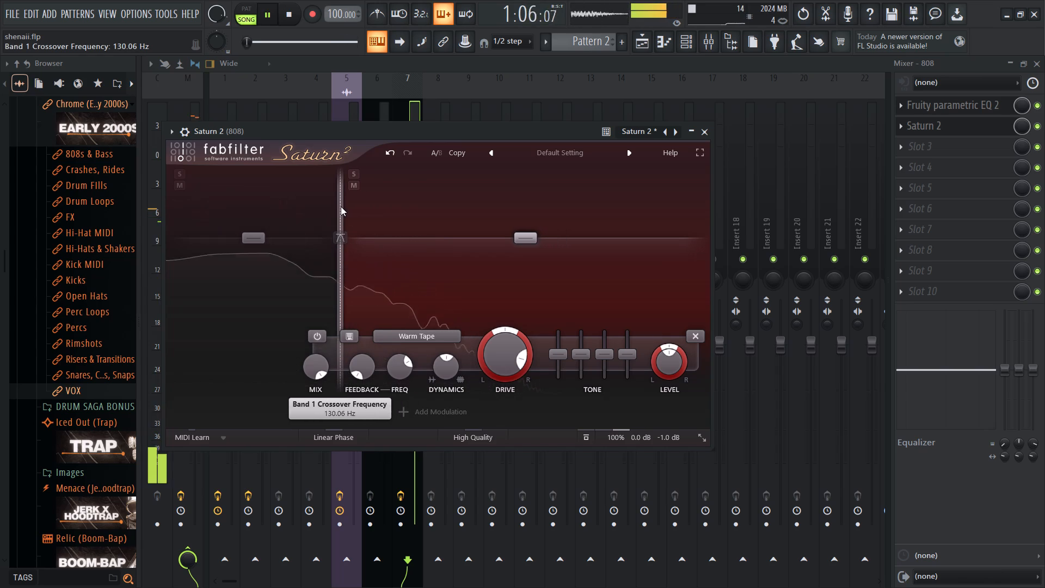
{"action": "left_click_drag", "start_coordinate": [341, 206], "coordinate": [341, 207]}
Raise the drive of Saturn 2's upper band to about 97%.
{"action": "left_click_drag", "start_coordinate": [495, 356], "coordinate": [498, 339]}
{"action": "left_click_drag", "start_coordinate": [499, 346], "coordinate": [510, 331]}
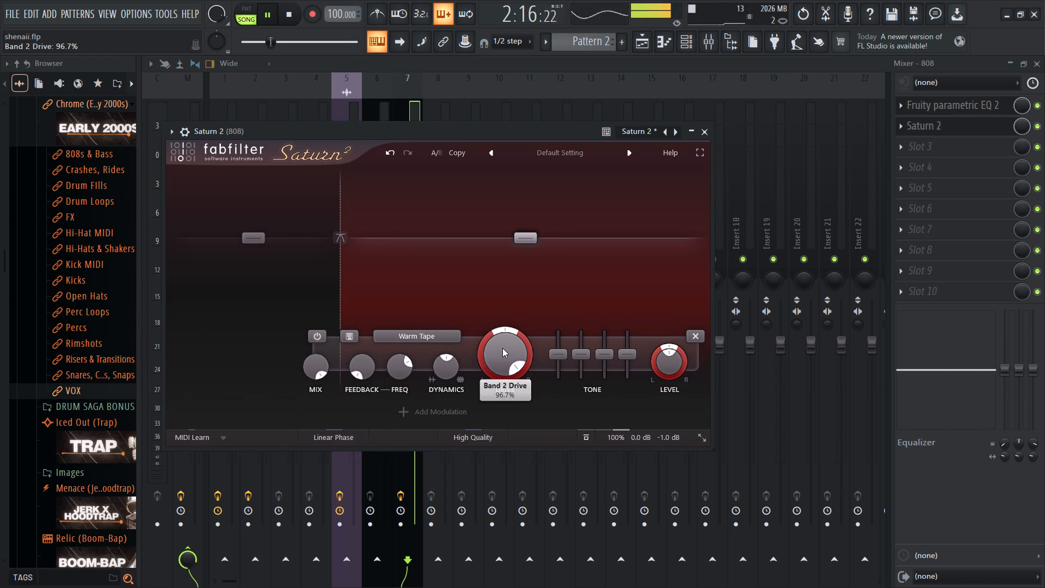
{"action": "left_click_drag", "start_coordinate": [502, 348], "coordinate": [502, 356]}
{"action": "left_click", "coordinate": [496, 353]}
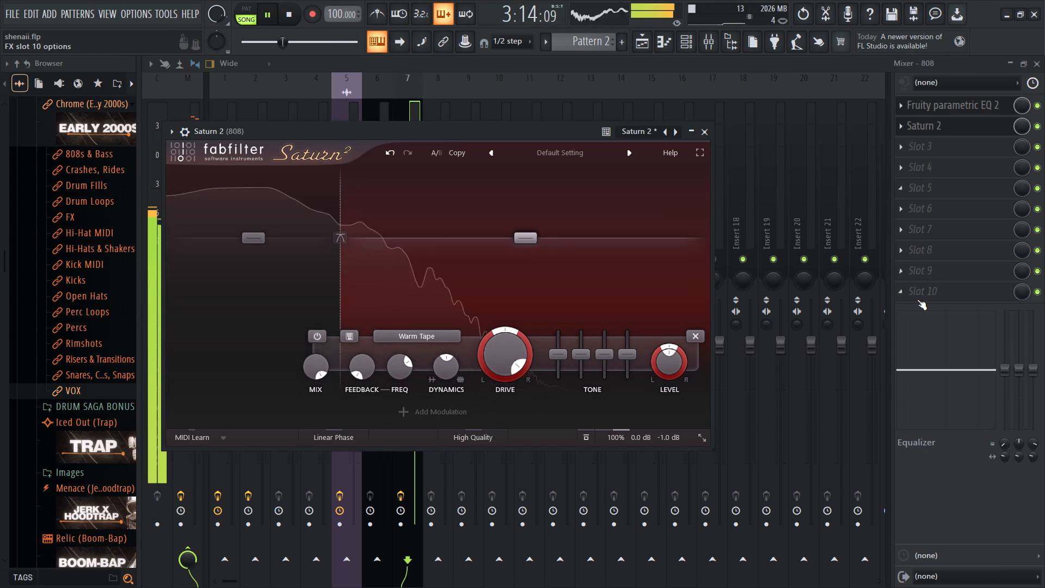
Add Fruity soft clipper to slot 10 of the 808 mixer track and close its window.
{"action": "left_click", "coordinate": [917, 299]}
{"action": "left_click", "coordinate": [478, 19]}
{"action": "type", "text": "cli"}
{"action": "double_click", "coordinate": [489, 48]}
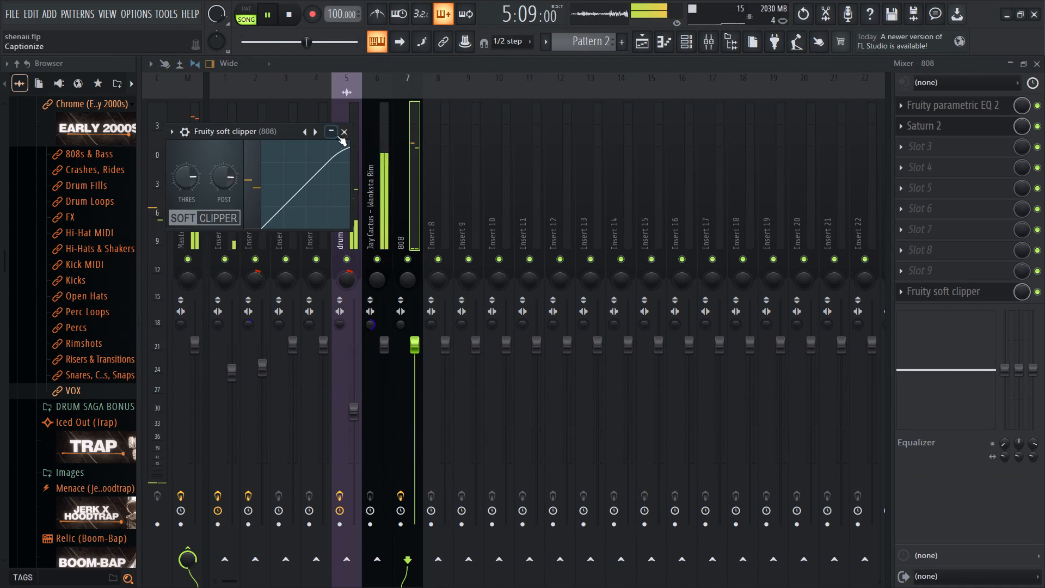
{"action": "left_click", "coordinate": [346, 134]}
Return to the playlist, unmute Track 3 with the CHOP 2 clip, and play the arrangement from the start.
{"action": "left_click", "coordinate": [651, 35]}
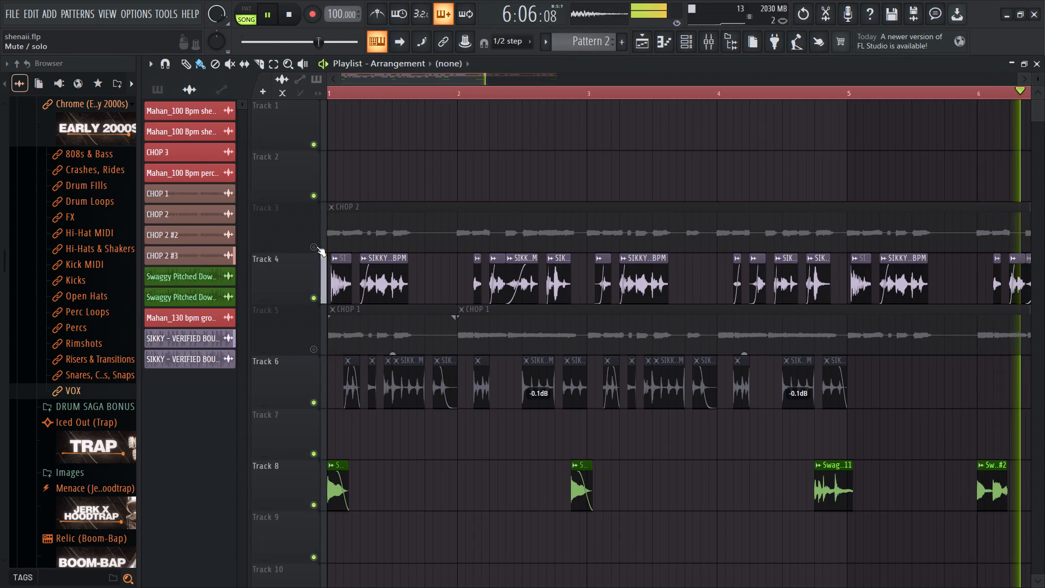
{"action": "key", "text": "space"}
{"action": "scroll", "coordinate": [312, 246], "scroll_direction": "down", "scroll_amount": 7}
{"action": "scroll", "coordinate": [312, 248], "scroll_direction": "up", "scroll_amount": 7}
{"action": "scroll", "coordinate": [312, 248], "scroll_direction": "down", "scroll_amount": 7, "text": "ctrl"}
{"action": "scroll", "coordinate": [313, 249], "scroll_direction": "up", "scroll_amount": 7, "text": "ctrl"}
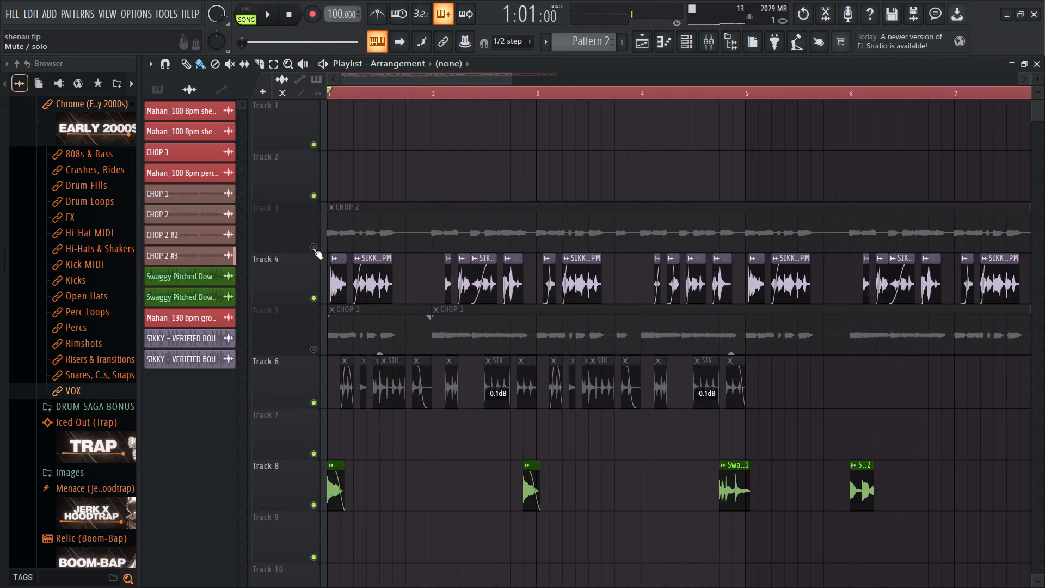
{"action": "scroll", "coordinate": [313, 249], "scroll_direction": "down", "scroll_amount": 8, "text": "ctrl"}
{"action": "scroll", "coordinate": [313, 249], "scroll_direction": "down", "scroll_amount": 4, "text": "alt"}
{"action": "scroll", "coordinate": [313, 249], "scroll_direction": "up", "scroll_amount": 10, "text": "alt"}
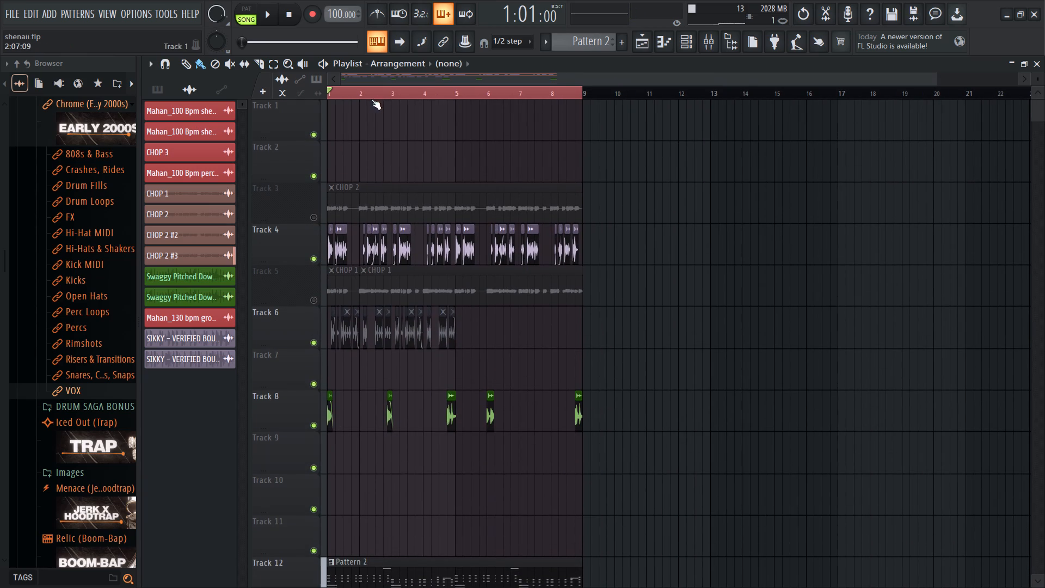
{"action": "scroll", "coordinate": [346, 101], "scroll_direction": "up", "scroll_amount": 5}
{"action": "key", "text": "space"}
{"action": "key", "text": "space"}
{"action": "left_click", "coordinate": [312, 217]}
{"action": "key", "text": "space"}
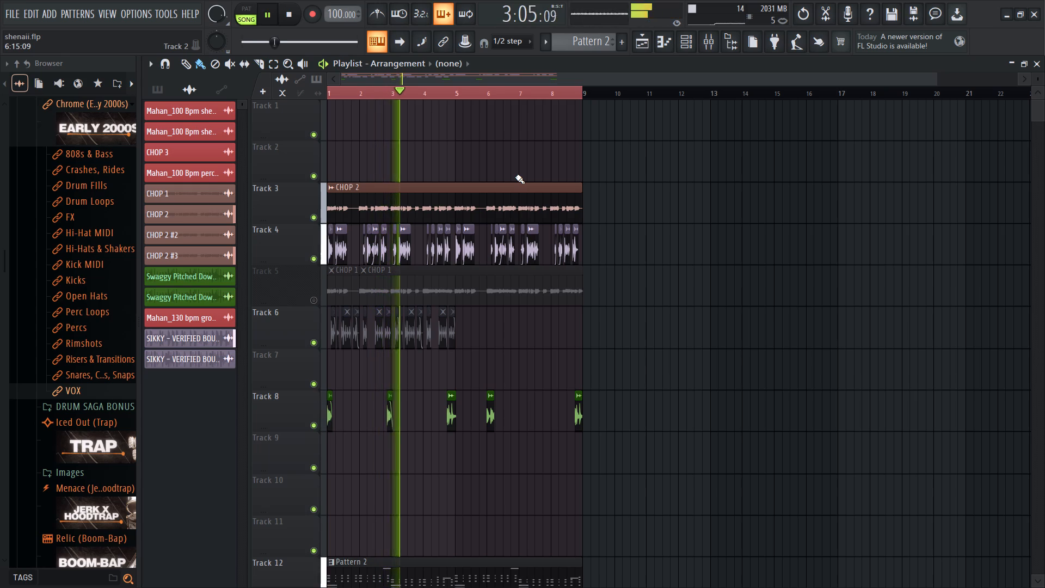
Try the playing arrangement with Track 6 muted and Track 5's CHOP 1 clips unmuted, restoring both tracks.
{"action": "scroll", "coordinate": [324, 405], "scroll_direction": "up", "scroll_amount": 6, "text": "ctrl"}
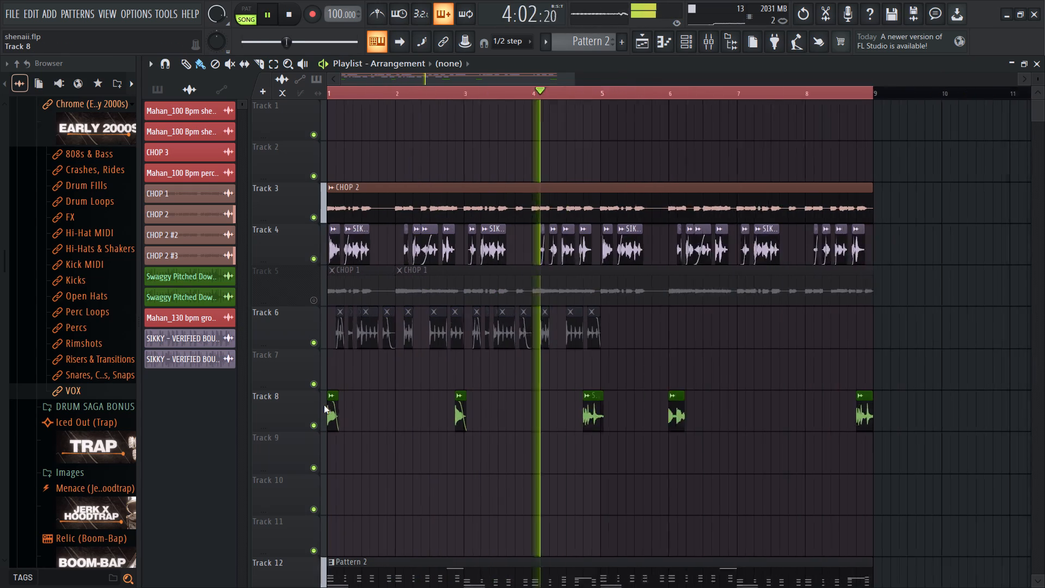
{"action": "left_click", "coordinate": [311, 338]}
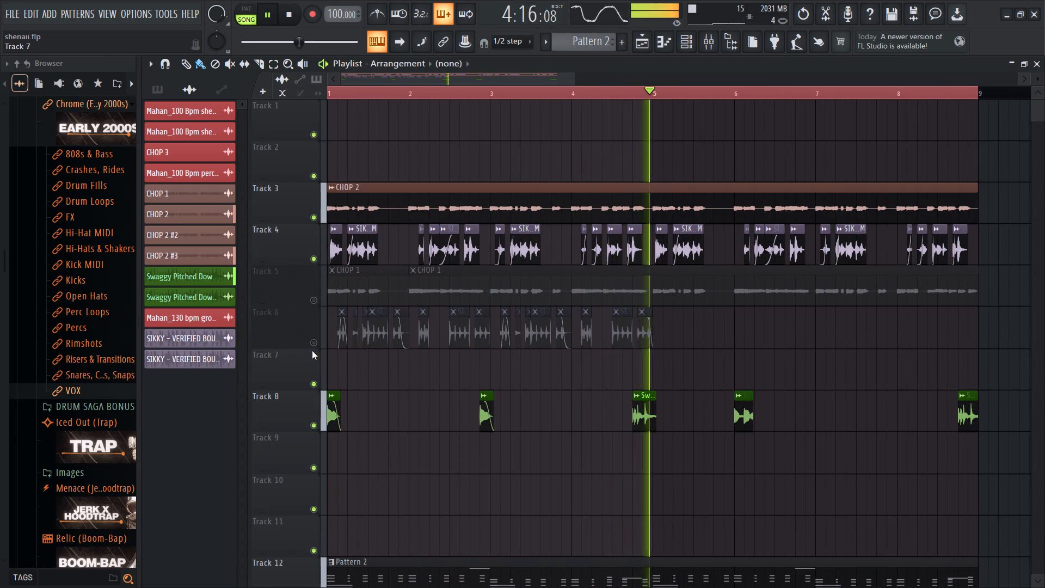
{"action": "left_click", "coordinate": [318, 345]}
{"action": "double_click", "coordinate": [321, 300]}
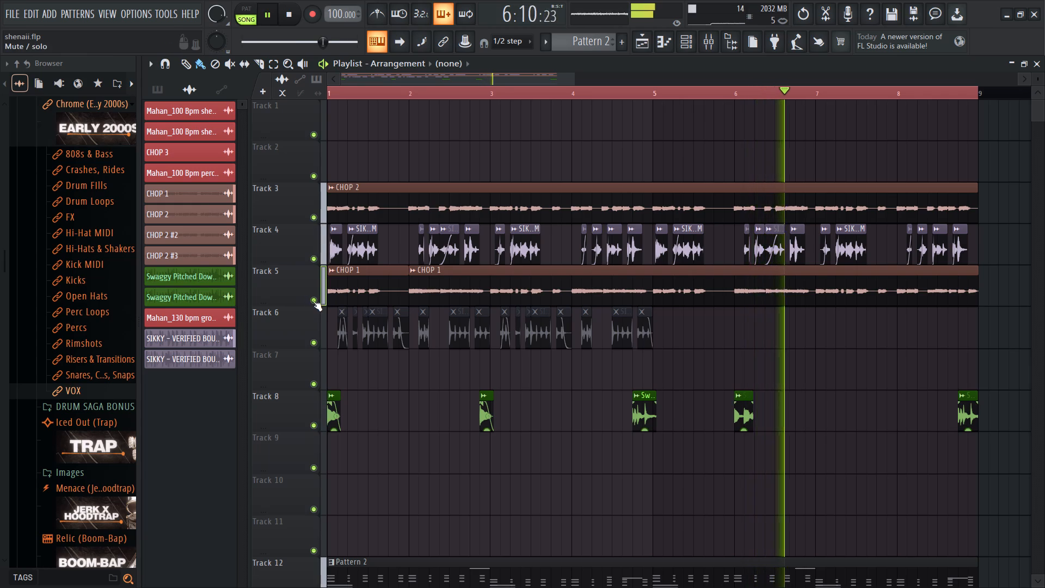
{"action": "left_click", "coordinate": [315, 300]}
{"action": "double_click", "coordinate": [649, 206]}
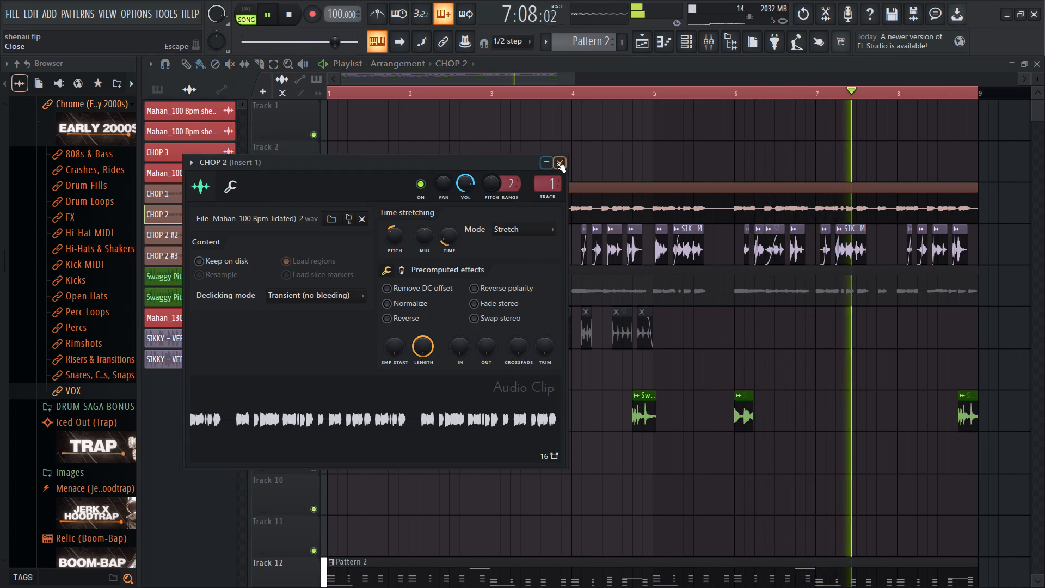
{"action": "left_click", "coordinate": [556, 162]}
In the 808 mixer track's Fruity parametric EQ 2, boost band 3 around 500 Hz slightly and raise band 2 in the lows.
{"action": "double_click", "coordinate": [697, 43]}
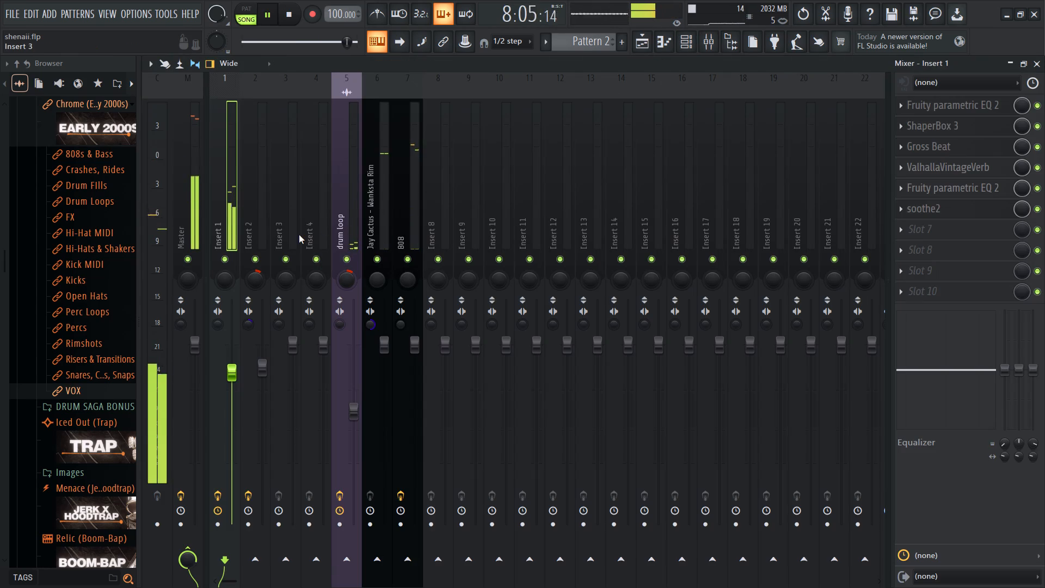
{"action": "left_click", "coordinate": [416, 172]}
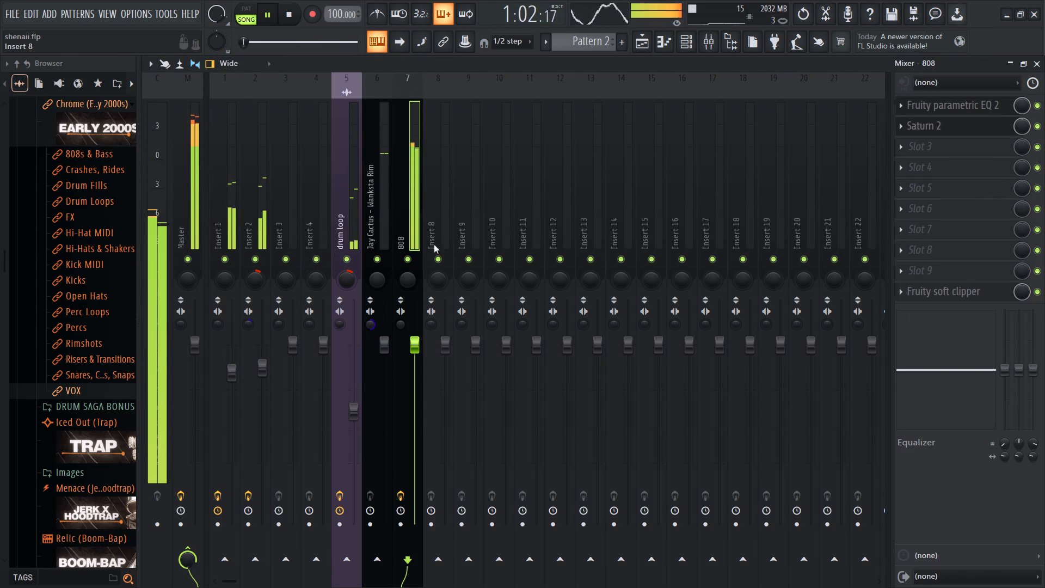
{"action": "double_click", "coordinate": [970, 103]}
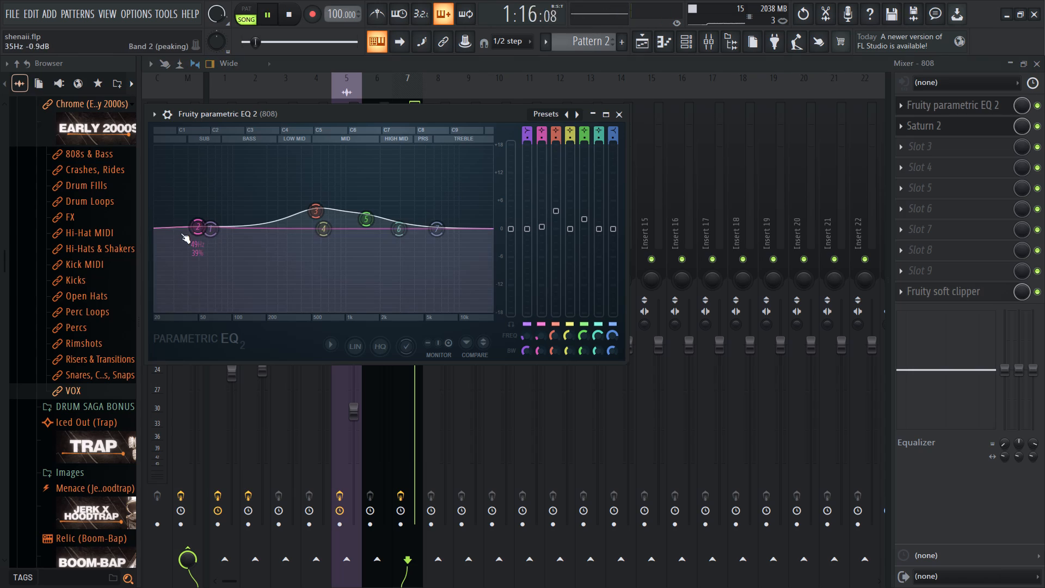
{"action": "left_click", "coordinate": [185, 225]}
{"action": "left_click_drag", "start_coordinate": [317, 216], "coordinate": [318, 206]}
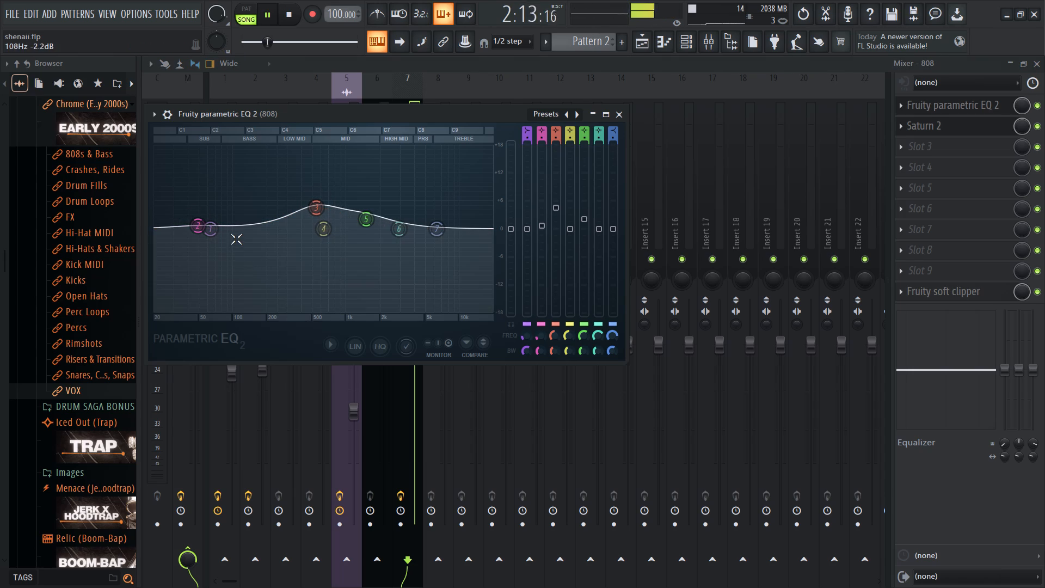
{"action": "left_click_drag", "start_coordinate": [201, 232], "coordinate": [213, 205]}
Lower the drive of the upper band in the 808 track's Saturn 2.
{"action": "left_click", "coordinate": [998, 128]}
{"action": "left_click", "coordinate": [955, 126]}
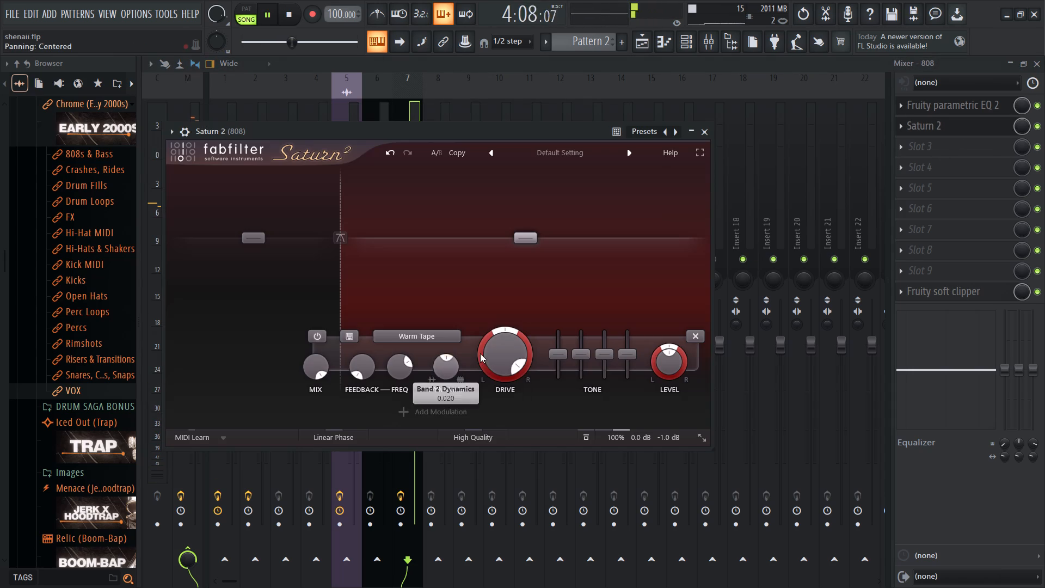
{"action": "left_click_drag", "start_coordinate": [492, 346], "coordinate": [494, 369]}
Return to the playlist and lower the CHOP 2 clip's channel volume to about 73%, closing its settings.
{"action": "left_click", "coordinate": [654, 47]}
{"action": "left_click", "coordinate": [687, 38]}
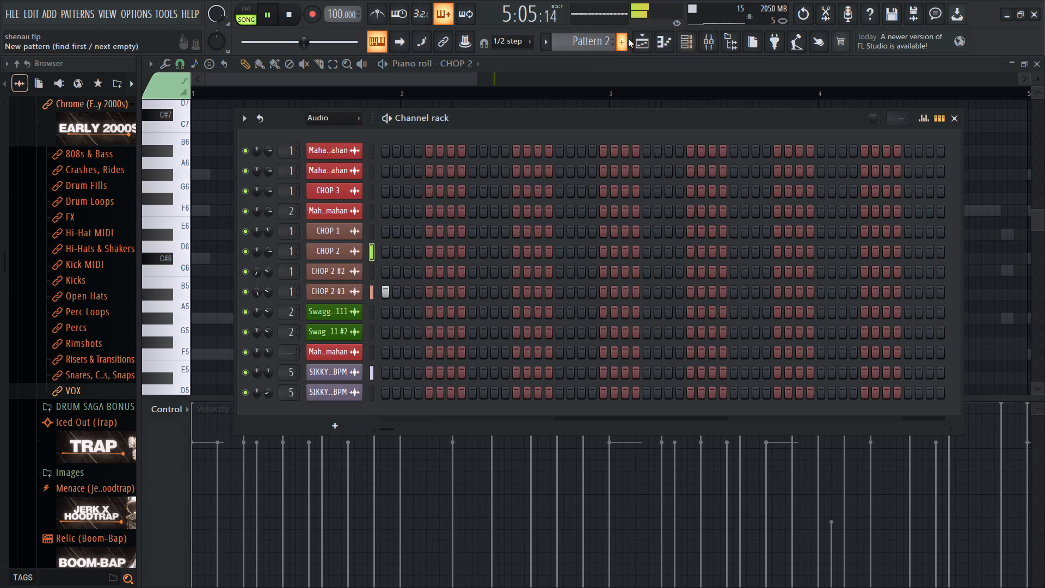
{"action": "left_click", "coordinate": [632, 38]}
{"action": "double_click", "coordinate": [635, 38]}
{"action": "double_click", "coordinate": [583, 197]}
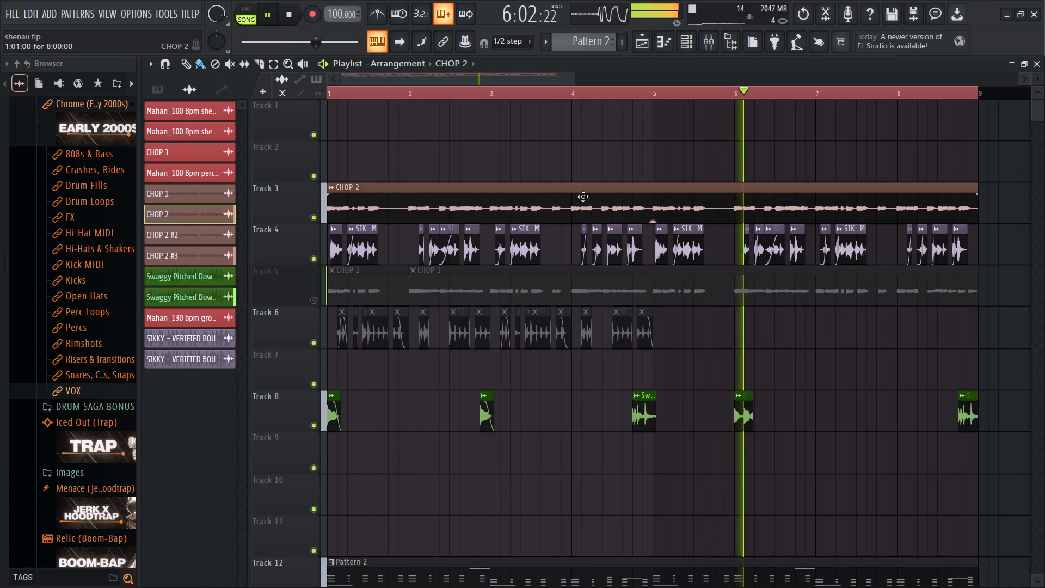
{"action": "left_click_drag", "start_coordinate": [459, 187], "coordinate": [471, 121]}
{"action": "left_click_drag", "start_coordinate": [466, 186], "coordinate": [469, 198]}
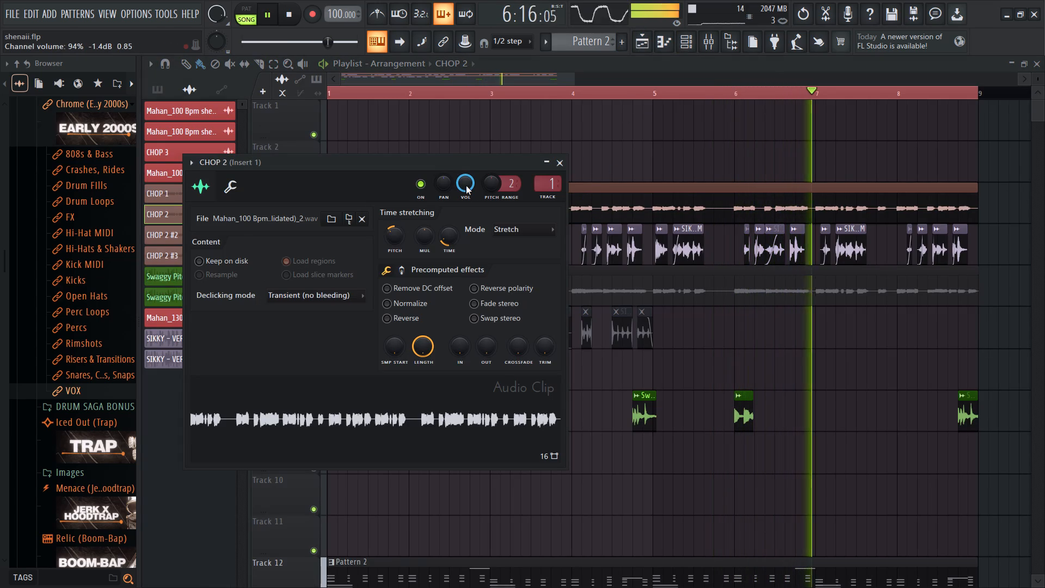
{"action": "left_click_drag", "start_coordinate": [466, 186], "coordinate": [471, 207]}
{"action": "left_click_drag", "start_coordinate": [466, 186], "coordinate": [470, 207]}
{"action": "left_click", "coordinate": [466, 186]}
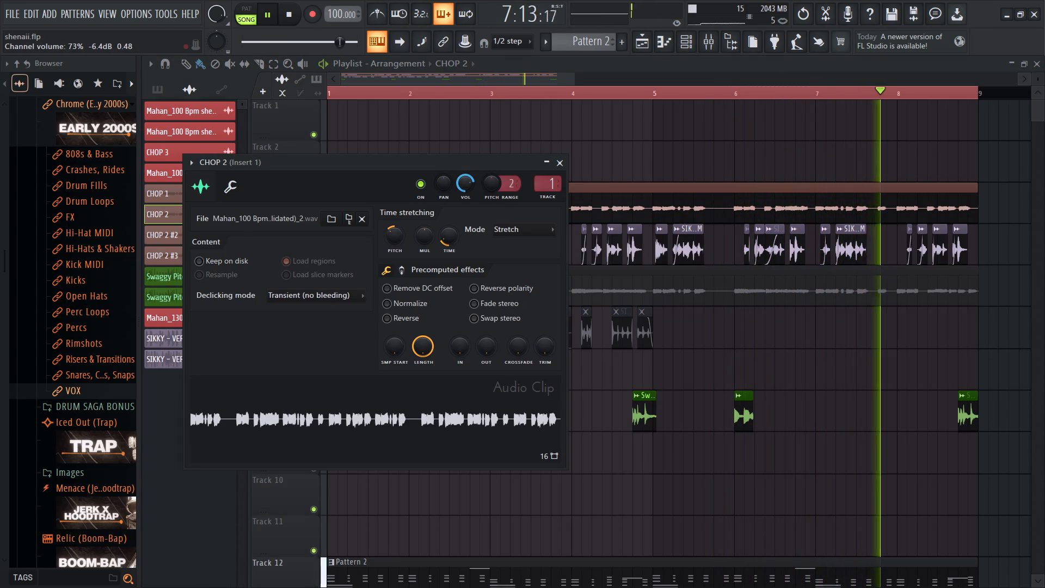
{"action": "left_click", "coordinate": [568, 166]}
{"action": "left_click", "coordinate": [565, 161]}
Preview the Brigh Closed Hi-Hat sample from the Chrome kit's Hi-Hats & Shakers folder and drop it into the channel rack.
{"action": "scroll", "coordinate": [544, 250], "scroll_direction": "down", "scroll_amount": 5}
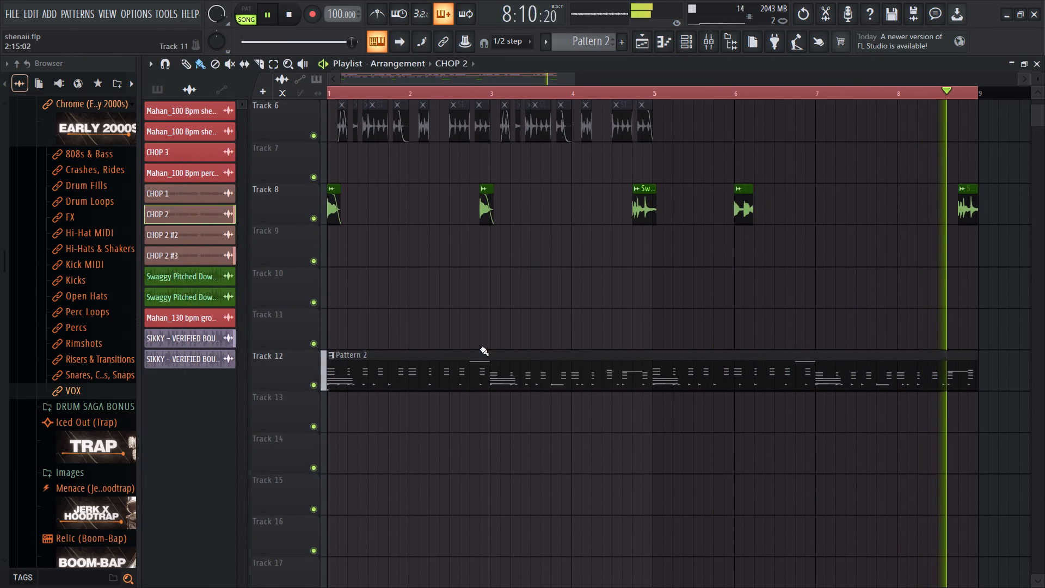
{"action": "left_click", "coordinate": [465, 364]}
{"action": "left_click", "coordinate": [690, 44]}
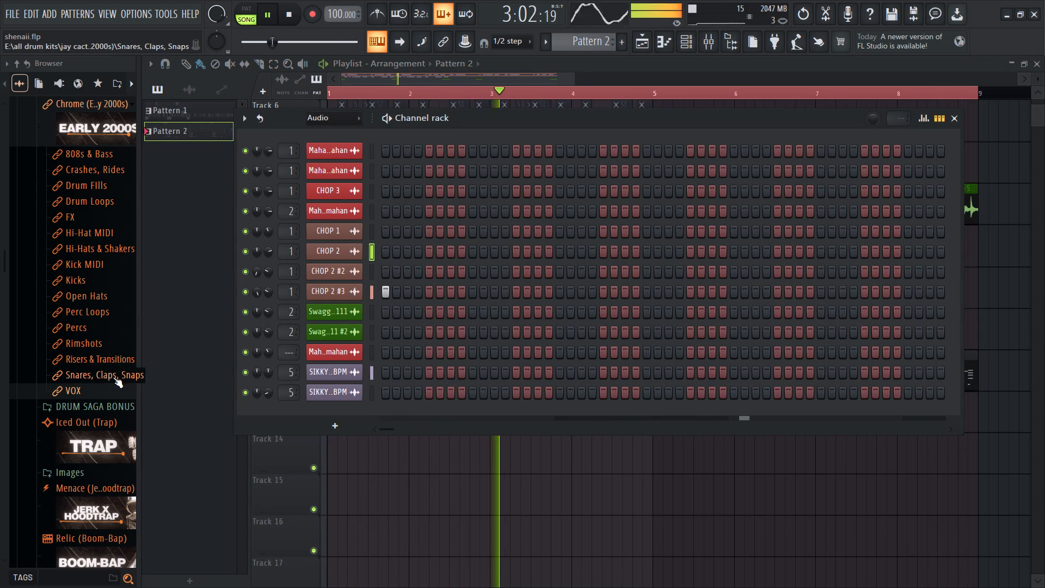
{"action": "left_click", "coordinate": [104, 246]}
{"action": "left_click", "coordinate": [106, 285]}
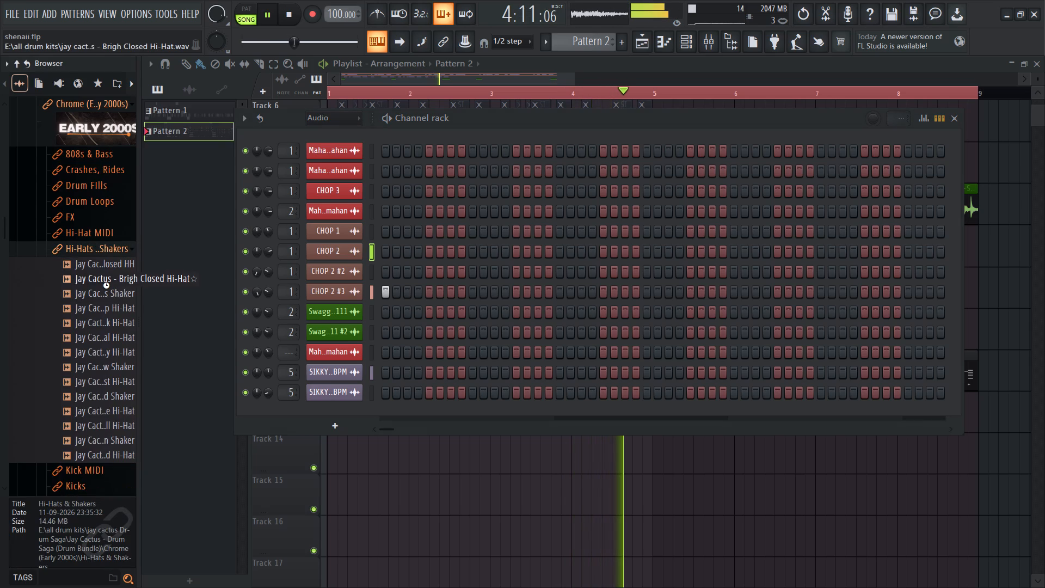
{"action": "left_click", "coordinate": [112, 280]}
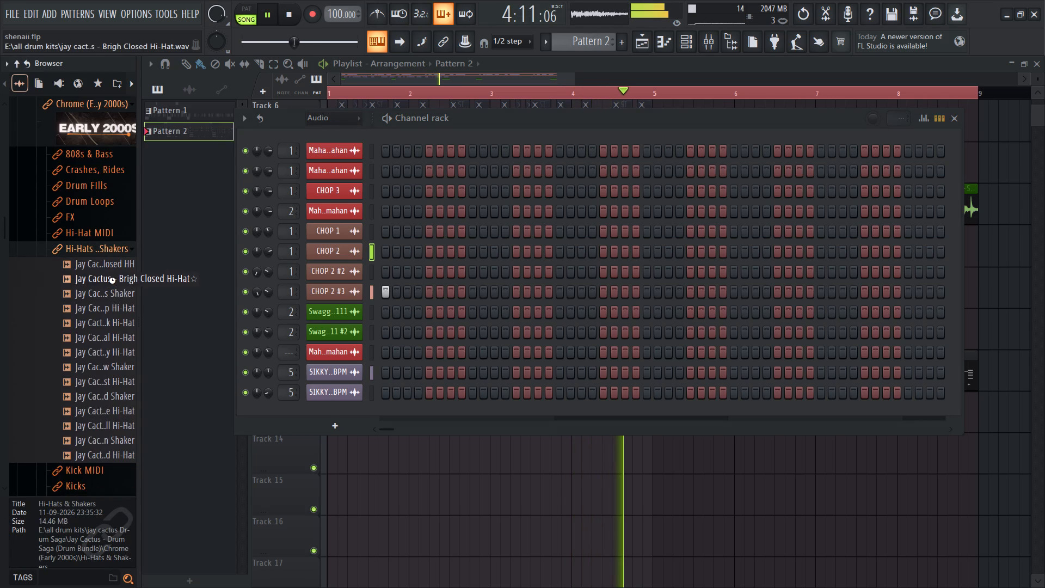
{"action": "double_click", "coordinate": [112, 280]}
{"action": "left_click", "coordinate": [103, 296]}
{"action": "double_click", "coordinate": [113, 284]}
{"action": "left_click_drag", "start_coordinate": [113, 284], "coordinate": [302, 410]}
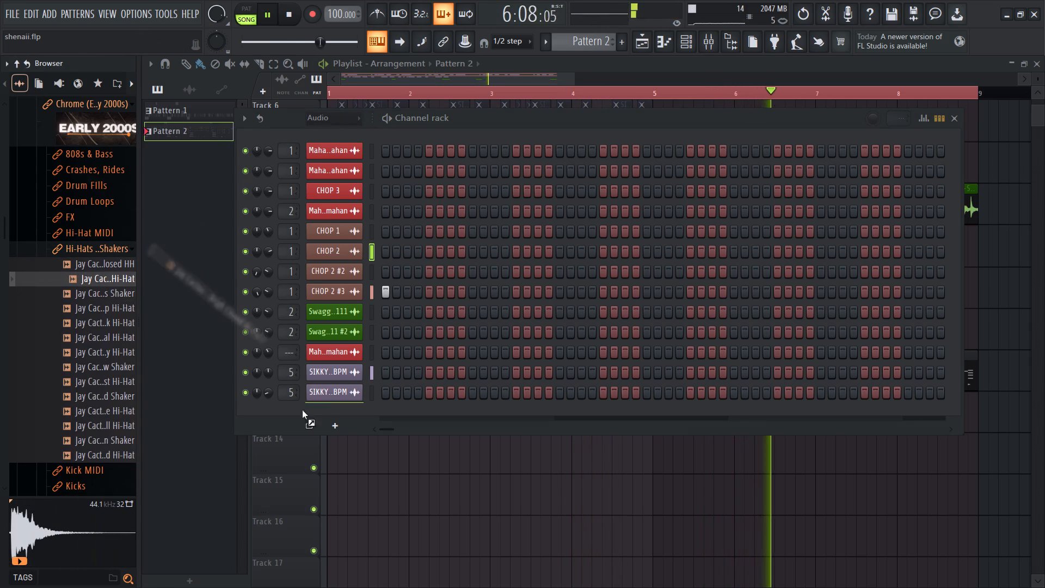
{"action": "left_click_drag", "start_coordinate": [302, 410], "coordinate": [315, 421]}
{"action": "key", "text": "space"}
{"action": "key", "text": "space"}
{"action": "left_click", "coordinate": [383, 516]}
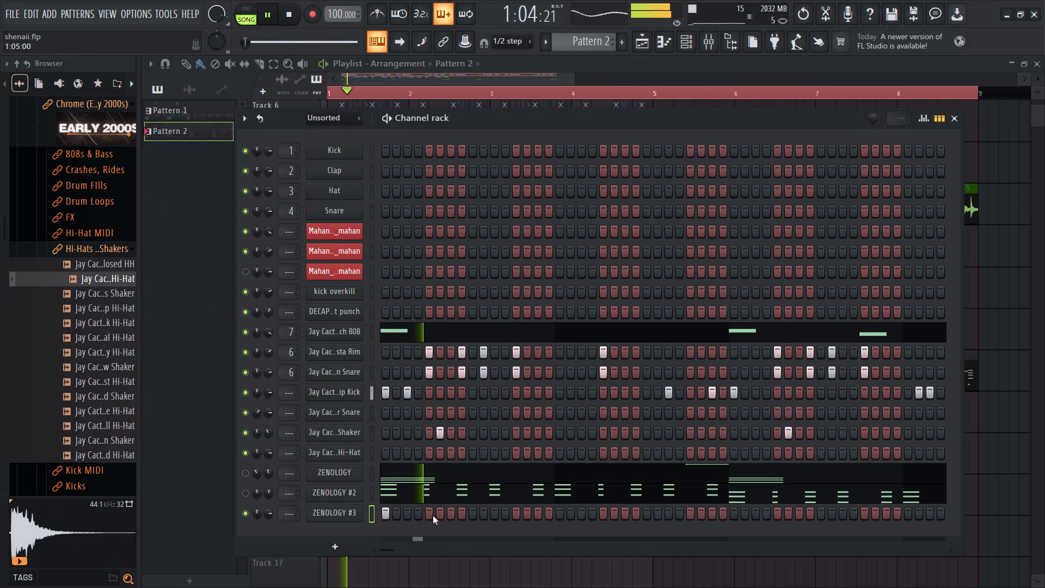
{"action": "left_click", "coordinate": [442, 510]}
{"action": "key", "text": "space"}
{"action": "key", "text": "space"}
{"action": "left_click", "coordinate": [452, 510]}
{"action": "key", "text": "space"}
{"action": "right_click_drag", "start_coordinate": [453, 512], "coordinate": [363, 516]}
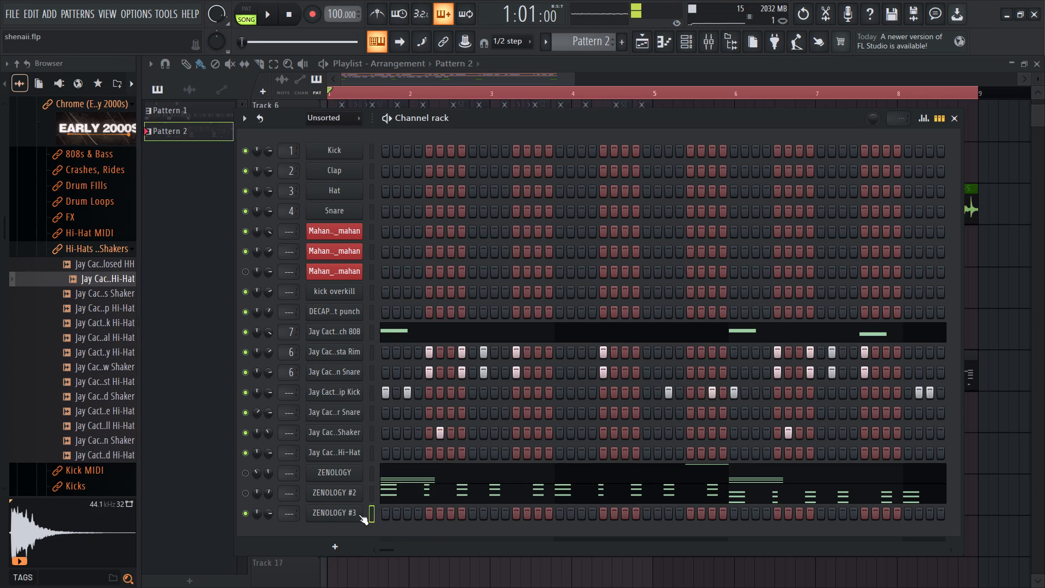
Add the Brigh Closed Hi-Hat as a new channel below ZENOLOGY #3 with a hit on step 1, and play it.
{"action": "left_click_drag", "start_coordinate": [100, 284], "coordinate": [335, 535]}
{"action": "left_click", "coordinate": [386, 530]}
{"action": "key", "text": "space"}
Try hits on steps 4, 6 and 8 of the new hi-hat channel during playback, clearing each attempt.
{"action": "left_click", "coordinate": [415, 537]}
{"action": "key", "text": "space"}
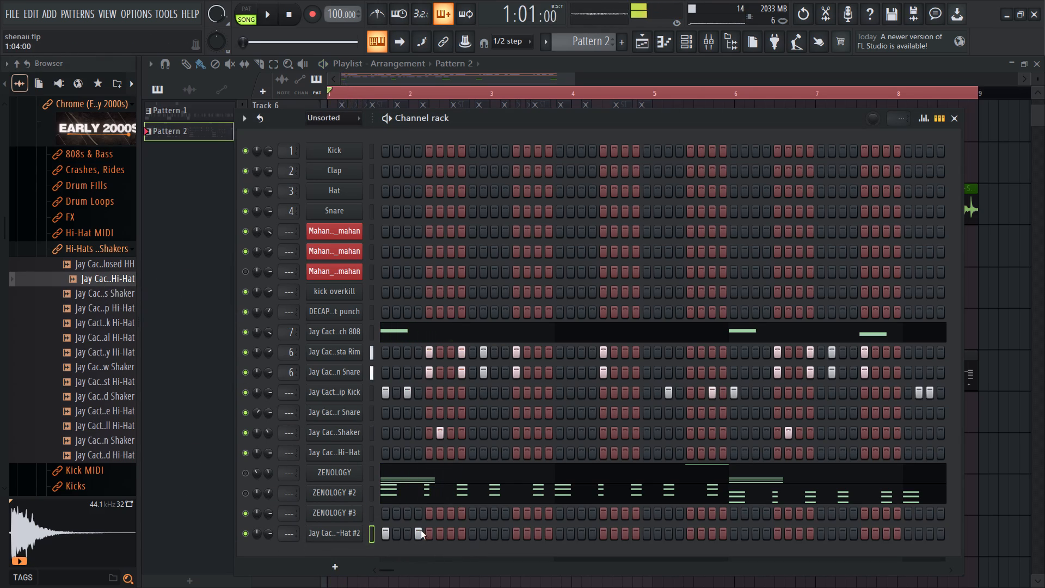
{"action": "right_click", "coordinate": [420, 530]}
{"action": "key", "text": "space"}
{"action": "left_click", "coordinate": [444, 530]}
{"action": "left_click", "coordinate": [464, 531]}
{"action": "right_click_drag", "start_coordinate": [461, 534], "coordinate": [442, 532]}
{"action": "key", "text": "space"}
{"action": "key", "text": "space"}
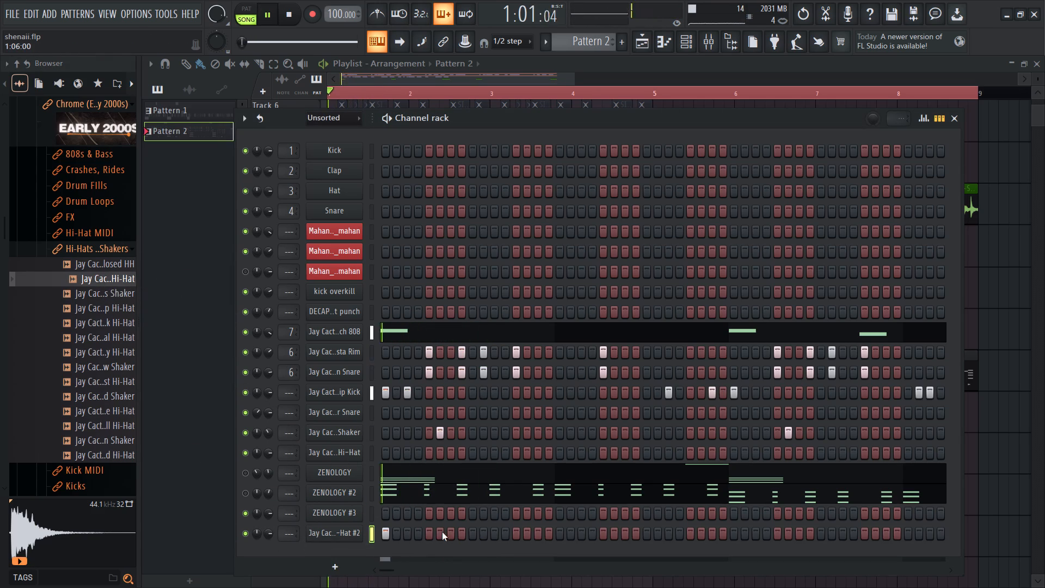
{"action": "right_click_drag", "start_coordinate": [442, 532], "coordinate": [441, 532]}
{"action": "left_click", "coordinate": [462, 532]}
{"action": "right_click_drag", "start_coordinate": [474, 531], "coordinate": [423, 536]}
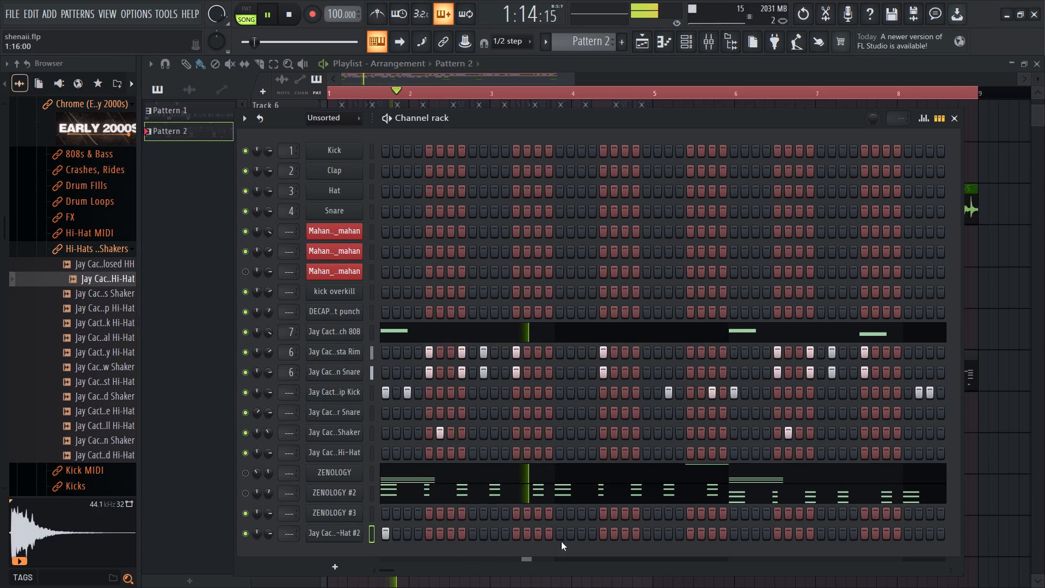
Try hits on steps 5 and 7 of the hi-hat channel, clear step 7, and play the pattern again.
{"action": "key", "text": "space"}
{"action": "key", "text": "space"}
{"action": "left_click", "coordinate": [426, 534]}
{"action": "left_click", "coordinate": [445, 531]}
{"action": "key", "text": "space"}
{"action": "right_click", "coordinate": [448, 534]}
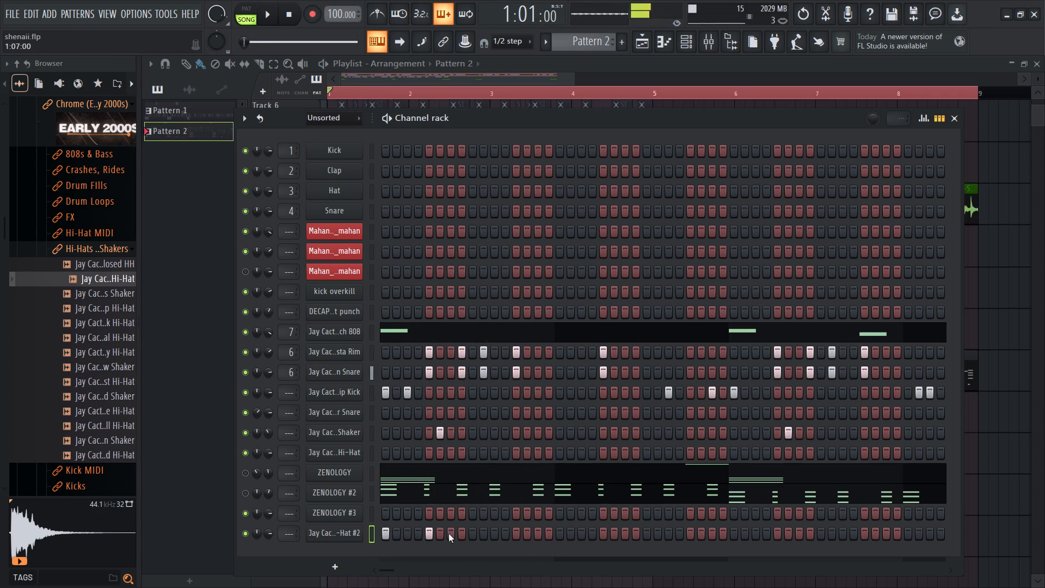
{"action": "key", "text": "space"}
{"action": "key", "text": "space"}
Fill the hi-hat channel with a hit every 2 steps and play it back.
{"action": "right_click", "coordinate": [353, 533]}
{"action": "left_click", "coordinate": [551, 444]}
{"action": "key", "text": "space"}
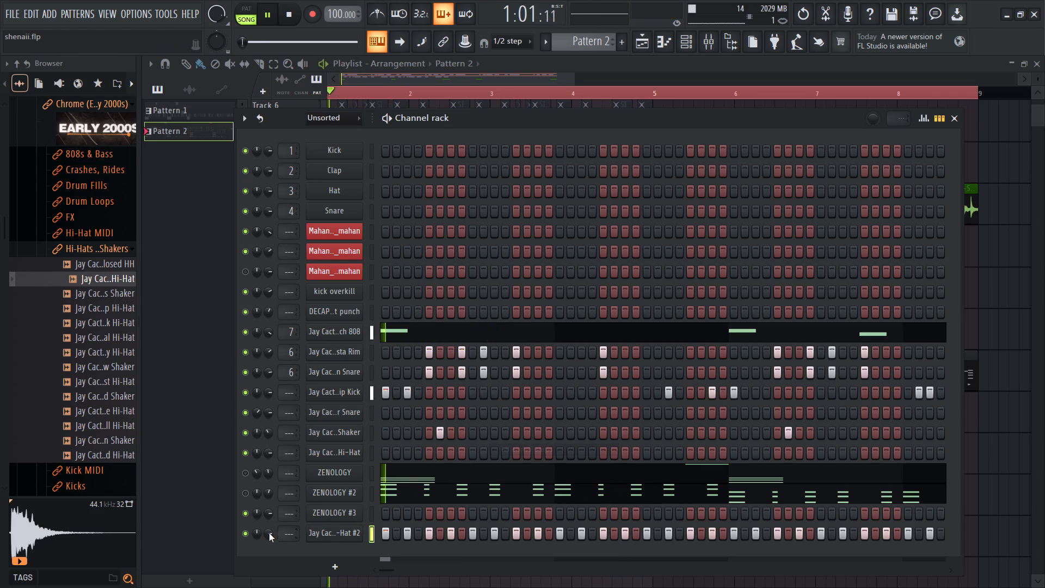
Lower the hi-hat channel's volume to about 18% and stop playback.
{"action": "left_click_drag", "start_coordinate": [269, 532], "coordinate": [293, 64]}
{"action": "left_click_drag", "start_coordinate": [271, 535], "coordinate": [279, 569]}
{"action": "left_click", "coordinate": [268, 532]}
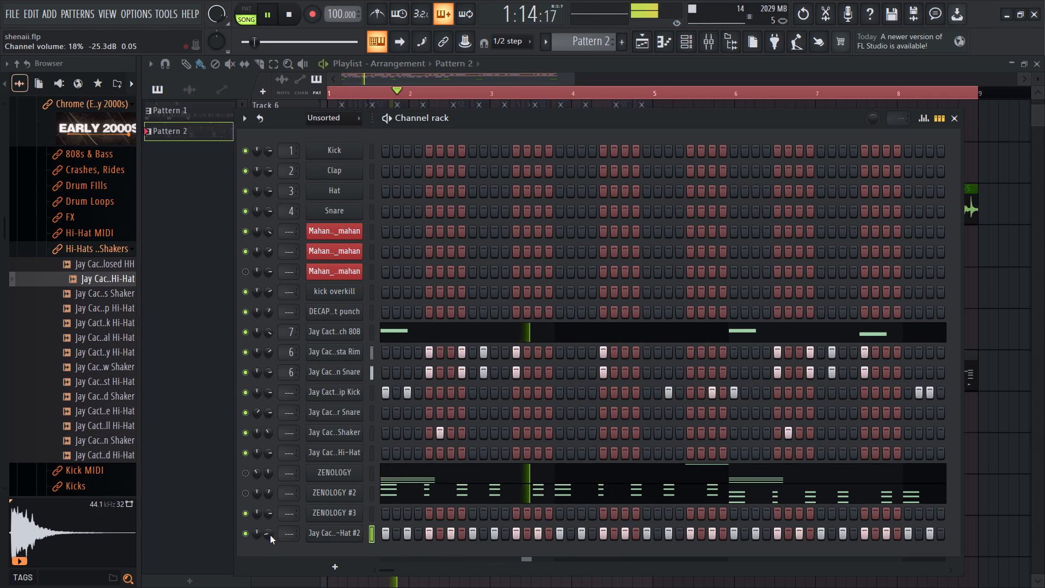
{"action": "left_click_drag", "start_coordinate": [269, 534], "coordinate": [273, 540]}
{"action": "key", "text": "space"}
Audition the other samples in the Hi-Hats & Shakers folder, from Crisp Hi-Hat down to the last hi-hat.
{"action": "left_click", "coordinate": [104, 309]}
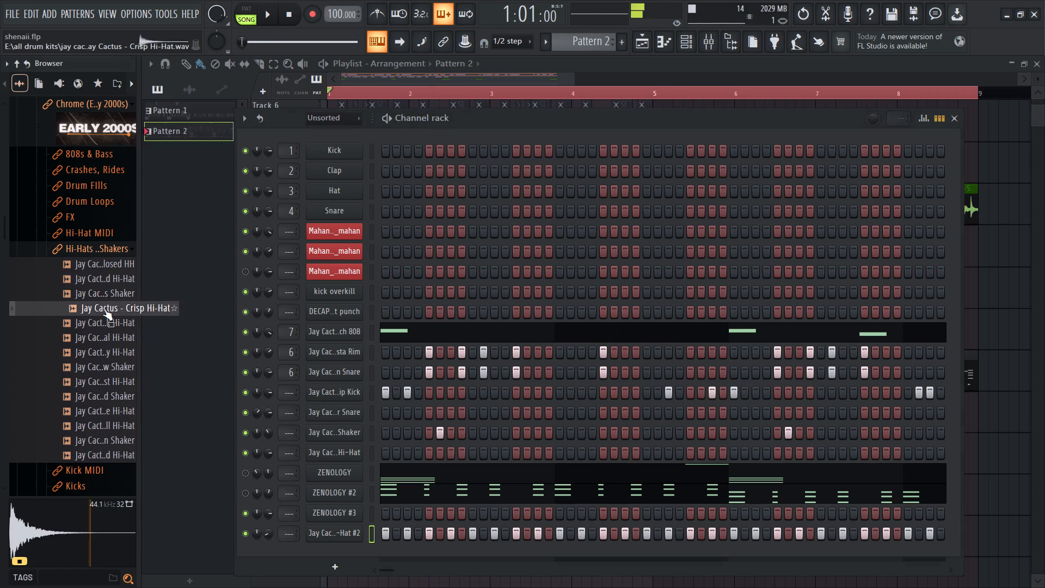
{"action": "left_click", "coordinate": [99, 317]}
{"action": "left_click", "coordinate": [99, 317]}
{"action": "double_click", "coordinate": [88, 333]}
{"action": "triple_click", "coordinate": [87, 354]}
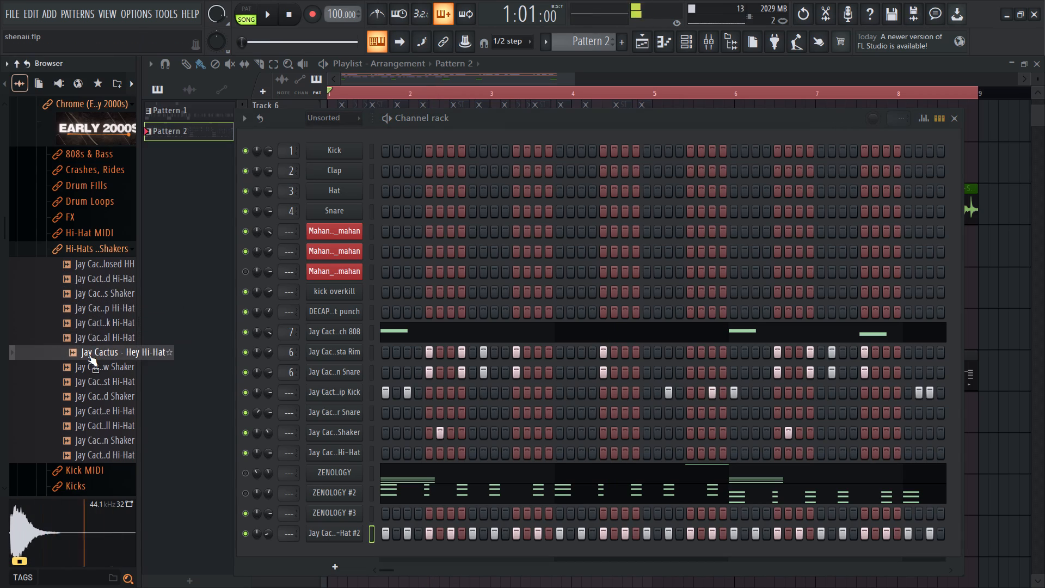
{"action": "double_click", "coordinate": [87, 373]}
{"action": "double_click", "coordinate": [88, 382]}
{"action": "double_click", "coordinate": [82, 398]}
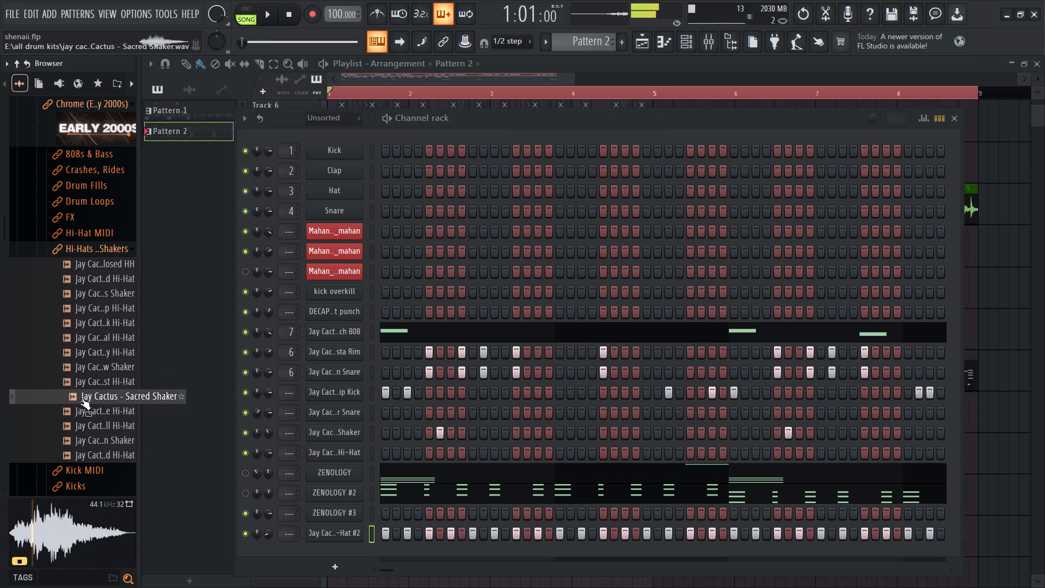
{"action": "left_click", "coordinate": [90, 415]}
{"action": "left_click", "coordinate": [91, 415]}
{"action": "left_click", "coordinate": [85, 431]}
{"action": "left_click", "coordinate": [86, 434]}
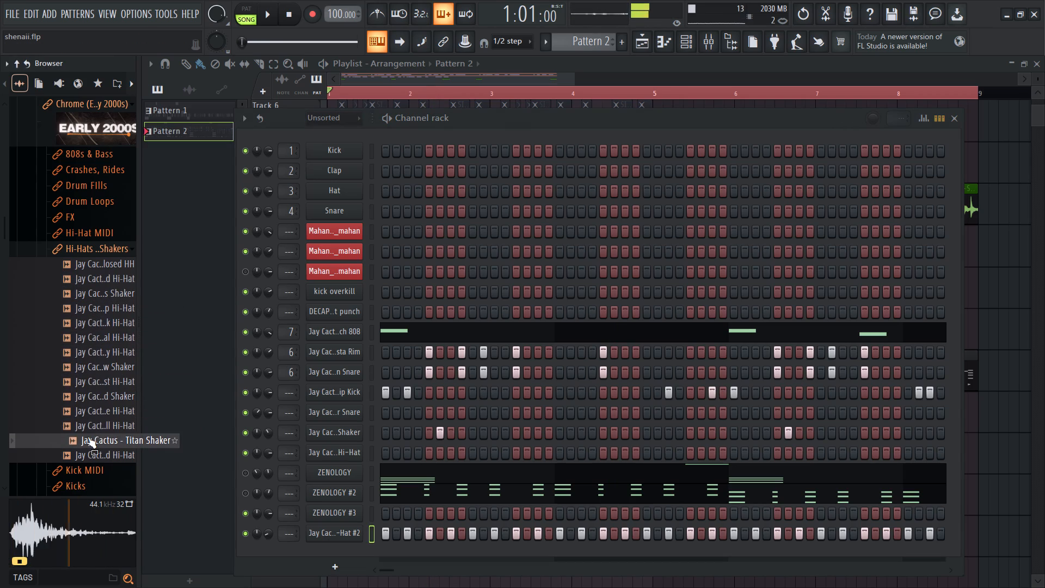
{"action": "double_click", "coordinate": [90, 431]}
{"action": "left_click", "coordinate": [84, 446]}
{"action": "double_click", "coordinate": [86, 452]}
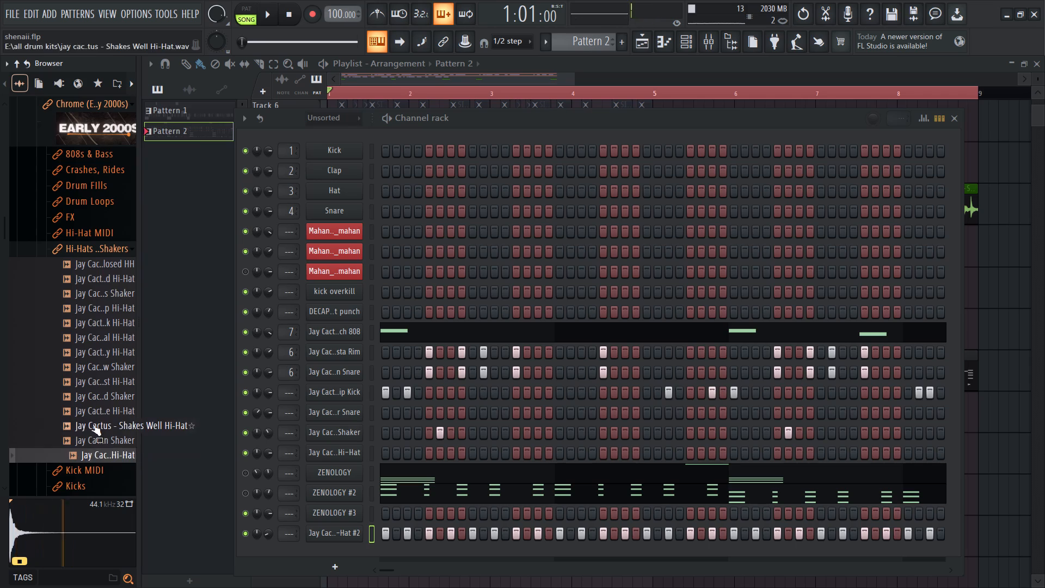
Replace the hi-hat channel's sample with Shakes Well Hi-Hat and adjust its volume during playback.
{"action": "left_click_drag", "start_coordinate": [93, 424], "coordinate": [358, 537]}
{"action": "key", "text": "space"}
{"action": "left_click_drag", "start_coordinate": [271, 533], "coordinate": [274, 545]}
{"action": "left_click_drag", "start_coordinate": [271, 533], "coordinate": [274, 516]}
Open the Shakes Well Hi-Hat channel's miscellaneous settings and raise its time shift to delay the hits.
{"action": "left_click", "coordinate": [335, 537]}
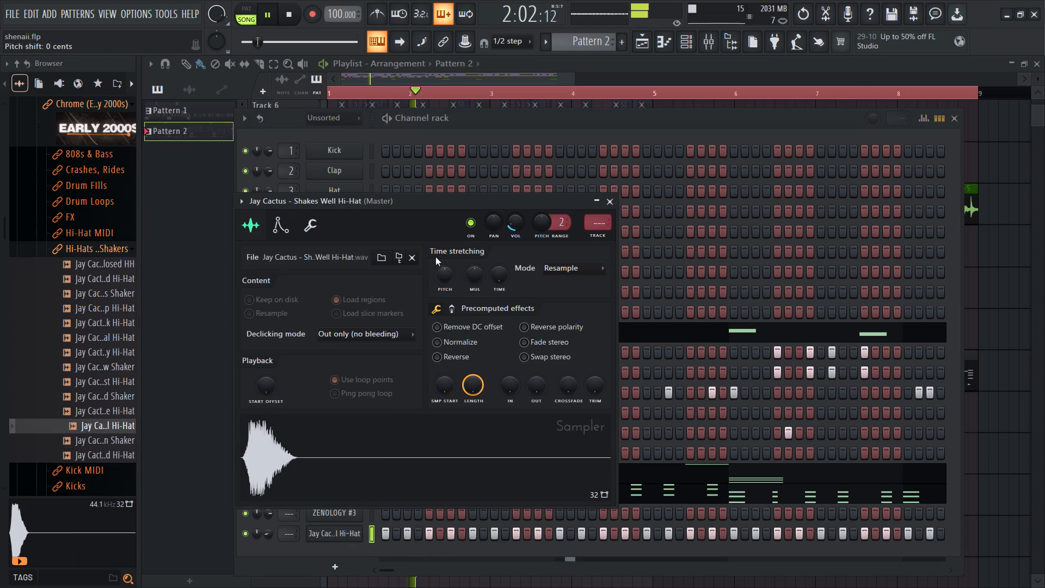
{"action": "left_click", "coordinate": [322, 228]}
{"action": "left_click_drag", "start_coordinate": [494, 279], "coordinate": [494, 217]}
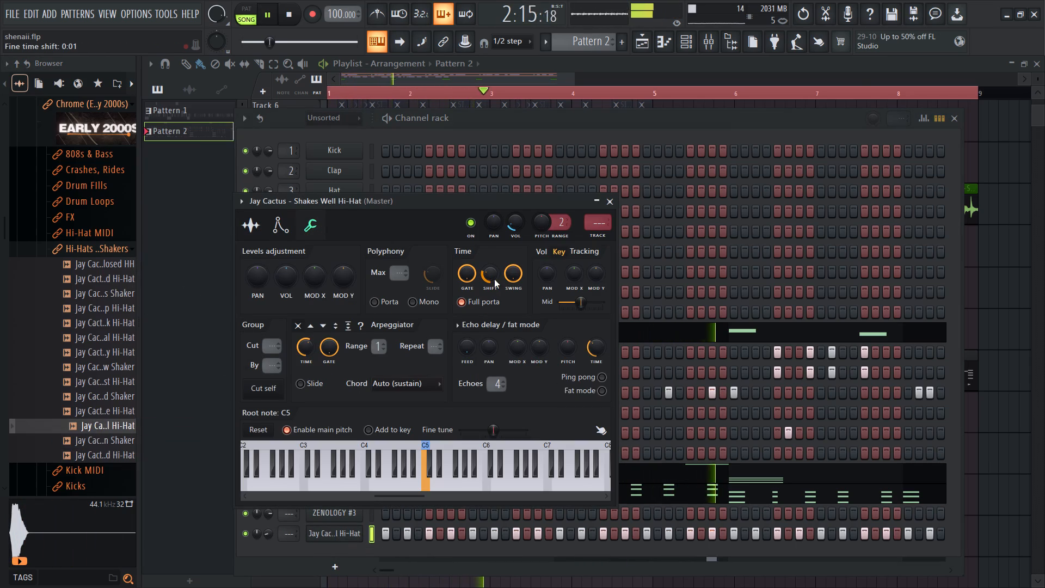
{"action": "left_click_drag", "start_coordinate": [494, 279], "coordinate": [512, 198]}
{"action": "left_click_drag", "start_coordinate": [494, 279], "coordinate": [498, 318]}
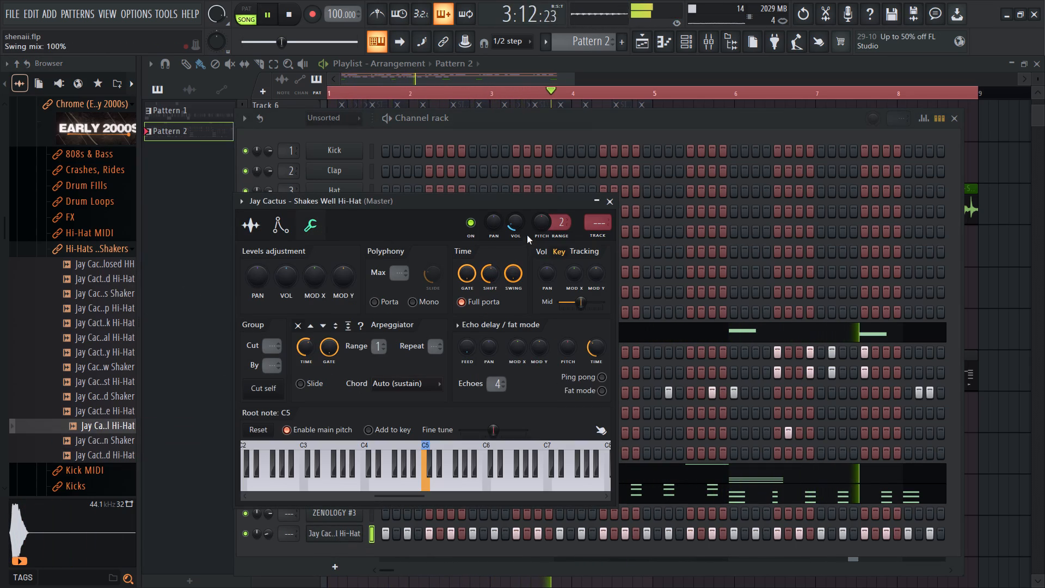
Set the Shakes Well Hi-Hat channel's volume to about 35% and reduce its time shift slightly.
{"action": "left_click_drag", "start_coordinate": [521, 231], "coordinate": [520, 203]}
{"action": "left_click_drag", "start_coordinate": [521, 229], "coordinate": [556, 94]}
{"action": "left_click_drag", "start_coordinate": [521, 222], "coordinate": [520, 245]}
{"action": "left_click_drag", "start_coordinate": [493, 283], "coordinate": [496, 314]}
{"action": "left_click_drag", "start_coordinate": [509, 224], "coordinate": [536, 321]}
{"action": "left_click_drag", "start_coordinate": [509, 223], "coordinate": [511, 229]}
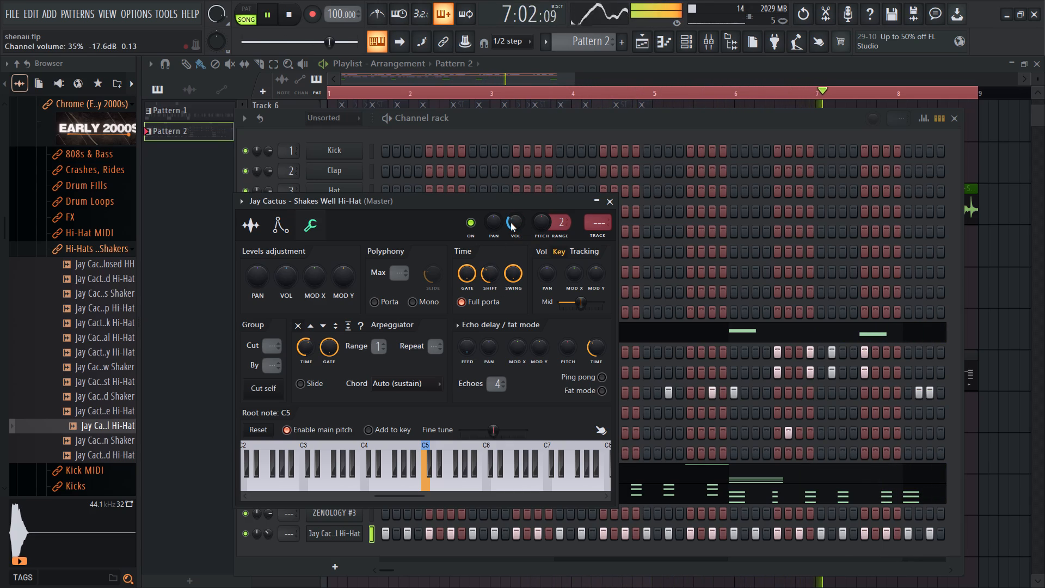
Close the Shakes Well Hi-Hat channel's settings window.
{"action": "left_click", "coordinate": [511, 223]}
{"action": "left_click", "coordinate": [511, 223]}
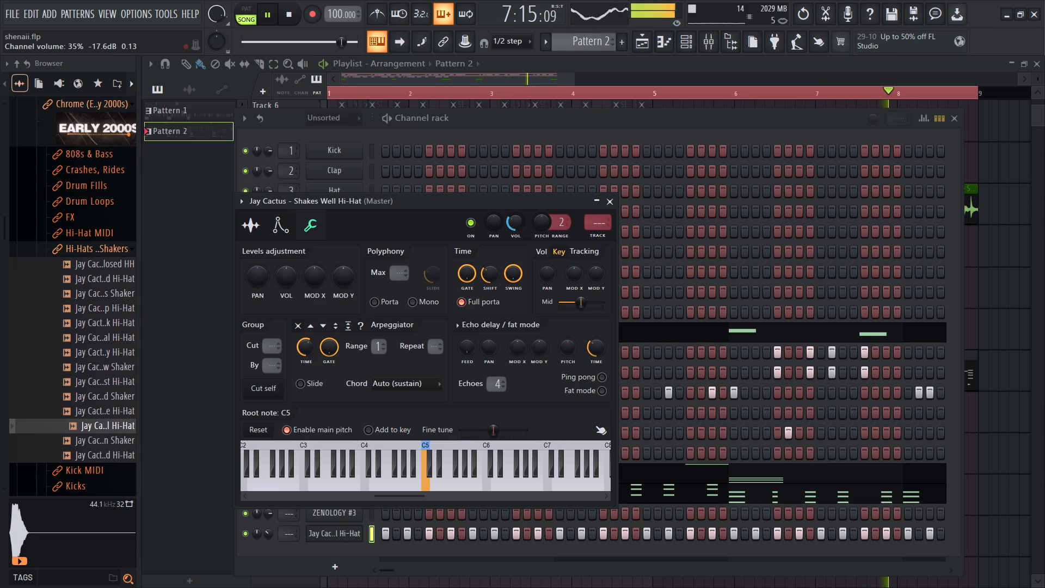
{"action": "left_click", "coordinate": [612, 199]}
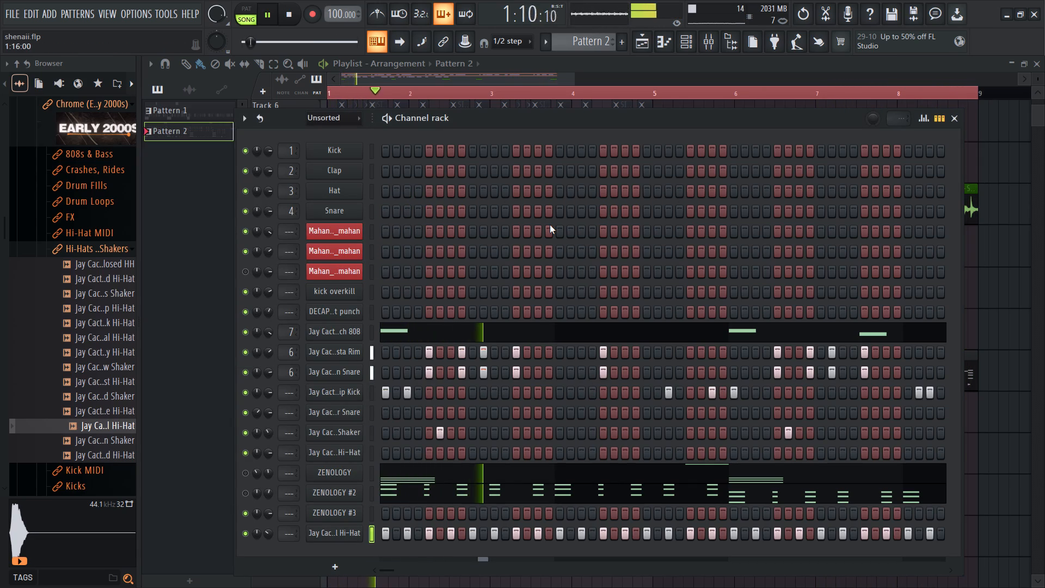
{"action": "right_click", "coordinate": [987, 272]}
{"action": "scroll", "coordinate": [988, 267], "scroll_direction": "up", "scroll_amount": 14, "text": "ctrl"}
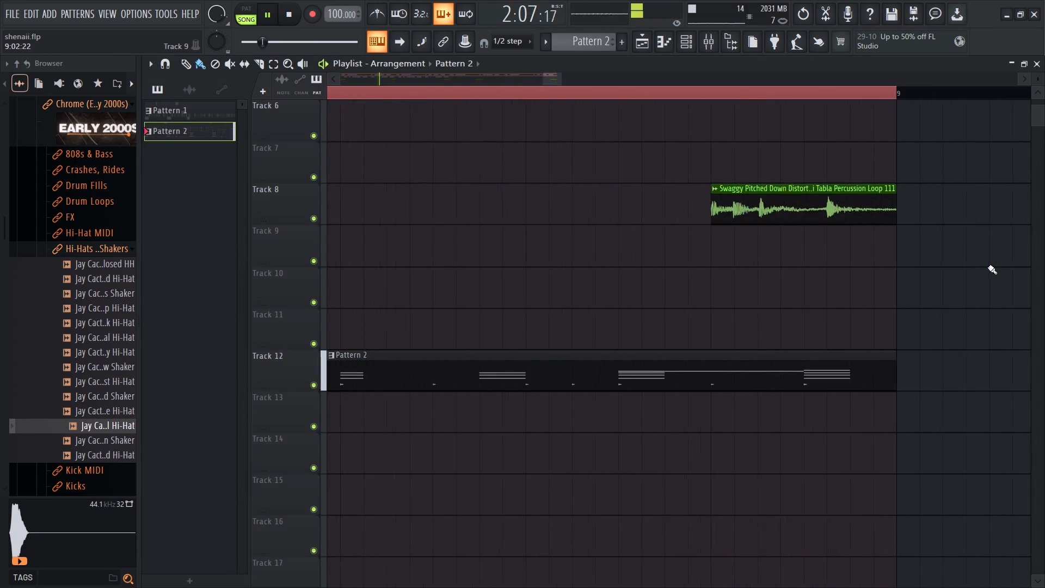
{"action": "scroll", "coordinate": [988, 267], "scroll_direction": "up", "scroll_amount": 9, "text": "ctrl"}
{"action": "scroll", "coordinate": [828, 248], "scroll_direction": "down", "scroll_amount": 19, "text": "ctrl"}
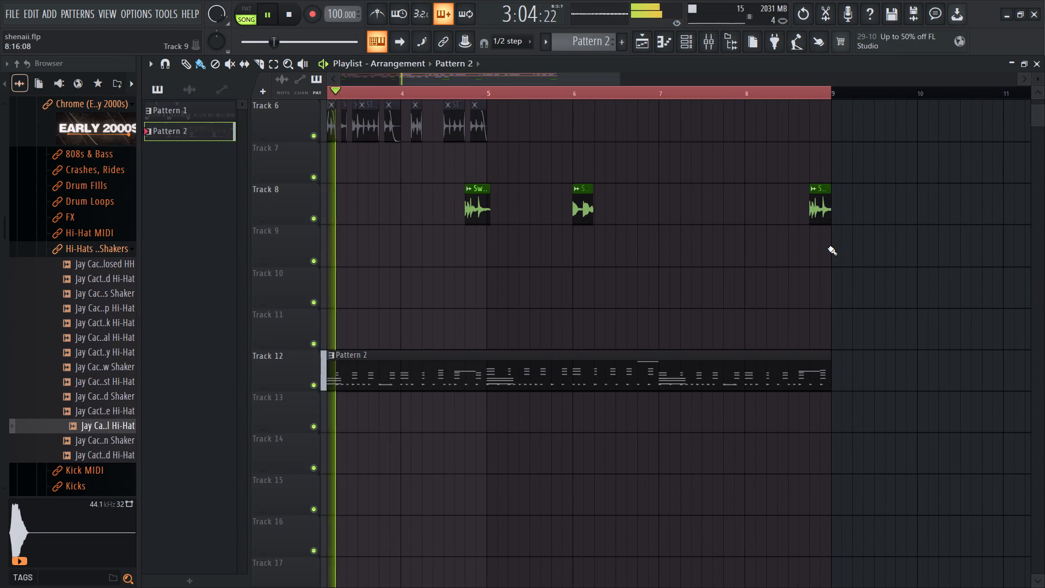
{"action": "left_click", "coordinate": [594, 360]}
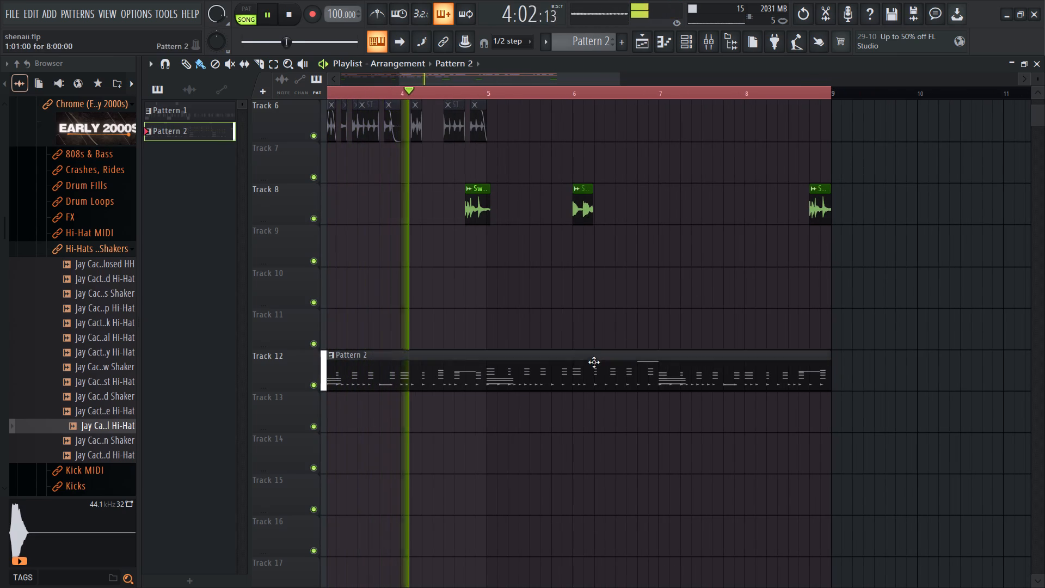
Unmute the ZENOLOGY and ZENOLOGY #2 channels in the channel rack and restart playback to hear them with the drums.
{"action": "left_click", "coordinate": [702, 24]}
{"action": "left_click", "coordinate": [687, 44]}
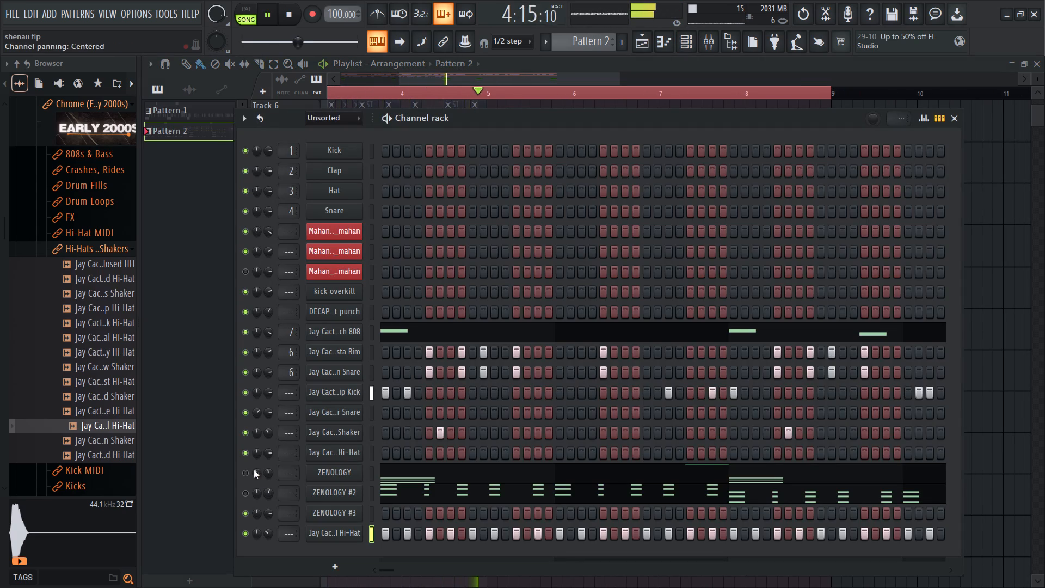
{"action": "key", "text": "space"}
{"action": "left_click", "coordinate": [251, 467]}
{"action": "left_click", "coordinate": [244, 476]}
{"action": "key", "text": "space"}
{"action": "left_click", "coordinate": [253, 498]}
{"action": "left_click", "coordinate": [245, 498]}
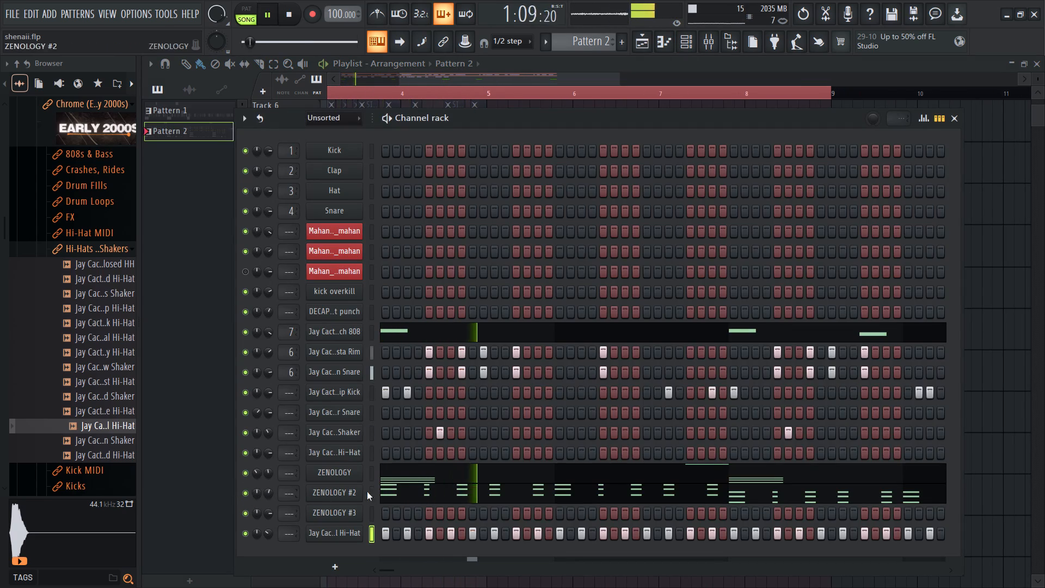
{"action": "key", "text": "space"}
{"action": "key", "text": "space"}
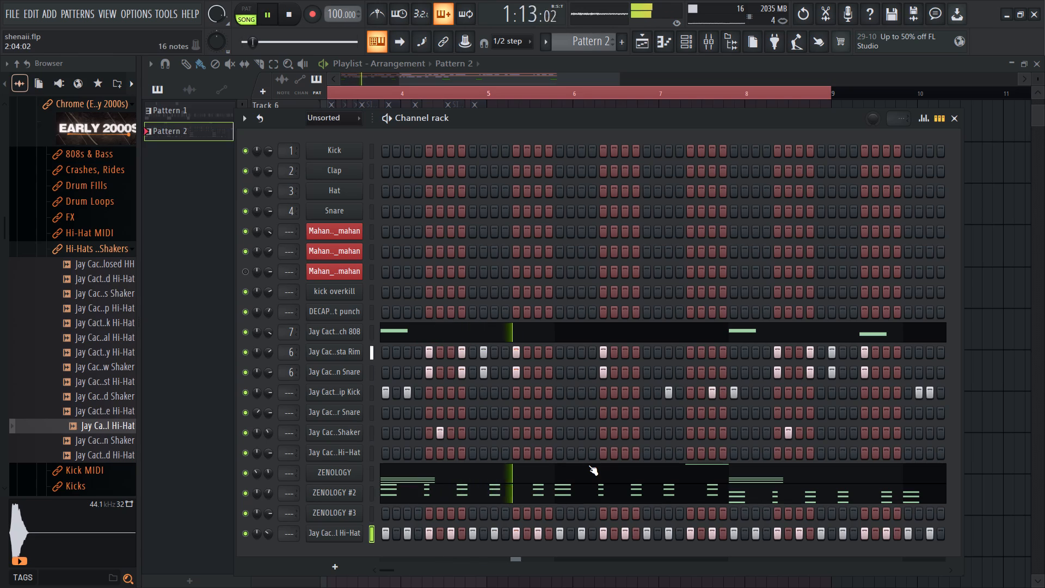
Mute the ZENOLOGY channel, then adjust ZENOLOGY #2's volume during playback and mute that channel as well.
{"action": "left_click", "coordinate": [242, 471]}
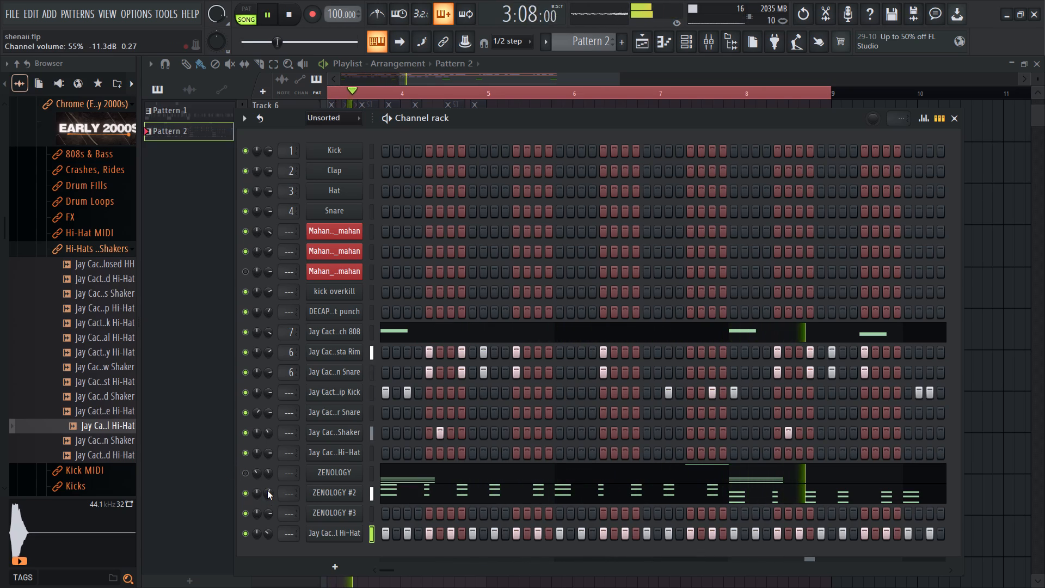
{"action": "left_click_drag", "start_coordinate": [267, 491], "coordinate": [278, 50]}
{"action": "left_click_drag", "start_coordinate": [267, 491], "coordinate": [268, 471]}
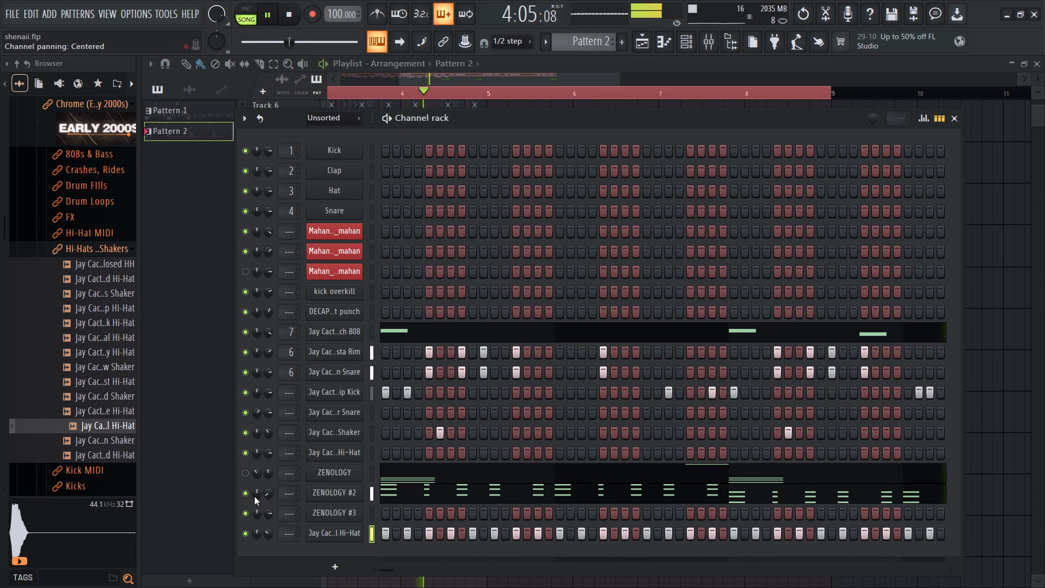
{"action": "left_click", "coordinate": [246, 492]}
Browse the drum kit folders for further sounds and inspect the Match 808 channel's notes in the piano roll.
{"action": "scroll", "coordinate": [112, 318], "scroll_direction": "down", "scroll_amount": 4}
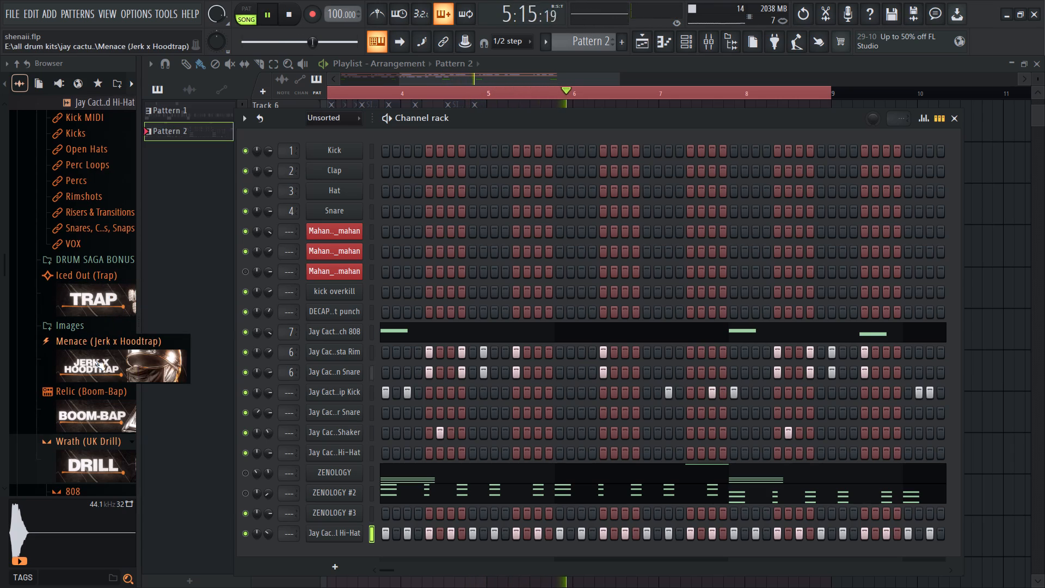
{"action": "scroll", "coordinate": [95, 360], "scroll_direction": "down", "scroll_amount": 4}
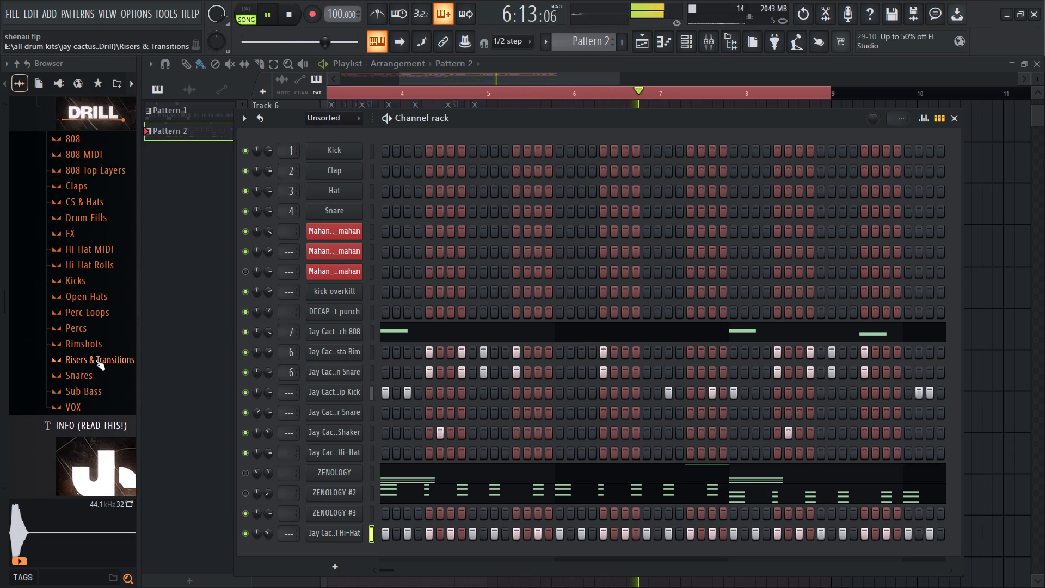
{"action": "scroll", "coordinate": [95, 360], "scroll_direction": "down", "scroll_amount": 4}
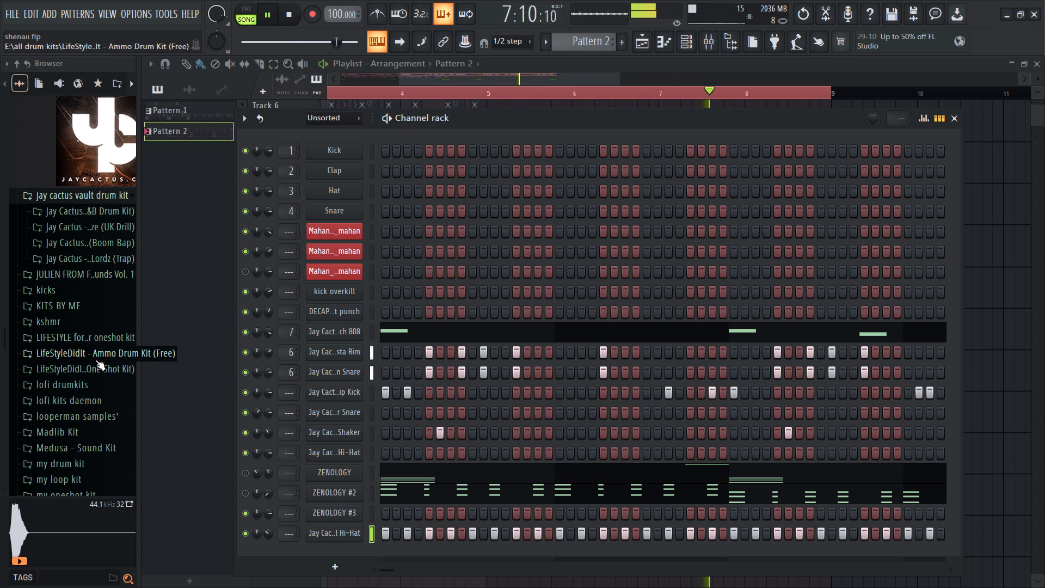
{"action": "scroll", "coordinate": [95, 360], "scroll_direction": "down", "scroll_amount": 4}
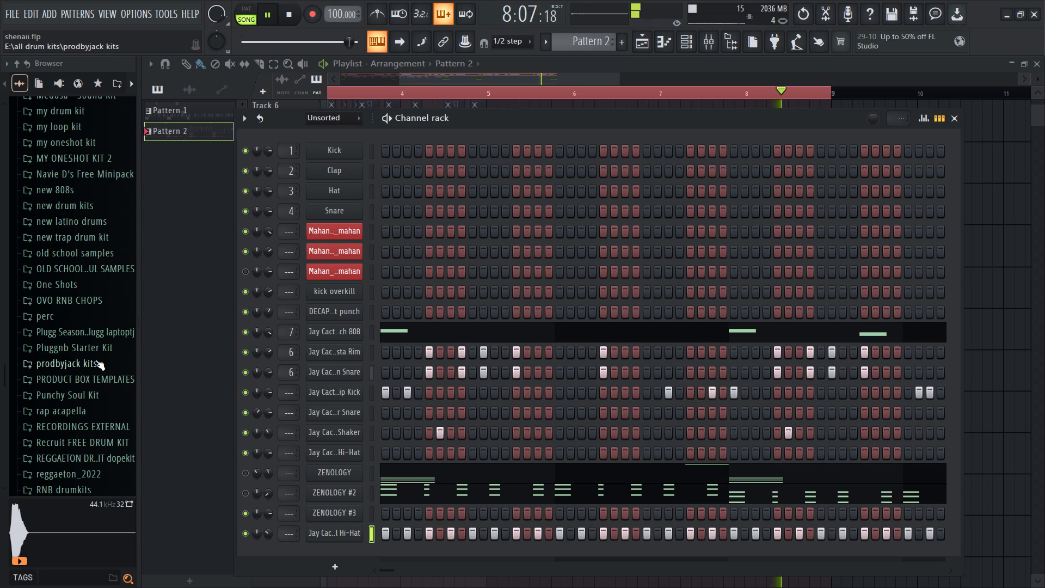
{"action": "scroll", "coordinate": [95, 360], "scroll_direction": "down", "scroll_amount": 3}
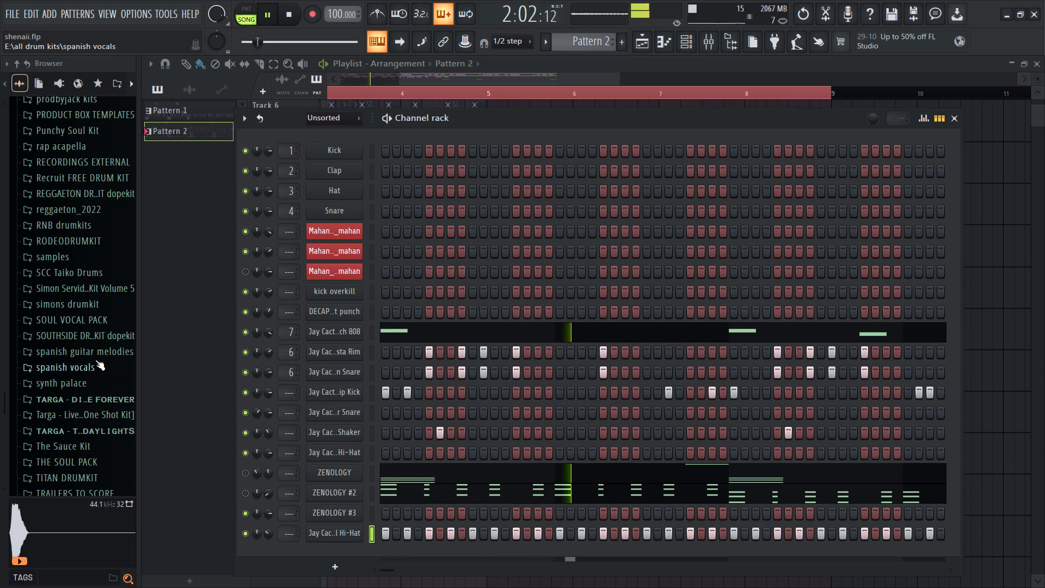
{"action": "left_click", "coordinate": [415, 321]}
{"action": "right_click_drag", "start_coordinate": [417, 306], "coordinate": [415, 319]}
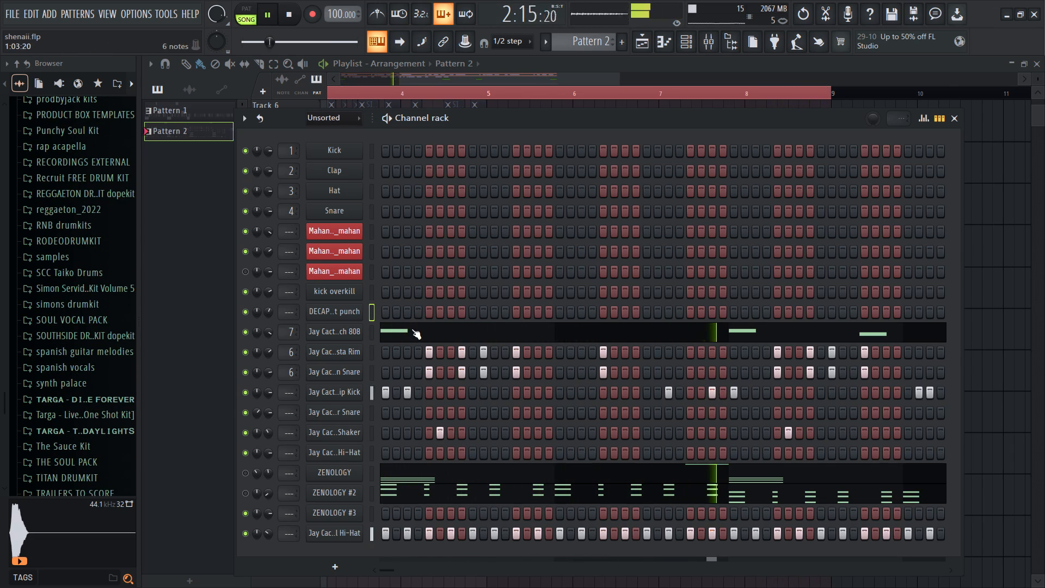
{"action": "left_click", "coordinate": [411, 329]}
{"action": "scroll", "coordinate": [398, 320], "scroll_direction": "down", "scroll_amount": 18, "text": "ctrl"}
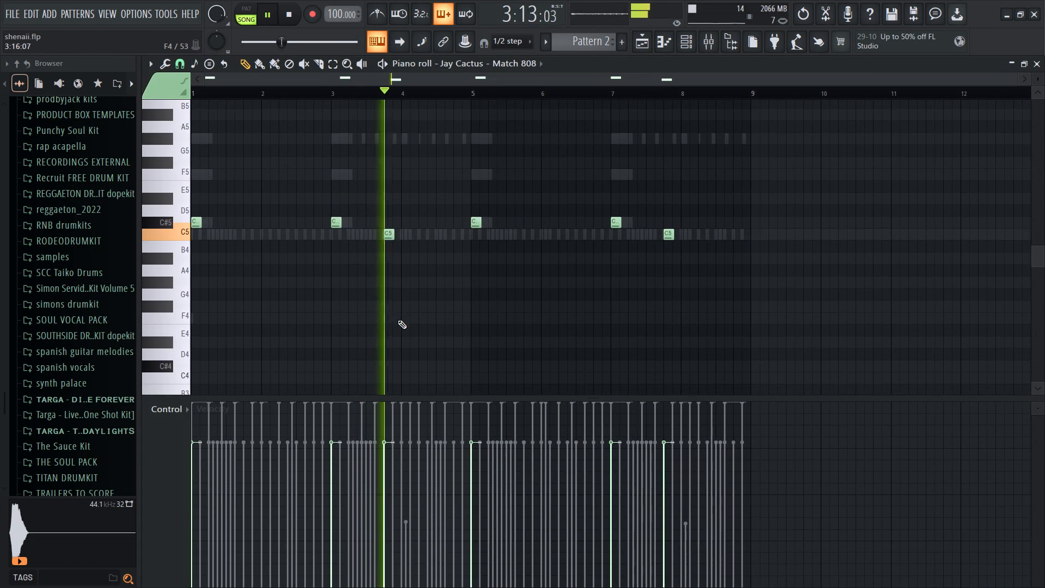
{"action": "scroll", "coordinate": [236, 276], "scroll_direction": "up", "scroll_amount": 7, "text": "ctrl"}
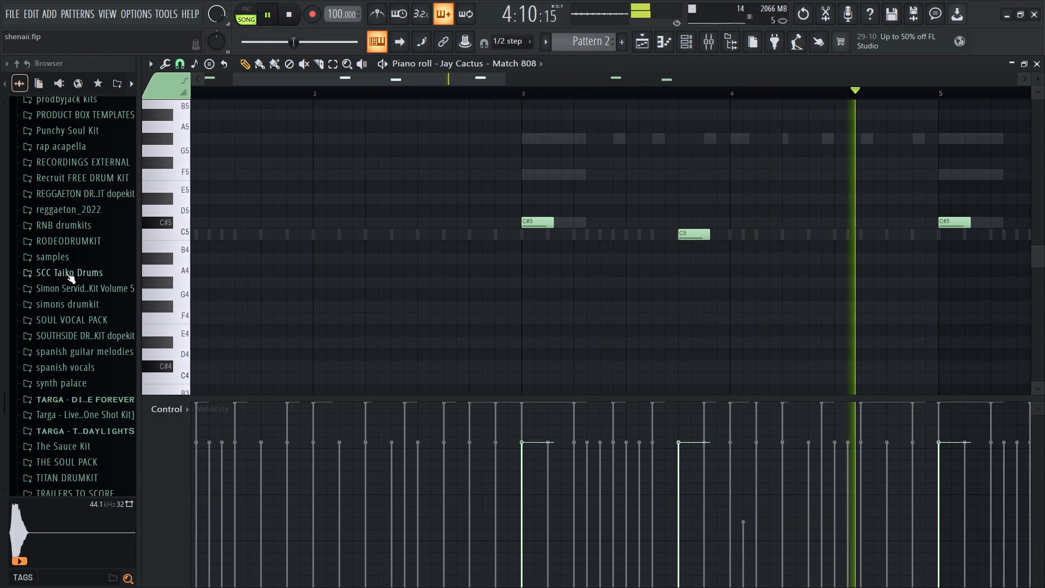
{"action": "scroll", "coordinate": [68, 397], "scroll_direction": "down", "scroll_amount": 1}
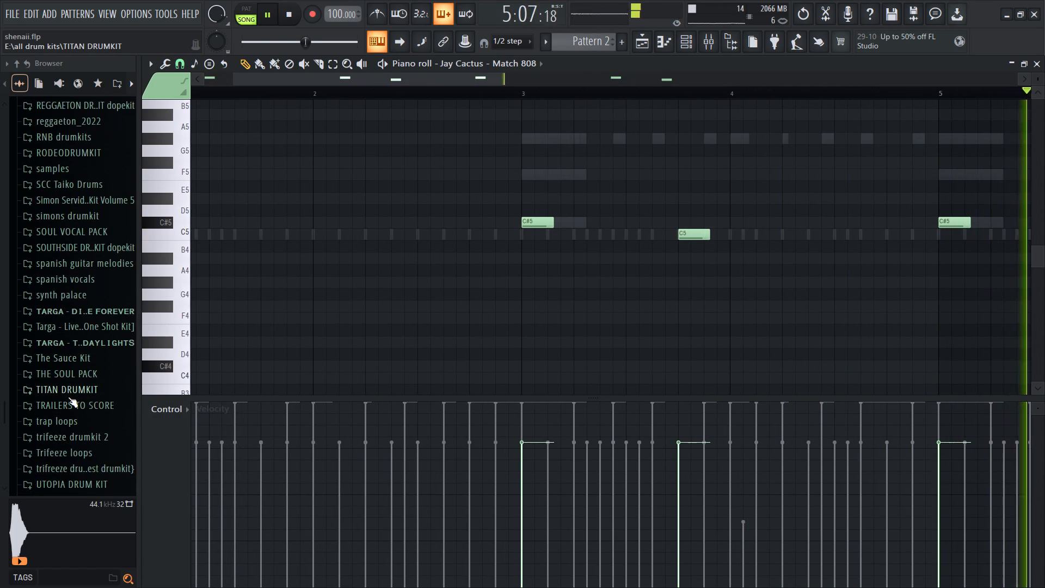
{"action": "scroll", "coordinate": [68, 397], "scroll_direction": "down", "scroll_amount": 1}
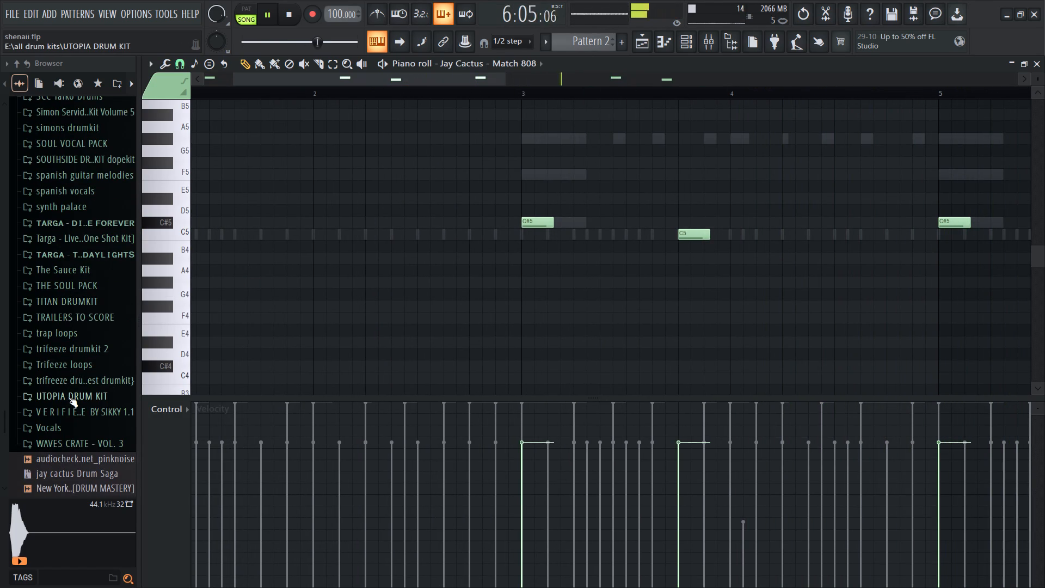
{"action": "scroll", "coordinate": [68, 397], "scroll_direction": "up", "scroll_amount": 2}
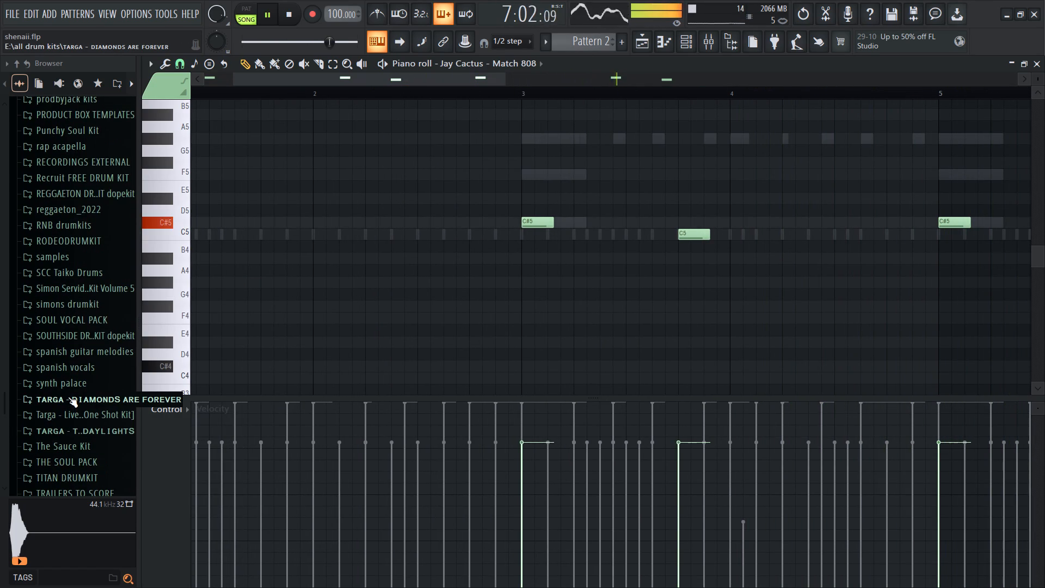
{"action": "scroll", "coordinate": [69, 353], "scroll_direction": "up", "scroll_amount": 5}
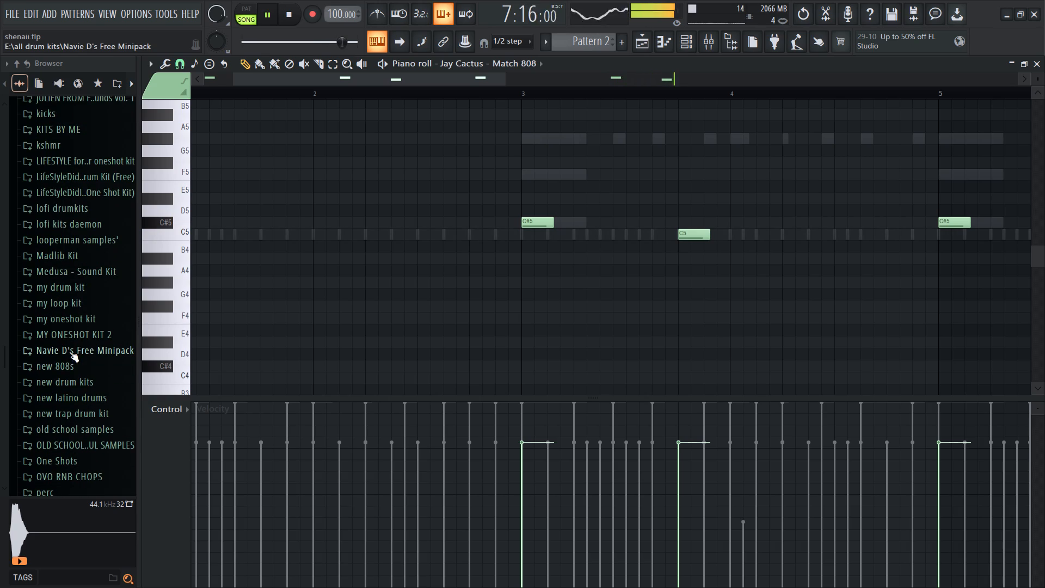
In the Master track's Fruity Parametric EQ 2, boost band 4 around 670 Hz, band 6 in the high mids and band 2 in the bass.
{"action": "left_click", "coordinate": [687, 42]}
{"action": "left_click", "coordinate": [704, 39]}
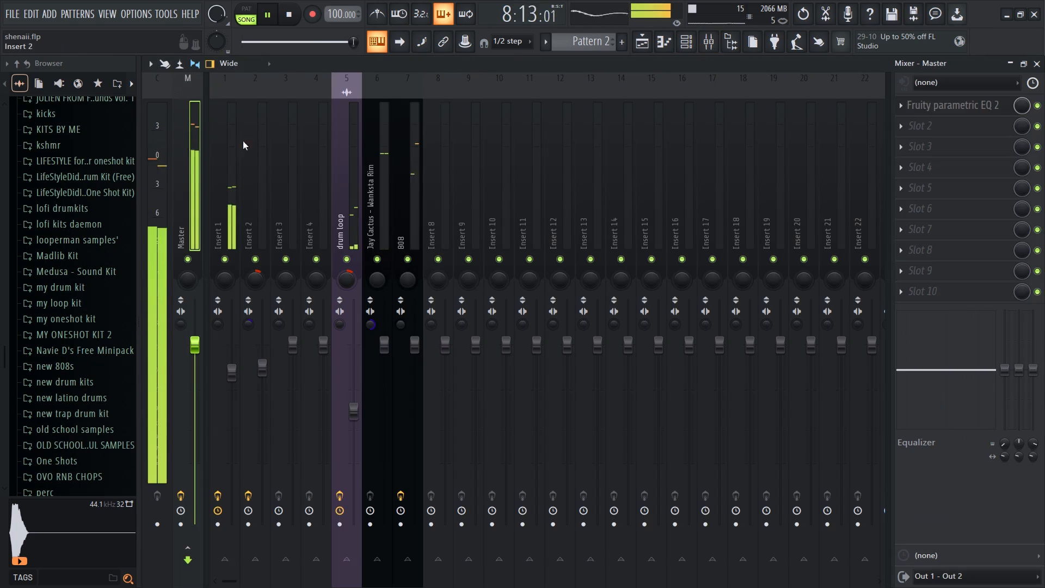
{"action": "left_click", "coordinate": [952, 102]}
{"action": "left_click_drag", "start_coordinate": [355, 269], "coordinate": [362, 207]}
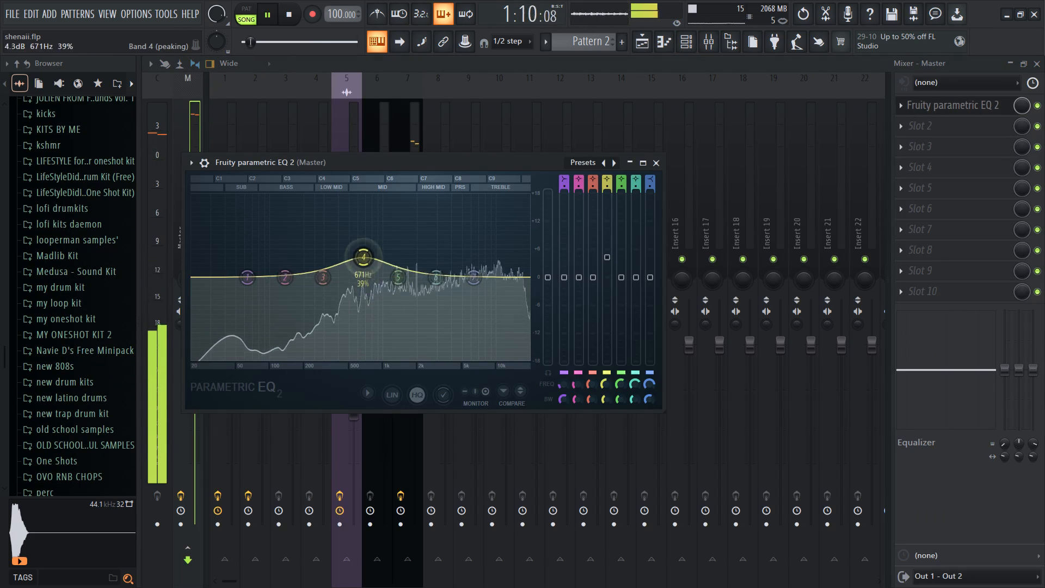
{"action": "left_click_drag", "start_coordinate": [362, 207], "coordinate": [362, 203]}
{"action": "left_click_drag", "start_coordinate": [359, 253], "coordinate": [357, 279]}
{"action": "left_click", "coordinate": [366, 265]}
{"action": "left_click_drag", "start_coordinate": [431, 273], "coordinate": [452, 206]}
{"action": "left_click_drag", "start_coordinate": [287, 274], "coordinate": [268, 255]}
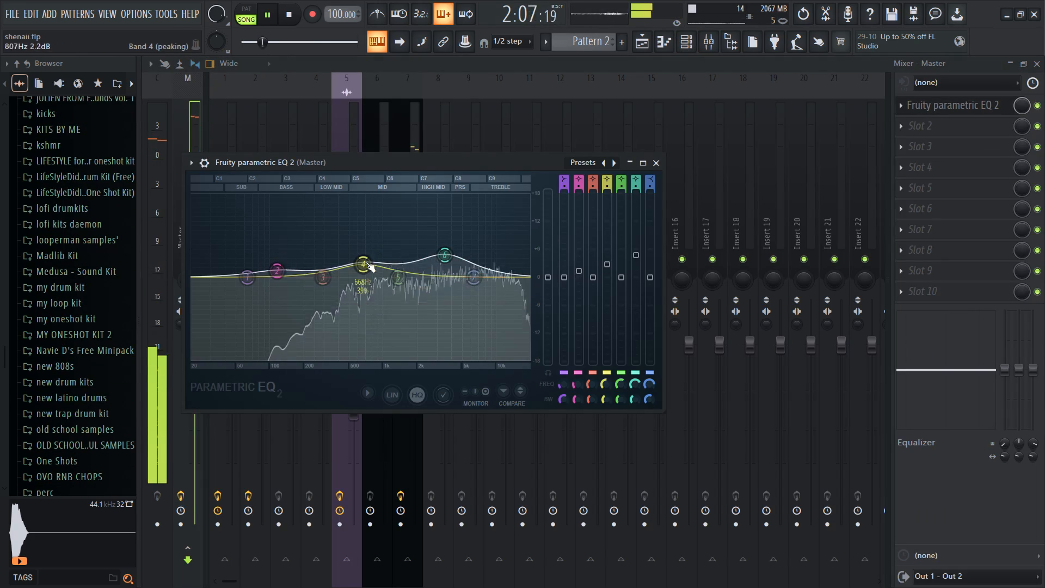
Reduce the Master EQ's band 6 to a slight boost, bring band 4 back to about flat, and close the EQ.
{"action": "left_click_drag", "start_coordinate": [364, 259], "coordinate": [367, 298]}
{"action": "left_click_drag", "start_coordinate": [448, 263], "coordinate": [459, 303]}
{"action": "left_click_drag", "start_coordinate": [352, 270], "coordinate": [355, 251]}
{"action": "left_click_drag", "start_coordinate": [371, 275], "coordinate": [360, 275]}
{"action": "left_click_drag", "start_coordinate": [357, 271], "coordinate": [367, 277]}
{"action": "left_click", "coordinate": [284, 274]}
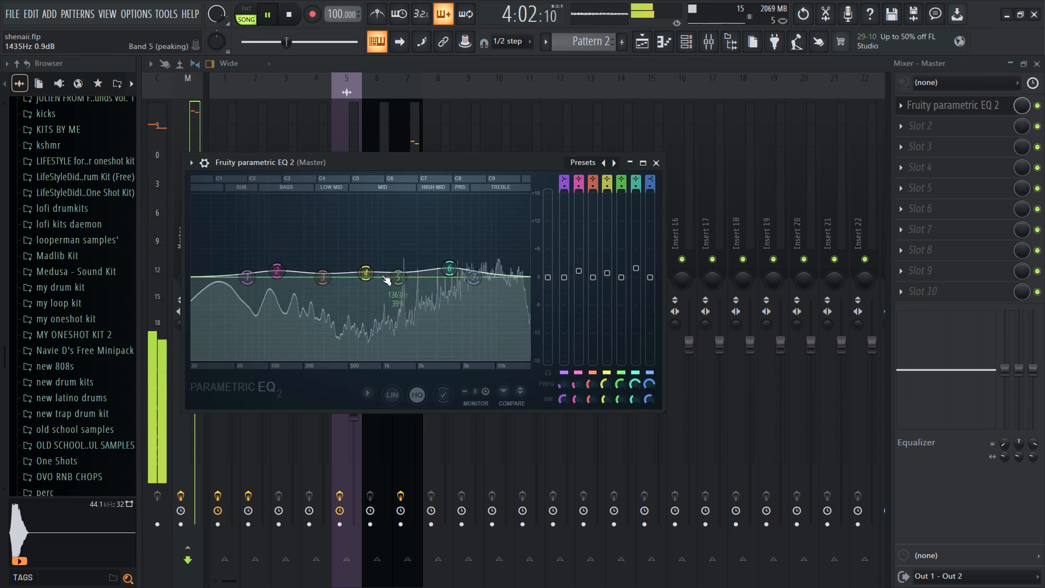
{"action": "left_click_drag", "start_coordinate": [357, 265], "coordinate": [359, 275]}
{"action": "left_click", "coordinate": [687, 31]}
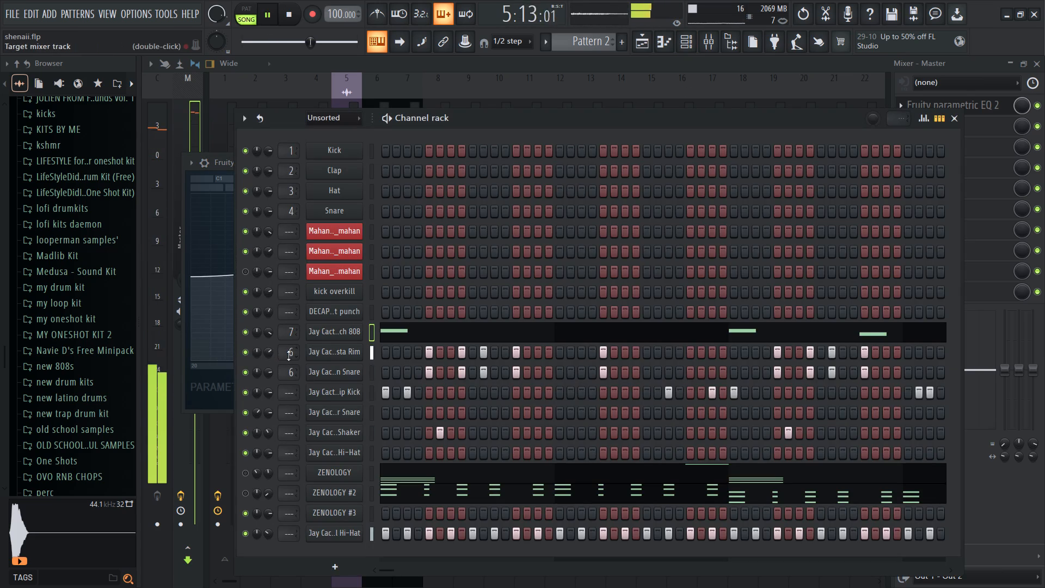
{"action": "left_click", "coordinate": [959, 126]}
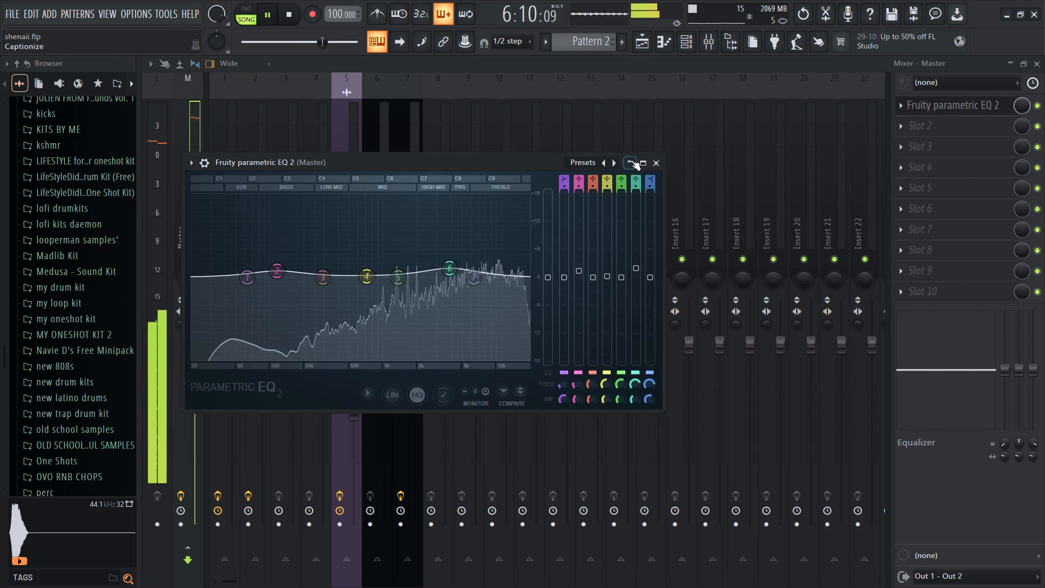
{"action": "left_click", "coordinate": [655, 160]}
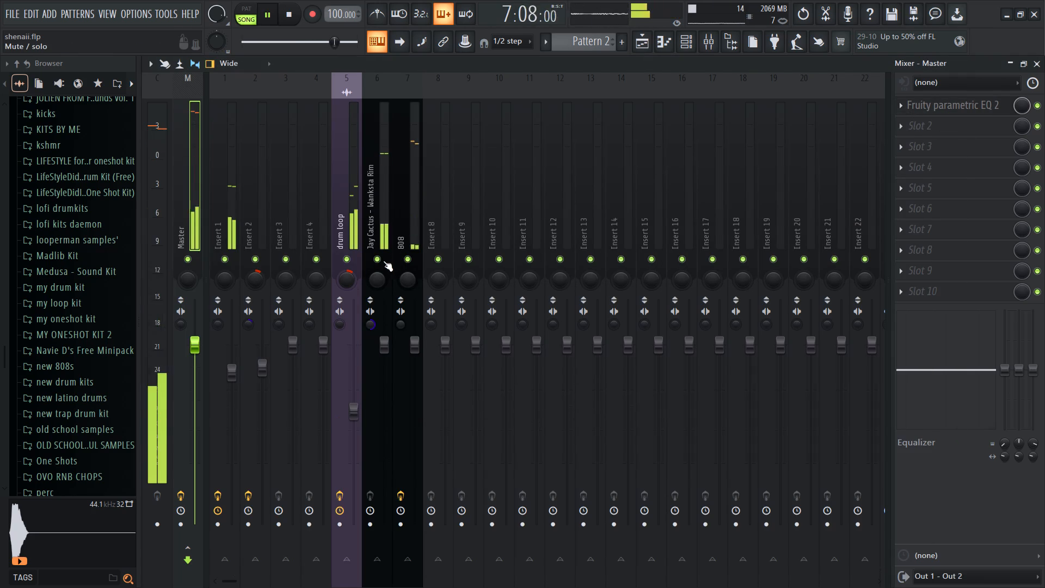
Solo the Wanksta Rim mixer track and raise its volume fader.
{"action": "right_click", "coordinate": [377, 260]}
{"action": "left_click_drag", "start_coordinate": [382, 338], "coordinate": [382, 289]}
Add Fruity Parametric EQ 2 to the Wanksta Rim track, cut its lows about 6 dB with band 1 and dip band 3 slightly.
{"action": "left_click", "coordinate": [955, 109]}
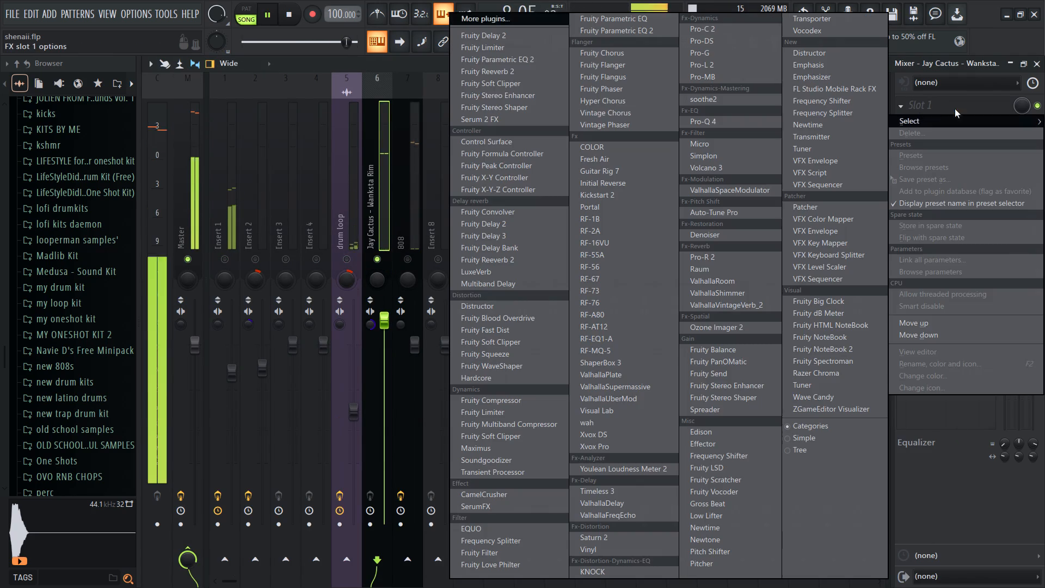
{"action": "left_click", "coordinate": [536, 65]}
{"action": "left_click_drag", "start_coordinate": [324, 328], "coordinate": [502, 444]}
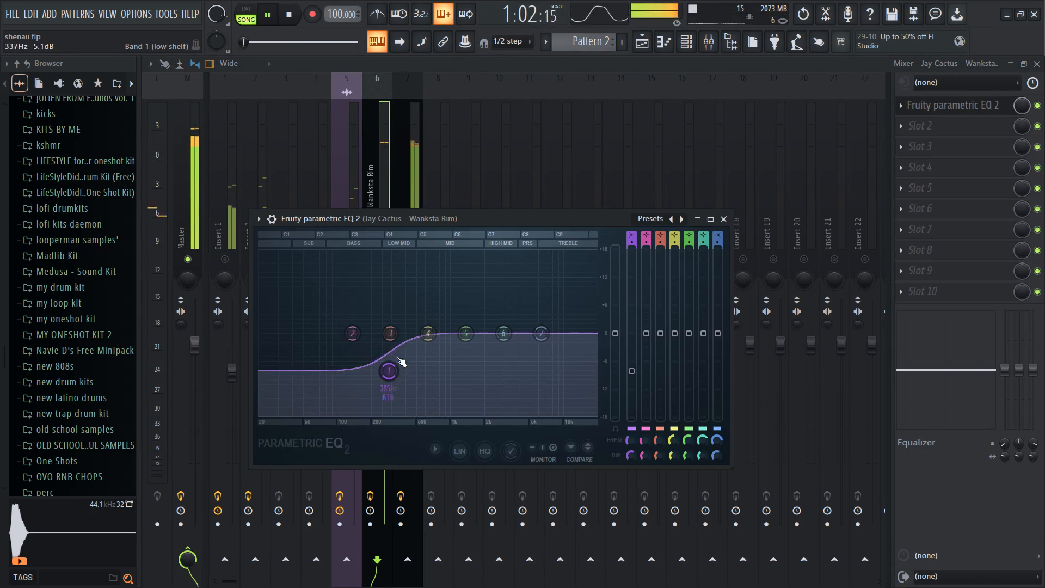
{"action": "left_click_drag", "start_coordinate": [369, 367], "coordinate": [274, 341]}
{"action": "left_click_drag", "start_coordinate": [399, 337], "coordinate": [413, 356]}
Slightly boost the Wanksta Rim EQ's band 5 around 5 kHz and band 4 around 1.5 kHz, and close the EQ.
{"action": "left_click_drag", "start_coordinate": [453, 334], "coordinate": [477, 266]}
{"action": "left_click_drag", "start_coordinate": [475, 307], "coordinate": [474, 339]}
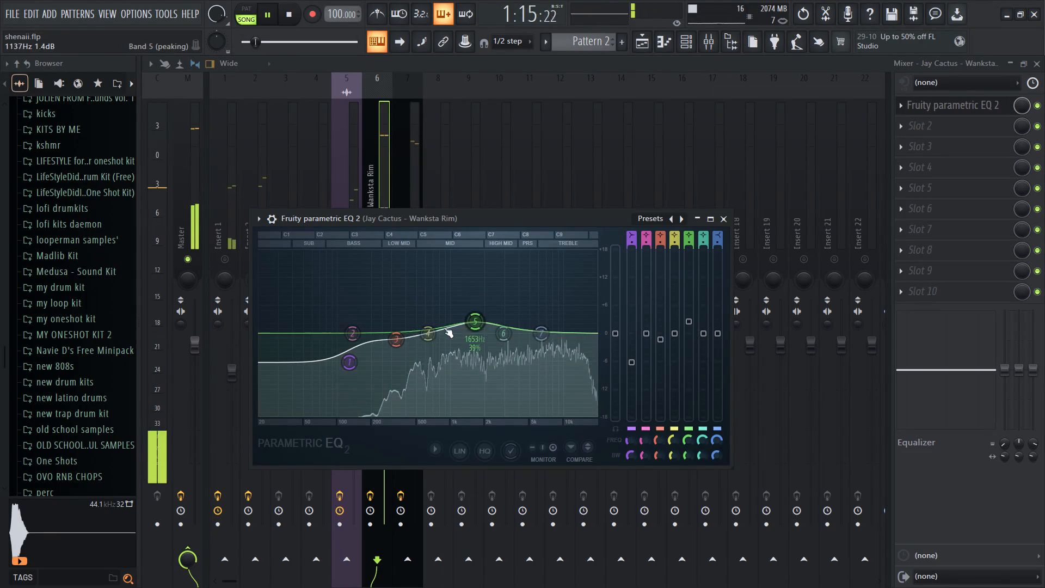
{"action": "left_click_drag", "start_coordinate": [477, 311], "coordinate": [630, 324]}
{"action": "left_click", "coordinate": [535, 325]}
{"action": "left_click_drag", "start_coordinate": [440, 339], "coordinate": [533, 344]}
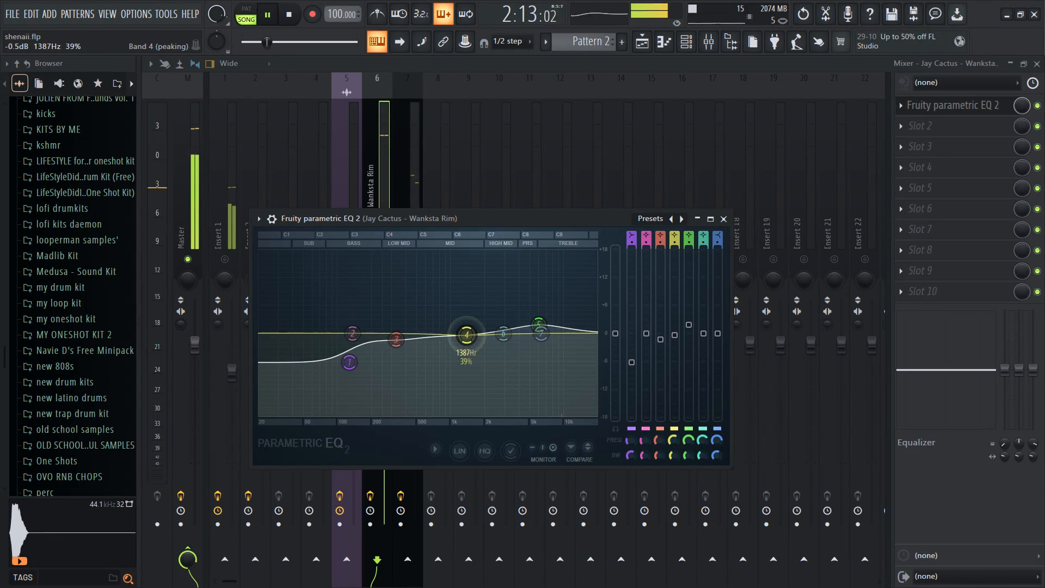
{"action": "left_click_drag", "start_coordinate": [533, 344], "coordinate": [543, 326]}
{"action": "left_click", "coordinate": [470, 324]}
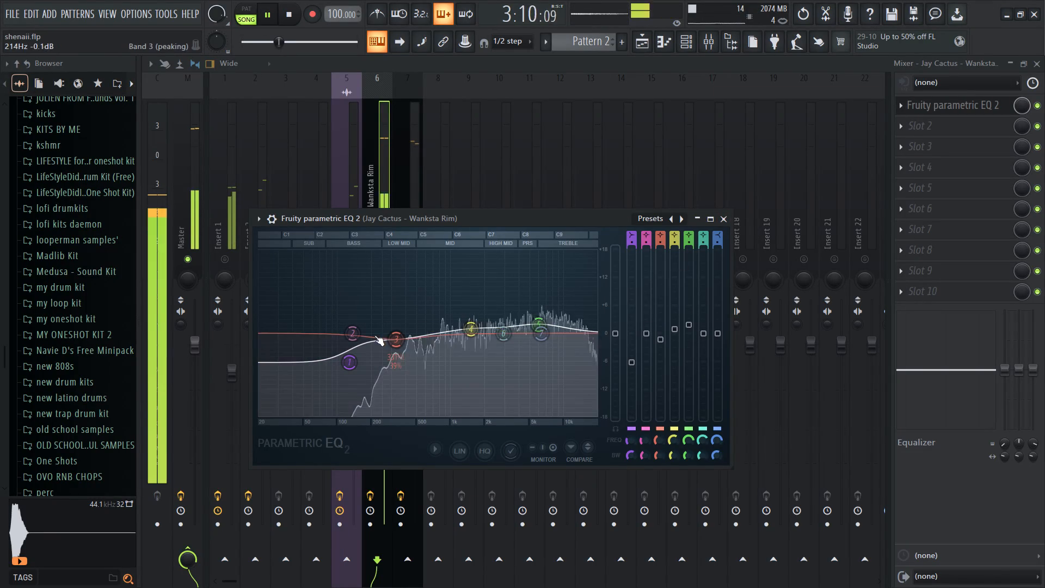
{"action": "left_click", "coordinate": [724, 216]}
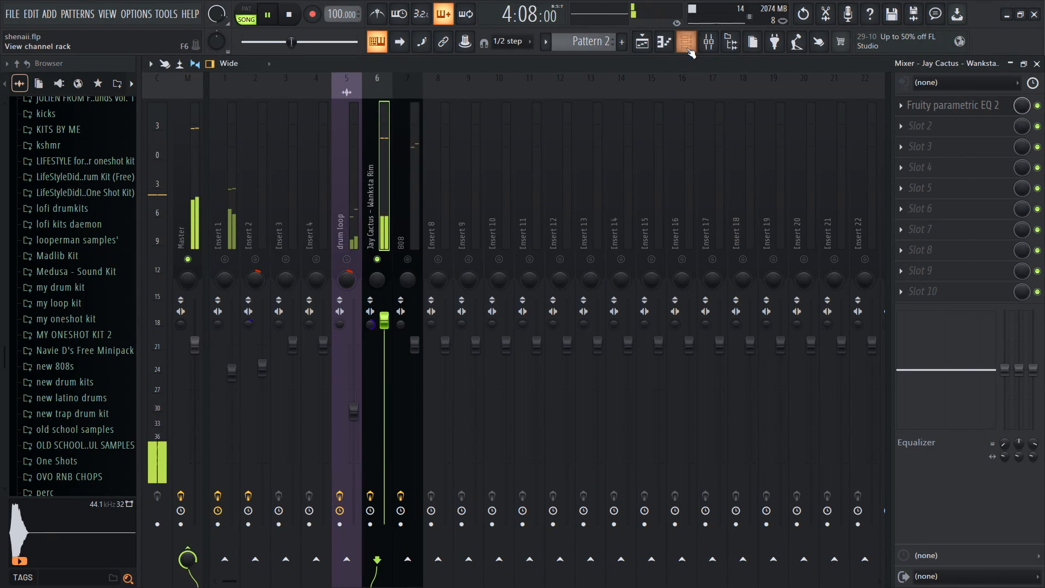
Stop playback and audition the Jay Cactus snare channel routed to mixer track 6 in the channel rack.
{"action": "left_click", "coordinate": [686, 48]}
{"action": "key", "text": "space"}
{"action": "left_click", "coordinate": [368, 355]}
{"action": "left_click", "coordinate": [371, 371]}
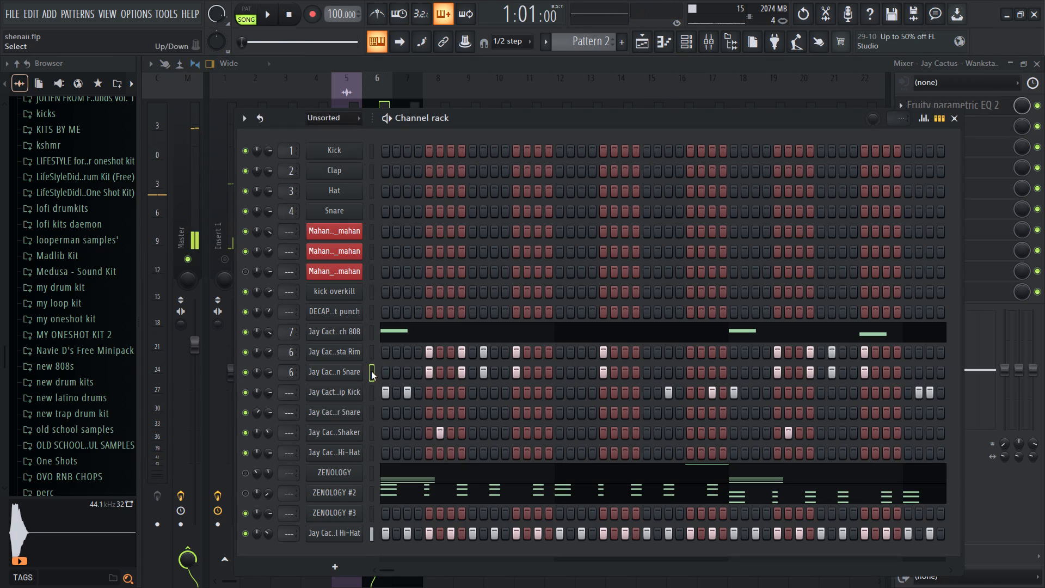
{"action": "type", "text": "qqq"}
{"action": "key", "text": "q"}
{"action": "key", "text": "q"}
{"action": "key", "text": "q"}
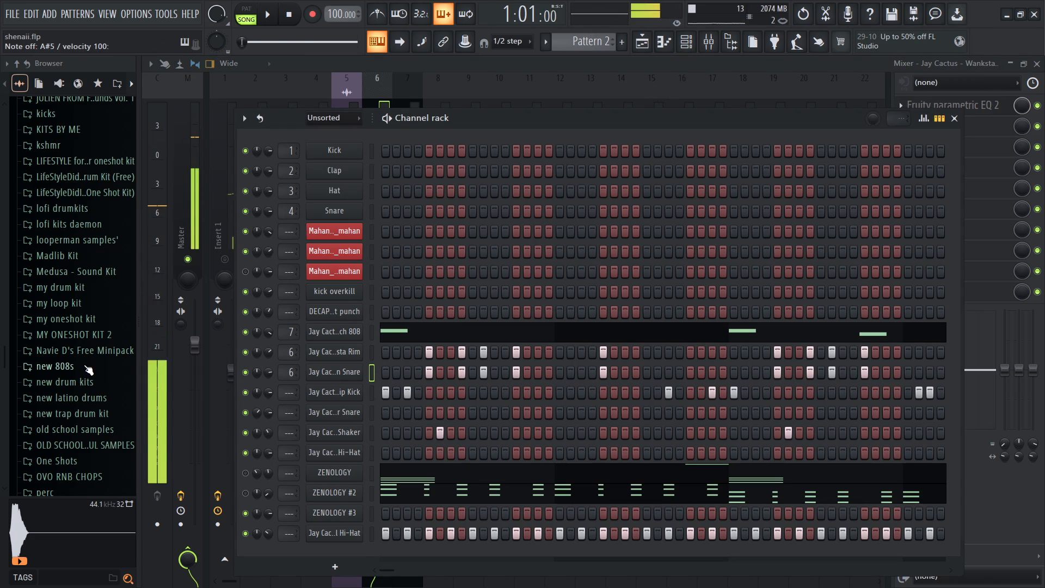
Find the VERIFIED BOUNCE BY SIKKY 1.1 kit in the browser and open its 05. CLAPS folder.
{"action": "scroll", "coordinate": [84, 365], "scroll_direction": "up", "scroll_amount": 3}
{"action": "scroll", "coordinate": [84, 365], "scroll_direction": "down", "scroll_amount": 7}
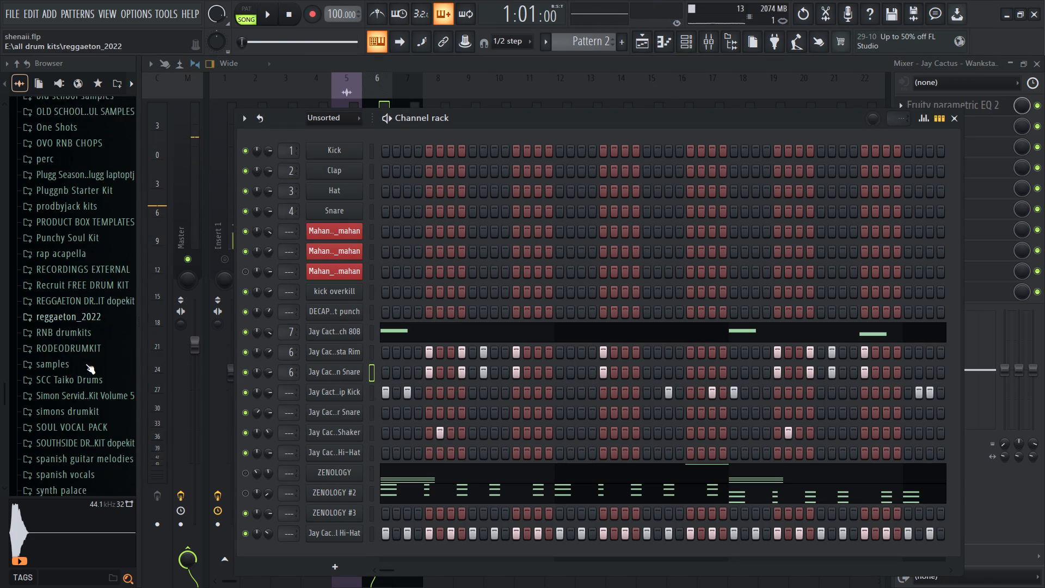
{"action": "scroll", "coordinate": [95, 398], "scroll_direction": "down", "scroll_amount": 1}
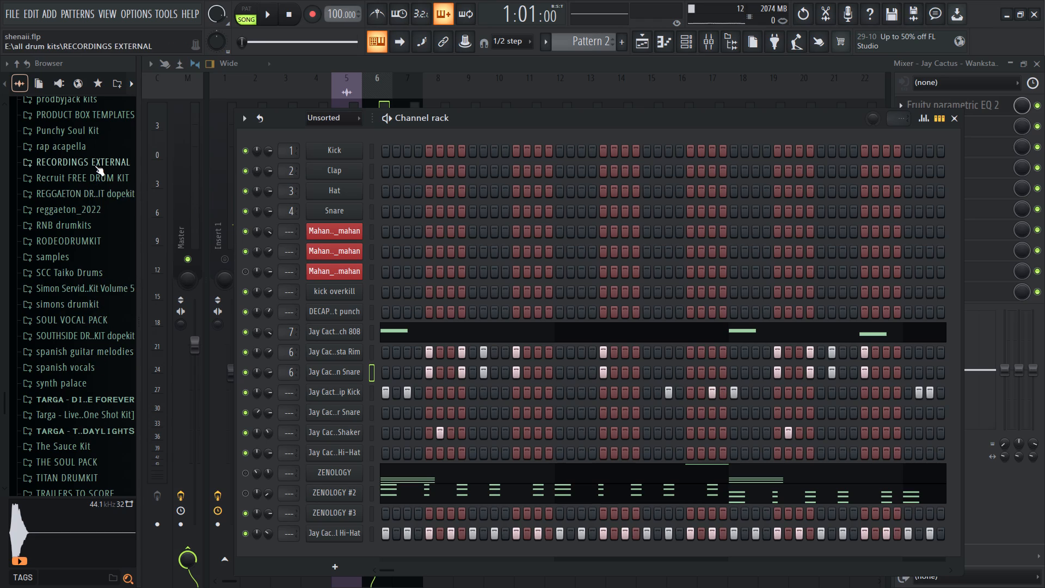
{"action": "scroll", "coordinate": [95, 168], "scroll_direction": "down", "scroll_amount": 2}
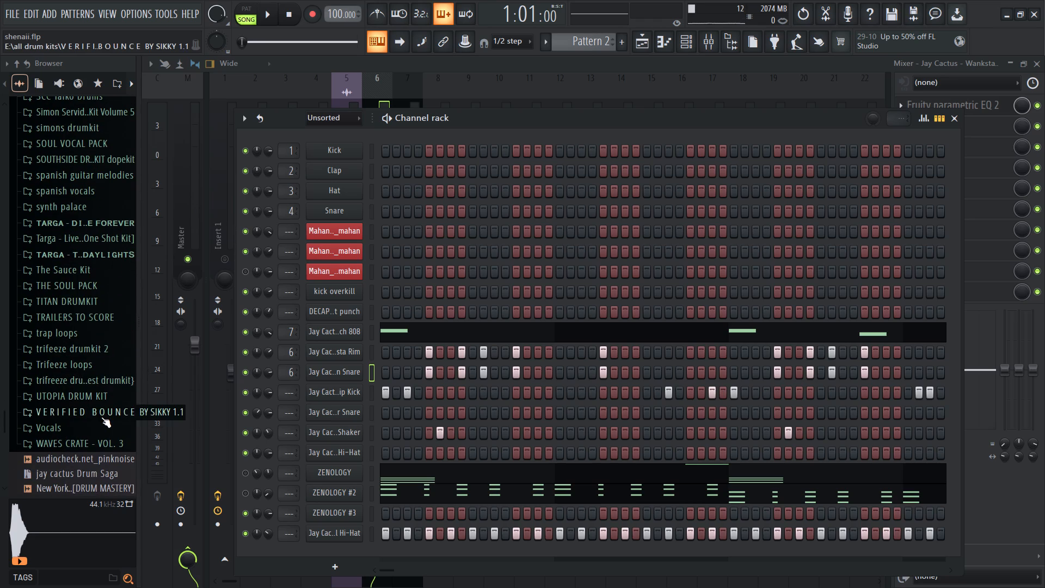
{"action": "left_click", "coordinate": [101, 418]}
{"action": "left_click", "coordinate": [100, 432]}
{"action": "left_click", "coordinate": [104, 385]}
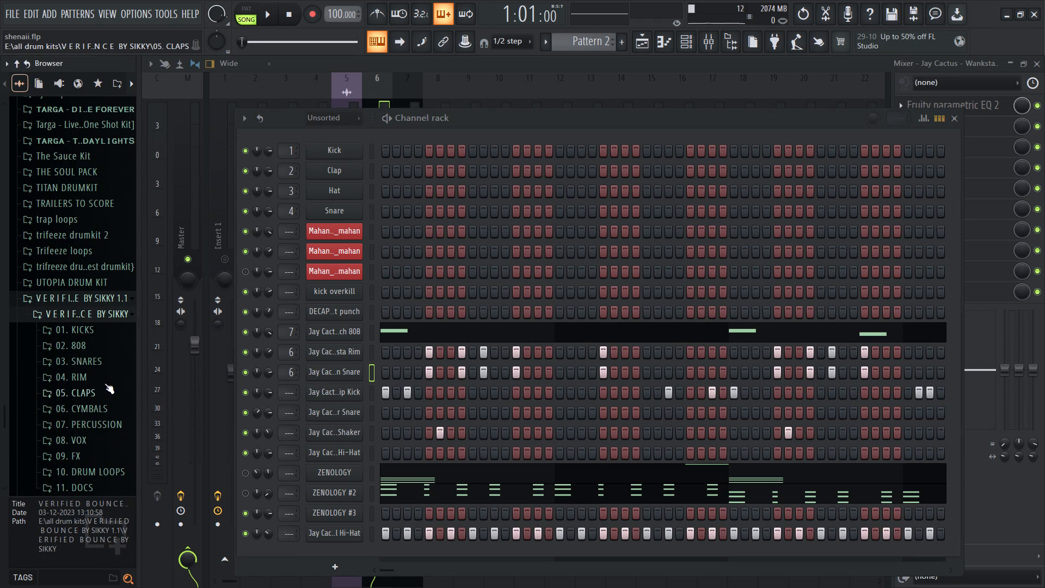
{"action": "left_click", "coordinate": [96, 396]}
Audition clap samples and 04. RIM samples in the VERIFIED BOUNCE kit, comparing them with BIG CLAP 02.
{"action": "left_click", "coordinate": [100, 399]}
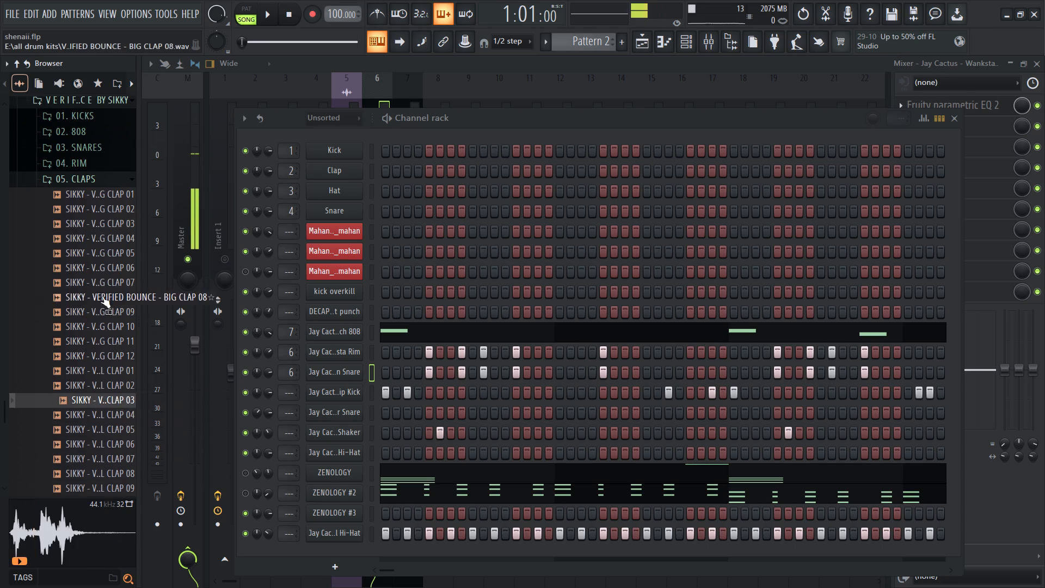
{"action": "left_click", "coordinate": [102, 296]}
{"action": "left_click", "coordinate": [101, 168]}
{"action": "left_click", "coordinate": [101, 173]}
{"action": "left_click", "coordinate": [86, 200]}
{"action": "left_click", "coordinate": [95, 249]}
{"action": "left_click", "coordinate": [93, 295]}
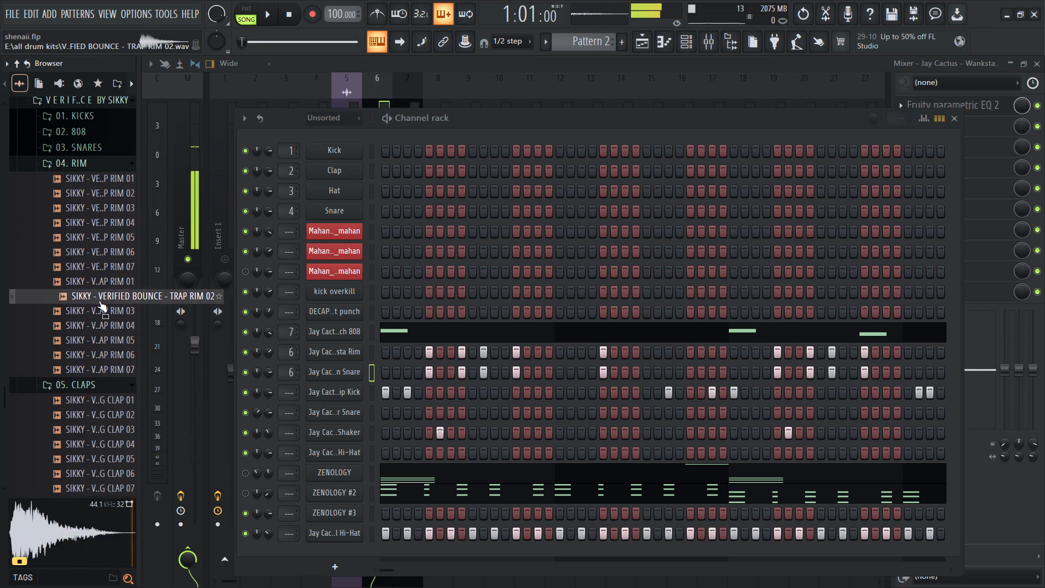
{"action": "left_click", "coordinate": [96, 320]}
{"action": "left_click", "coordinate": [70, 428]}
{"action": "left_click", "coordinate": [81, 418]}
{"action": "left_click", "coordinate": [87, 397]}
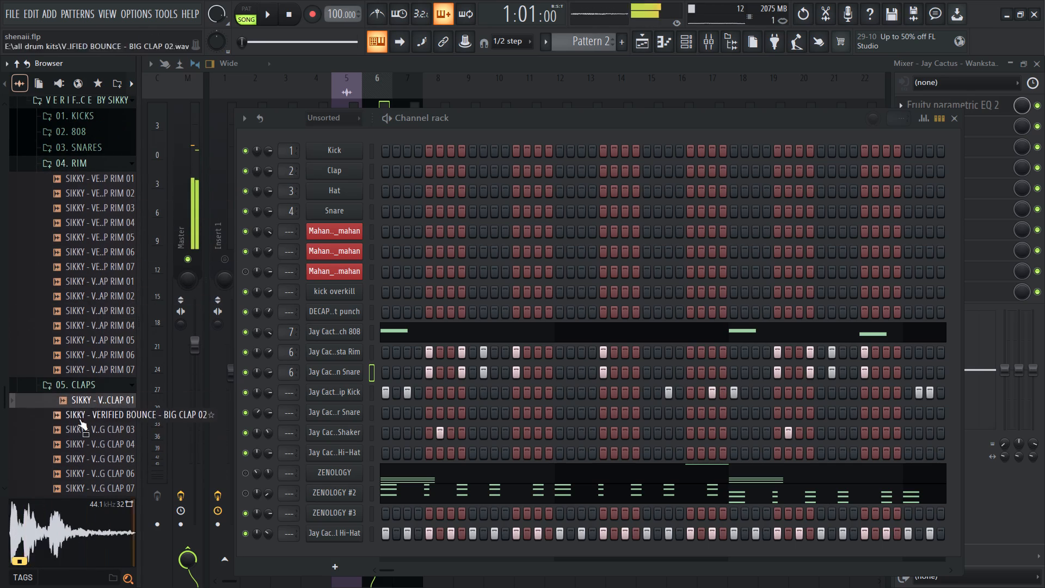
{"action": "left_click", "coordinate": [79, 421]}
{"action": "left_click", "coordinate": [81, 428]}
Add SIKKY BIG CLAP 02 as a new channel above the kick and route it to mixer track 6.
{"action": "left_click_drag", "start_coordinate": [90, 414], "coordinate": [369, 387]}
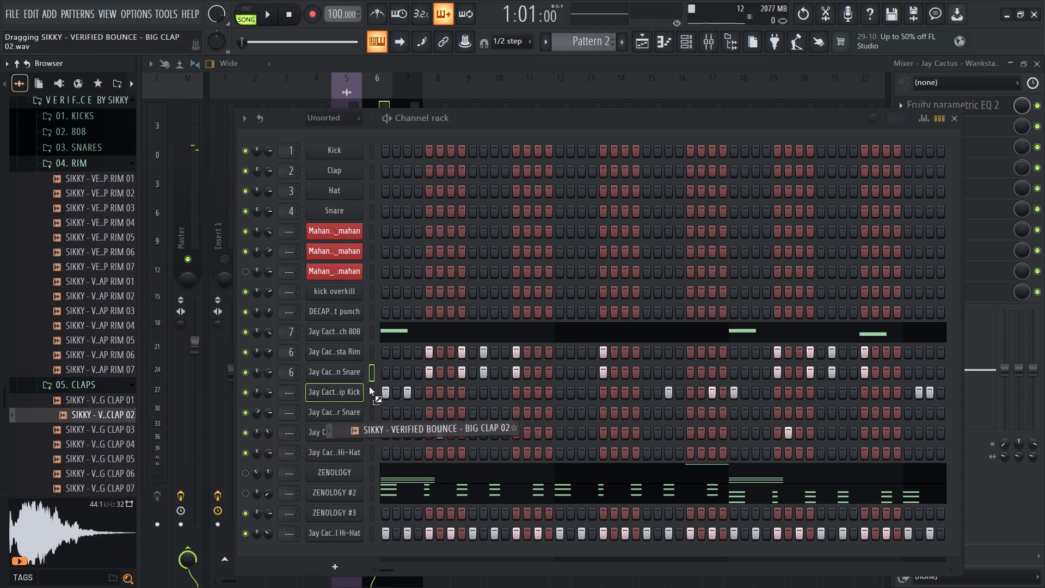
{"action": "left_click_drag", "start_coordinate": [369, 387], "coordinate": [366, 385]}
{"action": "left_click_drag", "start_coordinate": [279, 394], "coordinate": [289, 371]}
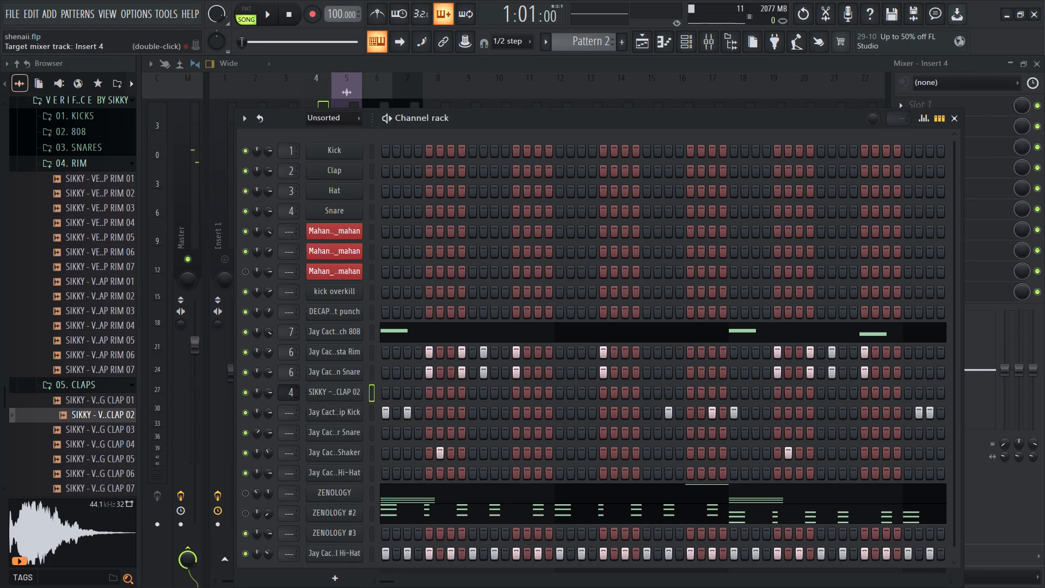
{"action": "left_click_drag", "start_coordinate": [289, 371], "coordinate": [293, 357]}
Copy the snare channel's step sequence on mixer track 6 to the new BIG CLAP 02 channel.
{"action": "left_click", "coordinate": [376, 374]}
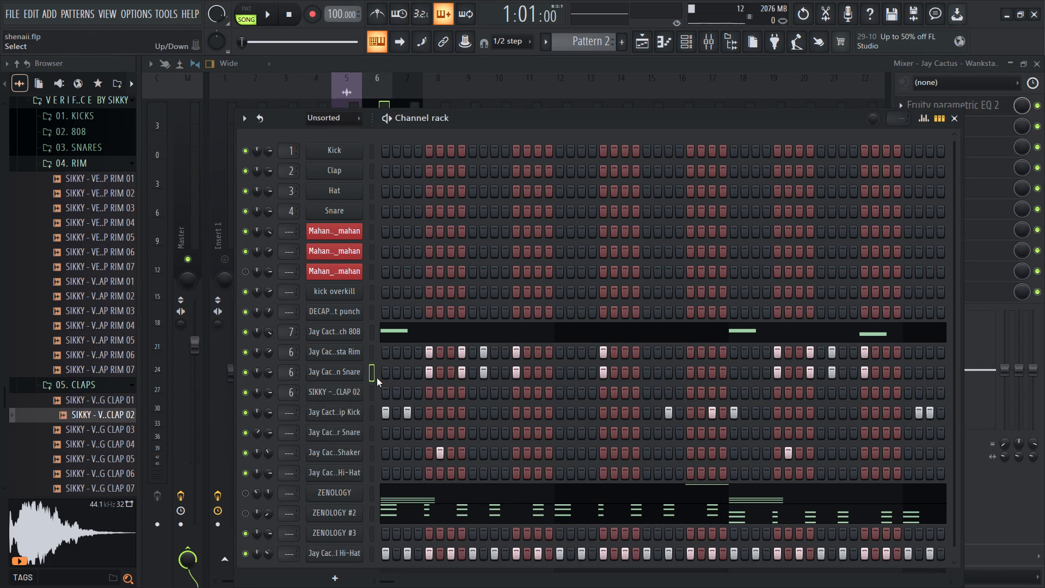
{"action": "key", "text": "ctrl+c"}
{"action": "left_click", "coordinate": [370, 387], "text": "ctrl"}
{"action": "key", "text": "ctrl+v"}
Start playback and lower the BIG CLAP 02 channel's volume to about 59%.
{"action": "key", "text": "space"}
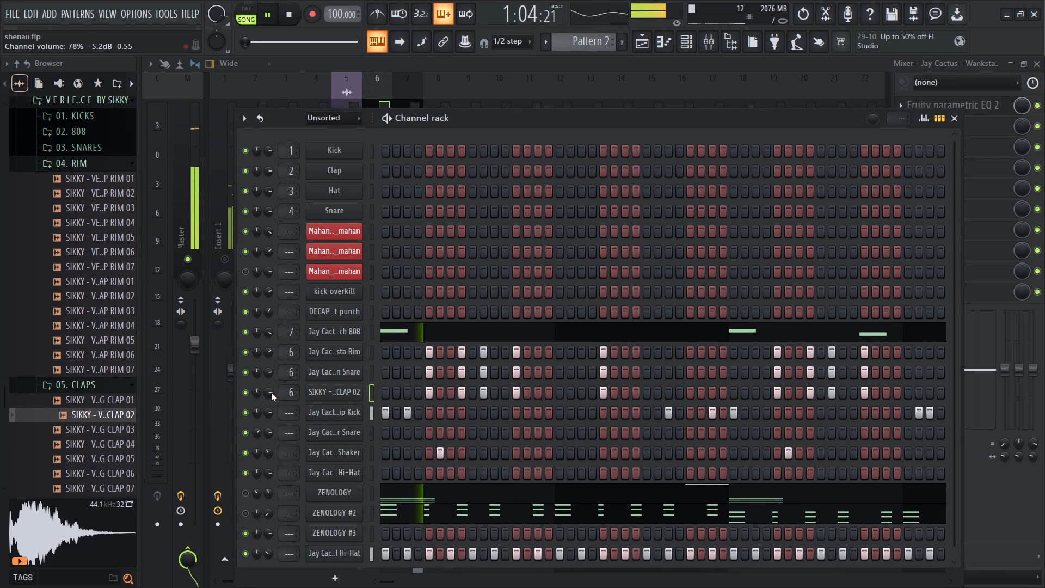
{"action": "left_click_drag", "start_coordinate": [271, 393], "coordinate": [273, 420]}
{"action": "left_click", "coordinate": [271, 394]}
{"action": "left_click_drag", "start_coordinate": [270, 394], "coordinate": [271, 407]}
{"action": "left_click_drag", "start_coordinate": [270, 394], "coordinate": [287, 392]}
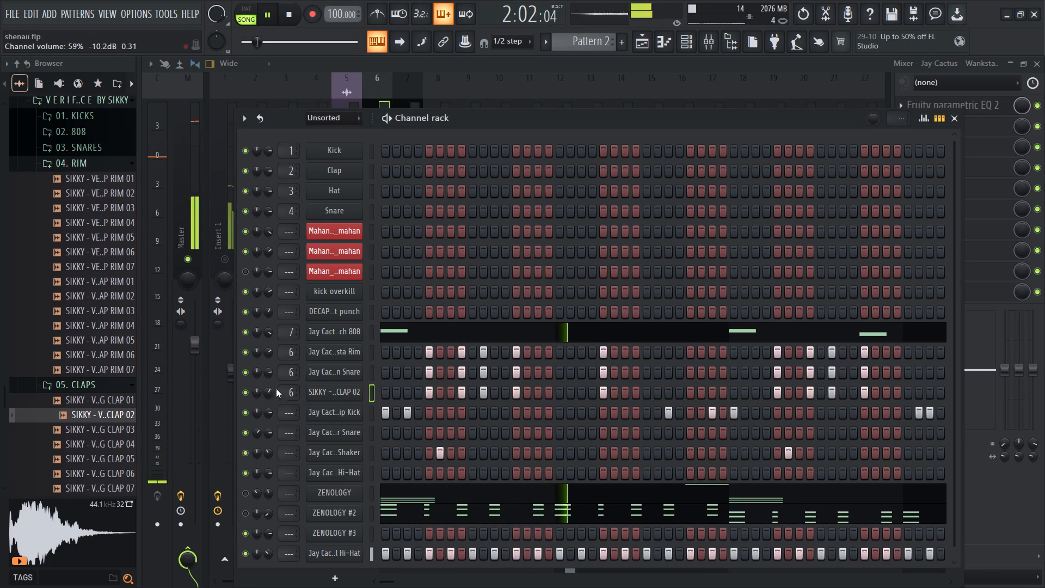
{"action": "left_click_drag", "start_coordinate": [266, 354], "coordinate": [273, 394]}
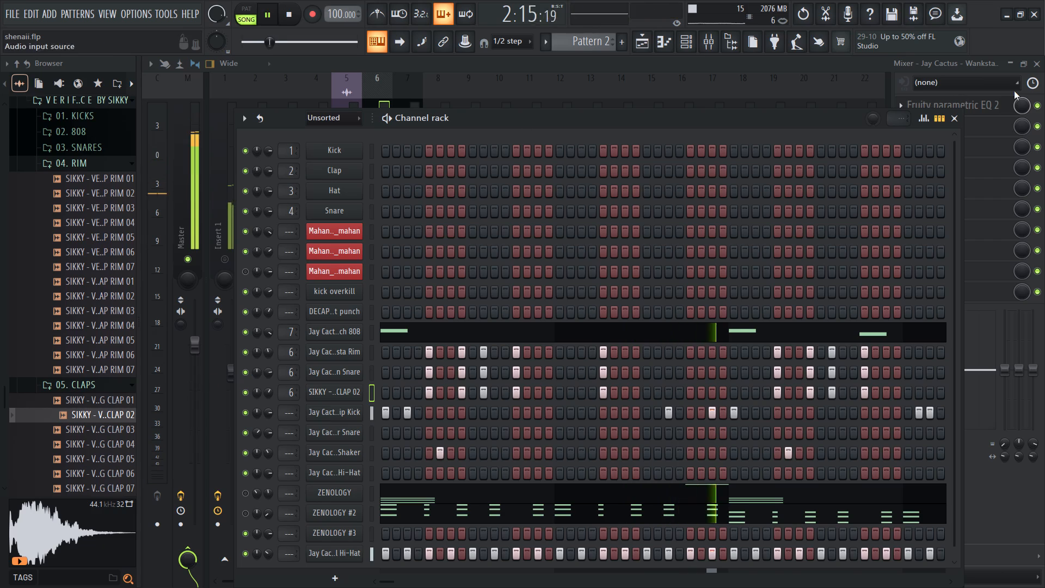
Close the channel rack, unsolo the Wanksta Rim mixer track and restart playback of the full mix.
{"action": "left_click", "coordinate": [953, 122]}
{"action": "right_click", "coordinate": [383, 261]}
{"action": "key", "text": "space"}
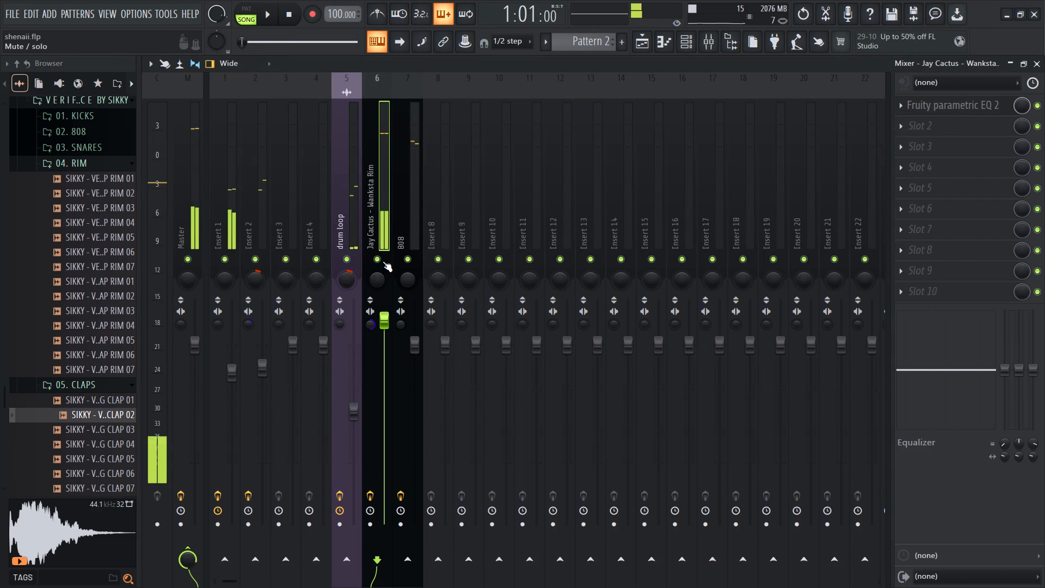
{"action": "key", "text": "space"}
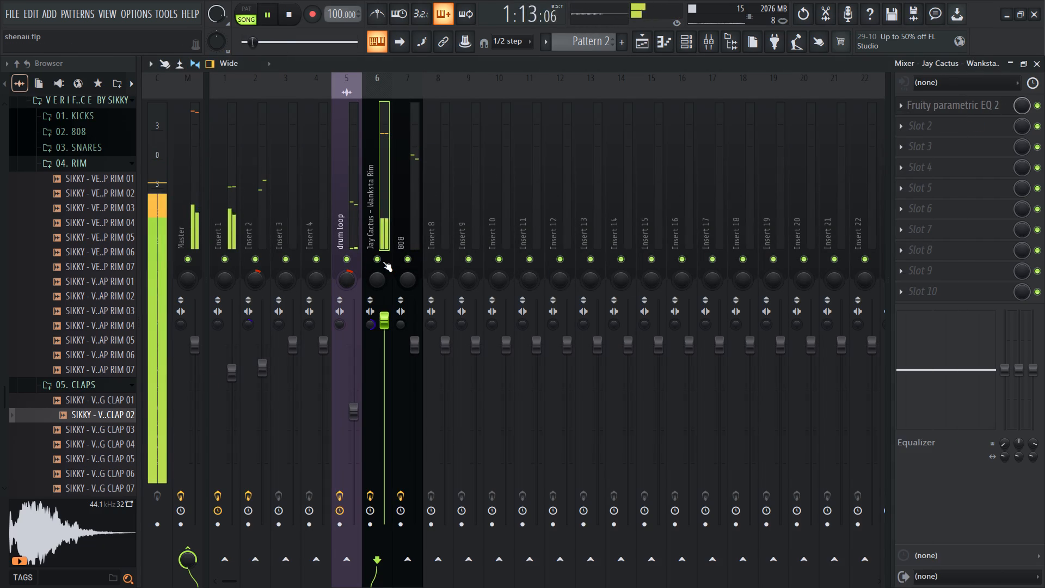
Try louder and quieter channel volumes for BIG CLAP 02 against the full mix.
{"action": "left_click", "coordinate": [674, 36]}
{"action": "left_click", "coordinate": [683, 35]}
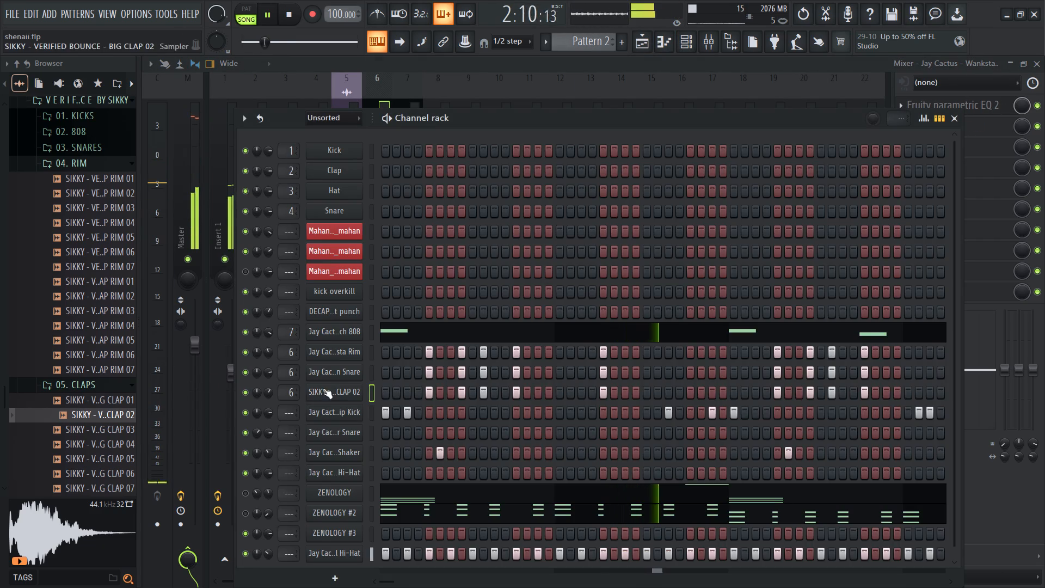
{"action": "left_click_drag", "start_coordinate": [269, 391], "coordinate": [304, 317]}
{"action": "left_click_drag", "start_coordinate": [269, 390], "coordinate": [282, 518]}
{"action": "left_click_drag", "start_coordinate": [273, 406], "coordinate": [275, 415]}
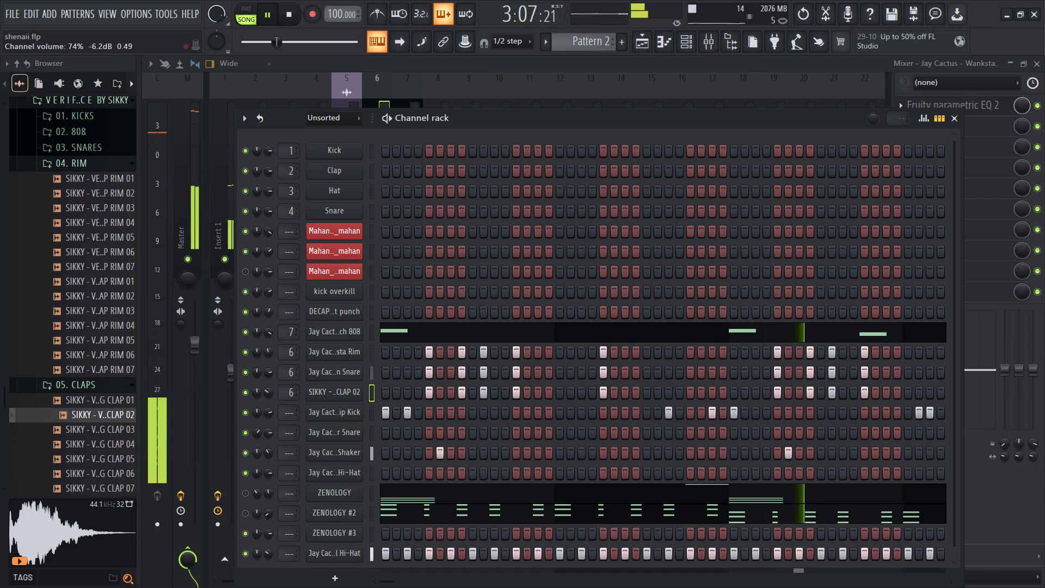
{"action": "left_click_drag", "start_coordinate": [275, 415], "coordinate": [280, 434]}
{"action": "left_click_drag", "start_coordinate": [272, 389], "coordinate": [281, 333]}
Balance BIG CLAP 02 with the Wanksta Rim and snare temporarily muted, and settle its channel volume at about 66%.
{"action": "left_click", "coordinate": [240, 367]}
{"action": "left_click", "coordinate": [248, 356]}
{"action": "left_click_drag", "start_coordinate": [273, 383], "coordinate": [300, 327]}
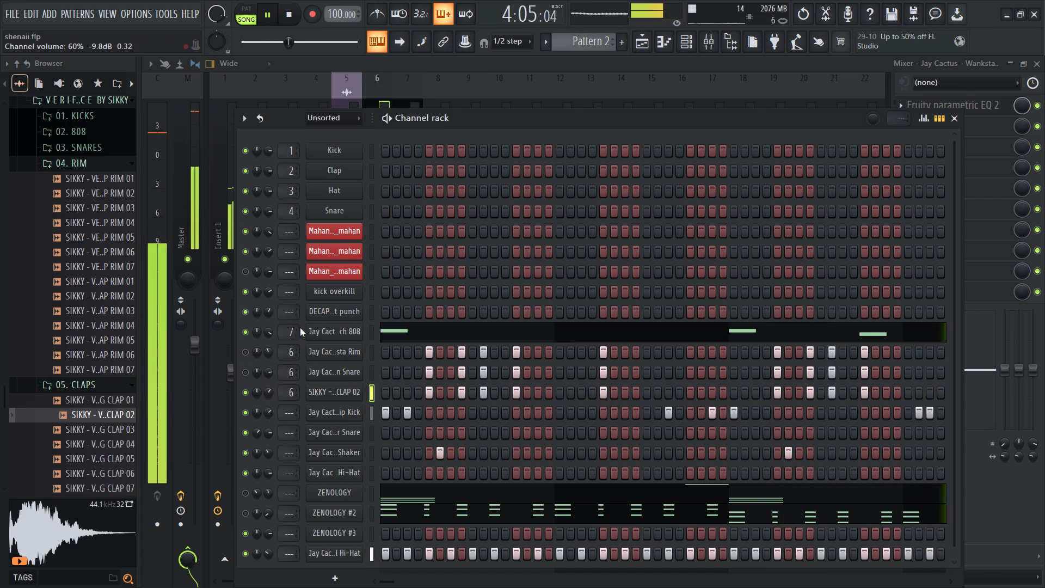
{"action": "left_click_drag", "start_coordinate": [272, 390], "coordinate": [288, 341]}
{"action": "left_click_drag", "start_coordinate": [268, 394], "coordinate": [269, 402]}
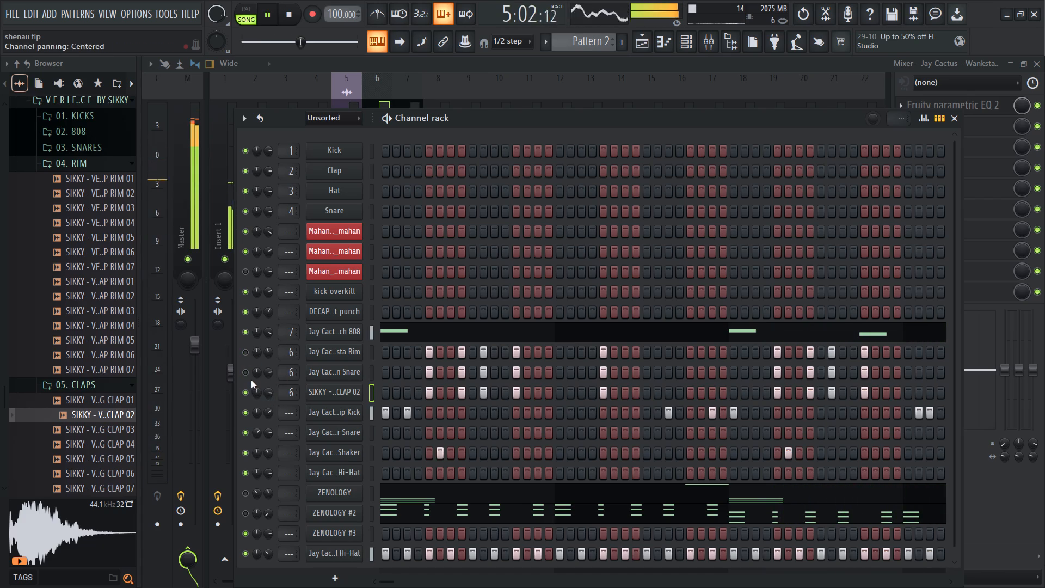
{"action": "left_click", "coordinate": [248, 376]}
{"action": "left_click", "coordinate": [244, 353]}
{"action": "left_click_drag", "start_coordinate": [272, 394], "coordinate": [274, 422]}
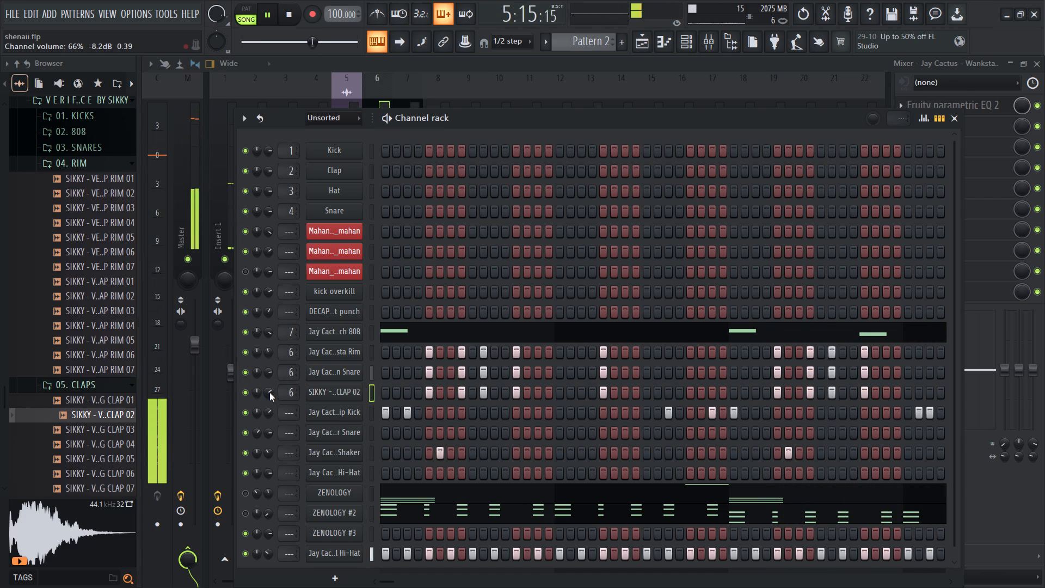
{"action": "left_click_drag", "start_coordinate": [269, 393], "coordinate": [269, 399]}
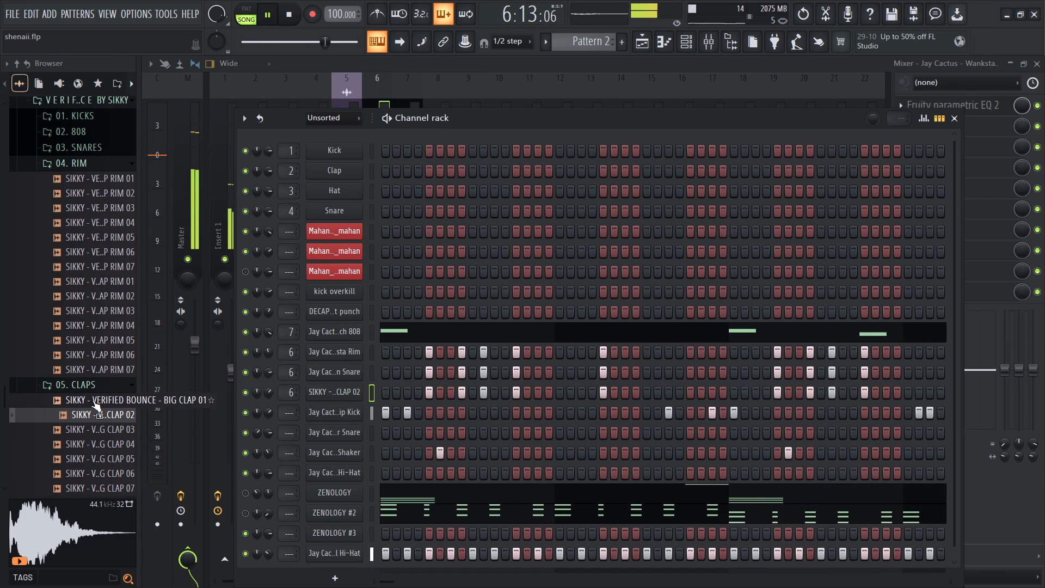
Open the Shakes Well Hi-Hat channel's settings and give it a slight time shift after trying the extremes.
{"action": "left_click", "coordinate": [302, 546]}
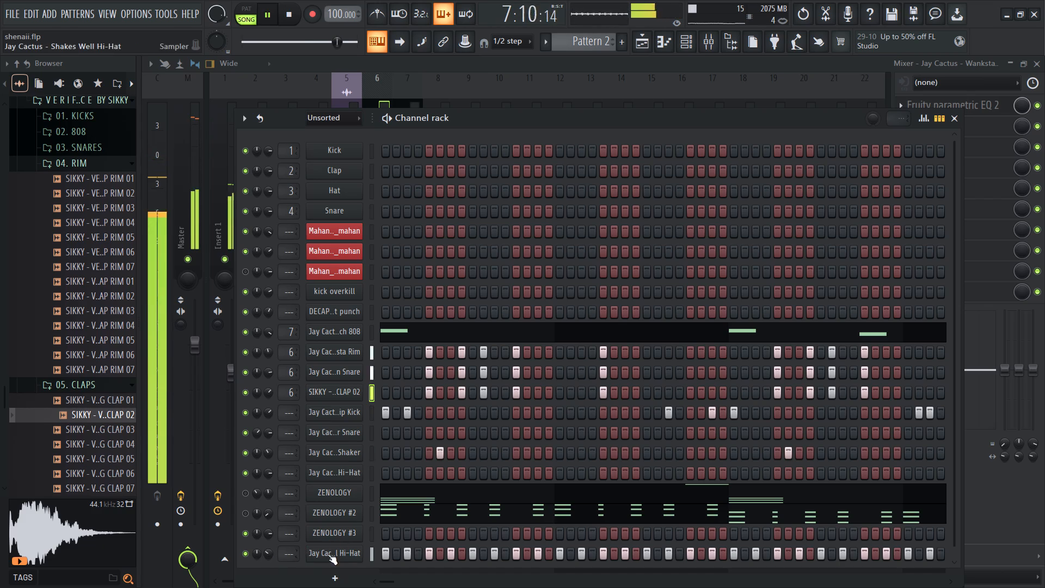
{"action": "left_click", "coordinate": [327, 554]}
{"action": "left_click_drag", "start_coordinate": [489, 273], "coordinate": [517, 119]}
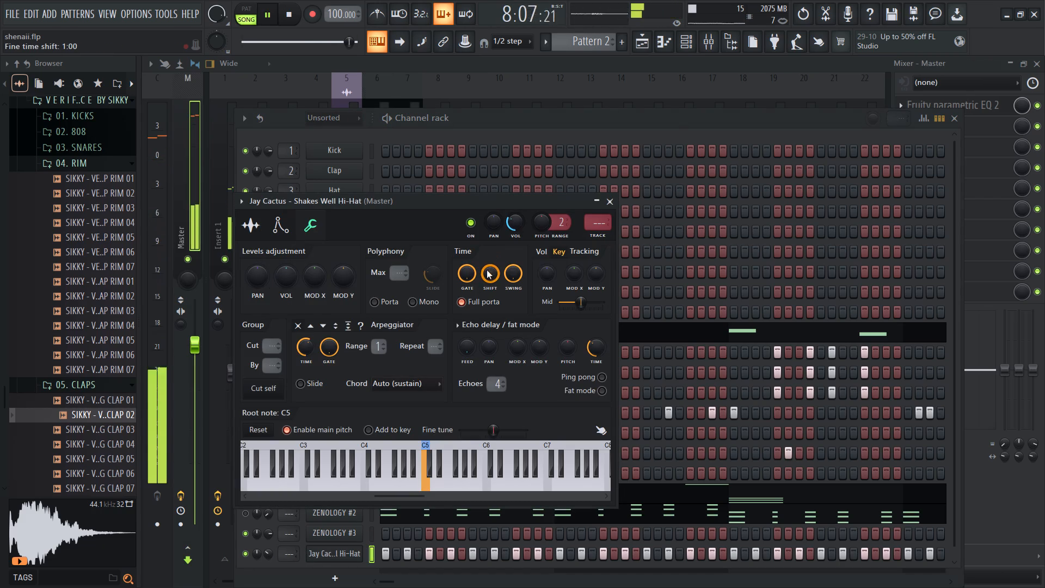
{"action": "left_click_drag", "start_coordinate": [487, 270], "coordinate": [507, 473]}
{"action": "left_click_drag", "start_coordinate": [487, 274], "coordinate": [487, 225]}
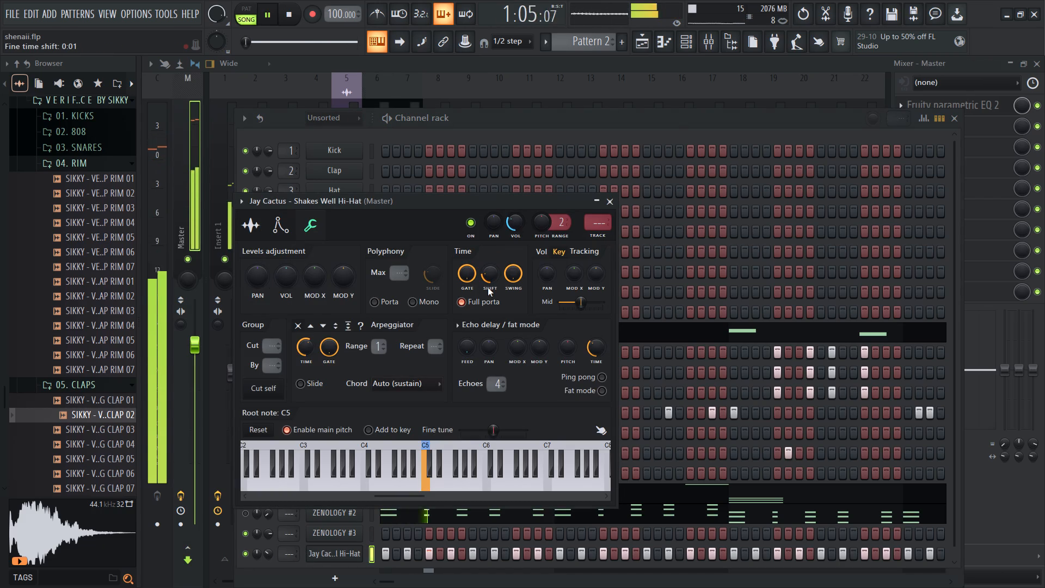
{"action": "left_click_drag", "start_coordinate": [497, 278], "coordinate": [497, 287]}
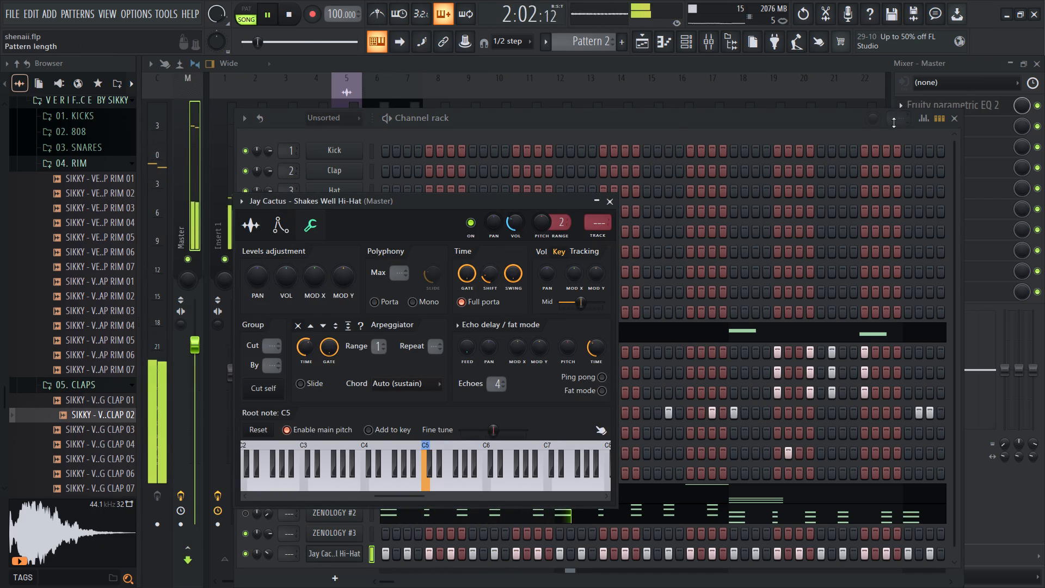
Set the channel rack's main swing to about 21% after comparing stronger amounts.
{"action": "left_click_drag", "start_coordinate": [877, 122], "coordinate": [886, 56]}
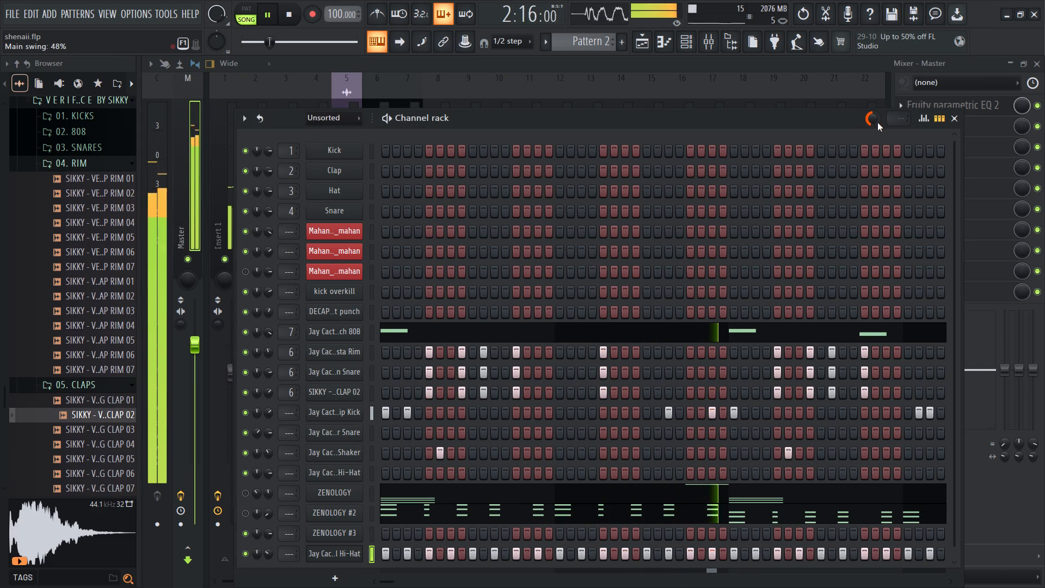
{"action": "left_click_drag", "start_coordinate": [877, 122], "coordinate": [877, 128]}
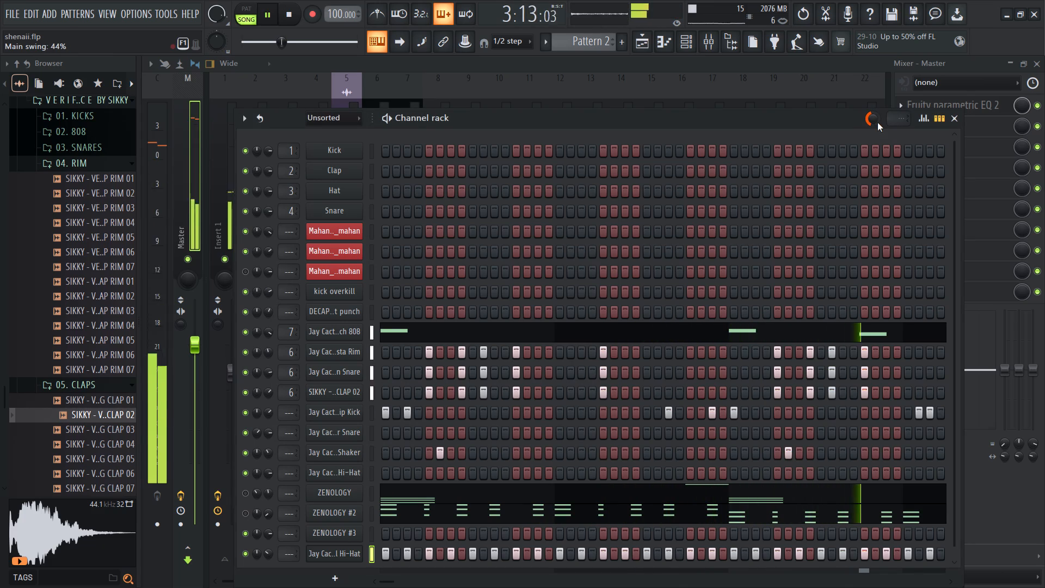
{"action": "left_click_drag", "start_coordinate": [877, 122], "coordinate": [882, 164]}
{"action": "left_click_drag", "start_coordinate": [877, 122], "coordinate": [876, 113]}
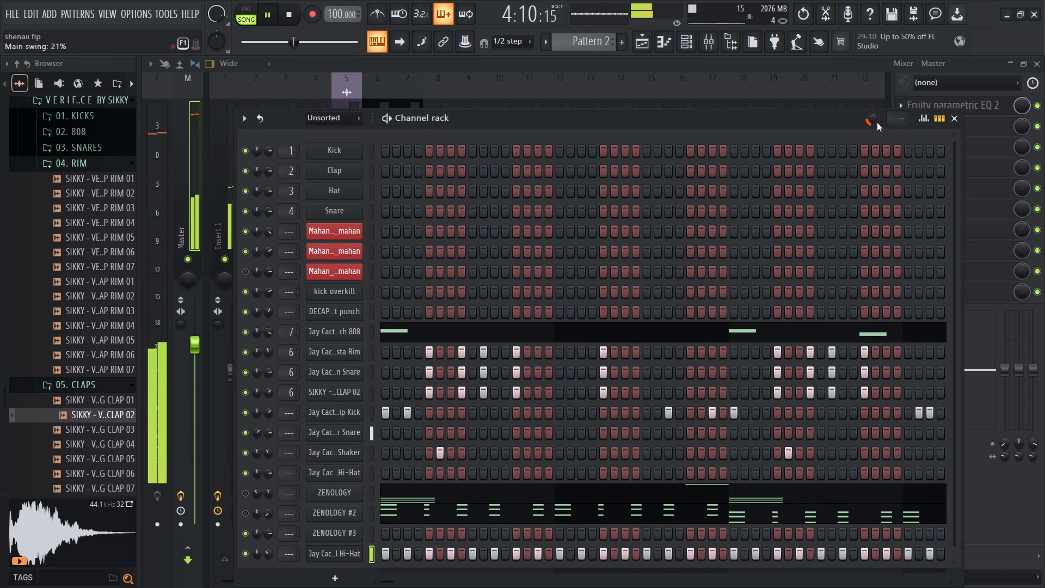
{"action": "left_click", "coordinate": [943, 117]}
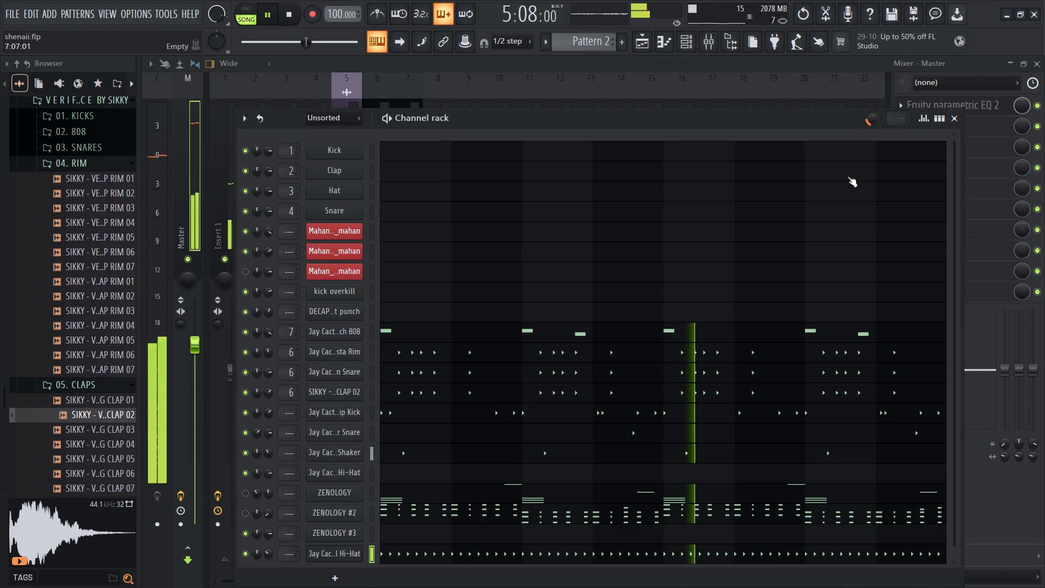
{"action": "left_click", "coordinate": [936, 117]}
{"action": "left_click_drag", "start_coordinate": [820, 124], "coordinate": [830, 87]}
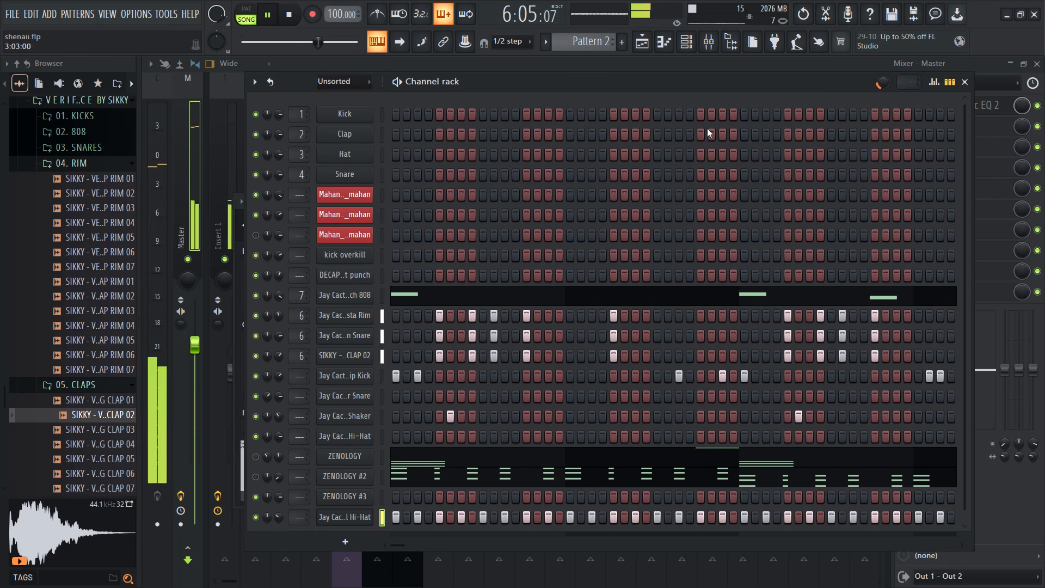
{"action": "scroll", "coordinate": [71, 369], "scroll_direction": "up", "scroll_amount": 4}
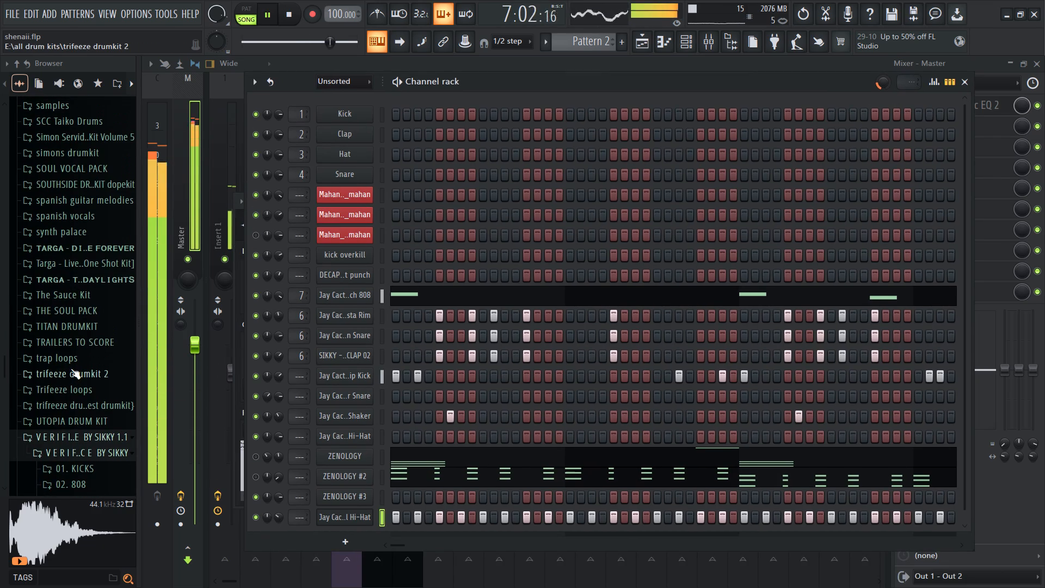
Close the channel rack and the Shakes Well Hi-Hat settings, and solo the drum loop mixer track.
{"action": "left_click", "coordinate": [968, 86]}
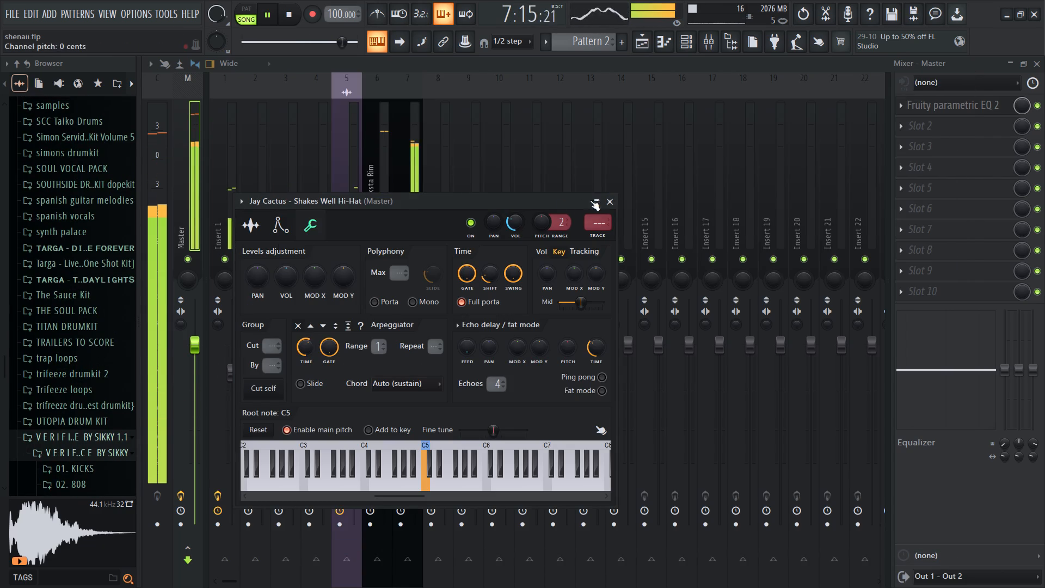
{"action": "left_click", "coordinate": [604, 200]}
{"action": "right_click", "coordinate": [347, 253]}
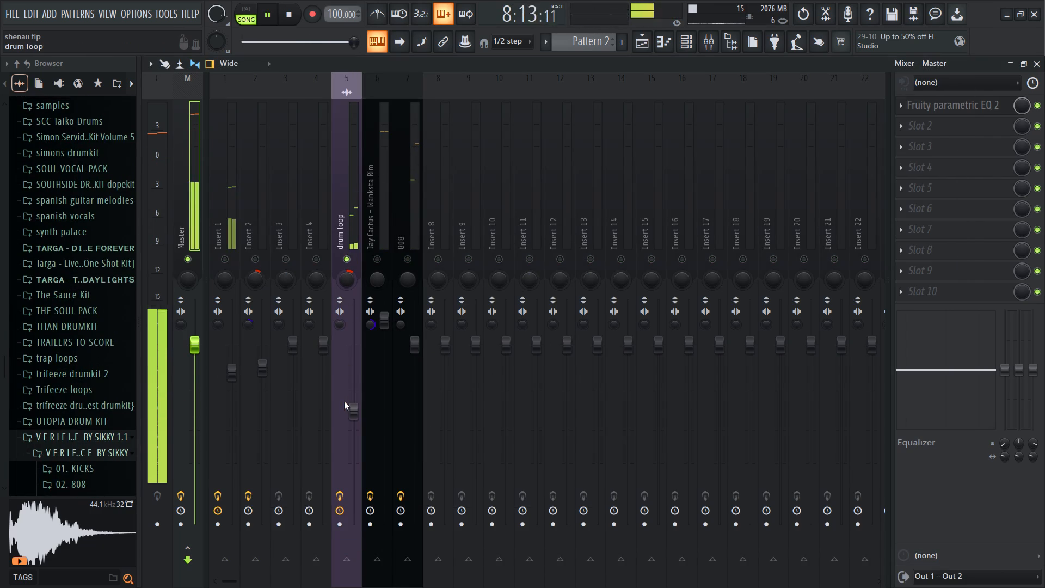
Lower the fader of the soloed drum loop mixer track slightly.
{"action": "left_click_drag", "start_coordinate": [349, 408], "coordinate": [351, 431]}
Stop playback and audition the Wanksta Rim, snare, BIG CLAP 02, kick and shaker channels one by one in the channel rack.
{"action": "left_click", "coordinate": [689, 45]}
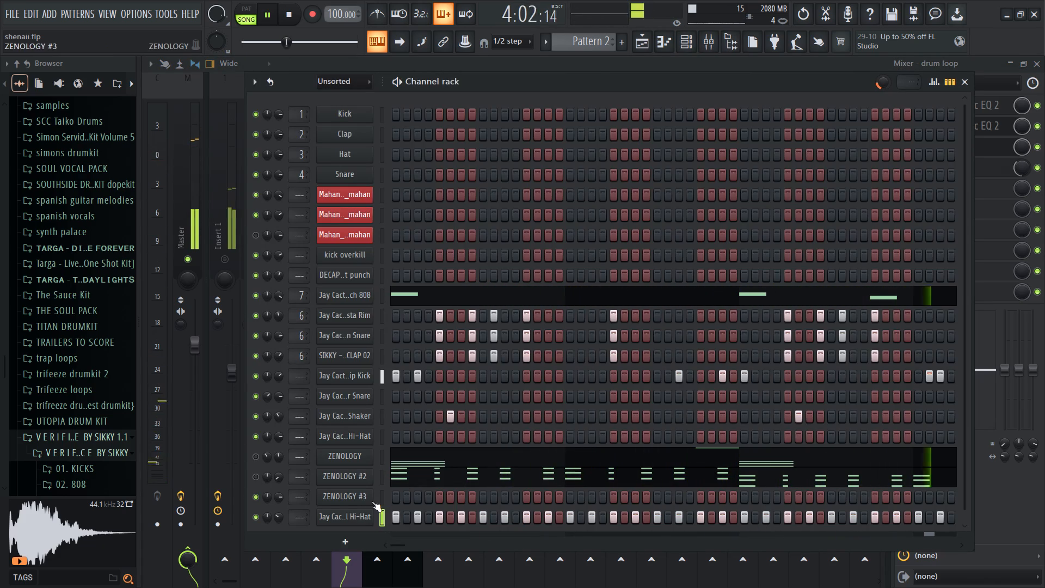
{"action": "scroll", "coordinate": [380, 436], "scroll_direction": "down", "scroll_amount": 4}
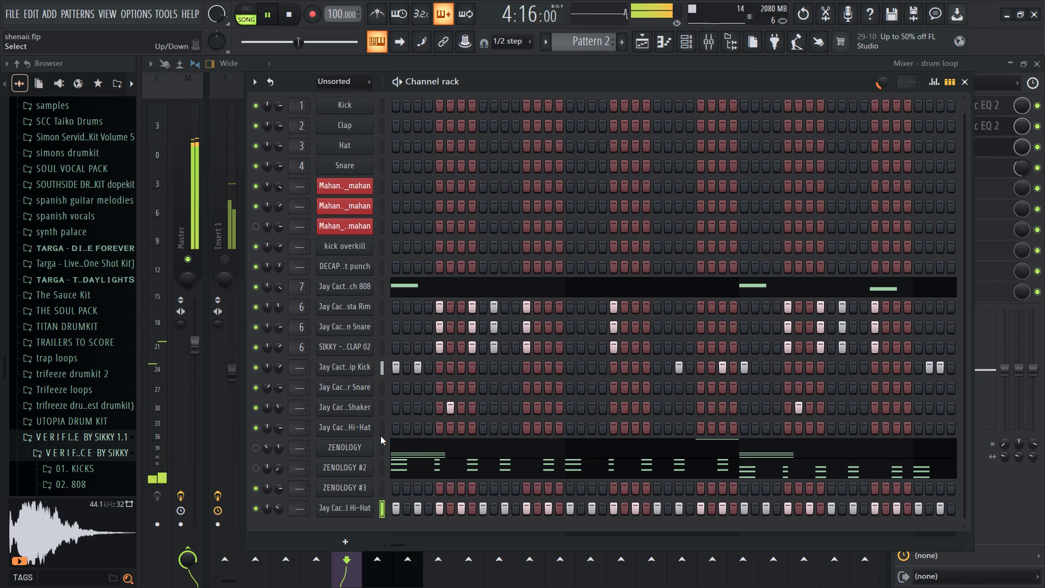
{"action": "key", "text": "space"}
{"action": "left_click", "coordinate": [372, 315]}
{"action": "key", "text": "q"}
{"action": "key", "text": "q"}
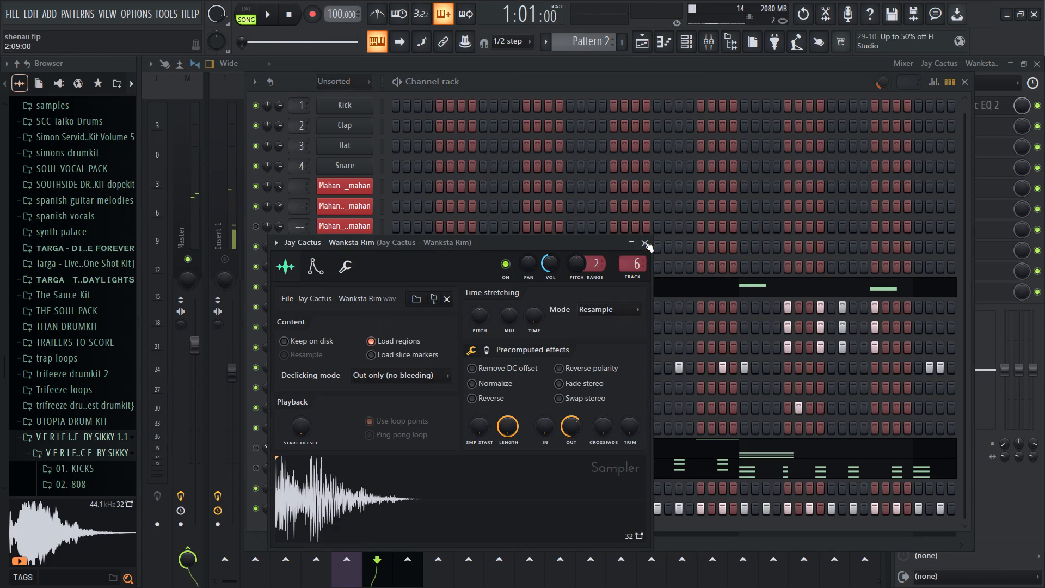
{"action": "left_click", "coordinate": [639, 240]}
{"action": "key", "text": "q"}
{"action": "left_click", "coordinate": [380, 329]}
{"action": "key", "text": "q"}
{"action": "left_click", "coordinate": [380, 351]}
{"action": "key", "text": "q"}
{"action": "left_click", "coordinate": [380, 363]}
{"action": "key", "text": "q"}
{"action": "left_click", "coordinate": [379, 378]}
{"action": "key", "text": "q"}
{"action": "key", "text": "q"}
{"action": "left_click", "coordinate": [378, 408]}
{"action": "key", "text": "q"}
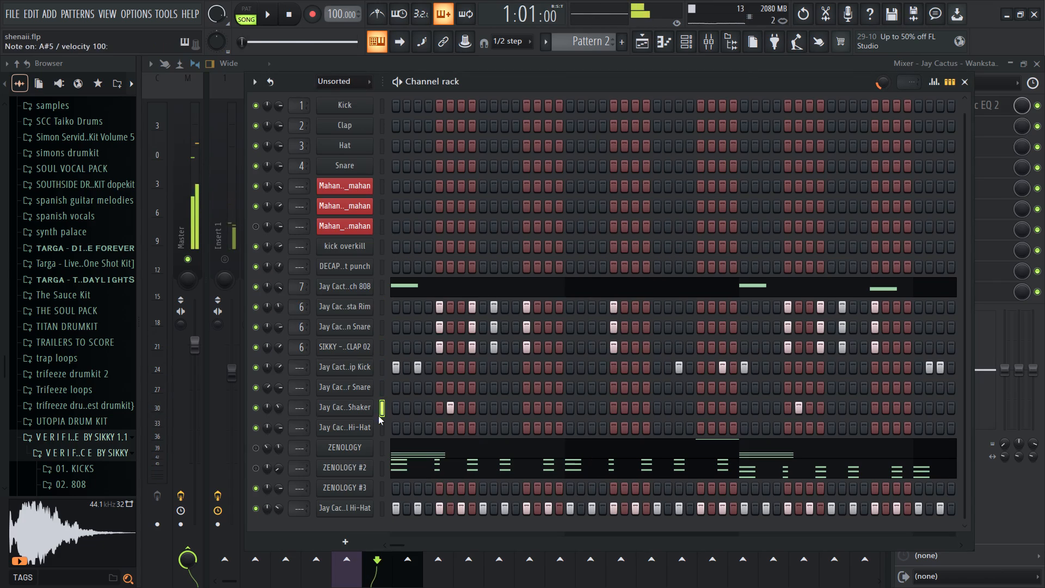
{"action": "key", "text": "q"}
{"action": "left_click", "coordinate": [378, 416]}
{"action": "key", "text": "q"}
{"action": "key", "text": "q"}
{"action": "left_click", "coordinate": [385, 399]}
{"action": "key", "text": "q"}
{"action": "key", "text": "q"}
Audition the Scissor Snare channel and adjust its channel volume, trying 83% and higher before easing it back down.
{"action": "left_click", "coordinate": [378, 389]}
{"action": "key", "text": "q"}
{"action": "key", "text": "q"}
{"action": "key", "text": "q"}
{"action": "key", "text": "q"}
{"action": "key", "text": "q"}
{"action": "left_click_drag", "start_coordinate": [282, 390], "coordinate": [282, 379]}
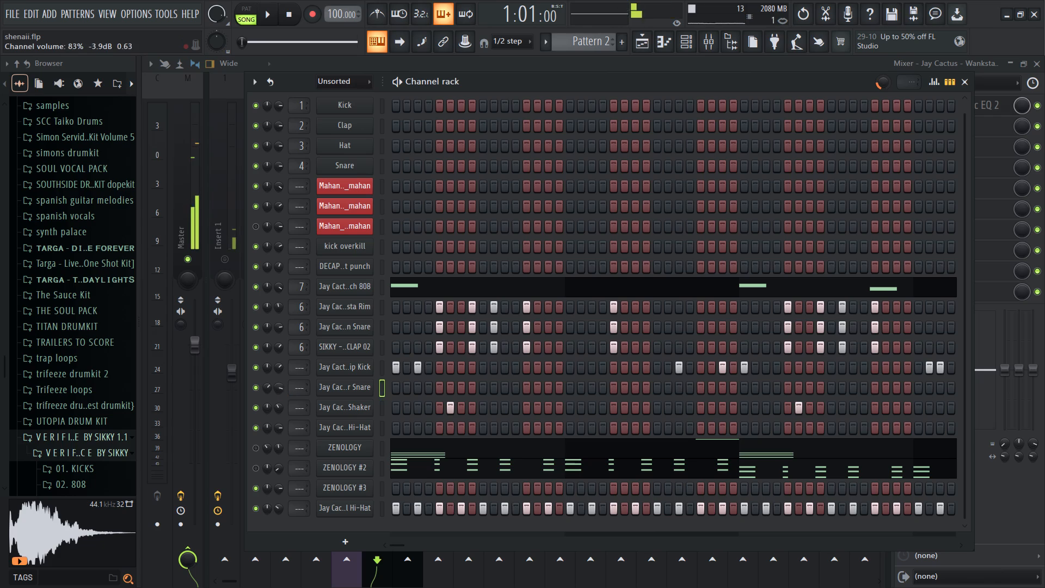
{"action": "left_click_drag", "start_coordinate": [282, 379], "coordinate": [288, 345]}
{"action": "left_click_drag", "start_coordinate": [282, 390], "coordinate": [285, 404]}
Shift both Scissor Snare notes, near the ends of bars 4 and 8, slightly late off the grid in the piano roll.
{"action": "key", "text": "space"}
{"action": "right_click", "coordinate": [334, 382]}
{"action": "left_click", "coordinate": [403, 387]}
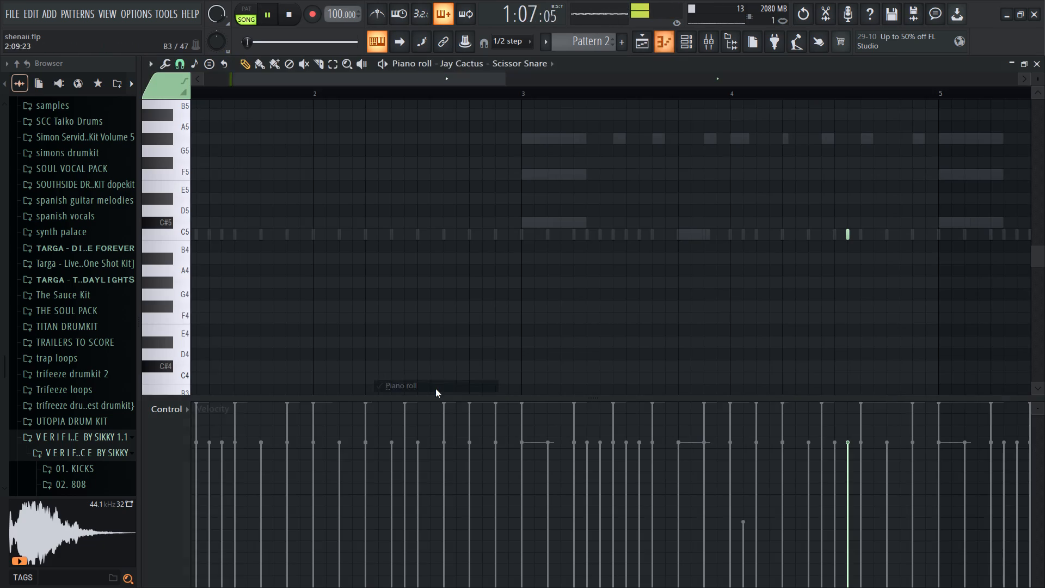
{"action": "scroll", "coordinate": [558, 215], "scroll_direction": "down", "scroll_amount": 17, "text": "ctrl"}
{"action": "left_click_drag", "start_coordinate": [795, 216], "coordinate": [729, 220], "text": "ctrl"}
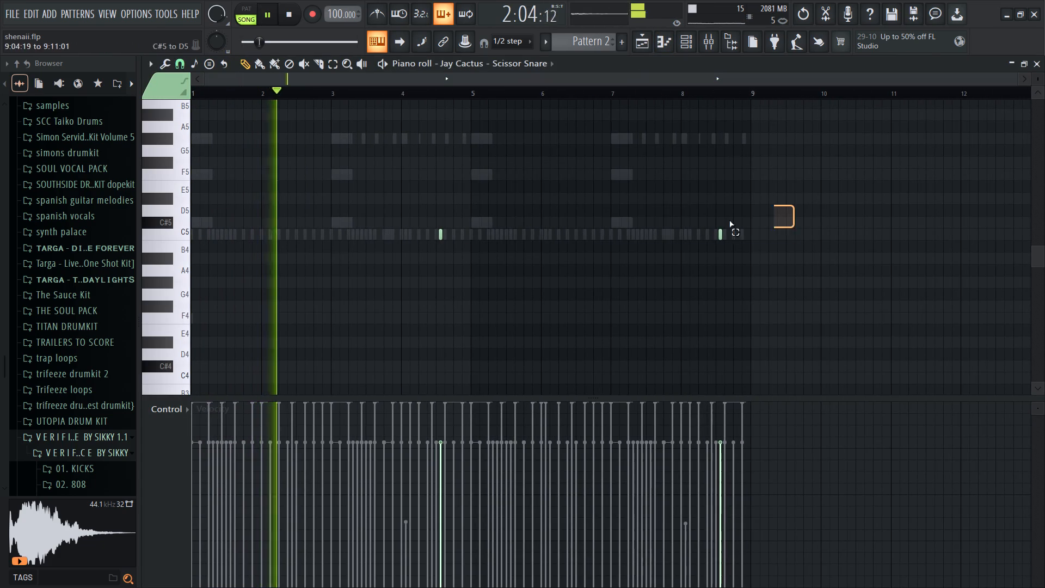
{"action": "left_click_drag", "start_coordinate": [729, 220], "coordinate": [331, 230], "text": "ctrl"}
{"action": "scroll", "coordinate": [380, 251], "scroll_direction": "up", "scroll_amount": 18, "text": "ctrl"}
{"action": "scroll", "coordinate": [724, 264], "scroll_direction": "down", "scroll_amount": 3, "text": "ctrl"}
{"action": "scroll", "coordinate": [982, 284], "scroll_direction": "up", "scroll_amount": 2, "text": "ctrl"}
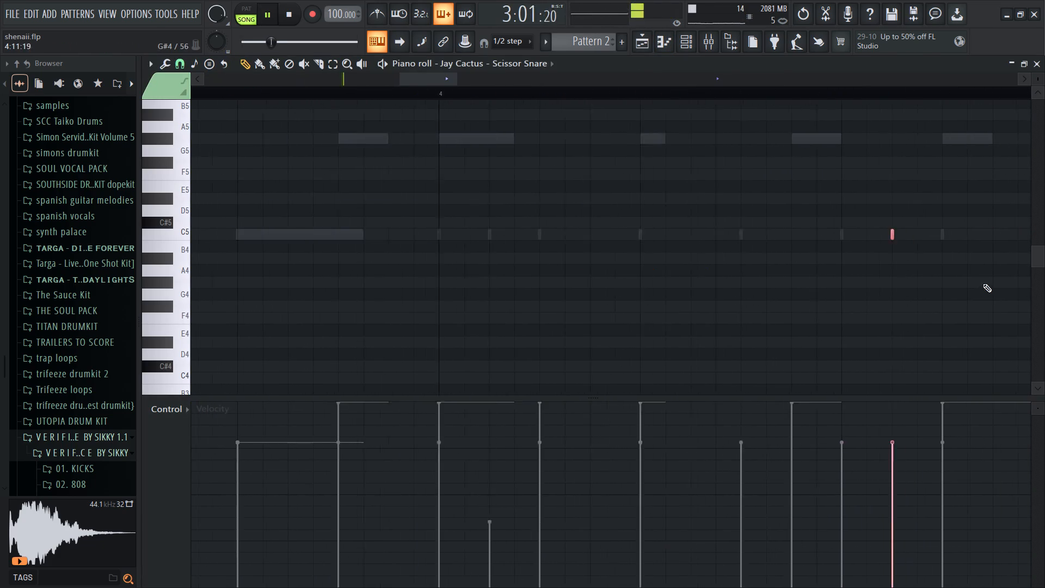
{"action": "scroll", "coordinate": [983, 284], "scroll_direction": "up", "scroll_amount": 3, "text": "ctrl"}
{"action": "left_click_drag", "start_coordinate": [796, 231], "coordinate": [797, 231], "text": "alt"}
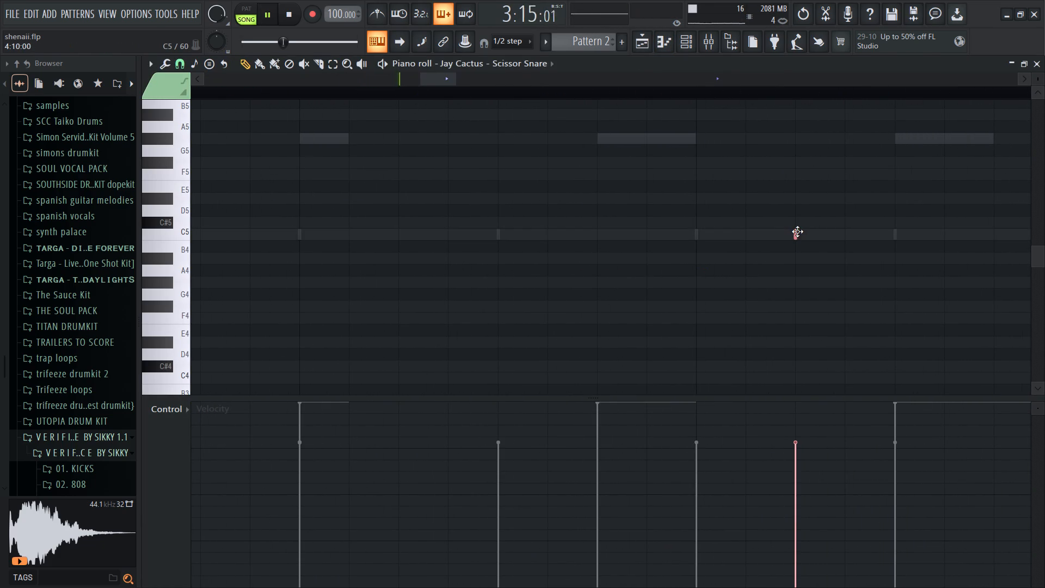
{"action": "left_click_drag", "start_coordinate": [797, 231], "coordinate": [803, 231], "text": "alt"}
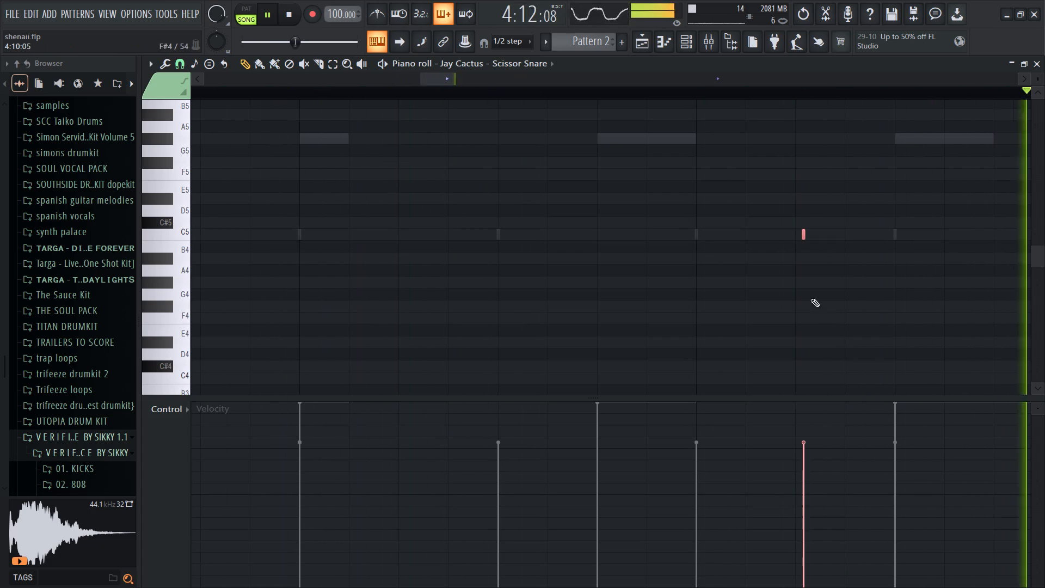
{"action": "left_click", "coordinate": [804, 234]}
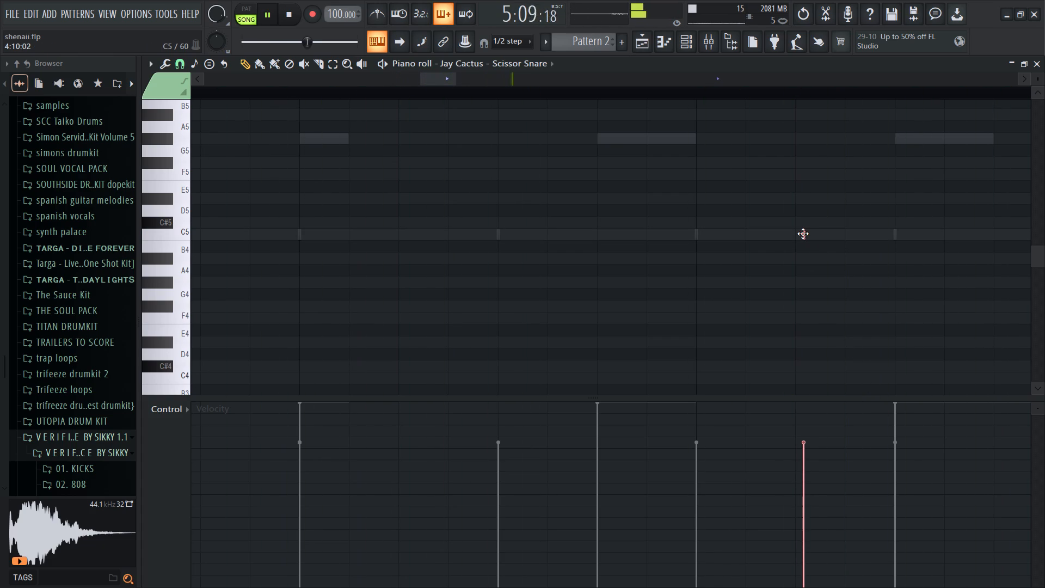
{"action": "scroll", "coordinate": [689, 308], "scroll_direction": "down", "scroll_amount": 20, "text": "ctrl"}
{"action": "scroll", "coordinate": [689, 308], "scroll_direction": "down", "scroll_amount": 5, "text": "ctrl"}
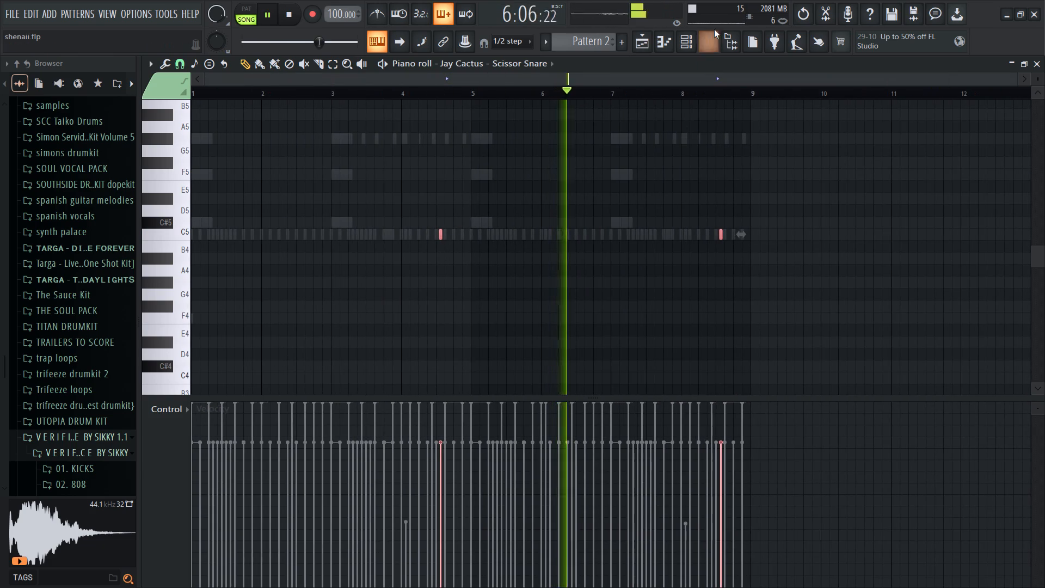
Cut all Shakes Well Hi-Hat notes from bar 2 onward in the piano roll, keeping only the first bar.
{"action": "left_click", "coordinate": [714, 29]}
{"action": "left_click", "coordinate": [718, 51]}
{"action": "left_click", "coordinate": [688, 45]}
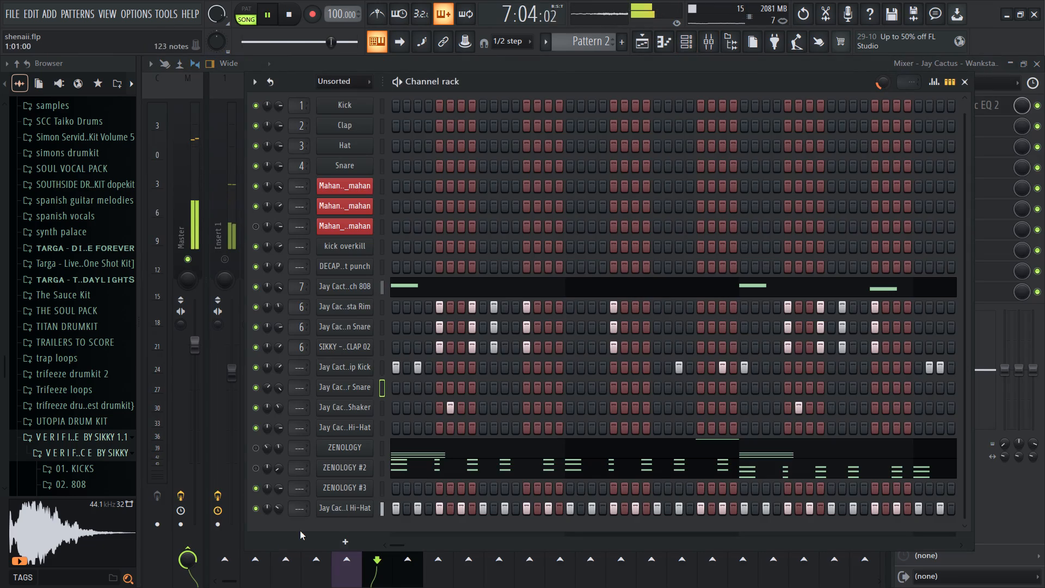
{"action": "left_click", "coordinate": [277, 511]}
{"action": "right_click", "coordinate": [342, 504]}
{"action": "left_click", "coordinate": [405, 409]}
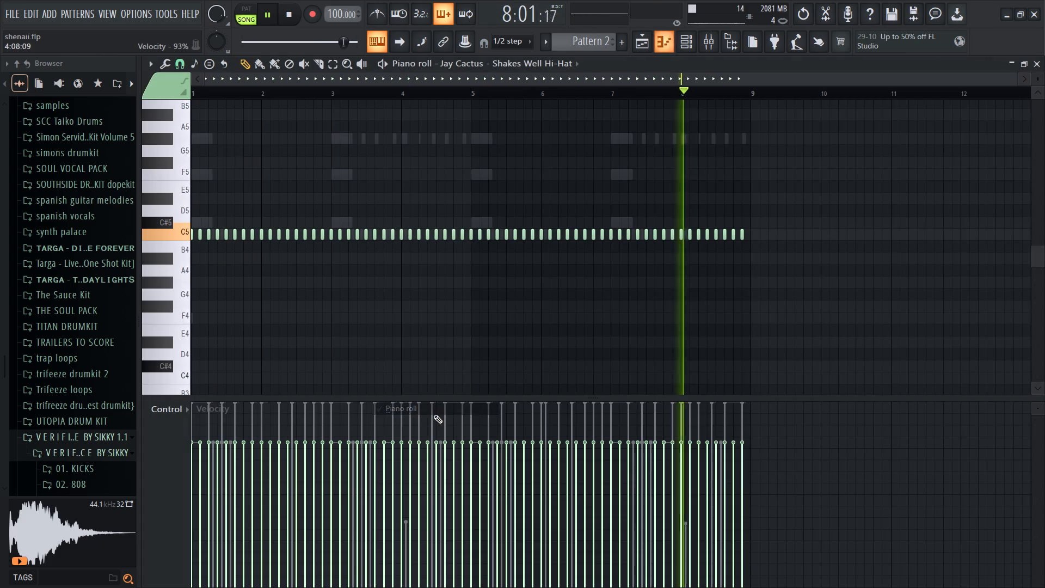
{"action": "key", "text": "space"}
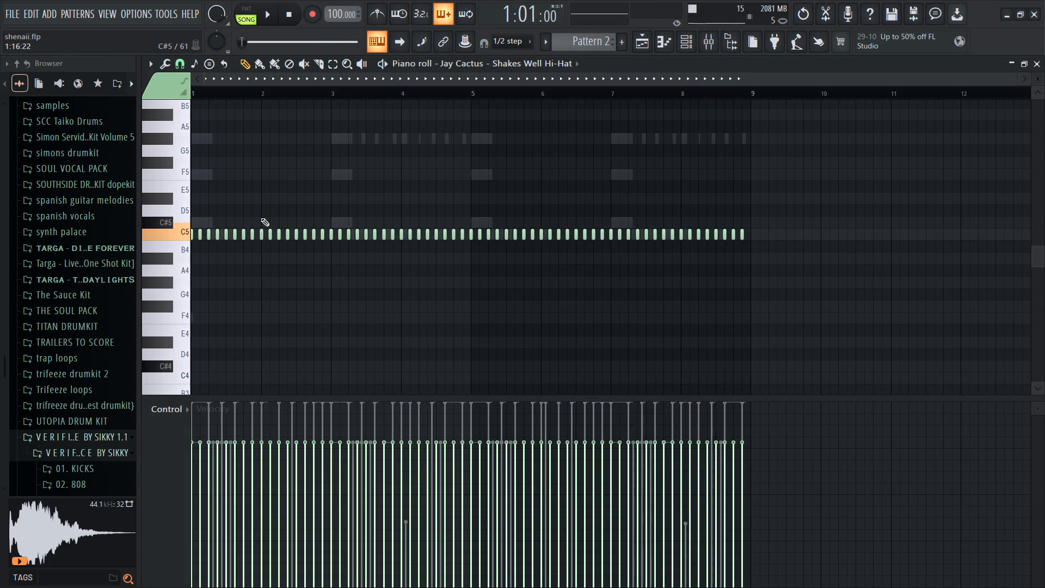
{"action": "left_click_drag", "start_coordinate": [261, 218], "coordinate": [816, 323], "text": "ctrl"}
{"action": "key", "text": "ctrl+x"}
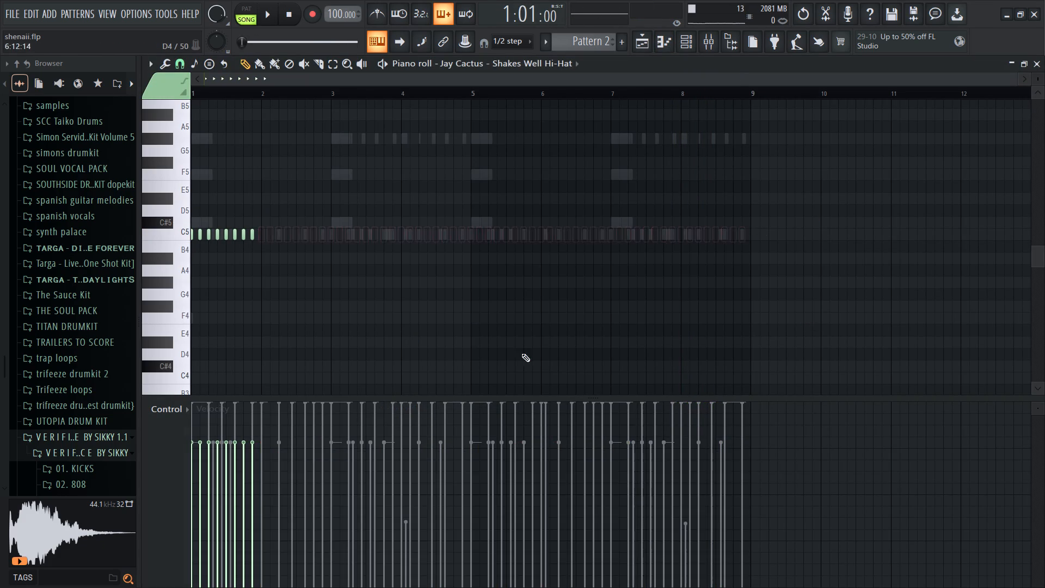
Lower the velocities of the second, fourth, sixth and eighth Shakes Well Hi-Hat notes in bar 1, with the second one softest.
{"action": "scroll", "coordinate": [155, 321], "scroll_direction": "up", "scroll_amount": 13, "text": "ctrl"}
{"action": "left_click", "coordinate": [248, 512]}
{"action": "left_click_drag", "start_coordinate": [392, 450], "coordinate": [391, 458]}
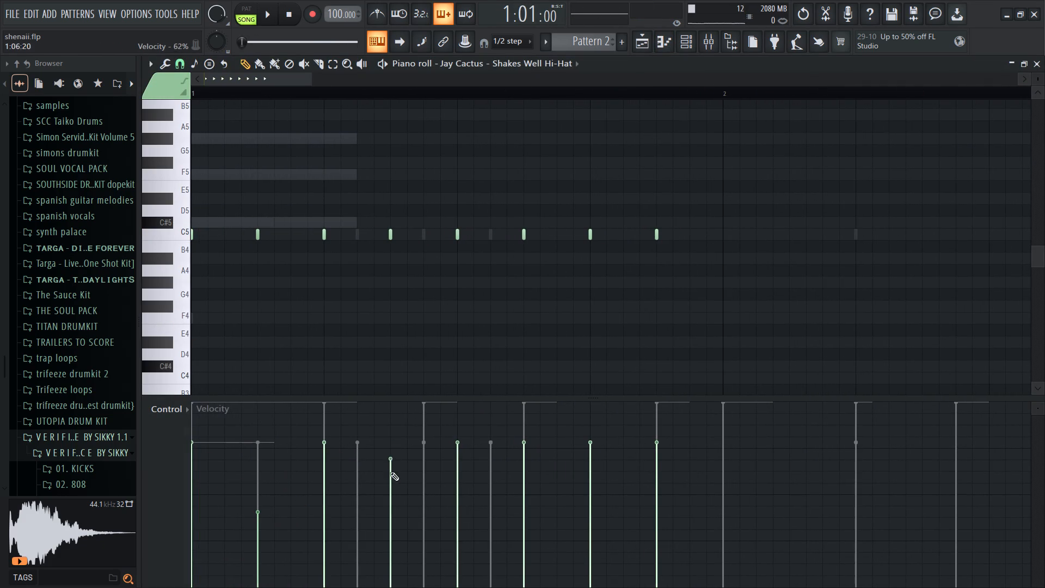
{"action": "left_click", "coordinate": [392, 472]}
{"action": "left_click", "coordinate": [506, 477]}
{"action": "left_click_drag", "start_coordinate": [515, 505], "coordinate": [515, 512]}
{"action": "left_click", "coordinate": [521, 460]}
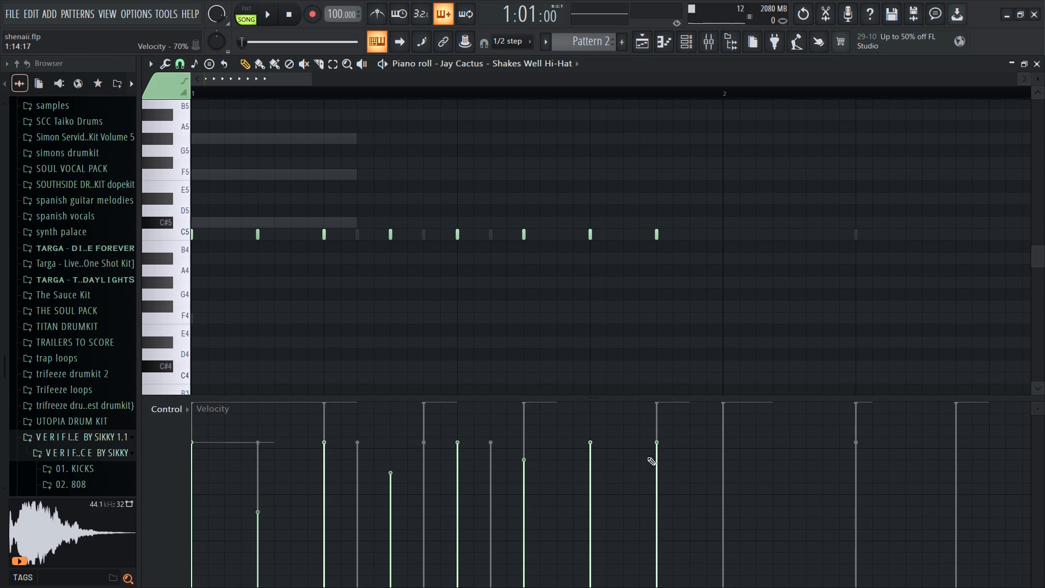
{"action": "left_click", "coordinate": [647, 457]}
{"action": "left_click", "coordinate": [666, 461]}
{"action": "left_click", "coordinate": [663, 473]}
During playback, raise the second hi-hat note's velocity closer to its neighbours and nudge the third and eighth notes up slightly.
{"action": "key", "text": "space"}
{"action": "scroll", "coordinate": [516, 350], "scroll_direction": "down", "scroll_amount": 12, "text": "ctrl"}
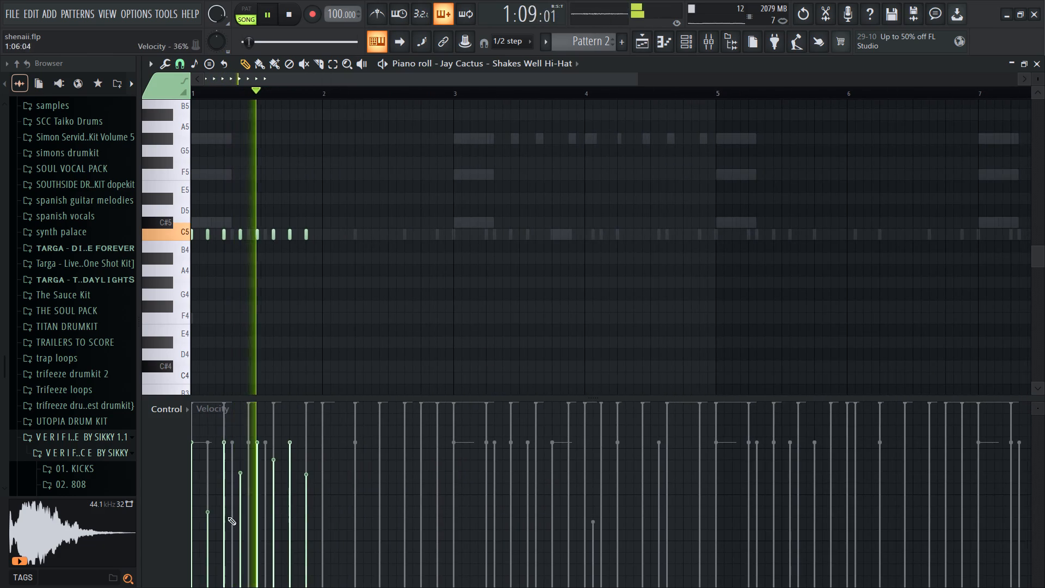
{"action": "left_click", "coordinate": [203, 495]}
{"action": "left_click", "coordinate": [217, 474]}
{"action": "left_click", "coordinate": [212, 446]}
{"action": "left_click", "coordinate": [226, 439]}
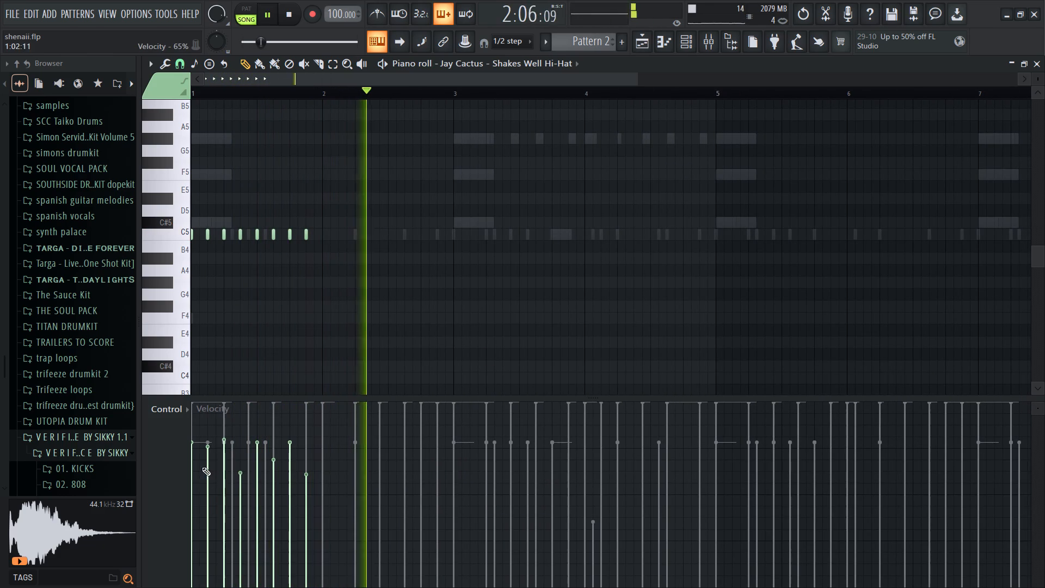
{"action": "left_click", "coordinate": [206, 464]}
{"action": "left_click", "coordinate": [299, 459]}
{"action": "left_click", "coordinate": [304, 463]}
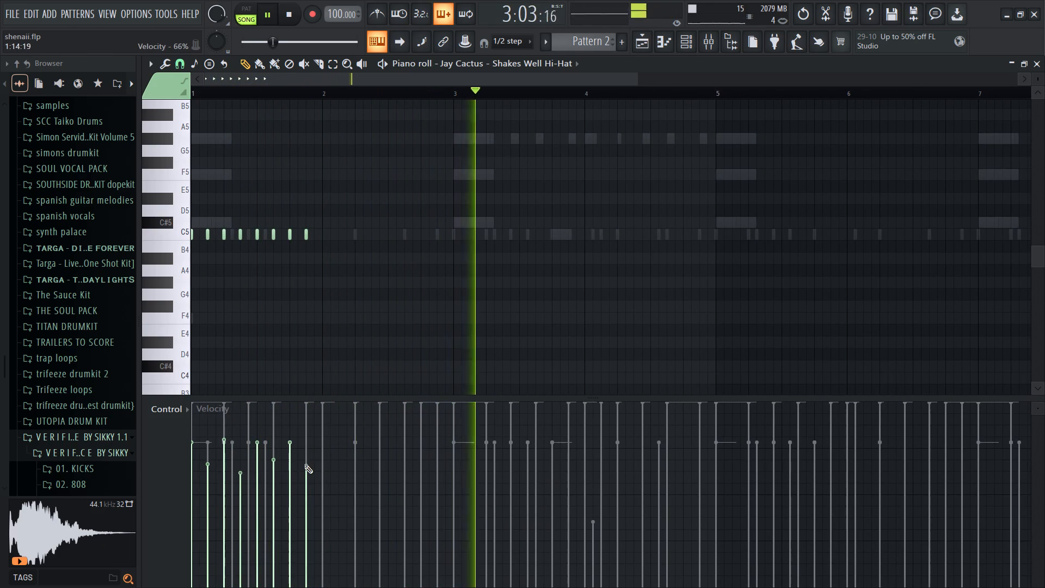
Duplicate the hi-hat's first bar seven times so the varied velocities repeat through bar 8, and play it back.
{"action": "key", "text": "space"}
{"action": "right_click_drag", "start_coordinate": [322, 94], "coordinate": [0, 123]}
{"action": "scroll", "coordinate": [336, 159], "scroll_direction": "down", "scroll_amount": 13}
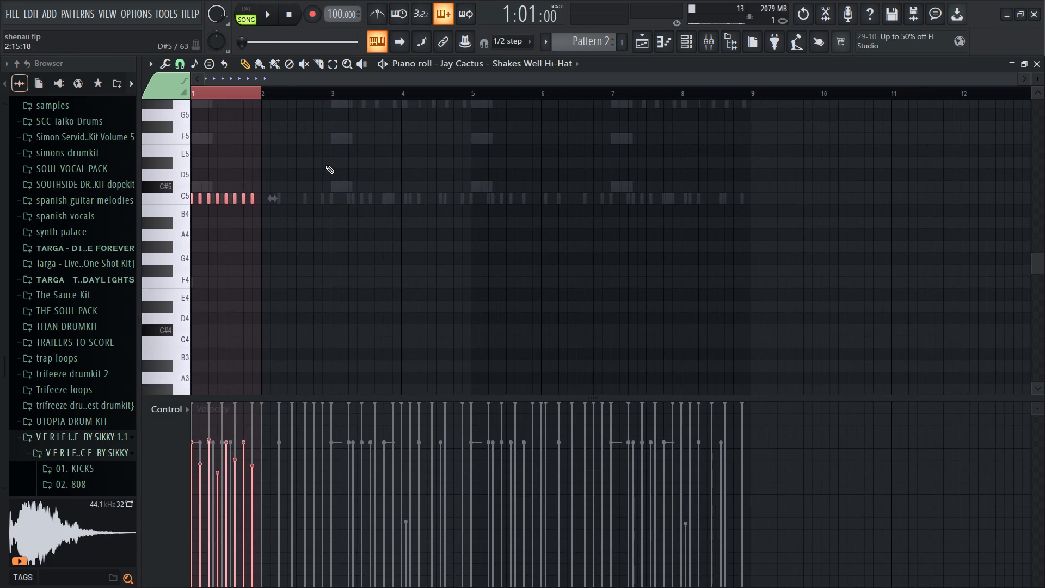
{"action": "scroll", "coordinate": [325, 165], "scroll_direction": "down", "scroll_amount": 12}
{"action": "key", "text": "ctrl+b"}
{"action": "key", "text": "ctrl+b"}
{"action": "key", "text": "ctrl+b"}
{"action": "key", "text": "ctrl+b"}
{"action": "key", "text": "ctrl+b"}
{"action": "key", "text": "ctrl+b"}
{"action": "key", "text": "ctrl+b"}
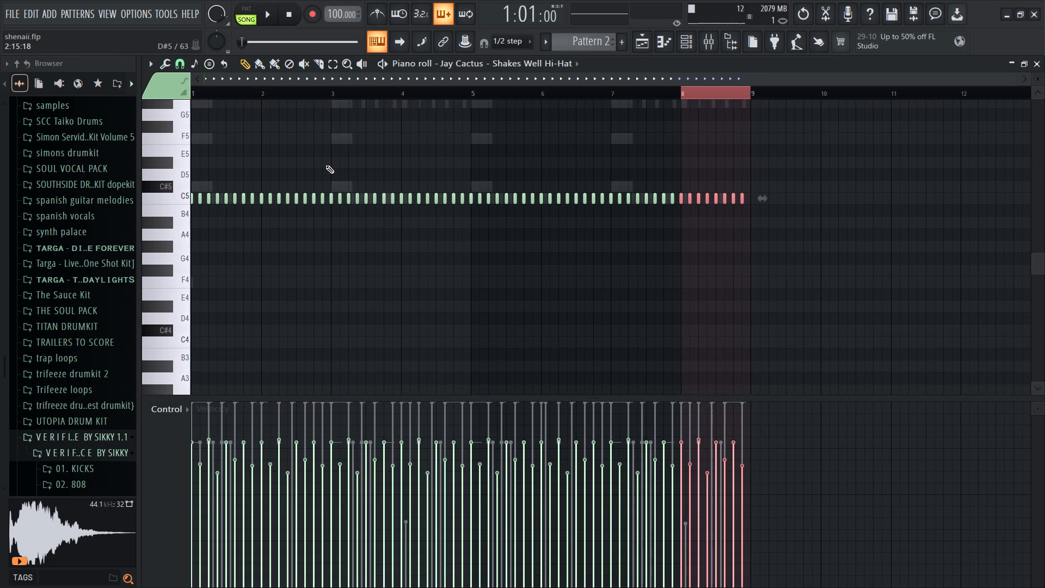
{"action": "key", "text": "space"}
{"action": "right_click", "coordinate": [760, 240]}
{"action": "key", "text": "ctrl+a"}
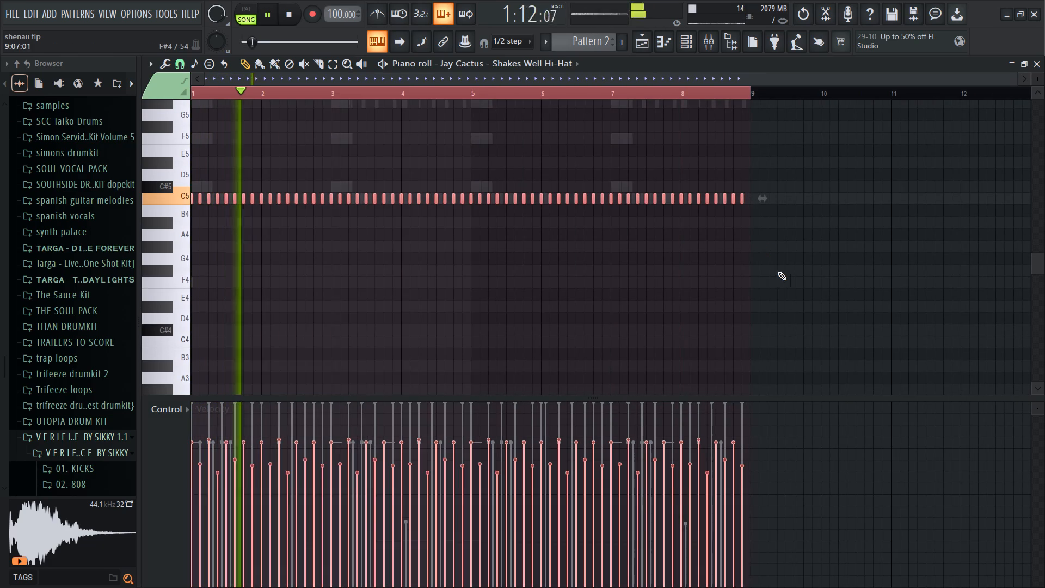
{"action": "right_click", "coordinate": [778, 272]}
Return to the mixer, unsolo the drum loop track and restart playback with all tracks active.
{"action": "left_click", "coordinate": [692, 41]}
{"action": "double_click", "coordinate": [723, 53]}
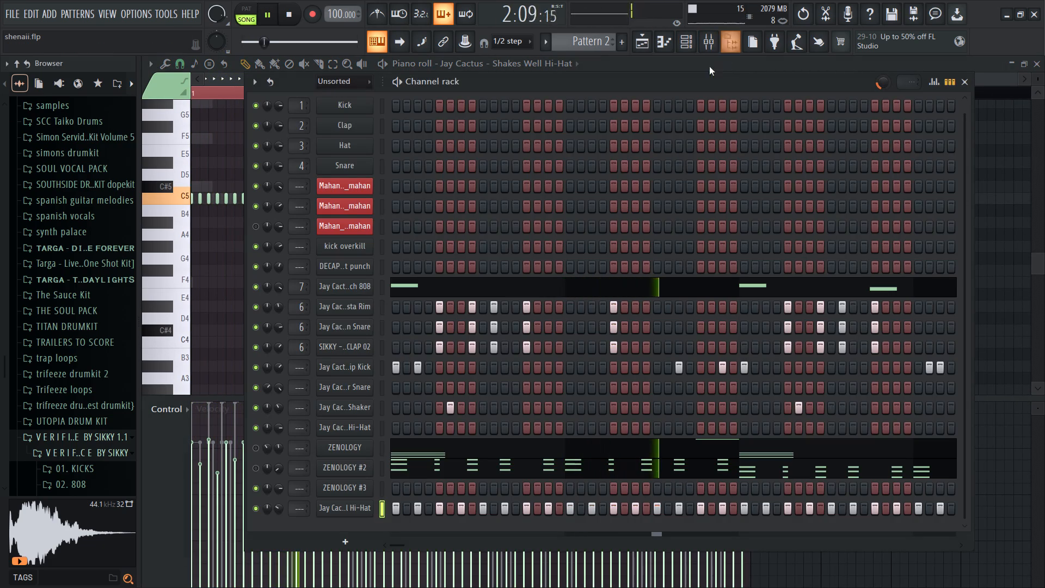
{"action": "left_click", "coordinate": [697, 44]}
{"action": "left_click", "coordinate": [709, 45]}
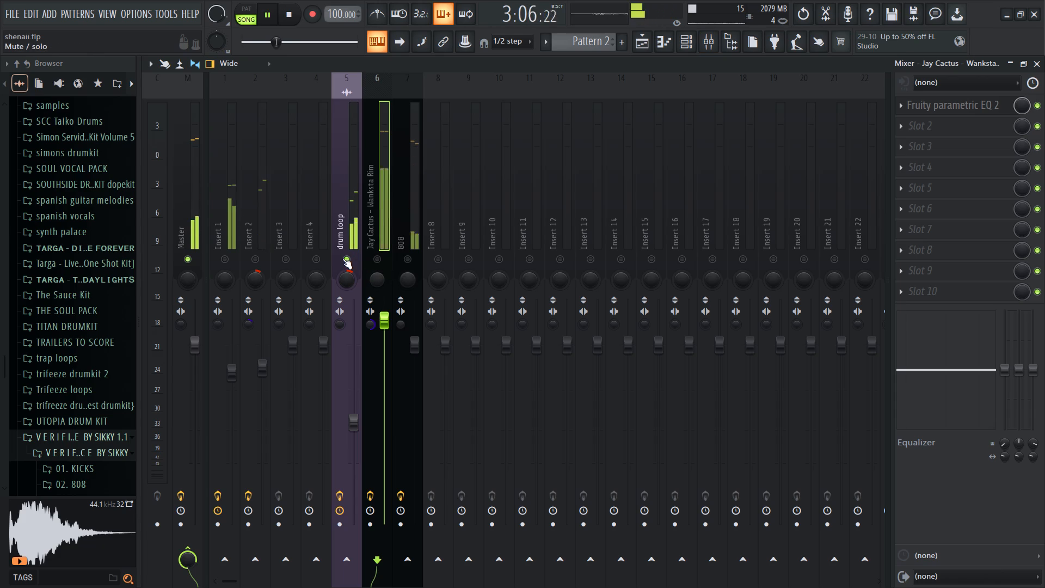
{"action": "right_click", "coordinate": [342, 259]}
{"action": "key", "text": "space"}
{"action": "key", "text": "space"}
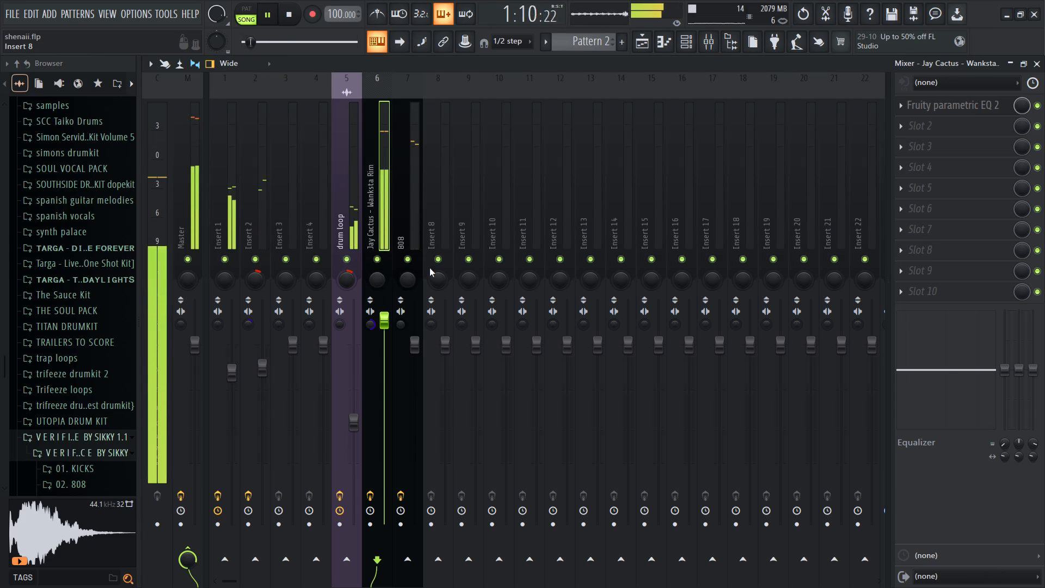
Reshape the 808 track's Fruity Parametric EQ 2: cut band 2 near 53 Hz, boost band 6, and boost band 4 about 3.2 dB at 143 Hz.
{"action": "left_click", "coordinate": [415, 241]}
{"action": "left_click", "coordinate": [973, 106]}
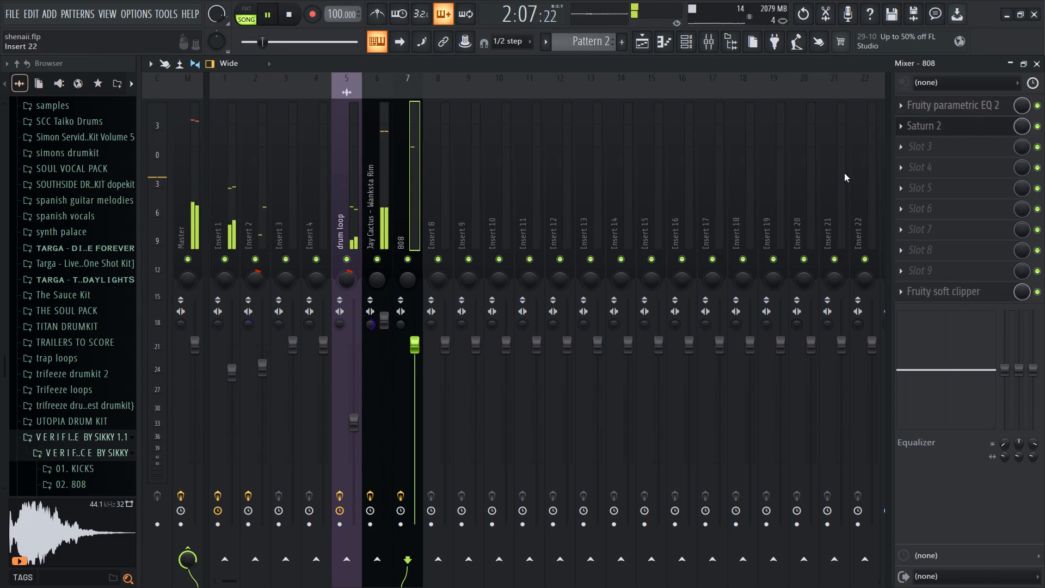
{"action": "left_click", "coordinate": [962, 101]}
{"action": "left_click_drag", "start_coordinate": [198, 216], "coordinate": [195, 291]}
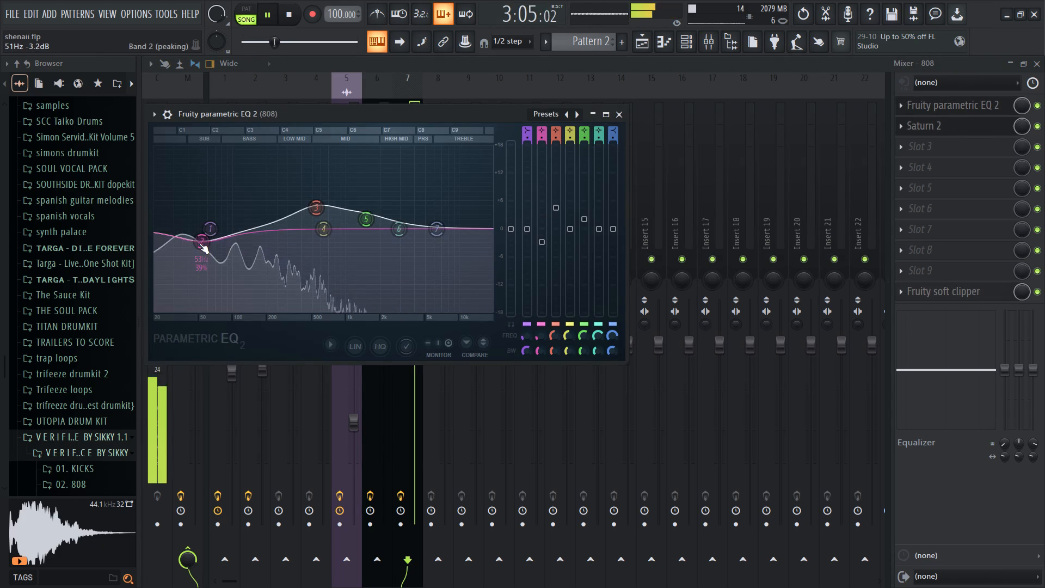
{"action": "left_click_drag", "start_coordinate": [401, 231], "coordinate": [406, 192]}
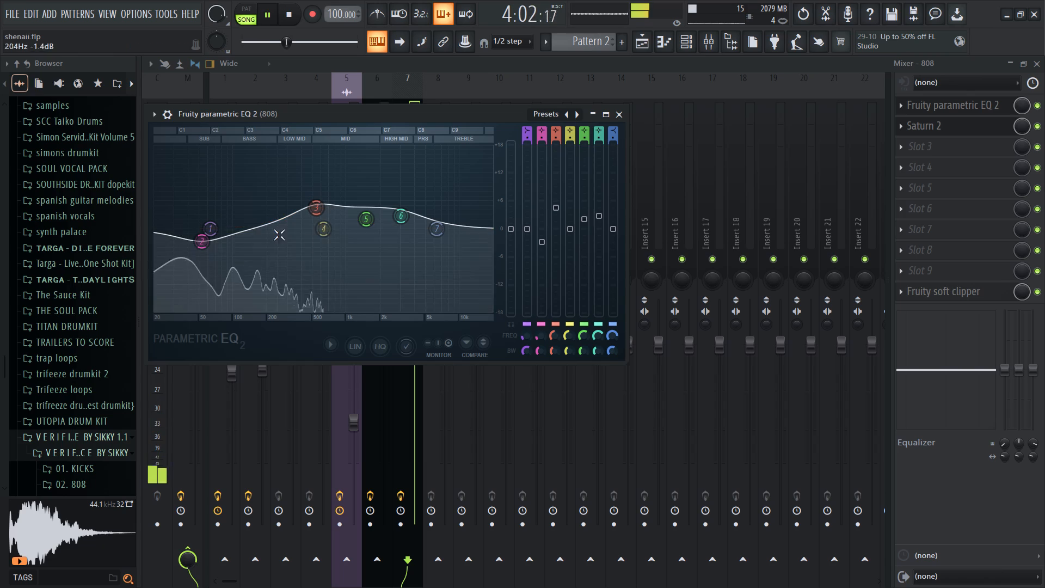
{"action": "left_click_drag", "start_coordinate": [310, 229], "coordinate": [134, 183]}
{"action": "scroll", "coordinate": [251, 216], "scroll_direction": "down", "scroll_amount": 1}
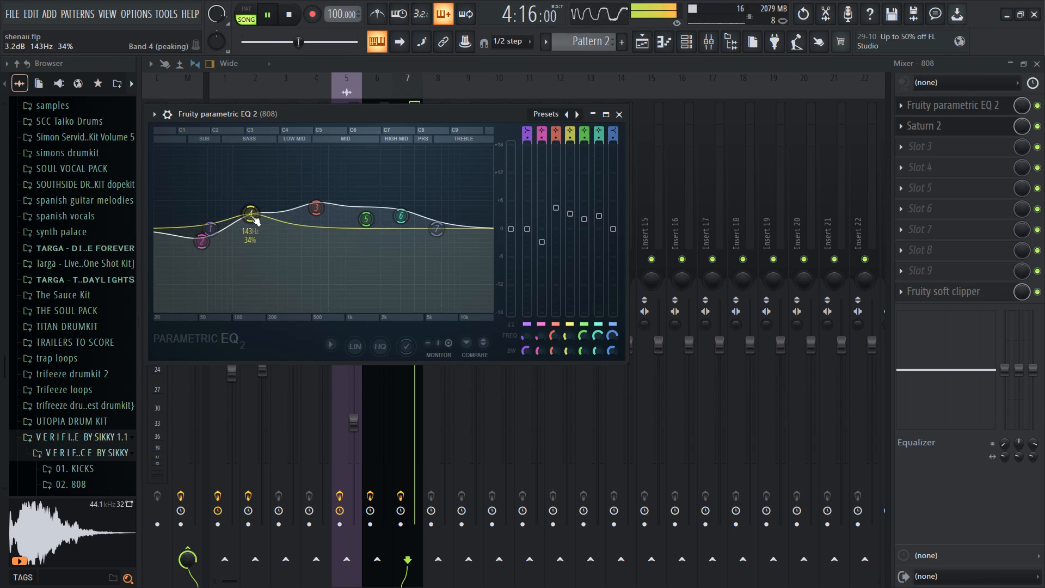
Retune band 2 of the 808's EQ, trying a boost near 33 Hz and settling on a slight cut around 40 Hz.
{"action": "left_click_drag", "start_coordinate": [207, 248], "coordinate": [151, 170]}
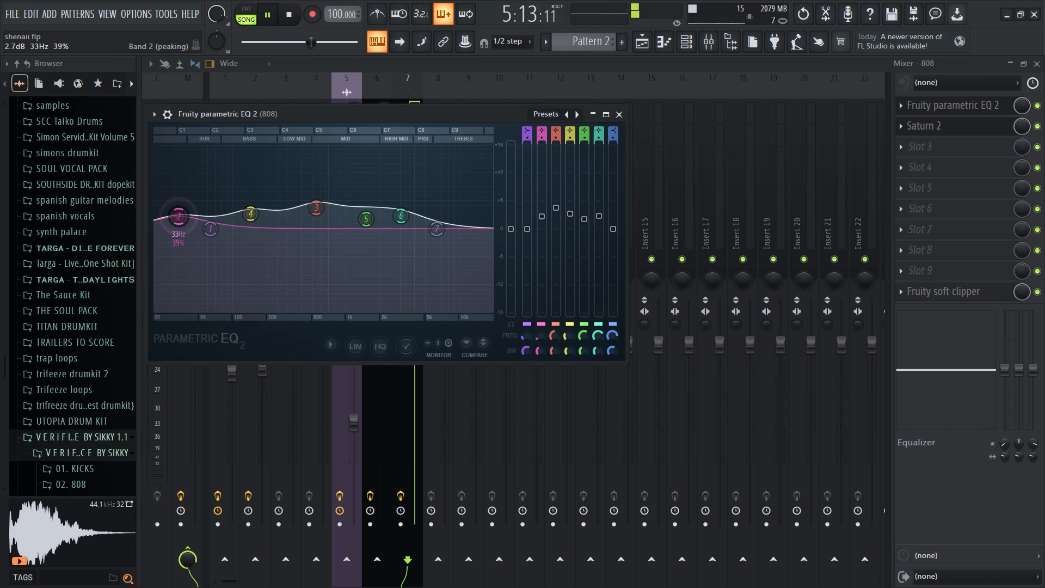
{"action": "left_click_drag", "start_coordinate": [151, 170], "coordinate": [180, 201]}
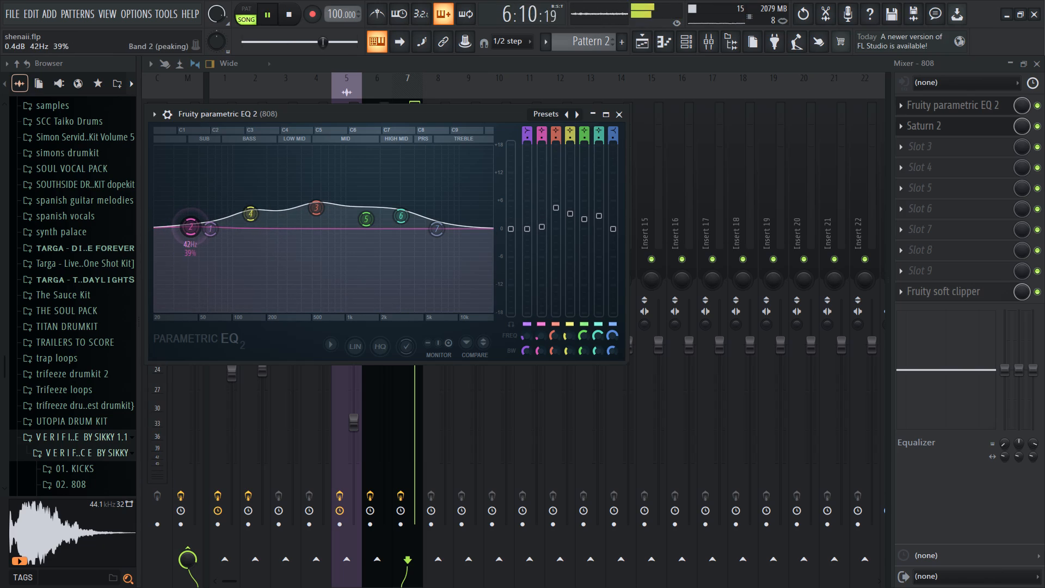
{"action": "left_click_drag", "start_coordinate": [180, 201], "coordinate": [177, 224]}
{"action": "left_click_drag", "start_coordinate": [189, 234], "coordinate": [186, 240]}
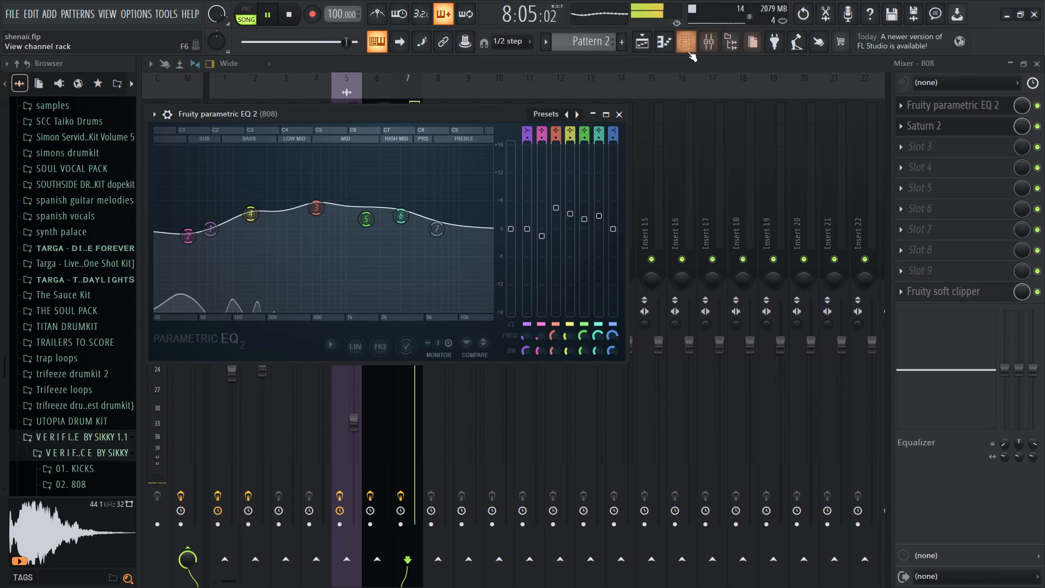
In the playlist, time-stretch the last tabla percussion clip on Track 8 to a length of 0:04:01, just past the start of bar 9.
{"action": "left_click", "coordinate": [631, 40]}
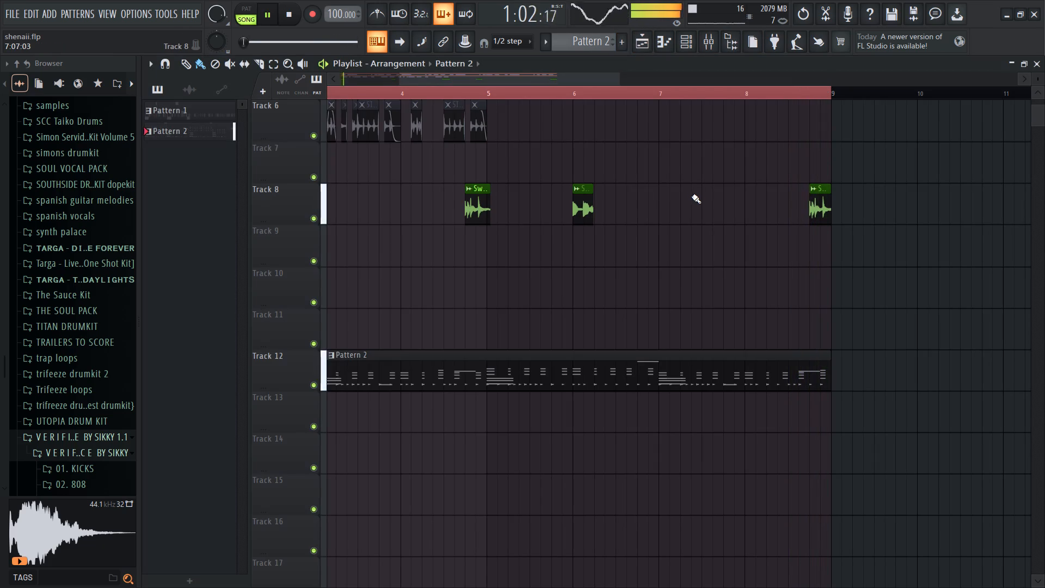
{"action": "scroll", "coordinate": [827, 330], "scroll_direction": "up", "scroll_amount": 20, "text": "ctrl"}
{"action": "scroll", "coordinate": [827, 330], "scroll_direction": "up", "scroll_amount": 2, "text": "ctrl"}
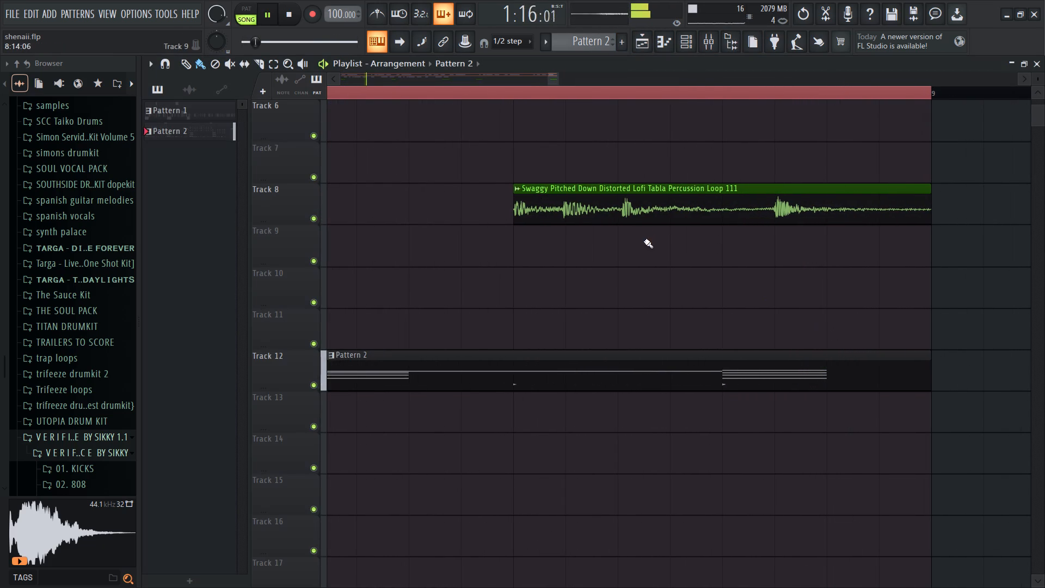
{"action": "left_click", "coordinate": [516, 188]}
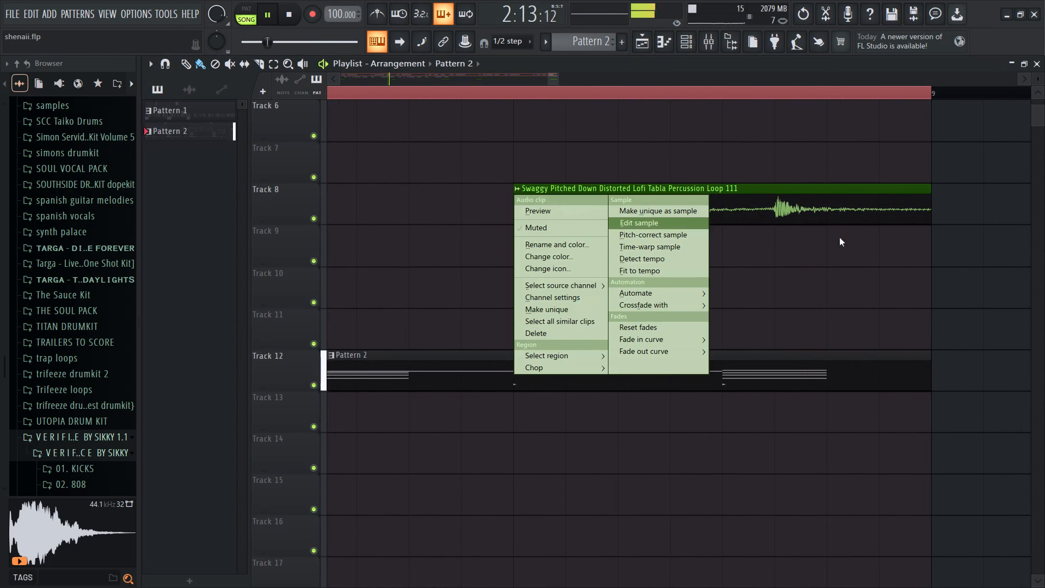
{"action": "right_click", "coordinate": [851, 284]}
{"action": "left_click", "coordinate": [761, 211]}
{"action": "left_click", "coordinate": [321, 91]}
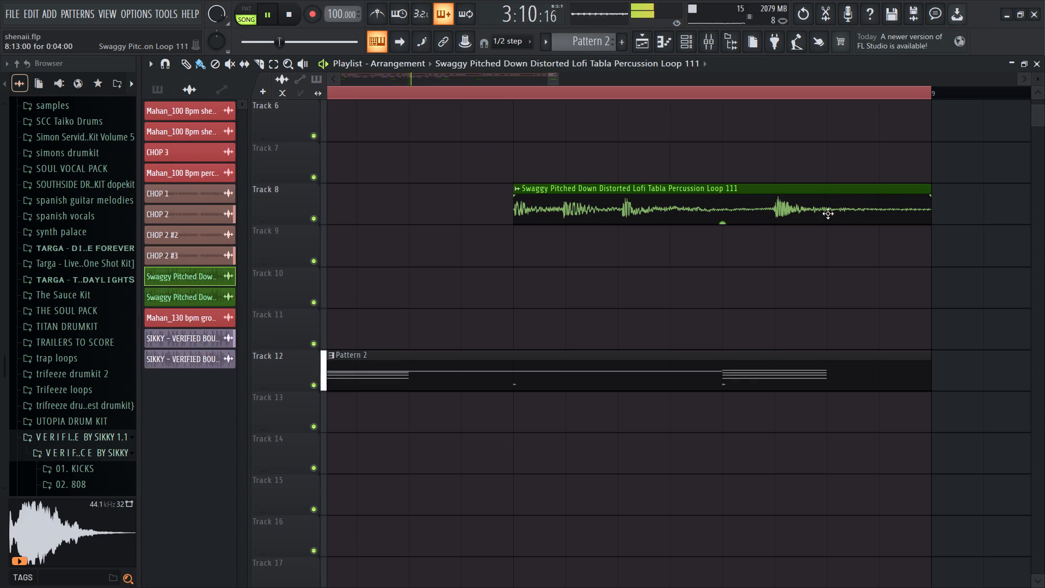
{"action": "left_click_drag", "start_coordinate": [930, 190], "coordinate": [931, 189], "text": "alt"}
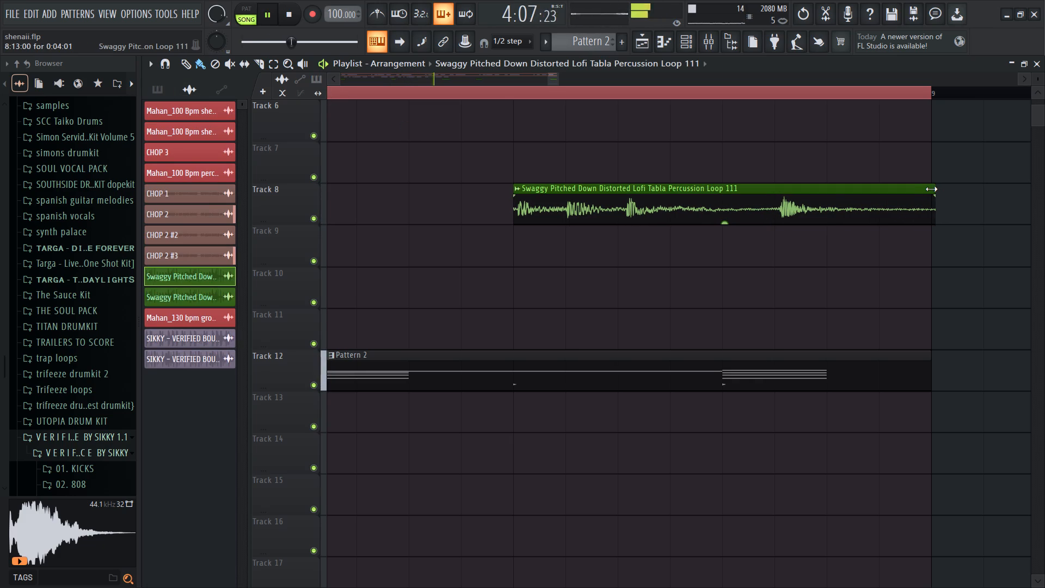
{"action": "left_click_drag", "start_coordinate": [931, 189], "coordinate": [936, 189], "text": "alt"}
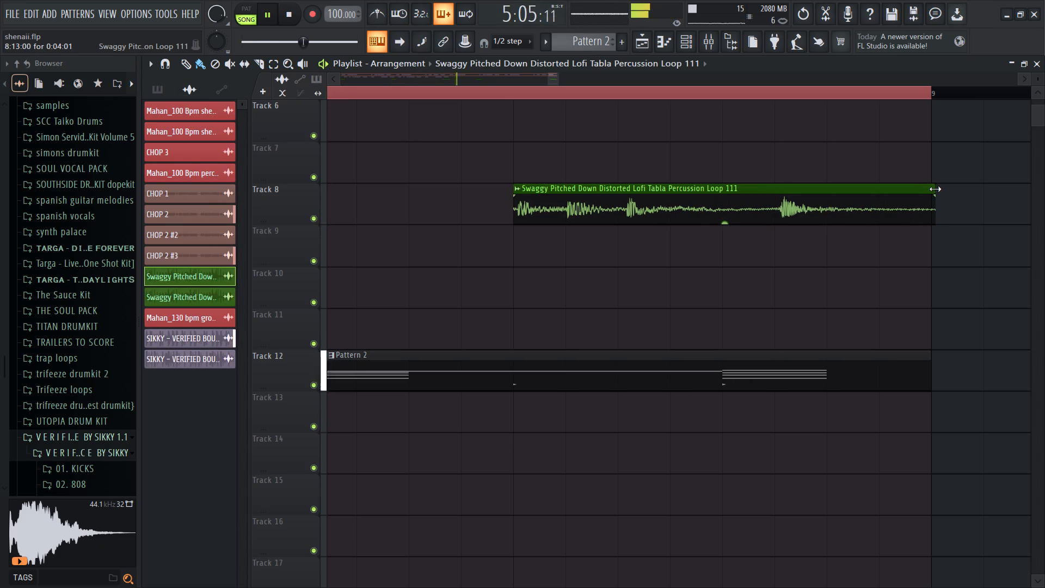
Slice off and delete the part of the last tabla clip beyond bar 9, and replay the arrangement from the start.
{"action": "double_click", "coordinate": [263, 54]}
{"action": "left_click", "coordinate": [263, 60]}
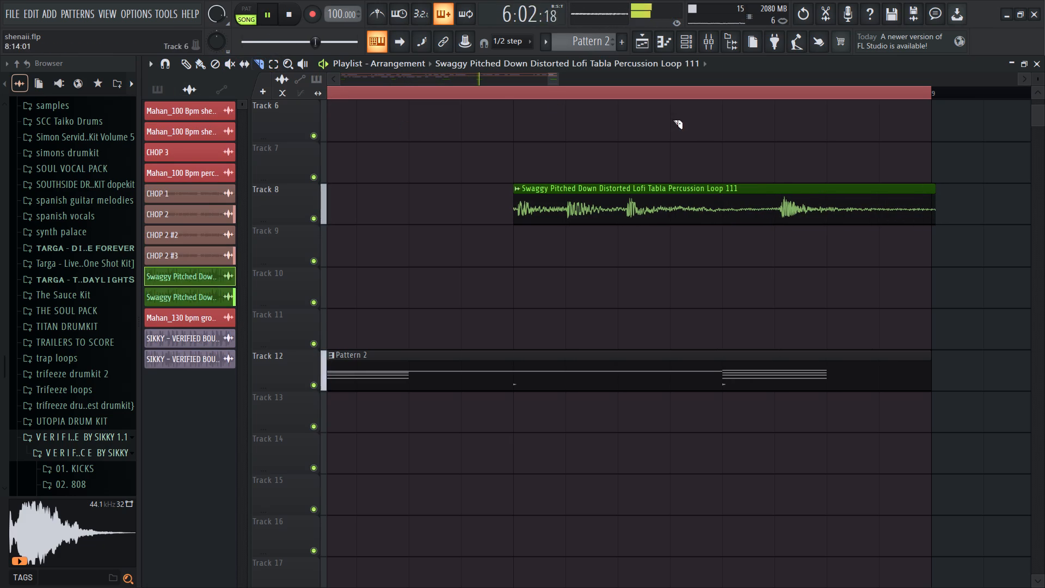
{"action": "right_click", "coordinate": [949, 210], "text": "shift"}
{"action": "left_click", "coordinate": [446, 93]}
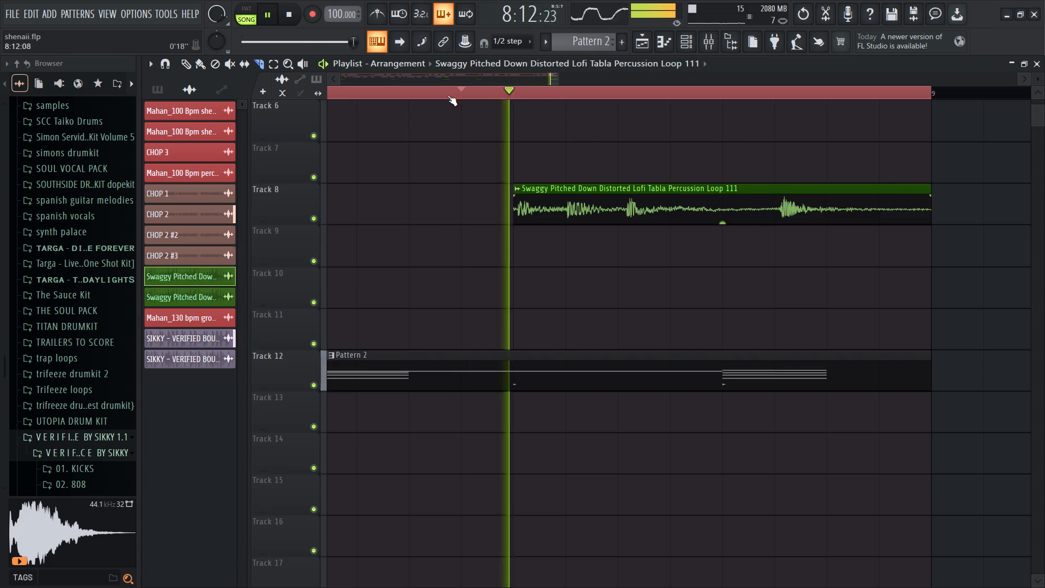
{"action": "scroll", "coordinate": [635, 191], "scroll_direction": "down", "scroll_amount": 18, "text": "ctrl"}
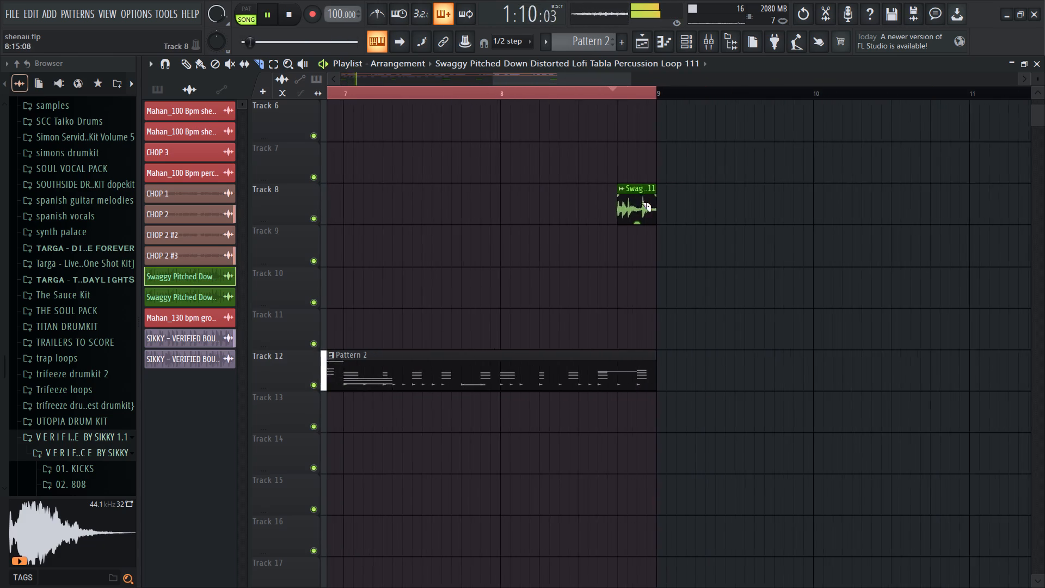
{"action": "scroll", "coordinate": [641, 203], "scroll_direction": "down", "scroll_amount": 16, "text": "ctrl"}
{"action": "key", "text": "space"}
{"action": "left_click_drag", "start_coordinate": [346, 95], "coordinate": [200, 115]}
{"action": "key", "text": "space"}
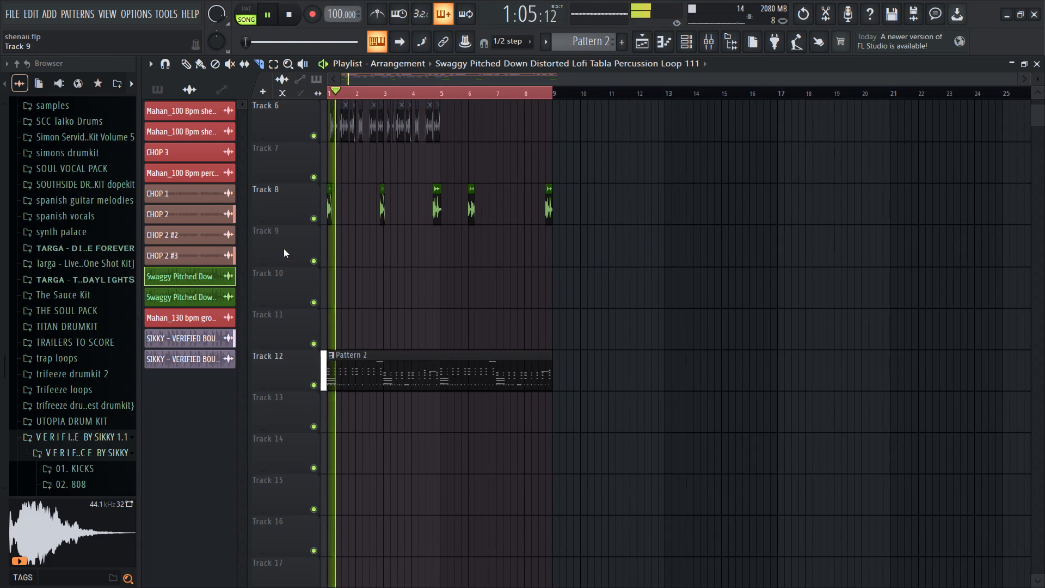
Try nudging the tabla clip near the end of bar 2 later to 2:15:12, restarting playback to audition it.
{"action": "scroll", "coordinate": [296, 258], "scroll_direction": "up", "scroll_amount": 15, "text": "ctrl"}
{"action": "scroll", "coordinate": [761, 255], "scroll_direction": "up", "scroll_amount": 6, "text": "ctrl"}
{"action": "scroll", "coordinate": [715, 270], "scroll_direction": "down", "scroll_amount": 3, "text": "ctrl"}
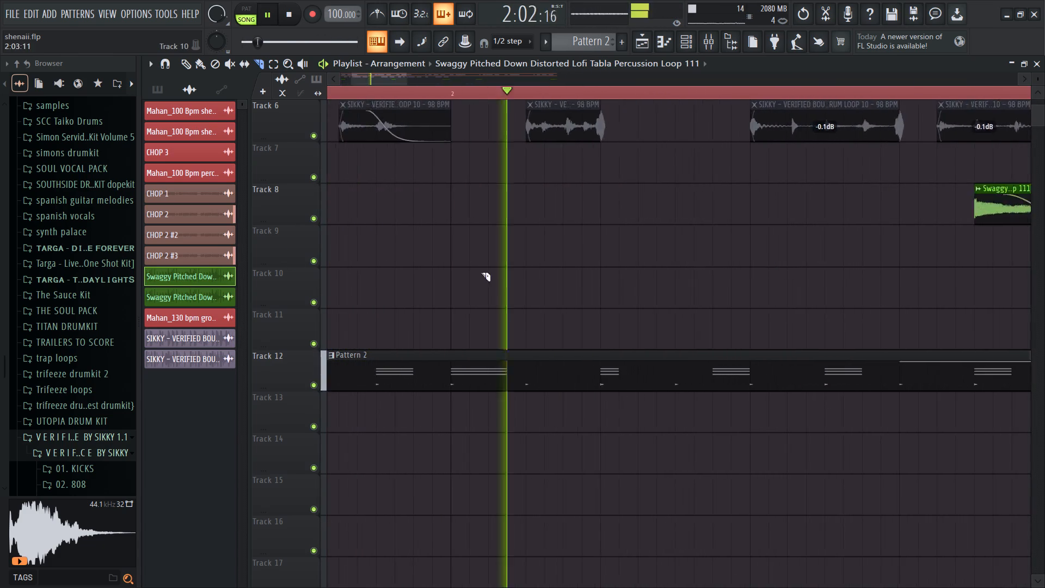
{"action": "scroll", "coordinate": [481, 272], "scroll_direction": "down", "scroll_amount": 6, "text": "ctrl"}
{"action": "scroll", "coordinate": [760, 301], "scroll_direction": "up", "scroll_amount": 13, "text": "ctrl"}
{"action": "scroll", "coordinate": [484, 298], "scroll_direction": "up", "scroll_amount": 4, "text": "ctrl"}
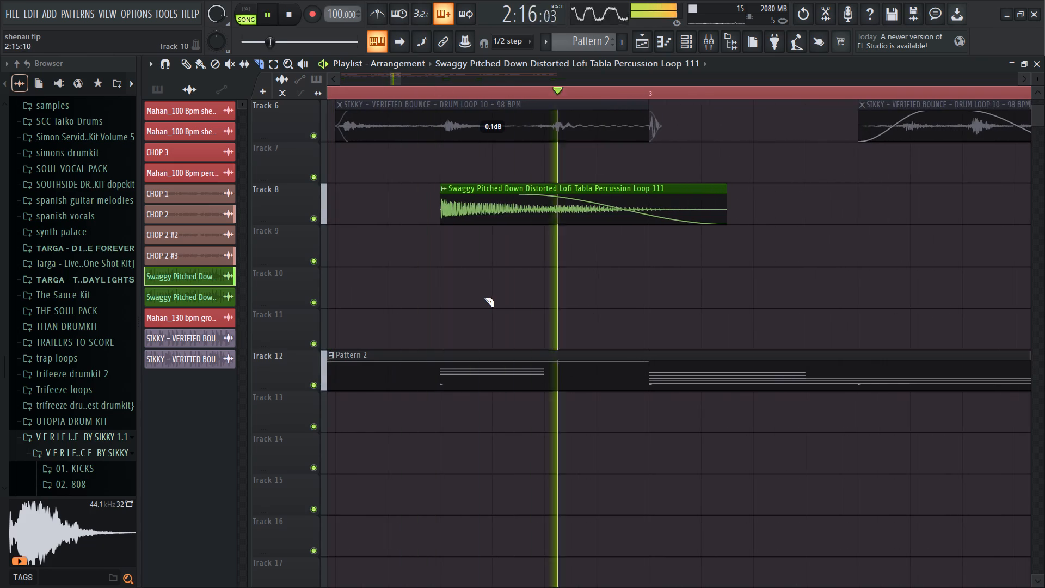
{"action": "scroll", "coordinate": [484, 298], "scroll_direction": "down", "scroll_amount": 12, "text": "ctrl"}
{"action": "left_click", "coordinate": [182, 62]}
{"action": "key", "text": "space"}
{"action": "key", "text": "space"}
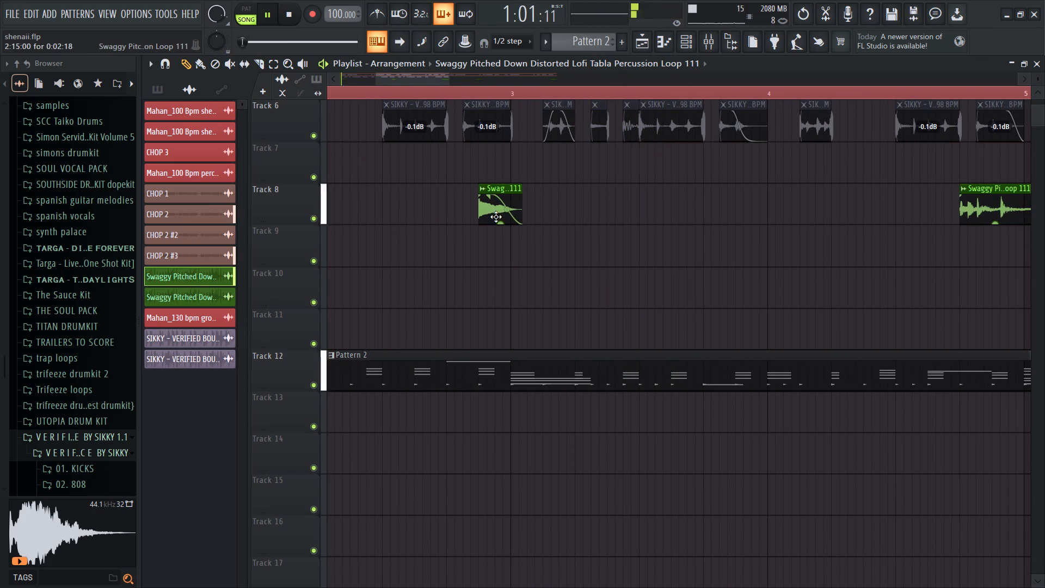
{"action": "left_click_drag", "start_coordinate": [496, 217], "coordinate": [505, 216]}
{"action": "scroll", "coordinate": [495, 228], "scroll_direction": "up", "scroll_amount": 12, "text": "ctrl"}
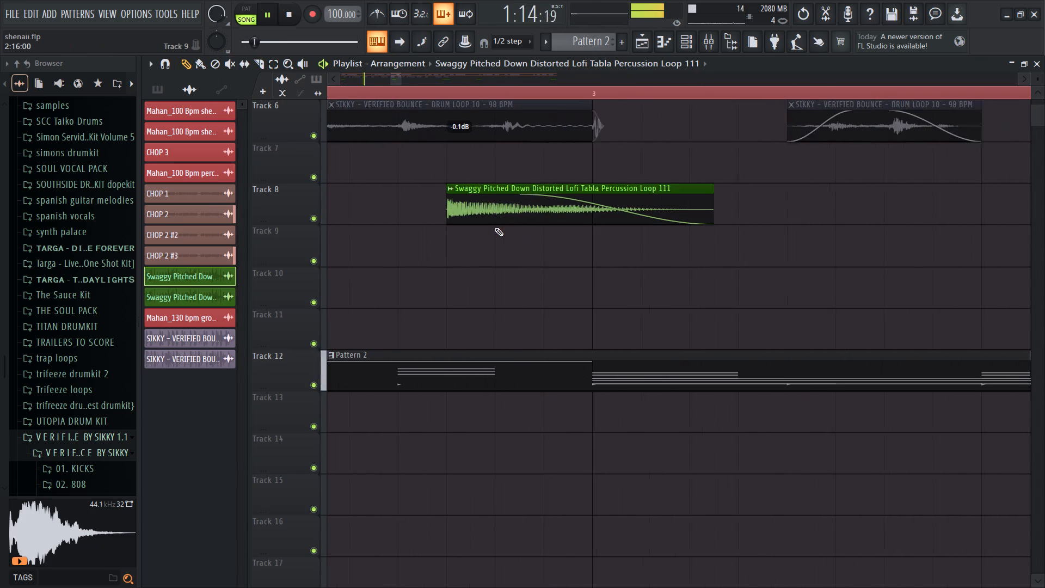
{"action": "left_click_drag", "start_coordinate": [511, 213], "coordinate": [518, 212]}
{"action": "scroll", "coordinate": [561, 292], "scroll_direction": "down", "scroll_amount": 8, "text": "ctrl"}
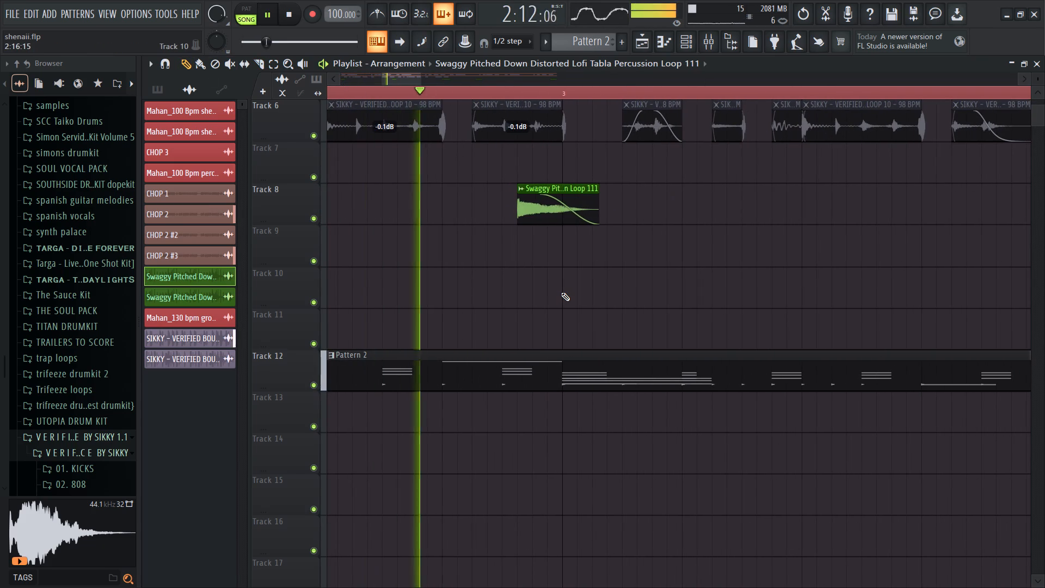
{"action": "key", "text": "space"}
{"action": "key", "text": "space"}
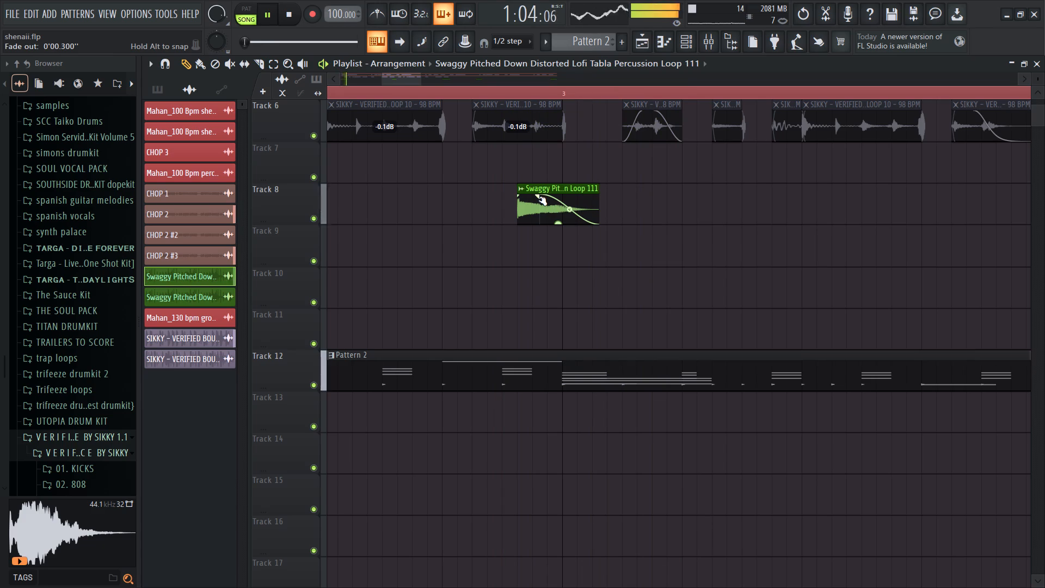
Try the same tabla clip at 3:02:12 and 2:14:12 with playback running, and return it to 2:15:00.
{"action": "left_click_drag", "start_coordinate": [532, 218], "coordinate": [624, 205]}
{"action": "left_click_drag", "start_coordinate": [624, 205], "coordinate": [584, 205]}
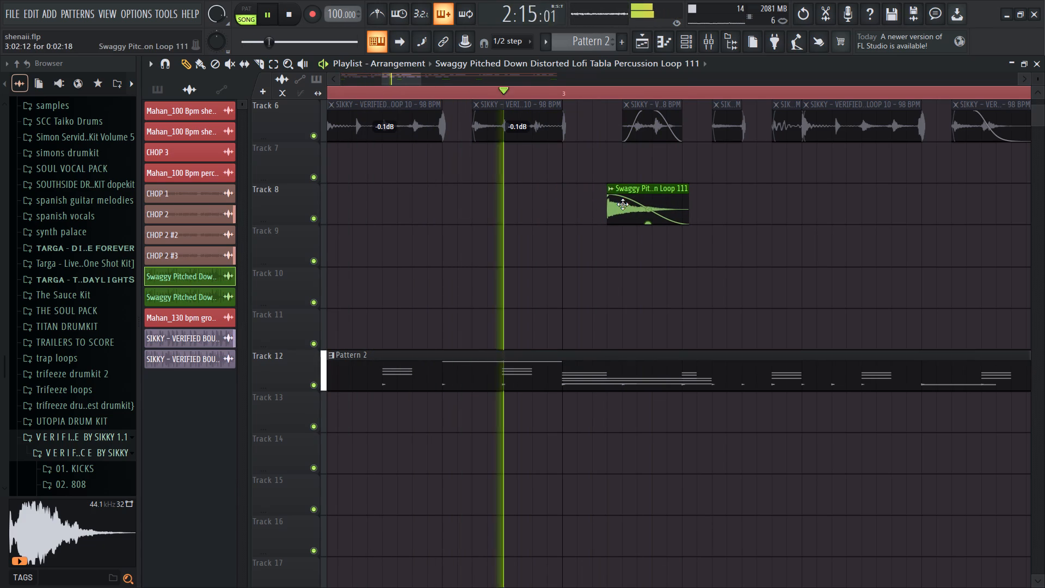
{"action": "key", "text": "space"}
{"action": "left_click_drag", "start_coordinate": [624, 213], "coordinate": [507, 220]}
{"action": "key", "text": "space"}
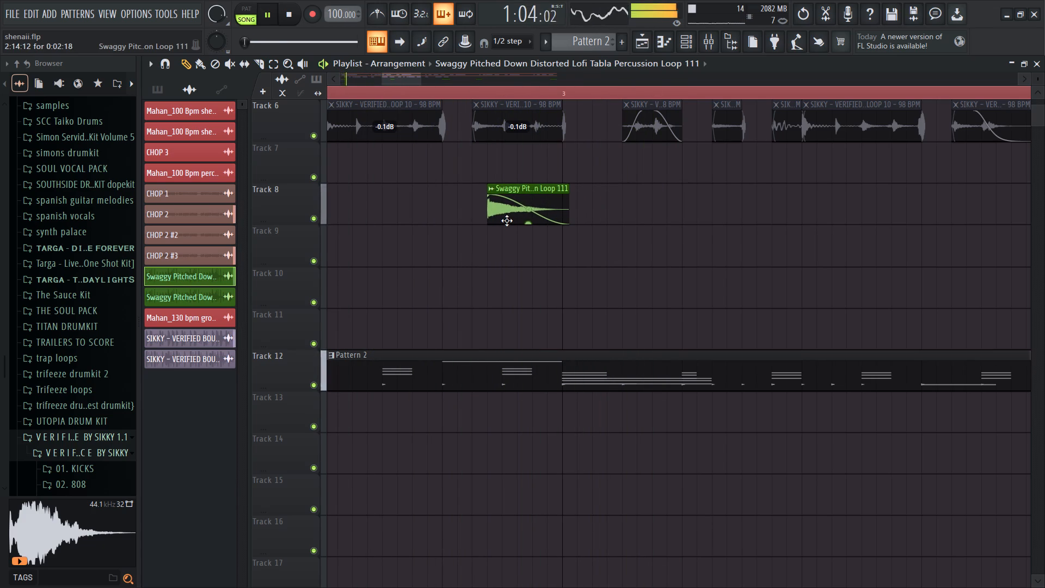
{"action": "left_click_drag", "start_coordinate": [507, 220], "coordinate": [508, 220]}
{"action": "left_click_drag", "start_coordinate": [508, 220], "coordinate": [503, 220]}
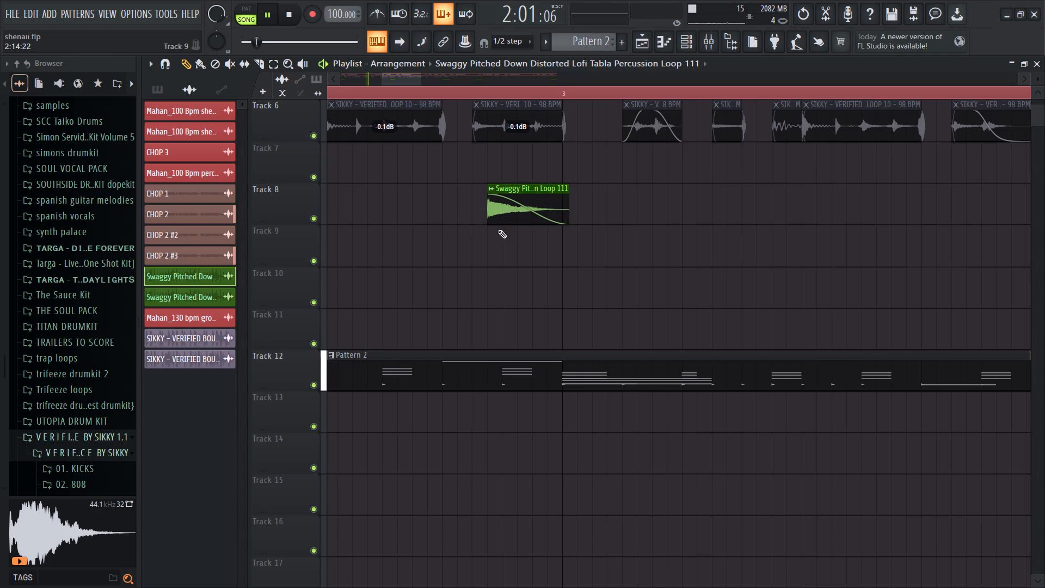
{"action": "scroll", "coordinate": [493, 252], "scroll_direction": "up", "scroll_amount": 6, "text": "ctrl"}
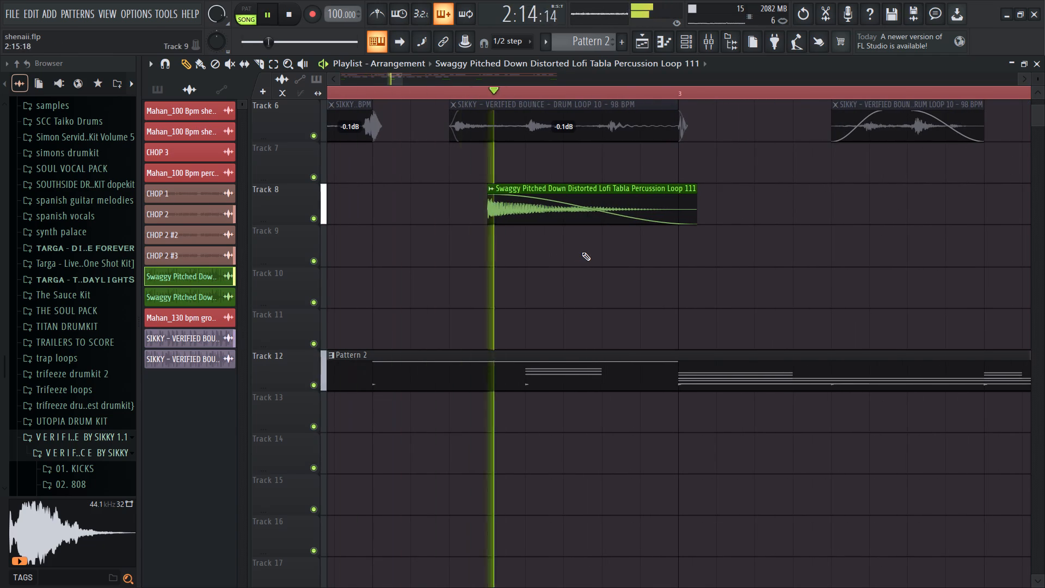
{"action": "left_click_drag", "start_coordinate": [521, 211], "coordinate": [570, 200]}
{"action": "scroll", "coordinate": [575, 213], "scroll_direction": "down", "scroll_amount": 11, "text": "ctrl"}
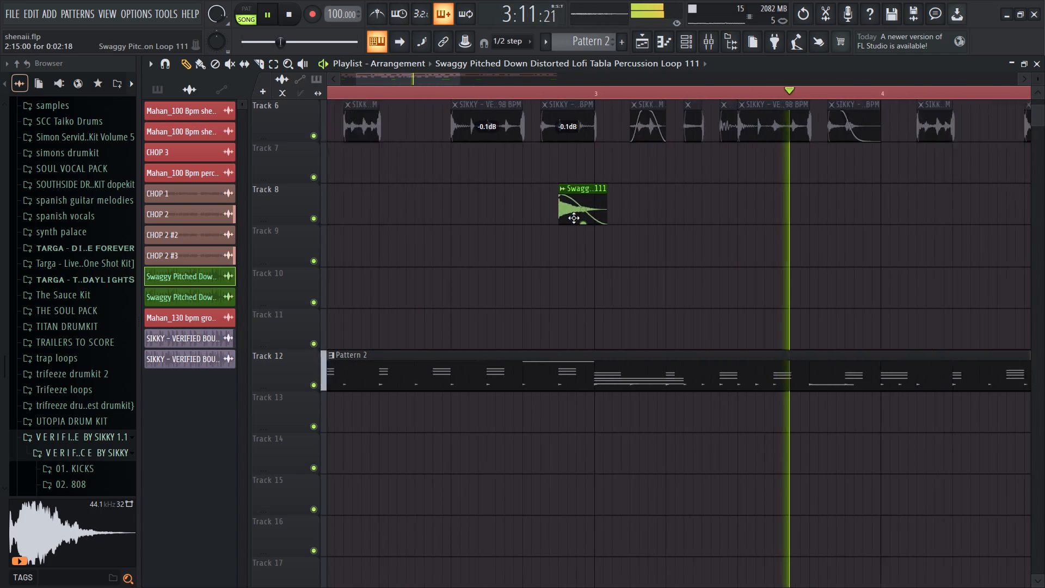
Listen through the arrangement and raise the 808 mixer track's volume to 1.8 dB.
{"action": "scroll", "coordinate": [574, 218], "scroll_direction": "down", "scroll_amount": 15, "text": "ctrl"}
{"action": "scroll", "coordinate": [574, 218], "scroll_direction": "up", "scroll_amount": 7}
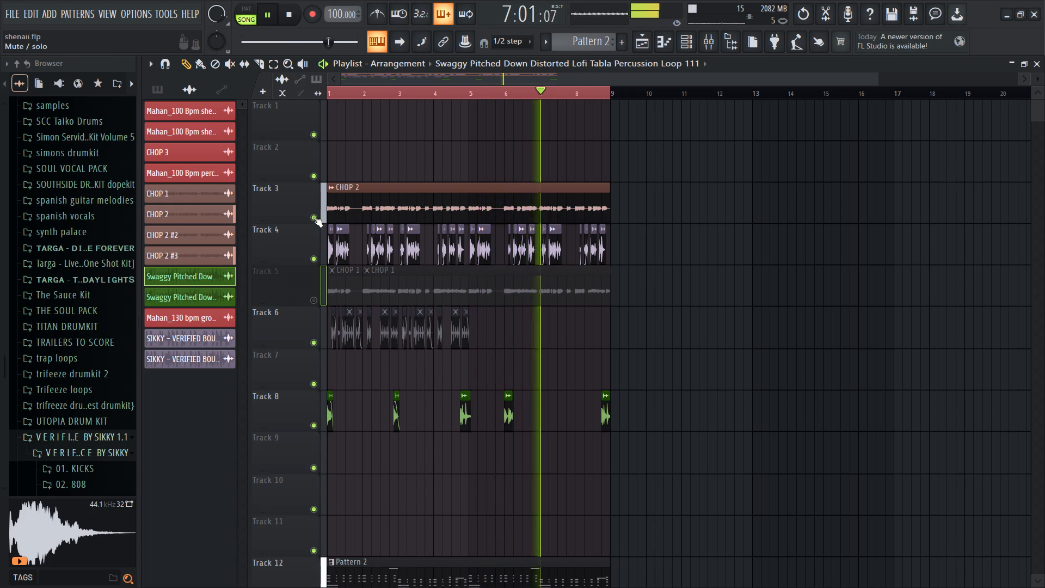
{"action": "left_click", "coordinate": [706, 35]}
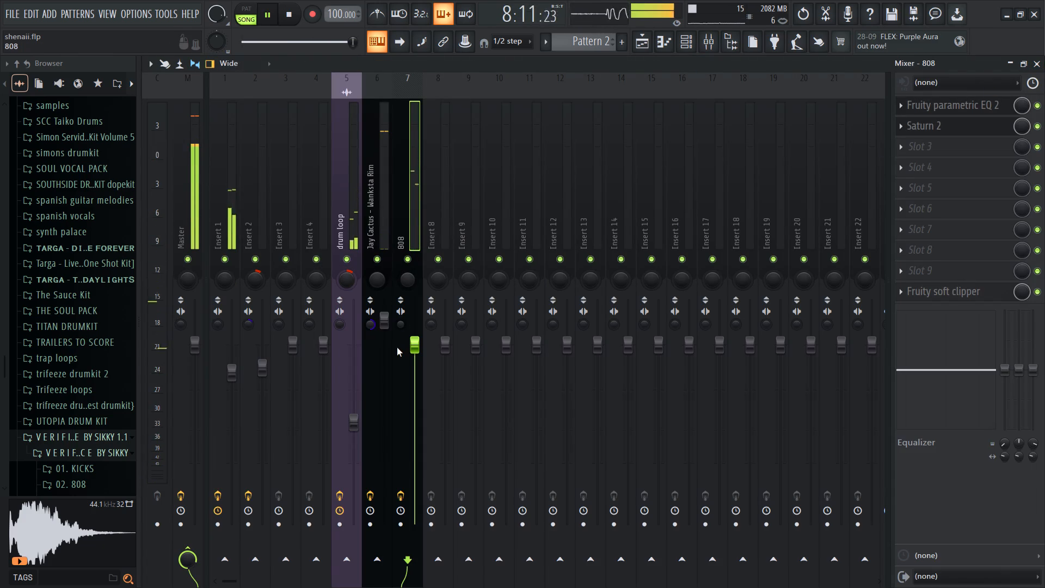
{"action": "left_click_drag", "start_coordinate": [415, 342], "coordinate": [431, 260]}
{"action": "left_click_drag", "start_coordinate": [414, 303], "coordinate": [417, 356]}
{"action": "left_click_drag", "start_coordinate": [410, 332], "coordinate": [410, 322]}
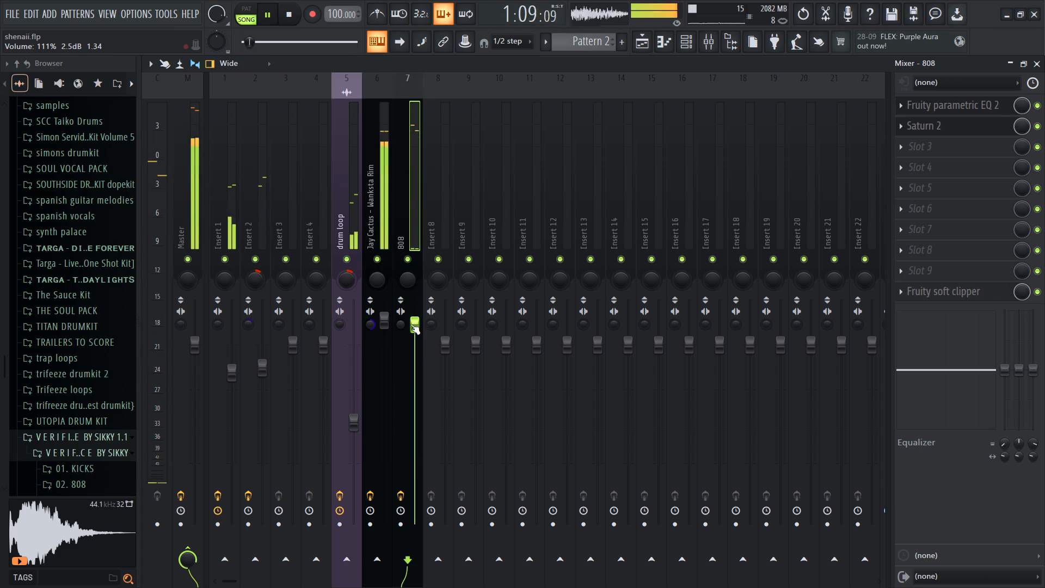
{"action": "left_click_drag", "start_coordinate": [410, 324], "coordinate": [411, 336]}
{"action": "left_click_drag", "start_coordinate": [407, 335], "coordinate": [407, 341]}
Add Fruity Soft Clipper to the Master track by searching the effects for "cli", and close its window.
{"action": "left_click", "coordinate": [177, 185]}
{"action": "left_click", "coordinate": [181, 183]}
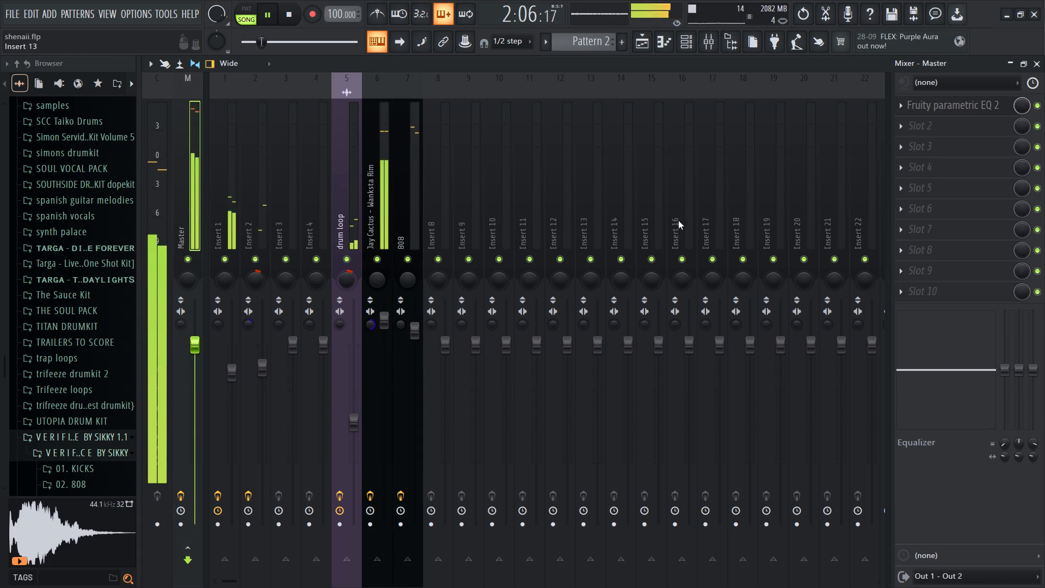
{"action": "left_click", "coordinate": [950, 276]}
{"action": "left_click", "coordinate": [508, 19]}
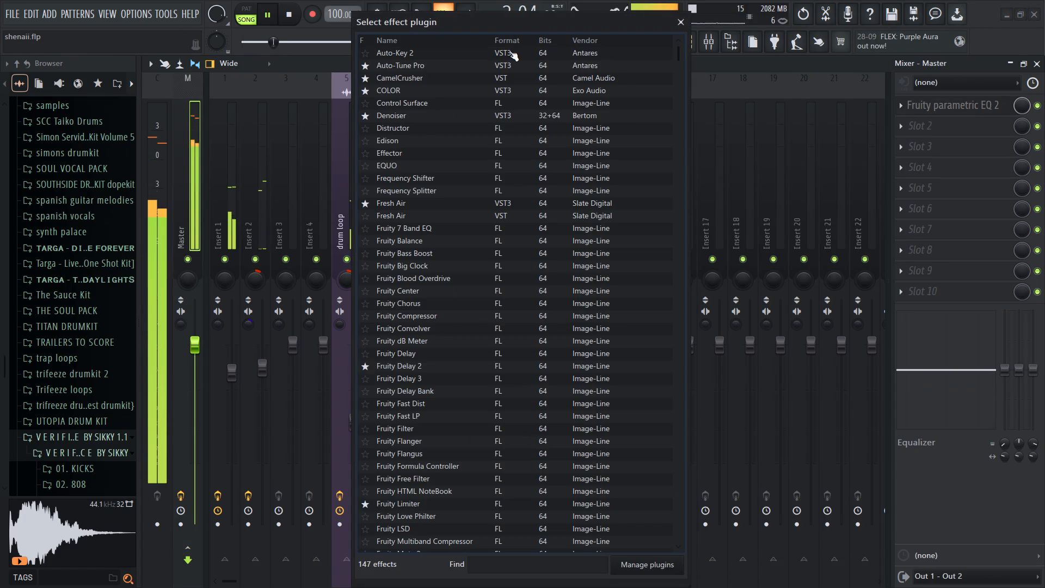
{"action": "type", "text": "cli"}
{"action": "double_click", "coordinate": [509, 51]}
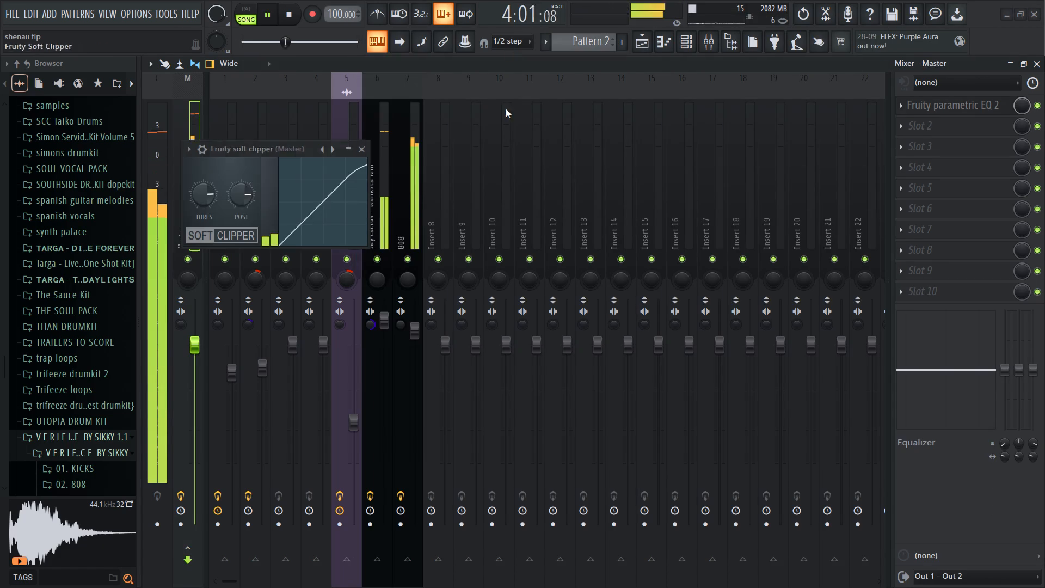
{"action": "left_click", "coordinate": [367, 146]}
Select the Insert 1 mixer track, switch the channel rack's filter from Audio to another group, and close the rack.
{"action": "left_click", "coordinate": [230, 174]}
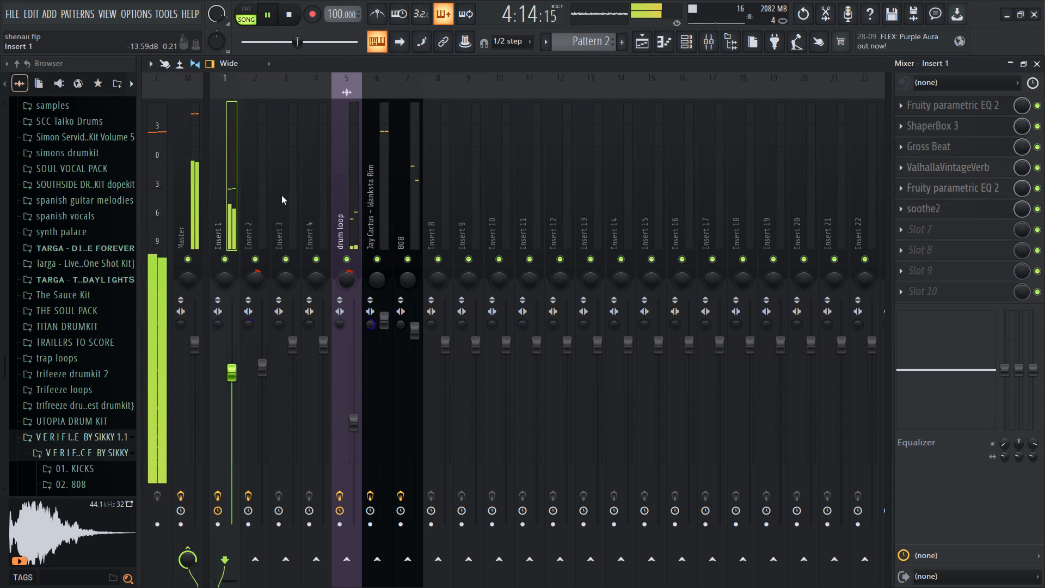
{"action": "left_click", "coordinate": [689, 34]}
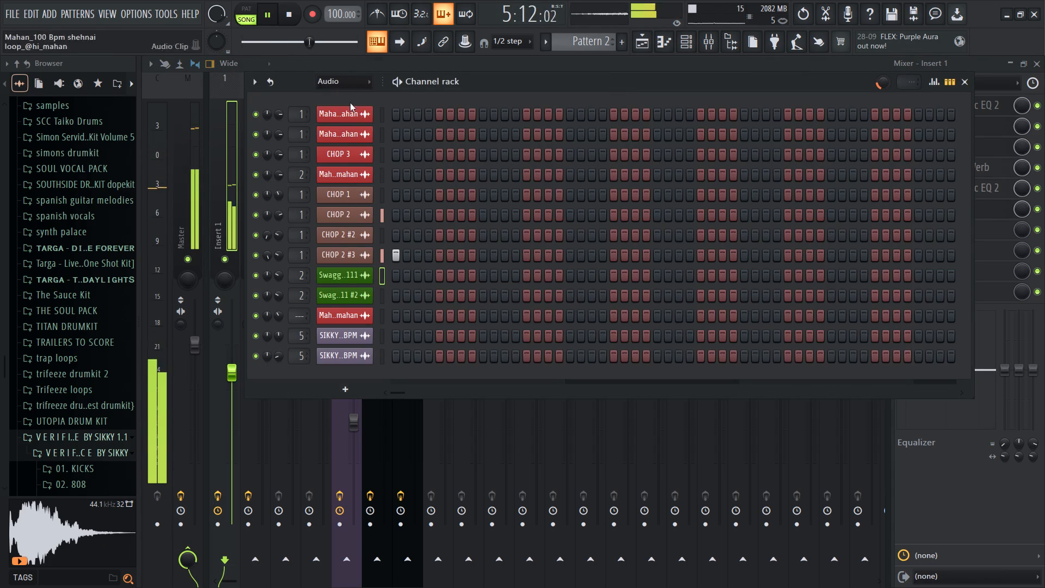
{"action": "left_click", "coordinate": [342, 85]}
{"action": "left_click", "coordinate": [340, 130]}
{"action": "left_click", "coordinate": [970, 84]}
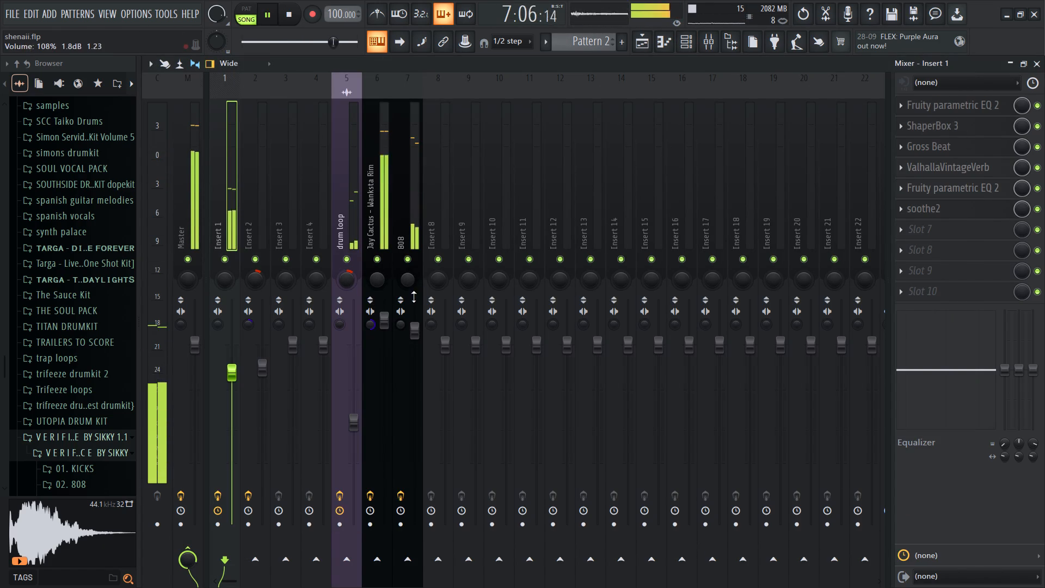
Adjust the stereo separation of the Jay Cactus - Wanksta Rim mixer track during playback, trying 41% merged and 16% merged.
{"action": "left_click_drag", "start_coordinate": [374, 323], "coordinate": [377, 405]}
{"action": "left_click_drag", "start_coordinate": [369, 326], "coordinate": [371, 305]}
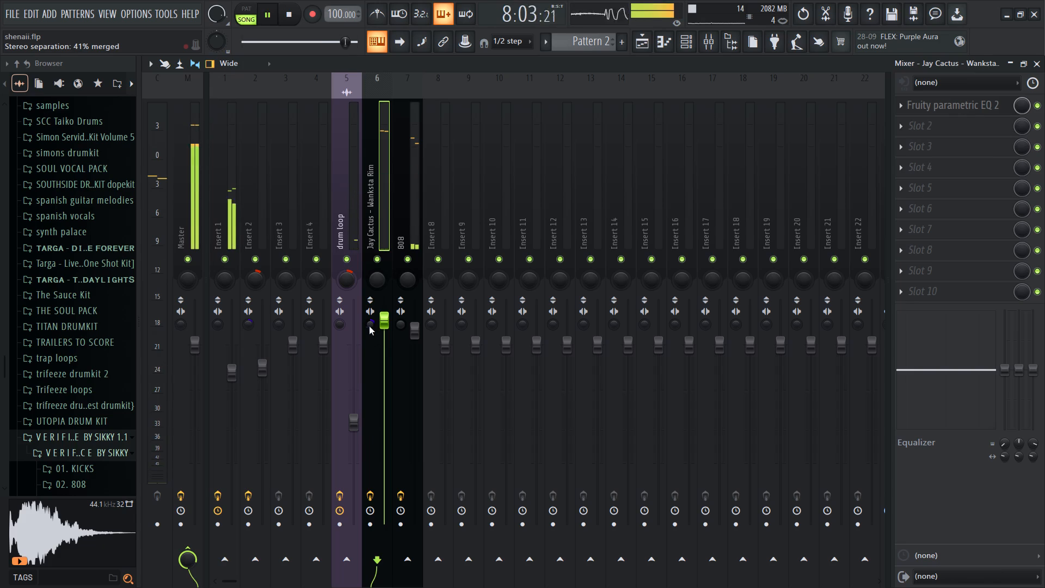
{"action": "left_click_drag", "start_coordinate": [369, 326], "coordinate": [370, 326]}
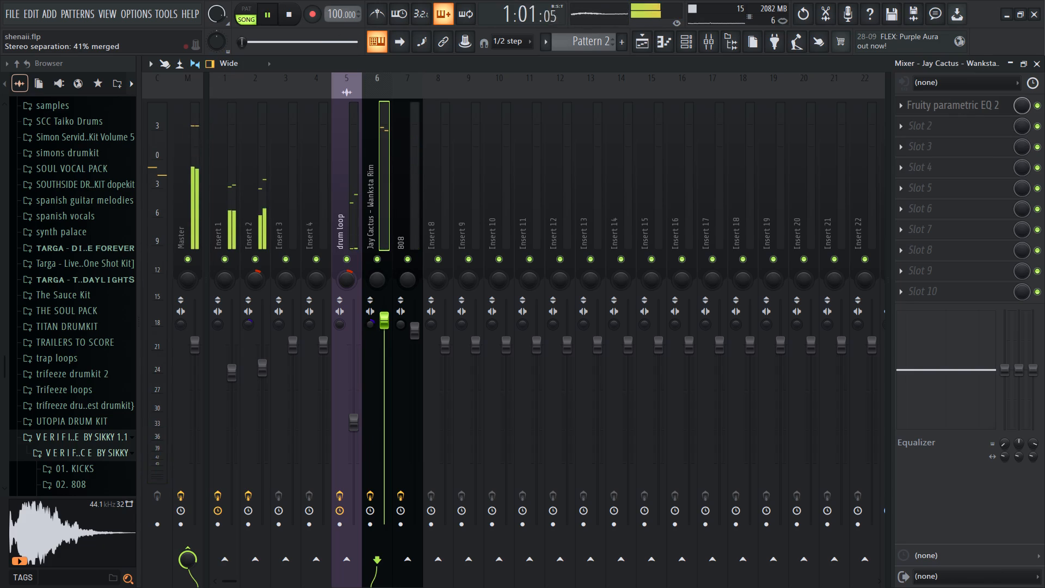
{"action": "left_click_drag", "start_coordinate": [370, 326], "coordinate": [374, 356]}
{"action": "left_click_drag", "start_coordinate": [369, 326], "coordinate": [369, 331]}
{"action": "left_click_drag", "start_coordinate": [369, 328], "coordinate": [370, 318]}
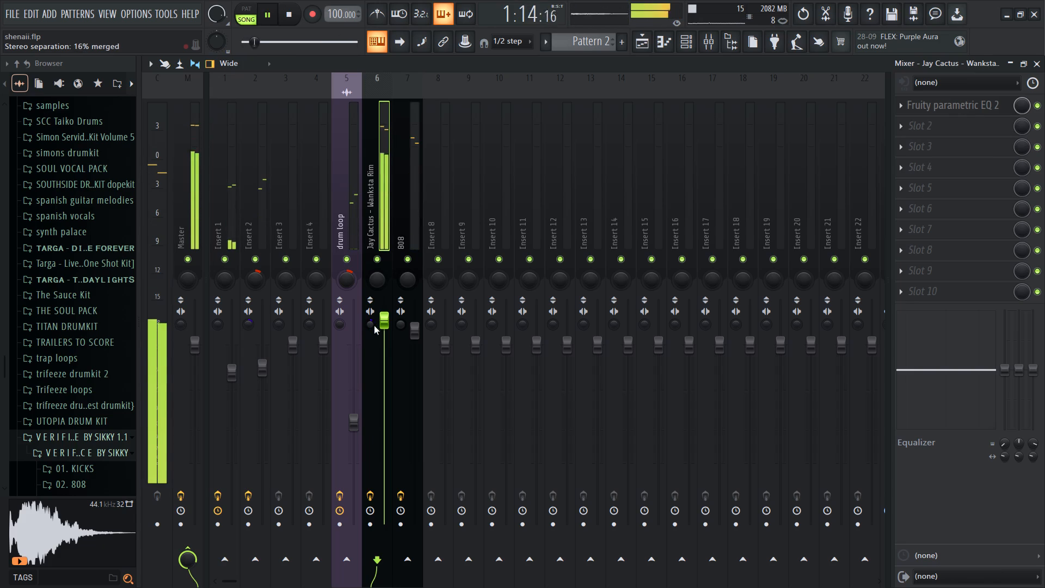
{"action": "left_click", "coordinate": [377, 325]}
{"action": "left_click_drag", "start_coordinate": [372, 327], "coordinate": [374, 316]}
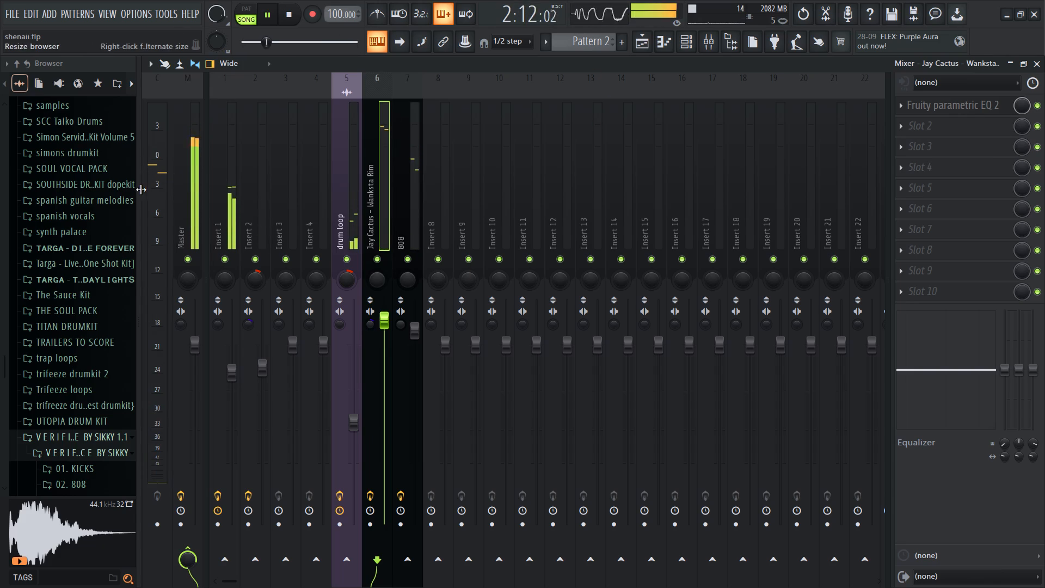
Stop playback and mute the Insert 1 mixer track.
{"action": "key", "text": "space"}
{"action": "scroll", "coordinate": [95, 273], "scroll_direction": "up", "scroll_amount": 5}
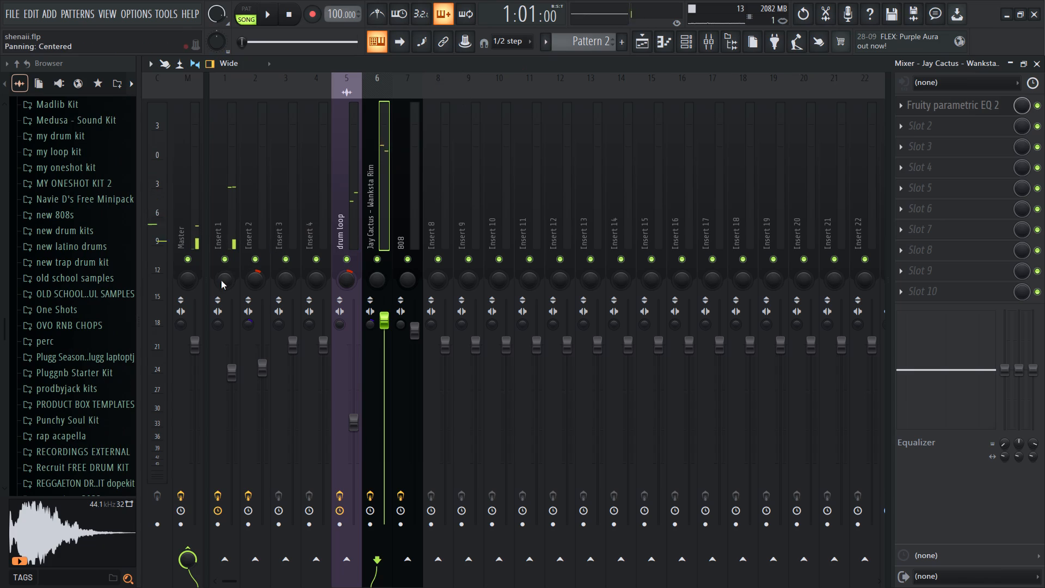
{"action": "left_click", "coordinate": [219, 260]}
Collapse the jay cactus Drum Saga folder and open INDIAN SOUNDS > Melodic Loops (1) > Melodic Loops > Shennai in the sample browser.
{"action": "scroll", "coordinate": [69, 210], "scroll_direction": "up", "scroll_amount": 4}
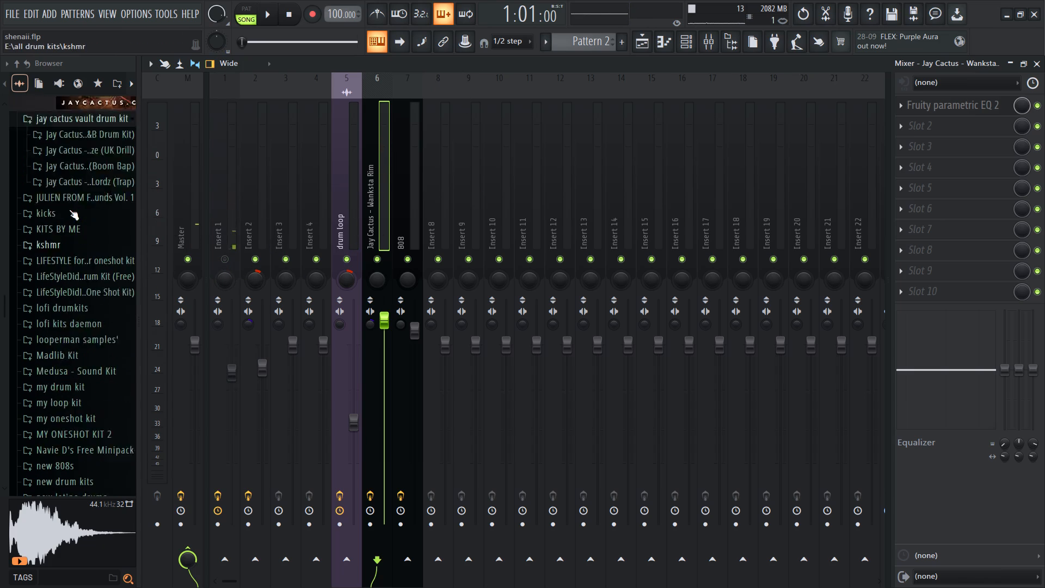
{"action": "scroll", "coordinate": [69, 210], "scroll_direction": "up", "scroll_amount": 12}
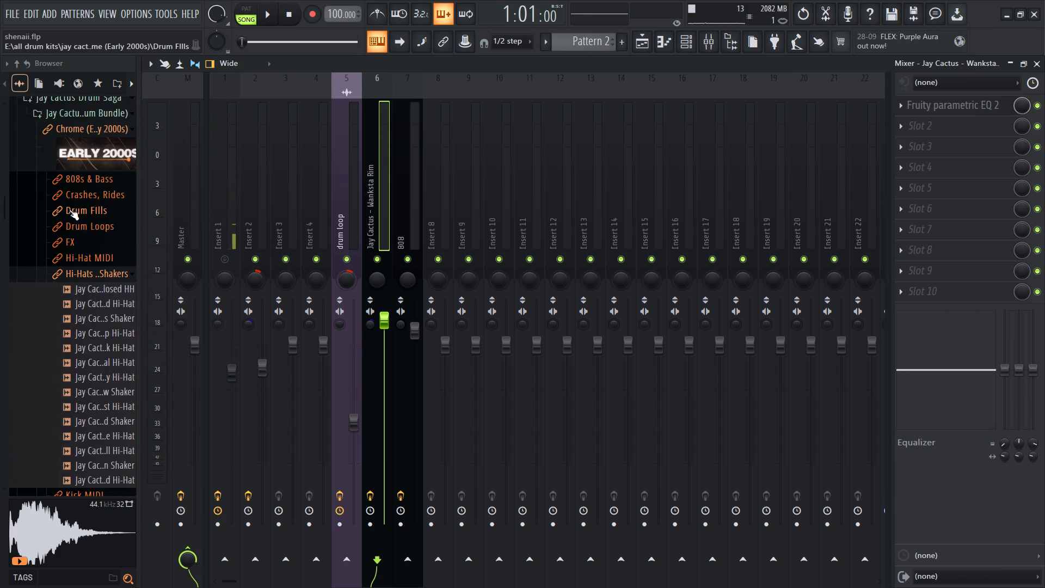
{"action": "scroll", "coordinate": [70, 192], "scroll_direction": "up", "scroll_amount": 3}
{"action": "scroll", "coordinate": [70, 192], "scroll_direction": "down", "scroll_amount": 1}
{"action": "left_click", "coordinate": [61, 280]}
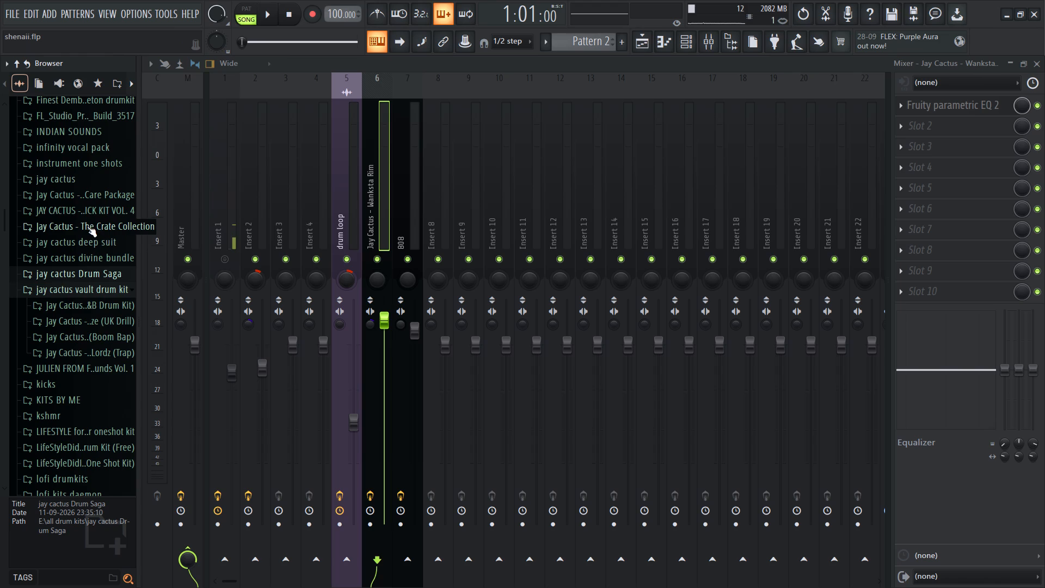
{"action": "scroll", "coordinate": [84, 200], "scroll_direction": "up", "scroll_amount": 1}
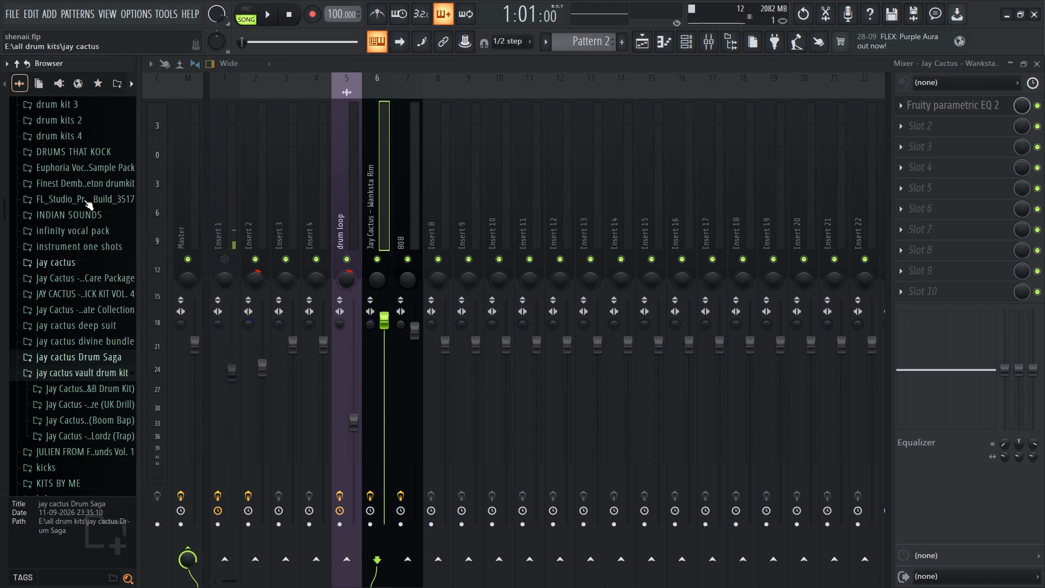
{"action": "left_click", "coordinate": [84, 216]}
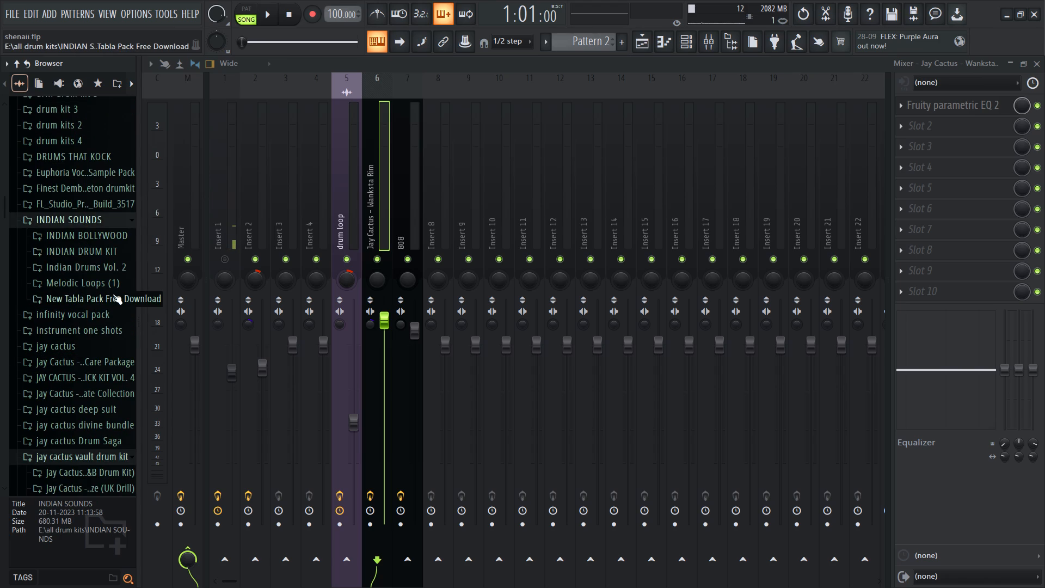
{"action": "left_click", "coordinate": [114, 290]}
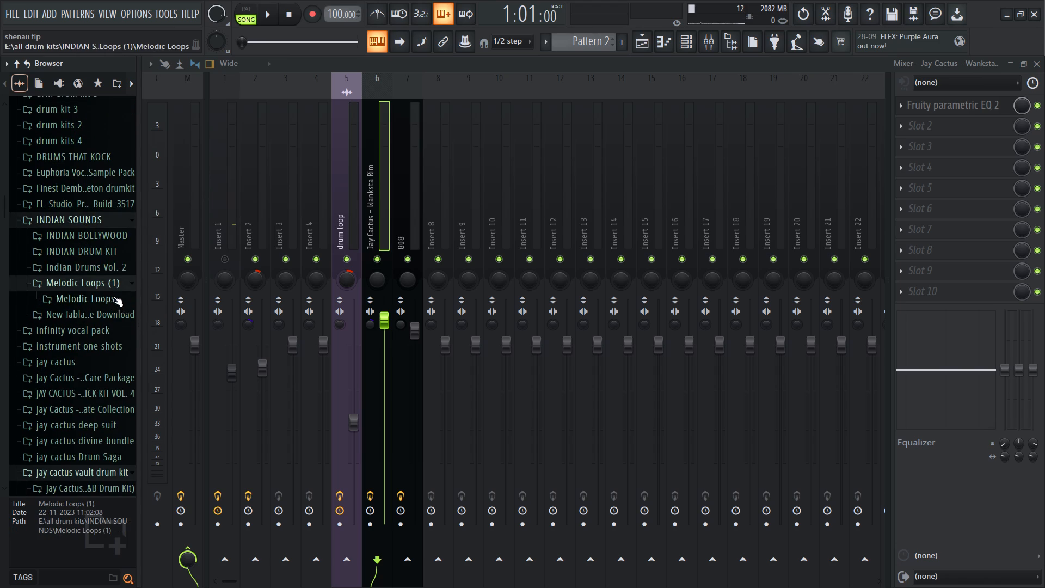
{"action": "left_click", "coordinate": [113, 296]}
{"action": "scroll", "coordinate": [111, 322], "scroll_direction": "down", "scroll_amount": 1}
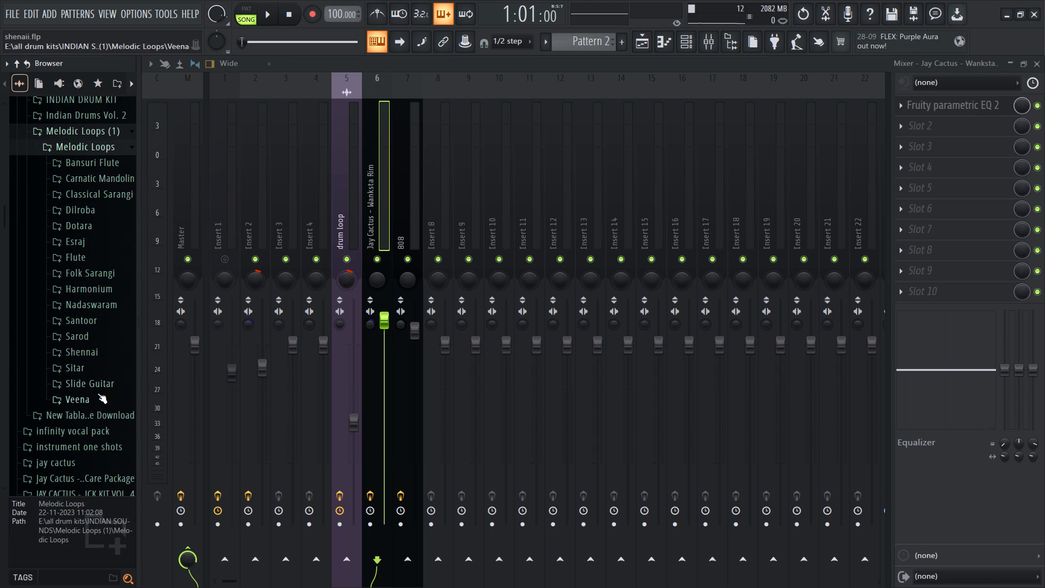
{"action": "left_click", "coordinate": [96, 350]}
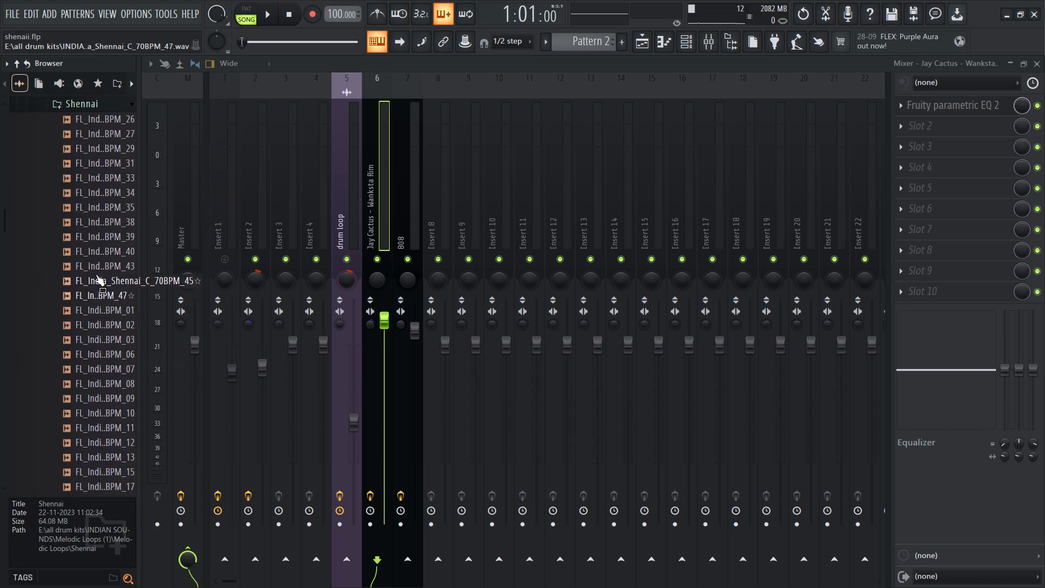
Audition the FL_India_Shennai_C_70BPM loops, including numbers 45, 47 and 43.
{"action": "left_click", "coordinate": [93, 266]}
{"action": "left_click", "coordinate": [97, 320]}
{"action": "left_click", "coordinate": [91, 281]}
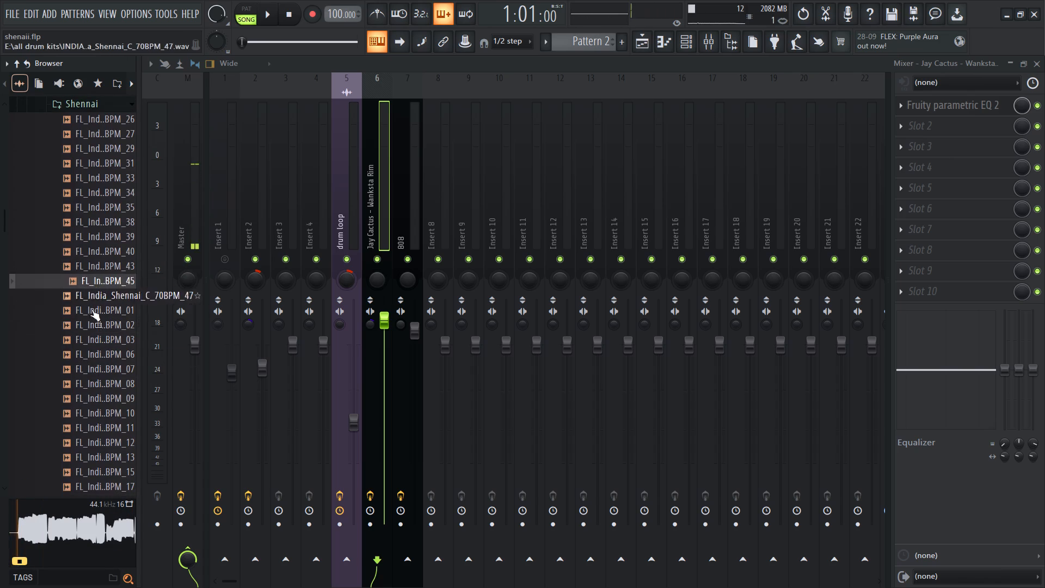
{"action": "left_click", "coordinate": [91, 327]}
{"action": "left_click", "coordinate": [108, 294]}
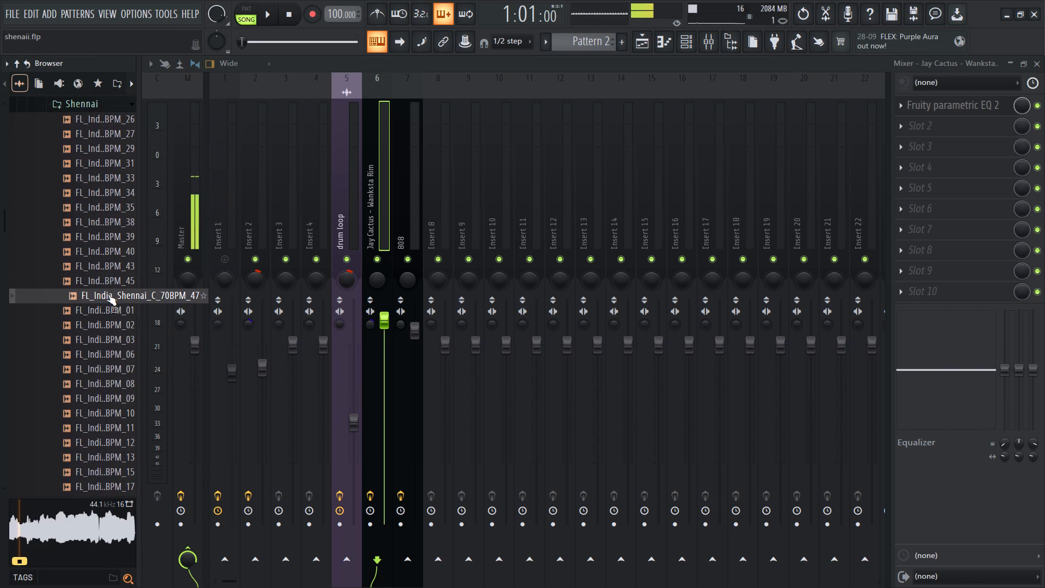
{"action": "left_click", "coordinate": [106, 284]}
{"action": "left_click", "coordinate": [103, 267]}
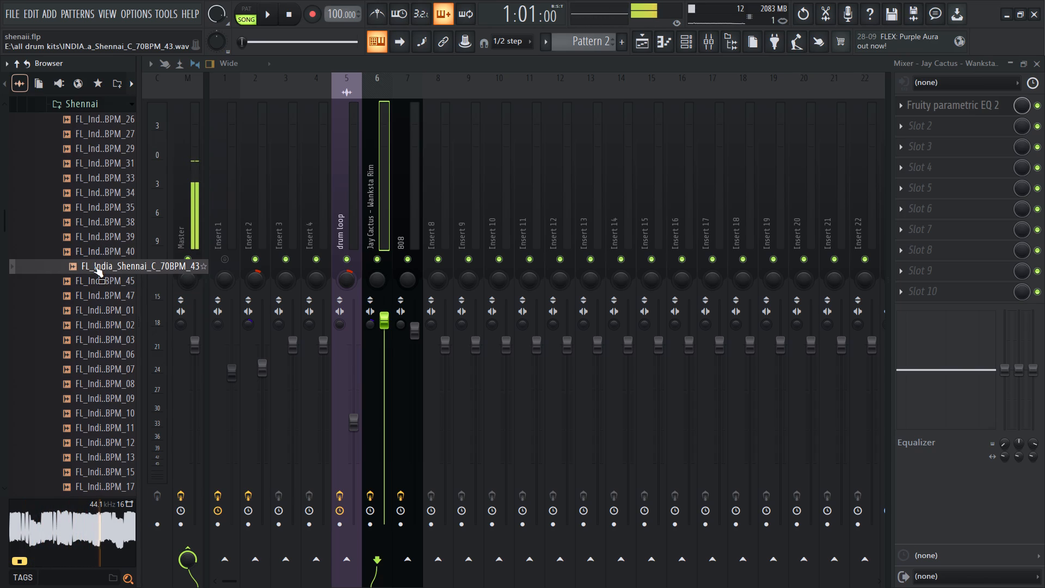
Add the FL_India_Shennai_C_70BPM_43 loop to playlist Track 2, starting at bar 1.
{"action": "left_click_drag", "start_coordinate": [95, 266], "coordinate": [497, 85]}
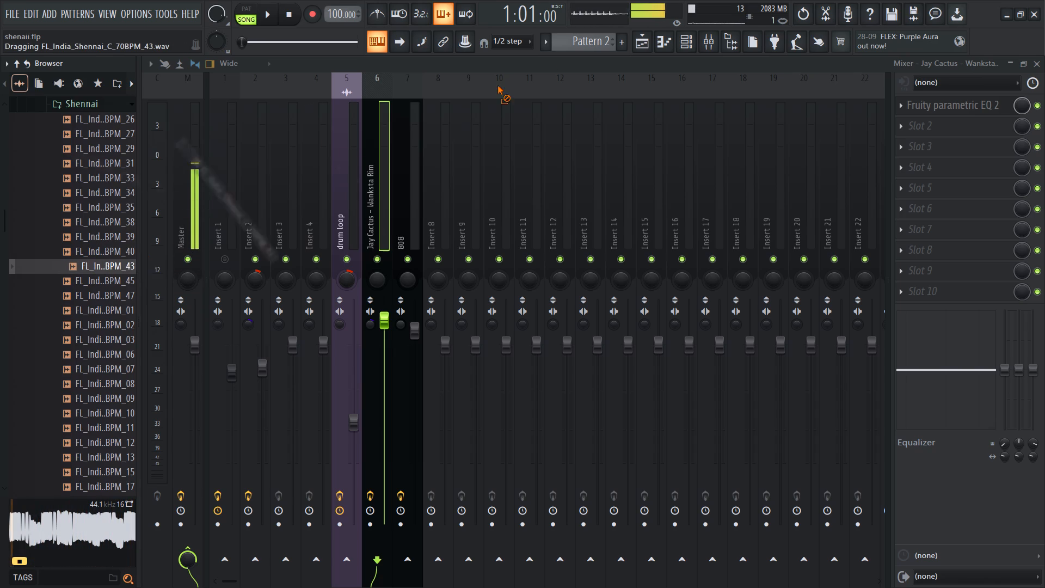
{"action": "left_click_drag", "start_coordinate": [497, 85], "coordinate": [369, 142]}
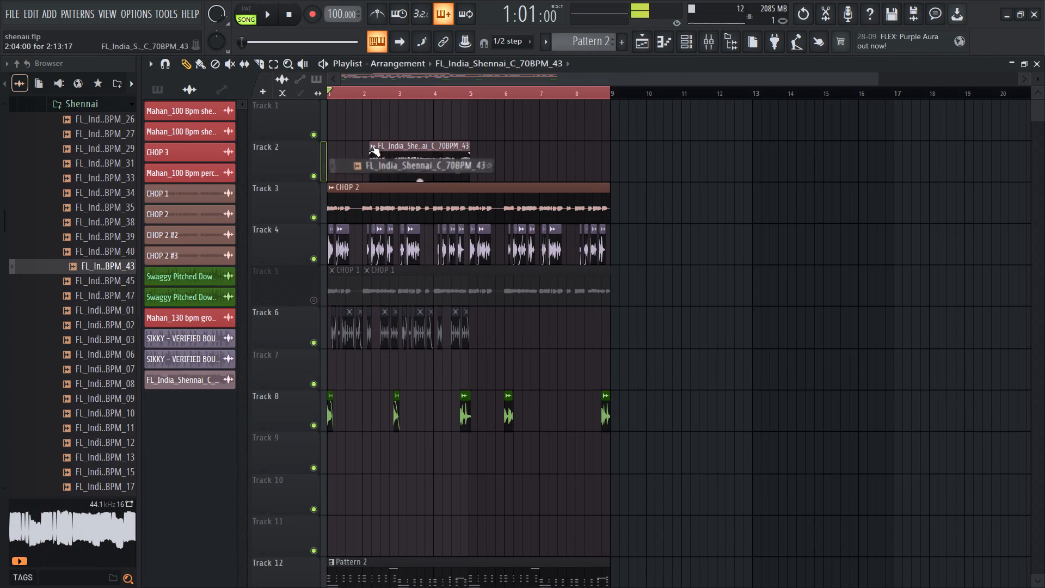
{"action": "left_click_drag", "start_coordinate": [406, 156], "coordinate": [237, 173]}
Fit the Shennai clip on Track 2 to the project tempo using a source tempo of 70 BPM.
{"action": "scroll", "coordinate": [408, 179], "scroll_direction": "up", "scroll_amount": 11, "text": "ctrl"}
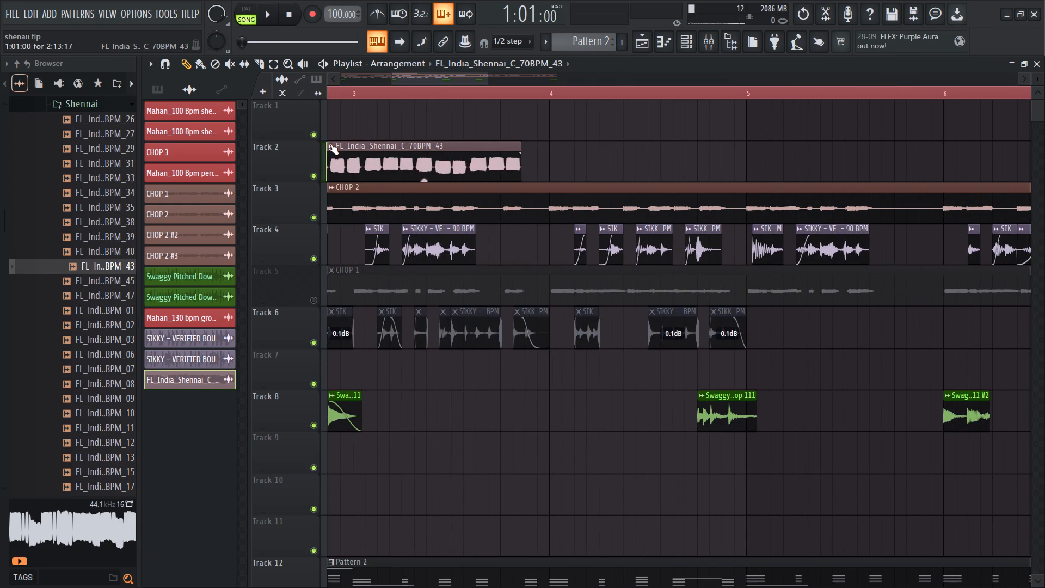
{"action": "left_click", "coordinate": [329, 144]}
{"action": "left_click", "coordinate": [472, 231]}
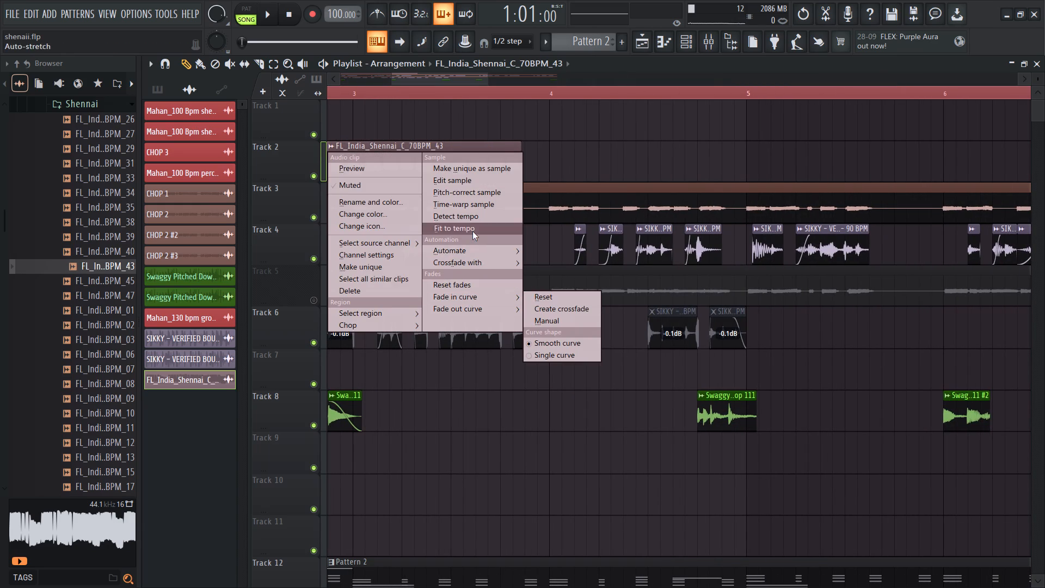
{"action": "left_click", "coordinate": [534, 434]}
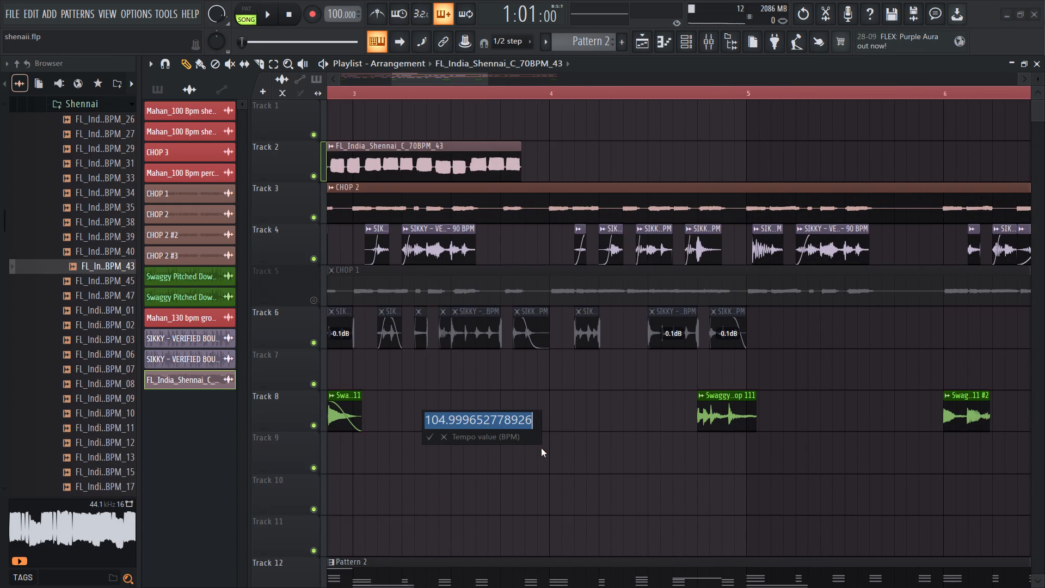
{"action": "type", "text": "70"}
{"action": "key", "text": "Return"}
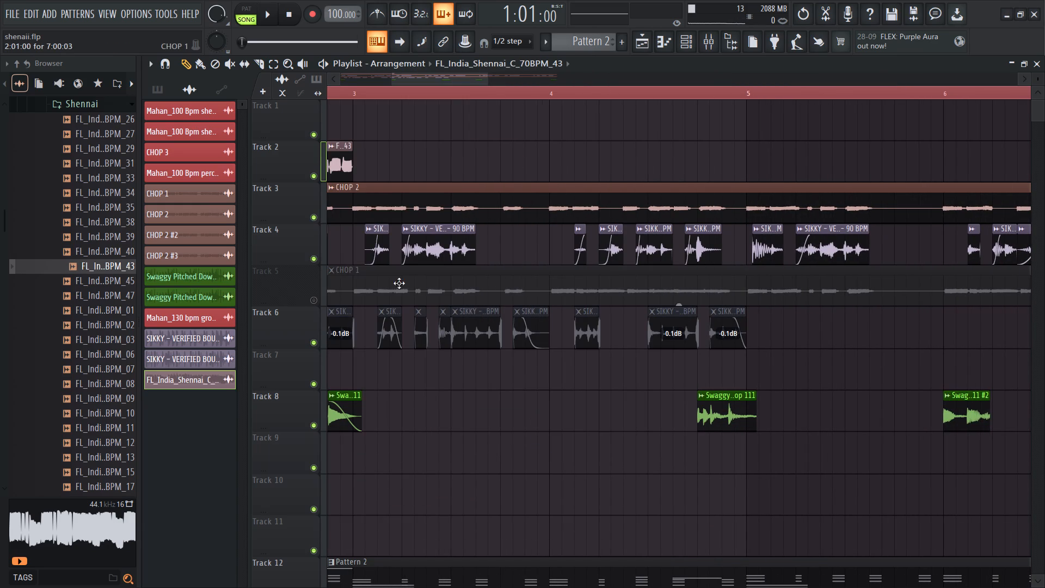
Set the Shennai clip's time-stretching mode to Stretch and close its channel settings.
{"action": "scroll", "coordinate": [392, 278], "scroll_direction": "down", "scroll_amount": 16, "text": "ctrl"}
{"action": "double_click", "coordinate": [342, 175]}
{"action": "left_click_drag", "start_coordinate": [351, 170], "coordinate": [284, 175]}
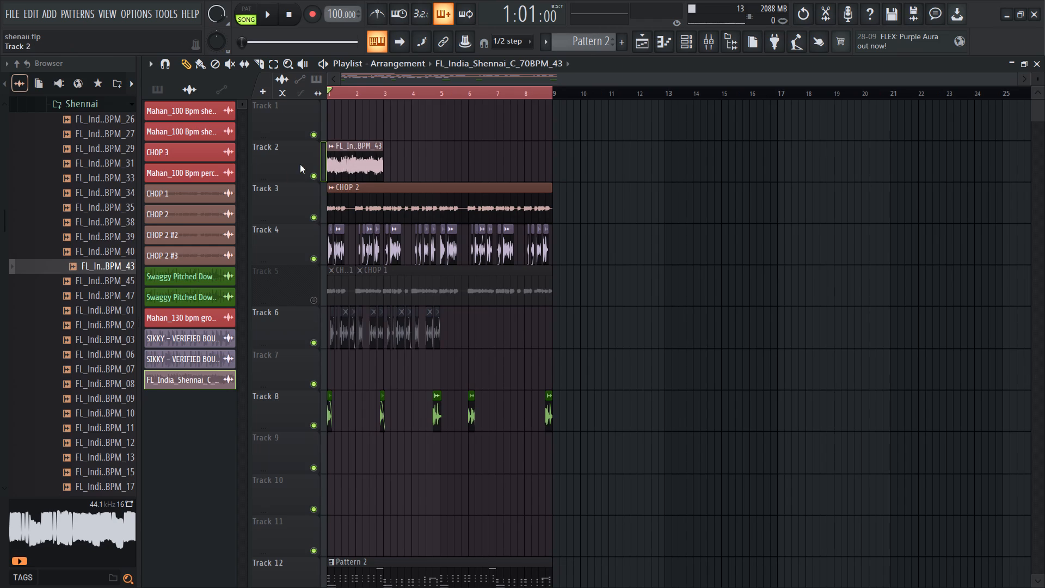
{"action": "double_click", "coordinate": [331, 154]}
{"action": "double_click", "coordinate": [355, 158]}
{"action": "left_click", "coordinate": [595, 304]}
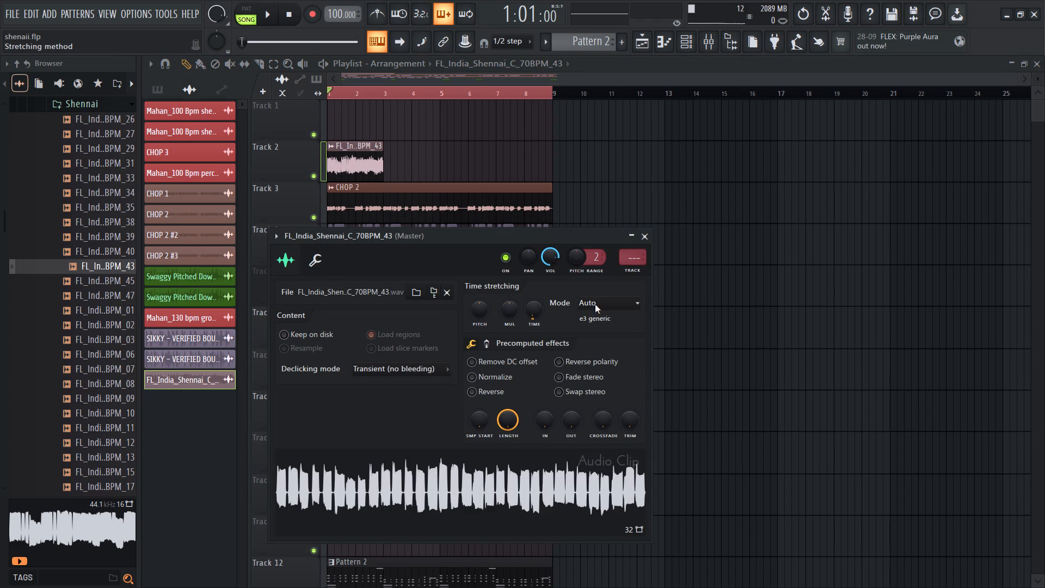
{"action": "left_click", "coordinate": [589, 340]}
{"action": "right_click", "coordinate": [789, 234]}
Start playback and mute playlist Track 3, which holds the CHOP 2 clip.
{"action": "key", "text": "space"}
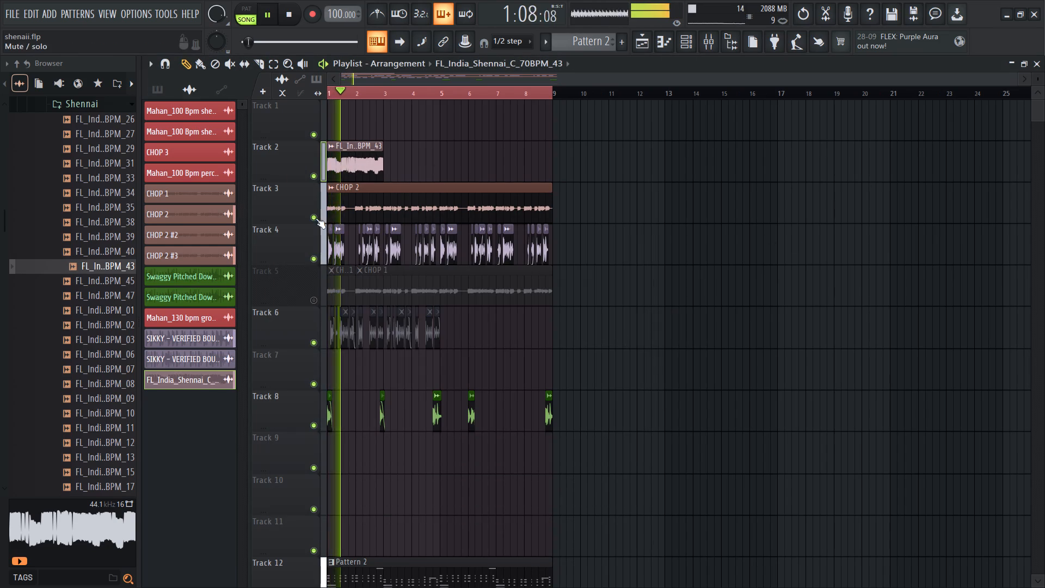
{"action": "left_click", "coordinate": [316, 218]}
Route the Shennai clip's channel to mixer track 1.
{"action": "scroll", "coordinate": [282, 194], "scroll_direction": "up", "scroll_amount": 11, "text": "ctrl"}
{"action": "double_click", "coordinate": [405, 147]}
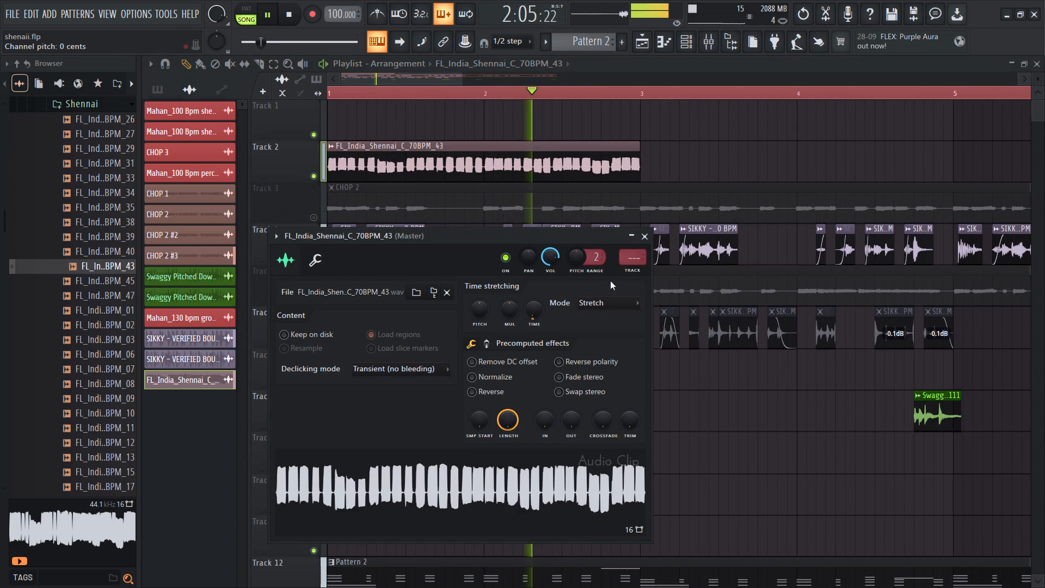
{"action": "left_click_drag", "start_coordinate": [632, 257], "coordinate": [634, 247]}
{"action": "left_click_drag", "start_coordinate": [636, 258], "coordinate": [633, 266]}
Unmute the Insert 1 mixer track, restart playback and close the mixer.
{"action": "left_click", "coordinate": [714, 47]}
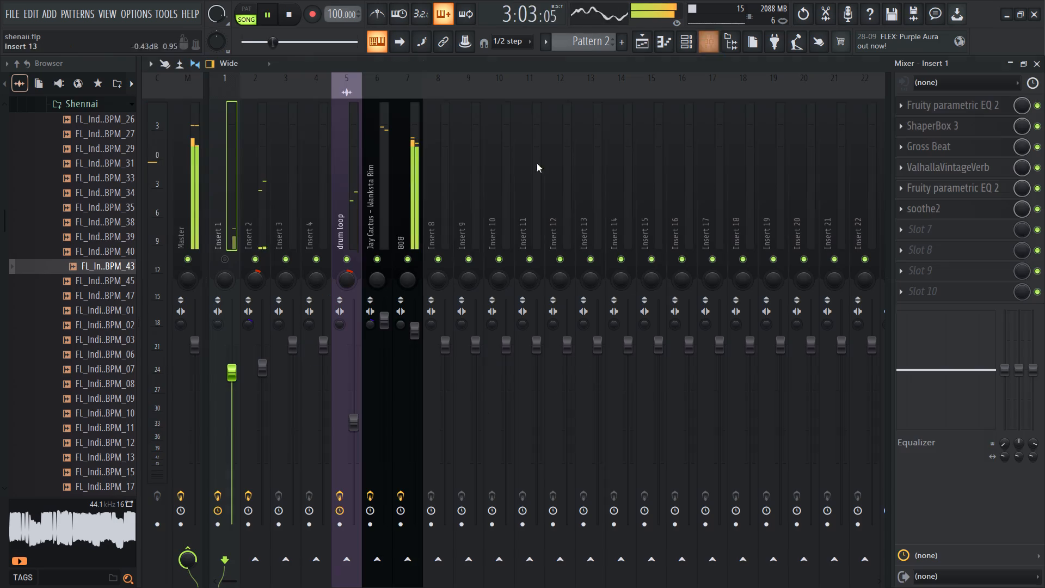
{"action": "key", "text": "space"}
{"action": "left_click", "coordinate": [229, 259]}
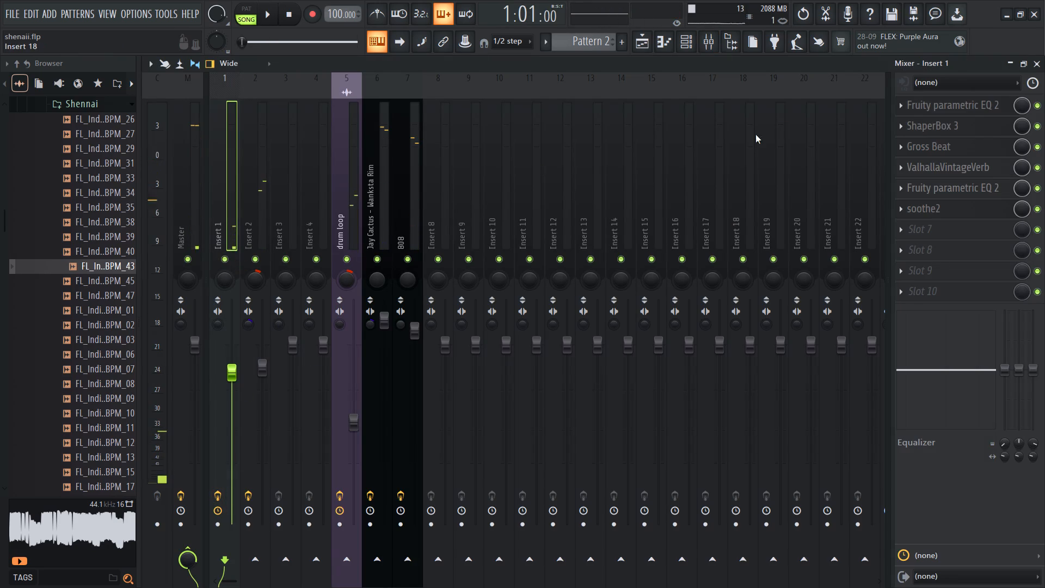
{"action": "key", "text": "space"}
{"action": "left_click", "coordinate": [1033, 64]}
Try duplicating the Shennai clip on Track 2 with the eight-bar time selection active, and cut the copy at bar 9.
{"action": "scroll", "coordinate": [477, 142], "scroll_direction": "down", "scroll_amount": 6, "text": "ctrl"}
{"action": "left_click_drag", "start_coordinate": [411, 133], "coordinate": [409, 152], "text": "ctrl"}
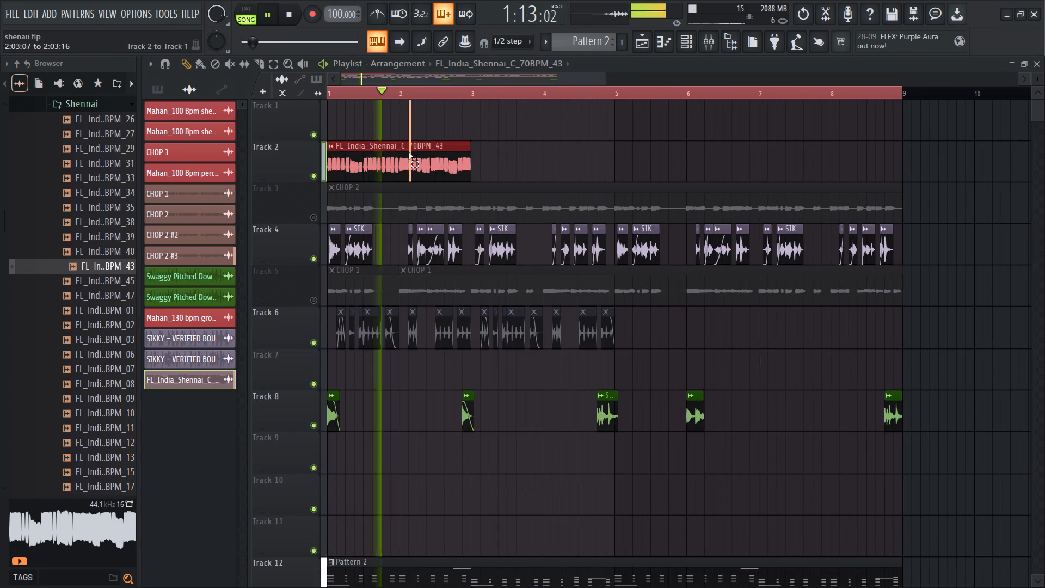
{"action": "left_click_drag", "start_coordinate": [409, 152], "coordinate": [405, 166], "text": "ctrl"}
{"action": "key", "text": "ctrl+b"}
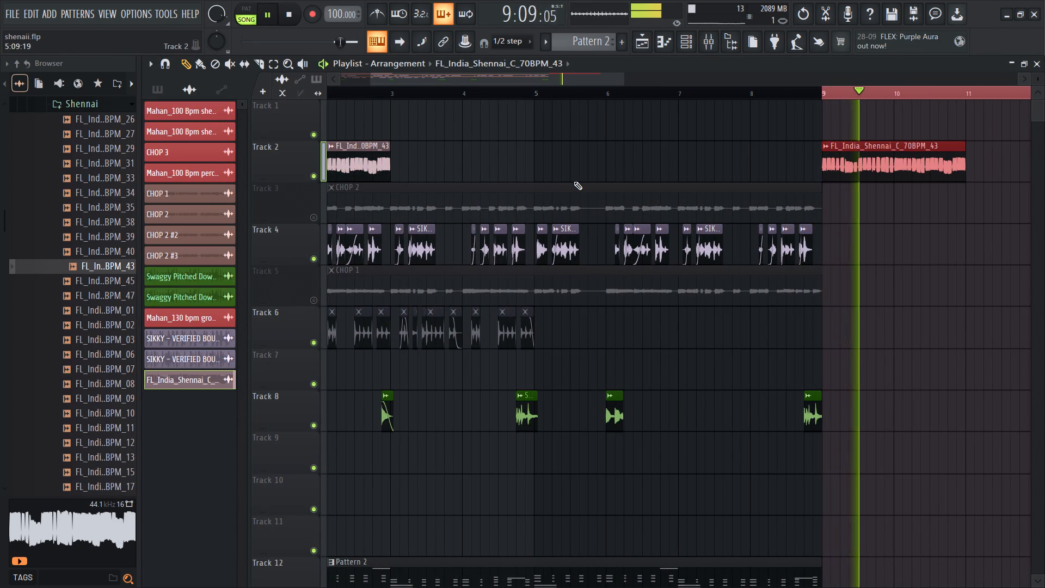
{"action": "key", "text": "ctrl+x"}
Stop playback, clear the time selection, and duplicate the Track 2 Shennai clip three times to fill bars 1 to 8.
{"action": "scroll", "coordinate": [574, 181], "scroll_direction": "down", "scroll_amount": 11, "text": "ctrl"}
{"action": "key", "text": "ctrl+a"}
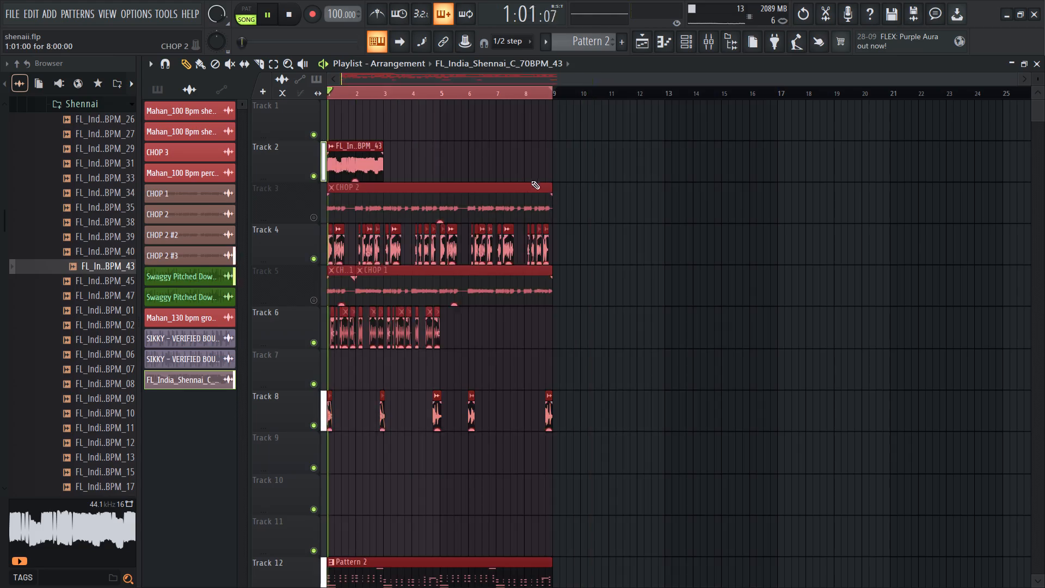
{"action": "key", "text": "space"}
{"action": "right_click_drag", "start_coordinate": [536, 90], "coordinate": [71, 113]}
{"action": "left_click_drag", "start_coordinate": [339, 153], "coordinate": [292, 169], "text": "ctrl"}
{"action": "left_click_drag", "start_coordinate": [401, 150], "coordinate": [341, 170], "text": "ctrl"}
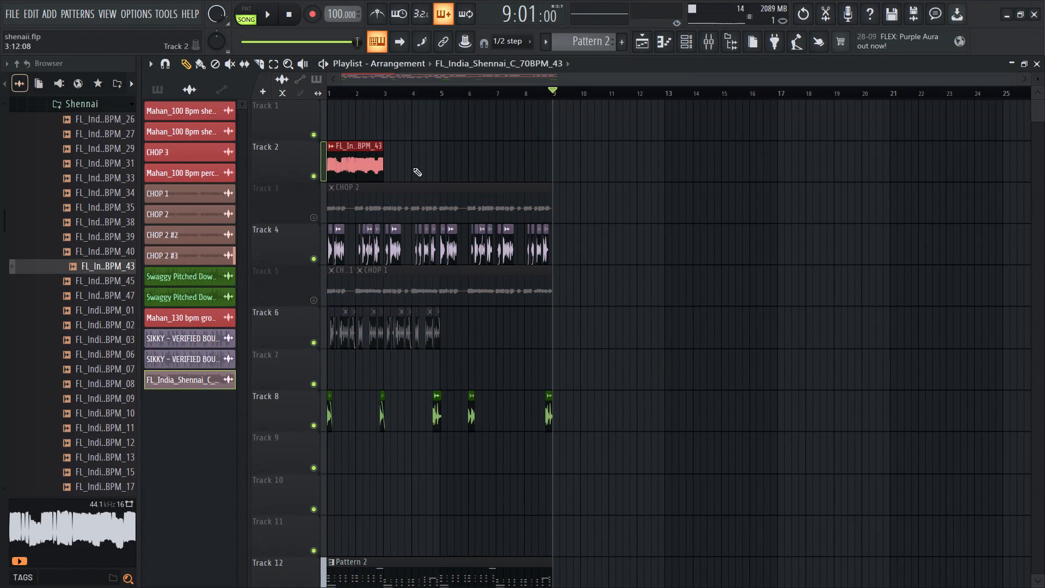
{"action": "key", "text": "ctrl+b"}
{"action": "key", "text": "ctrl+b"}
{"action": "key", "text": "ctrl+b"}
Play the arrangement from the start and lower the Shennai clip's channel volume, trying about 29%.
{"action": "left_click_drag", "start_coordinate": [349, 84], "coordinate": [225, 122]}
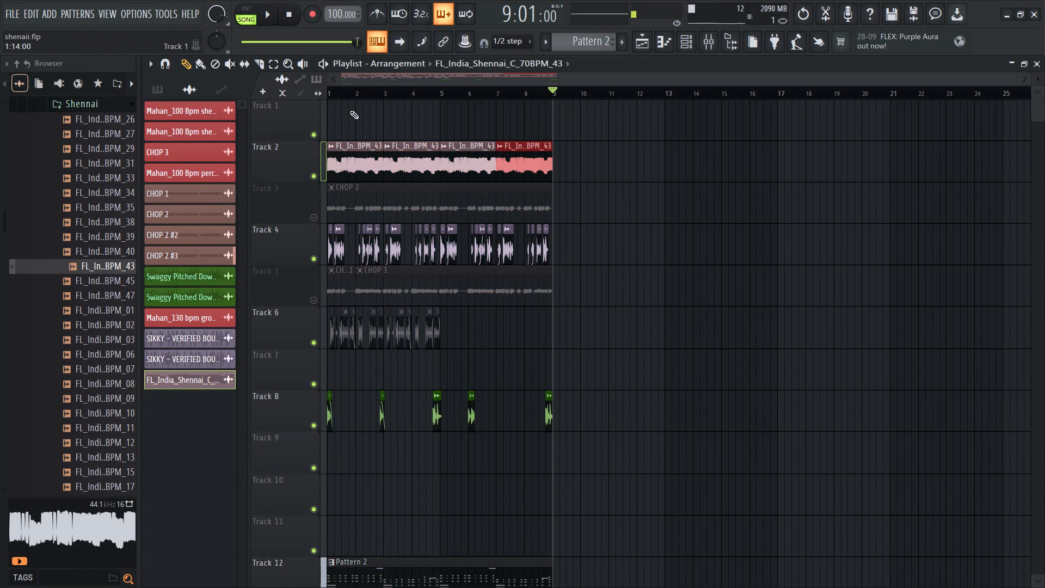
{"action": "left_click_drag", "start_coordinate": [348, 96], "coordinate": [199, 118]}
{"action": "key", "text": "space"}
{"action": "scroll", "coordinate": [170, 249], "scroll_direction": "up", "scroll_amount": 7, "text": "ctrl"}
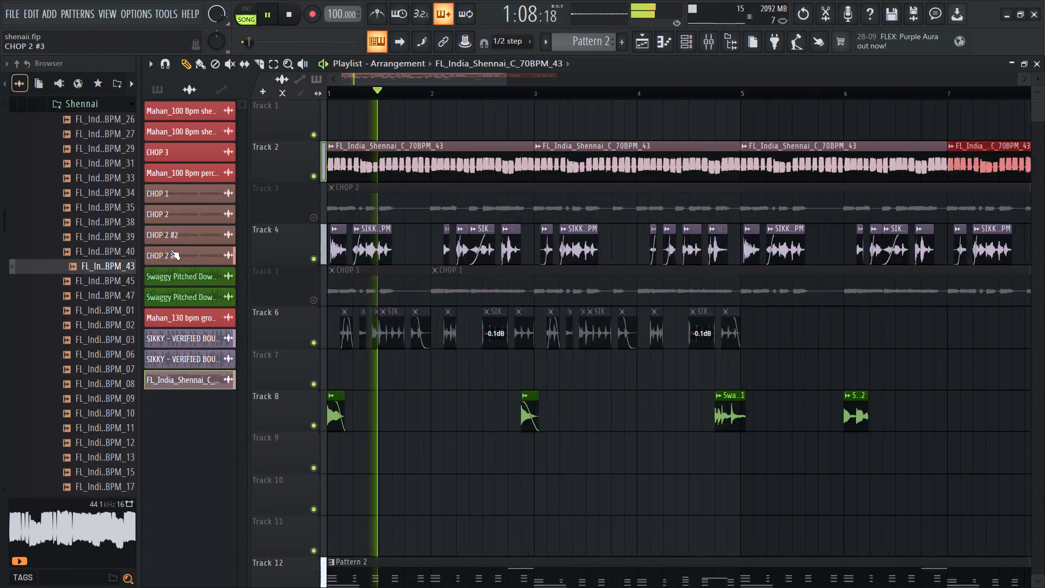
{"action": "scroll", "coordinate": [170, 249], "scroll_direction": "up", "scroll_amount": 5, "text": "ctrl"}
{"action": "double_click", "coordinate": [404, 155]}
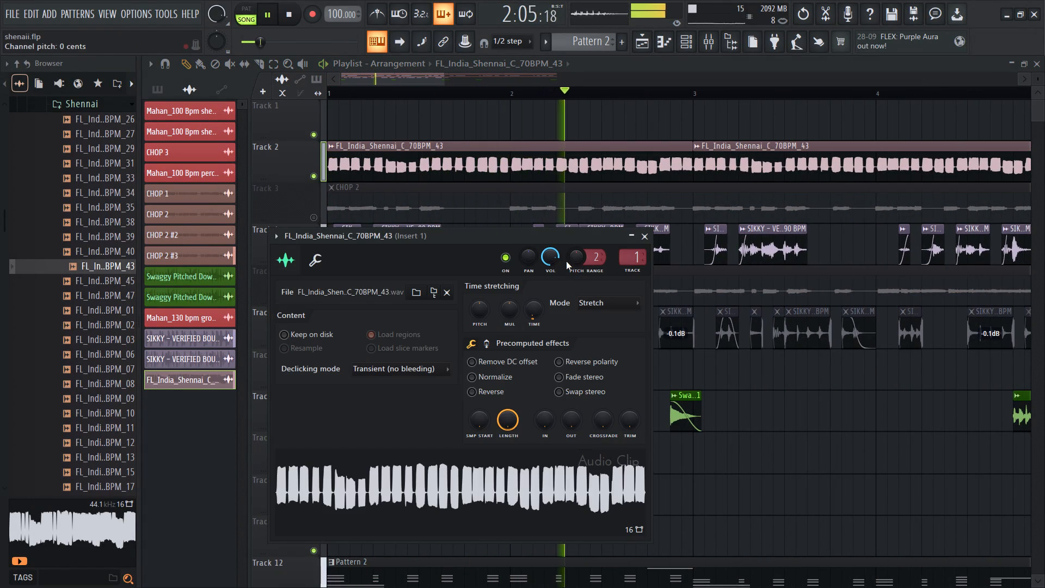
{"action": "left_click_drag", "start_coordinate": [556, 260], "coordinate": [551, 321]}
{"action": "left_click_drag", "start_coordinate": [557, 264], "coordinate": [560, 279]}
{"action": "left_click_drag", "start_coordinate": [557, 264], "coordinate": [559, 278]}
{"action": "left_click_drag", "start_coordinate": [556, 264], "coordinate": [556, 280]}
{"action": "left_click_drag", "start_coordinate": [556, 263], "coordinate": [556, 255]}
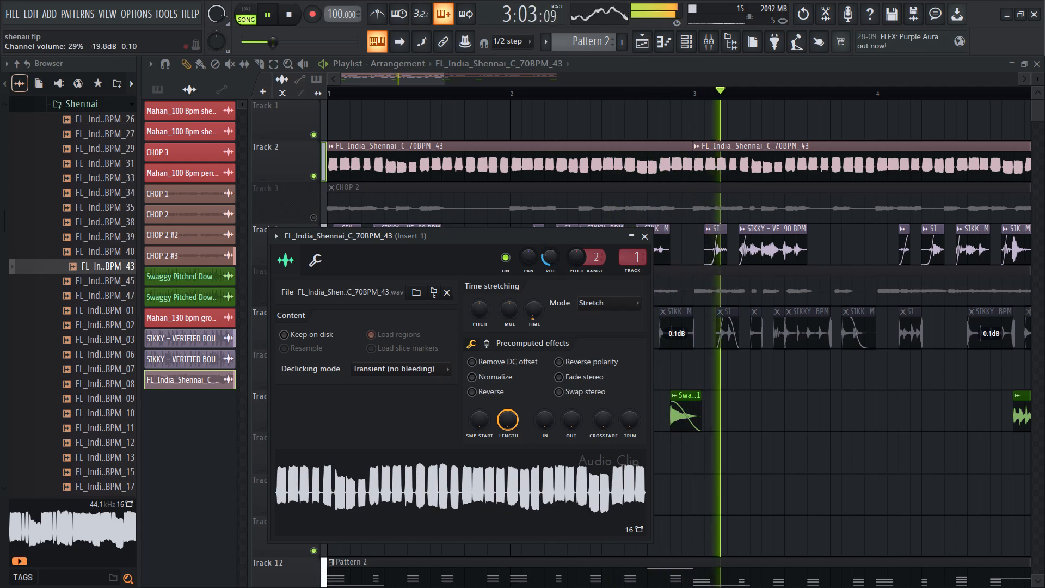
{"action": "left_click_drag", "start_coordinate": [556, 255], "coordinate": [563, 248]}
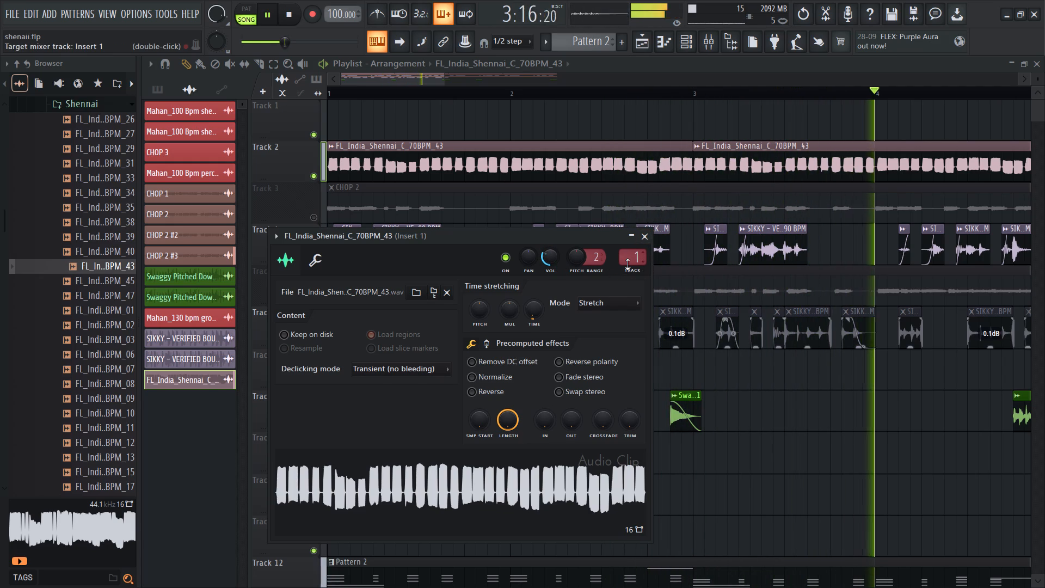
Stop playback and mute the Insert 1 track in the mixer.
{"action": "key", "text": "space"}
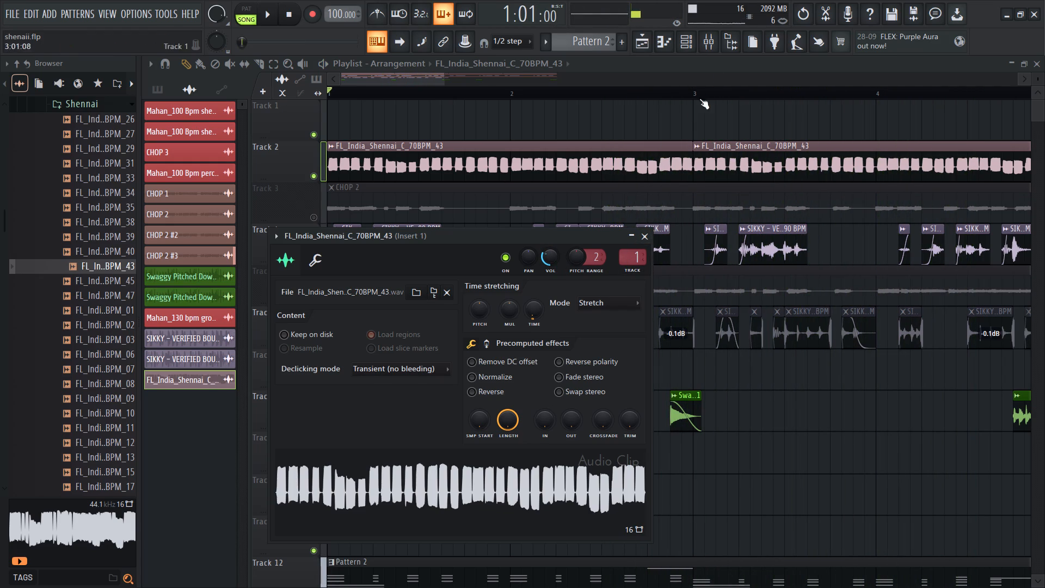
{"action": "left_click", "coordinate": [712, 46]}
{"action": "left_click", "coordinate": [222, 262]}
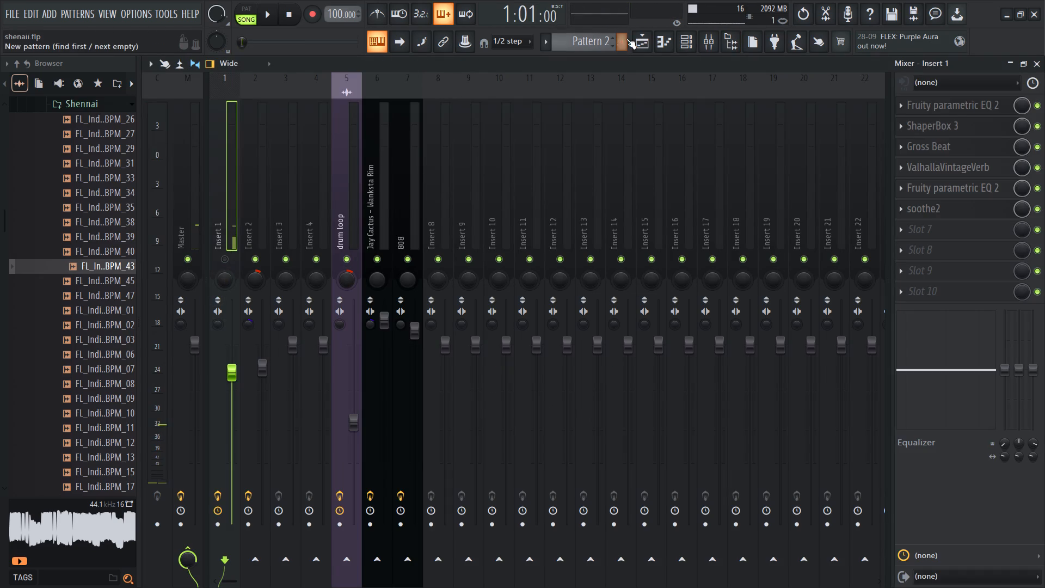
Open the Track 2 Shennai clip's channel settings in the playlist, route it to the Master, and briefly play the arrangement.
{"action": "left_click", "coordinate": [635, 36]}
{"action": "double_click", "coordinate": [546, 166]}
{"action": "left_click_drag", "start_coordinate": [630, 259], "coordinate": [628, 299]}
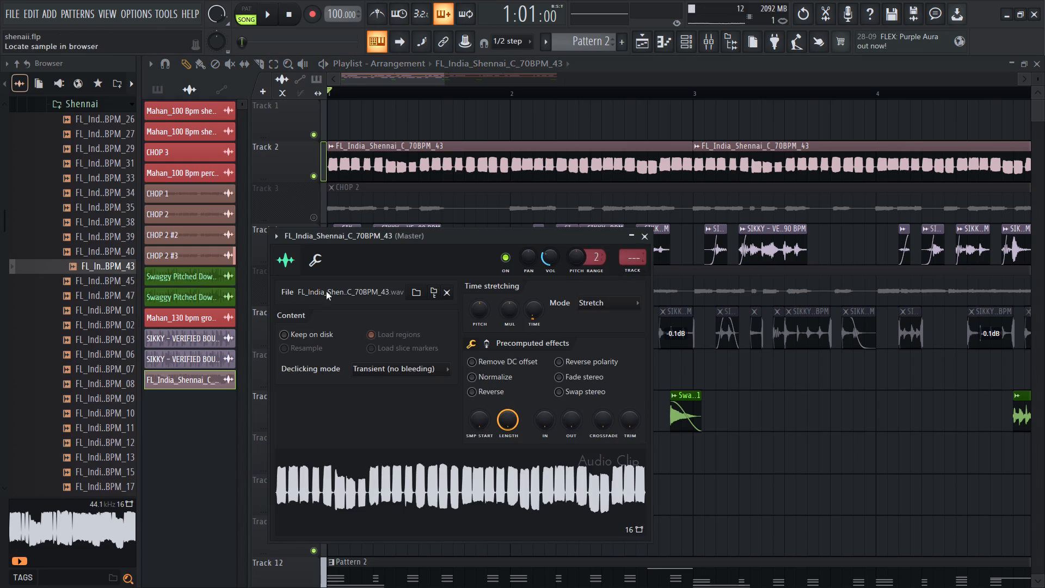
{"action": "key", "text": "space"}
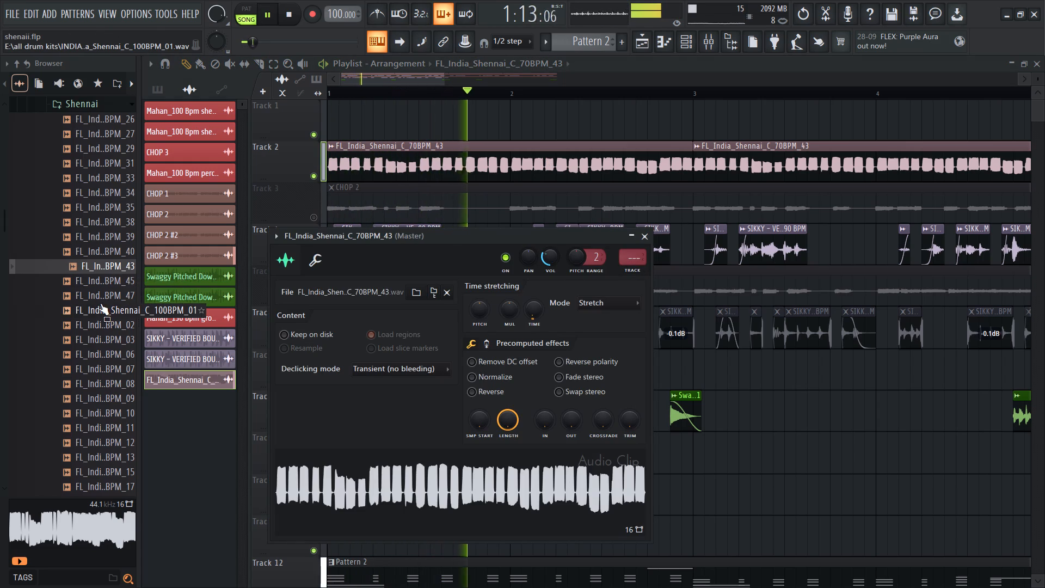
{"action": "key", "text": "space"}
Audition the Shennai folder samples from the 70BPM 45 and 47 loops through the 100BPM 01, 02, 03 and 06 loops.
{"action": "left_click", "coordinate": [101, 280]}
{"action": "left_click", "coordinate": [92, 300]}
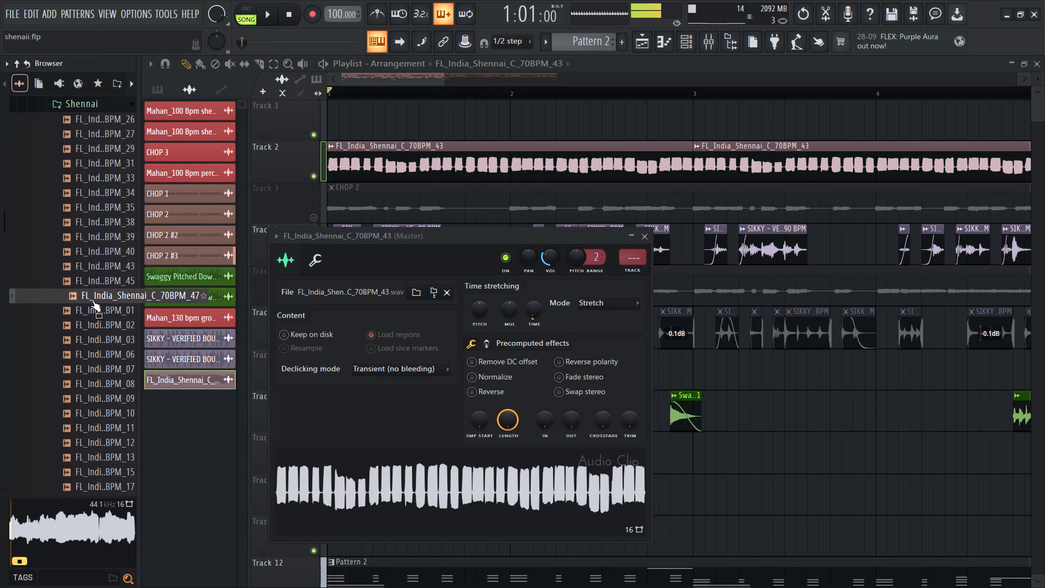
{"action": "left_click", "coordinate": [89, 317]}
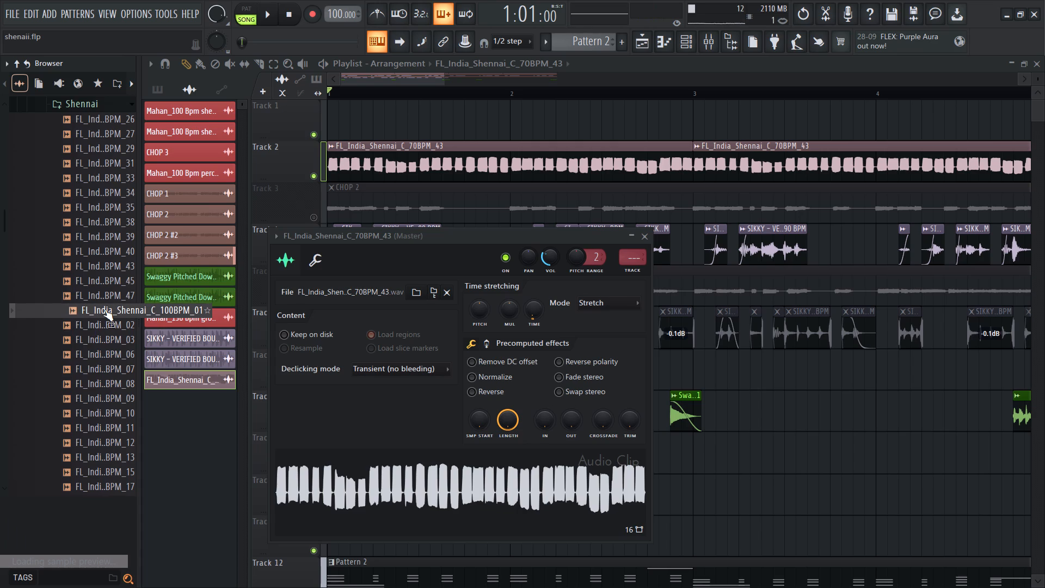
{"action": "left_click", "coordinate": [104, 309]}
{"action": "left_click", "coordinate": [94, 319]}
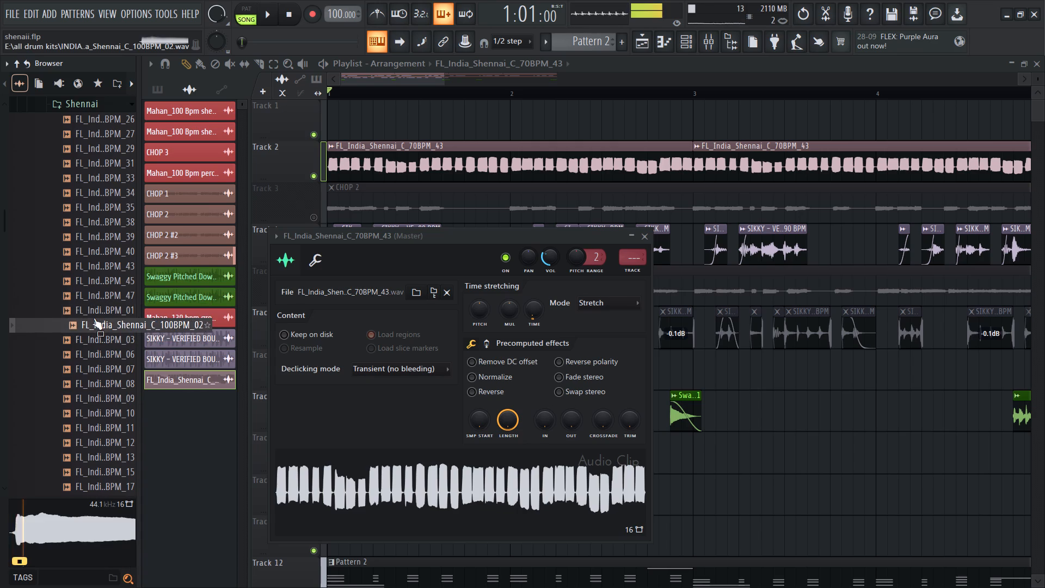
{"action": "left_click", "coordinate": [97, 311]}
{"action": "left_click", "coordinate": [95, 320]}
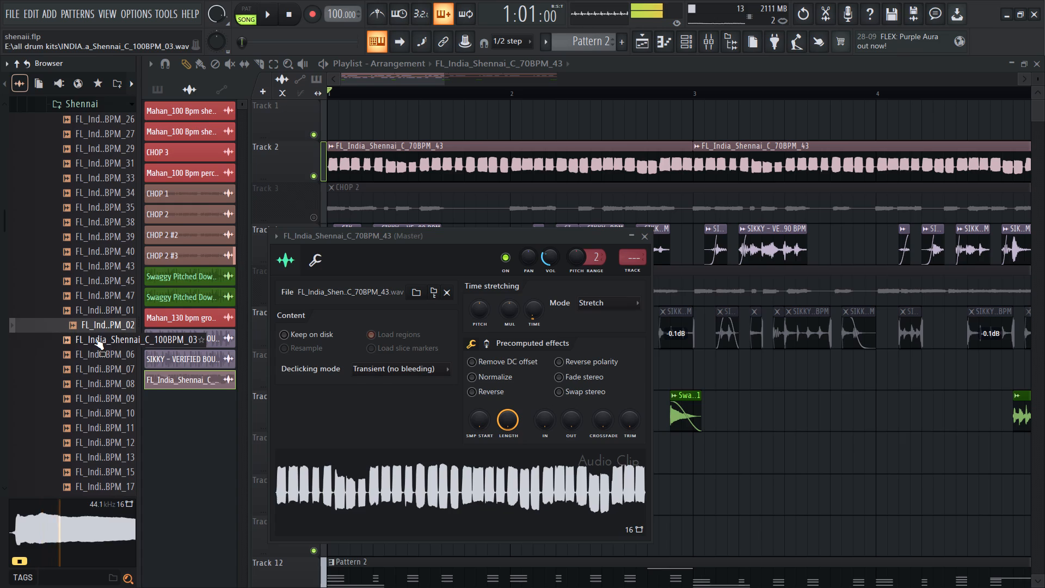
{"action": "left_click", "coordinate": [95, 338]}
{"action": "left_click", "coordinate": [95, 353]}
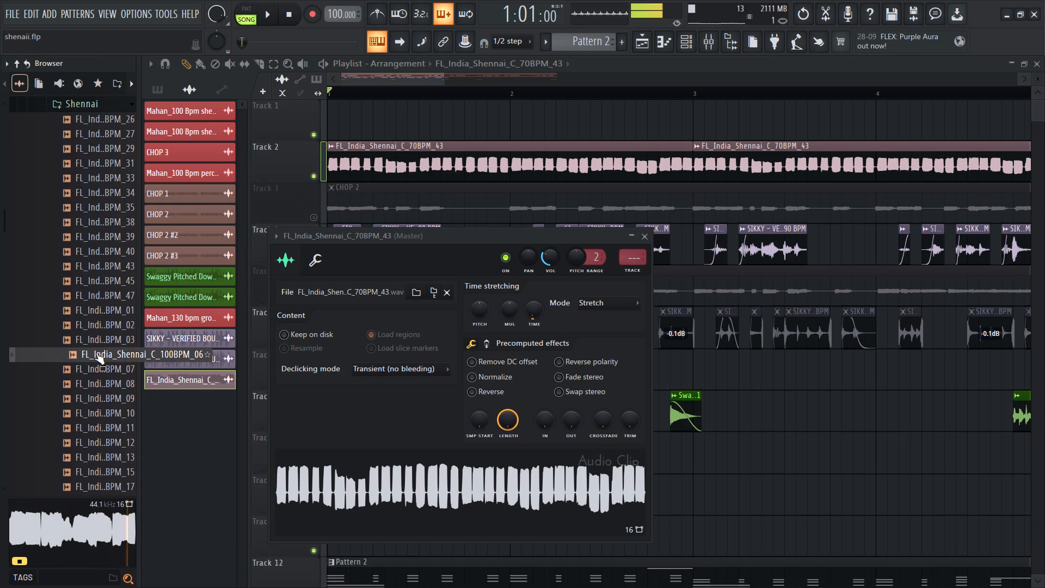
Replace the sample of the Track 2 Shennai clips with FL_India_Shennai_C_100BPM_06.
{"action": "left_click_drag", "start_coordinate": [96, 353], "coordinate": [322, 214]}
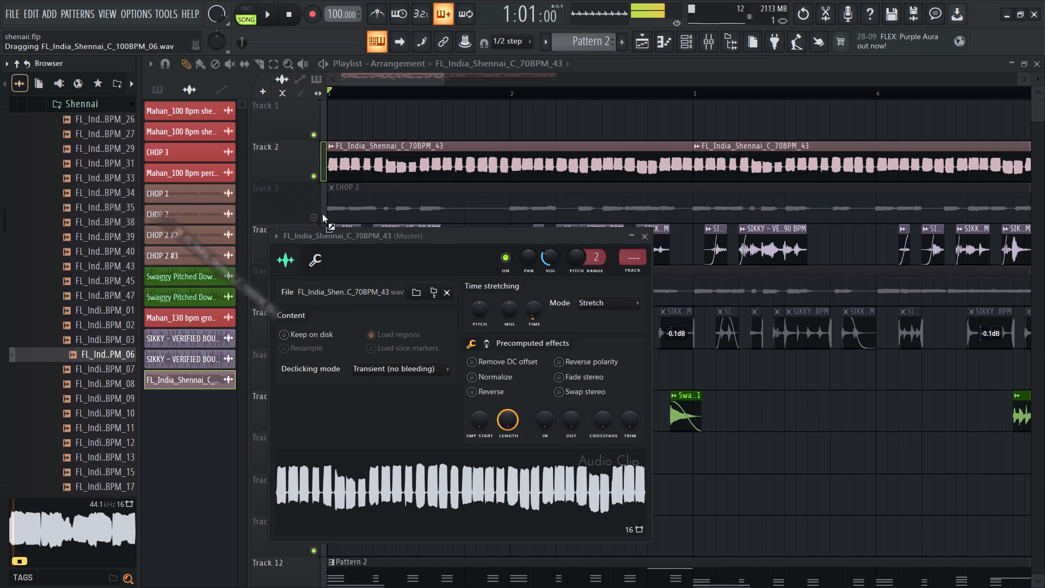
{"action": "left_click_drag", "start_coordinate": [322, 214], "coordinate": [345, 159]}
Play the arrangement from the start to hear how the new Shennai loop sits against the other clips in bars 1 to 5.
{"action": "scroll", "coordinate": [384, 180], "scroll_direction": "down", "scroll_amount": 7, "text": "ctrl"}
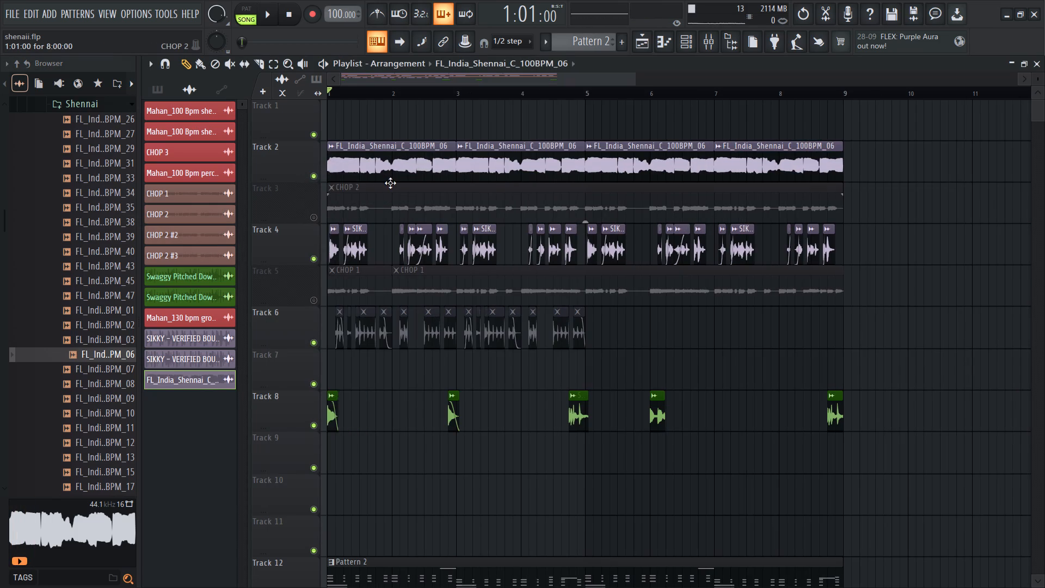
{"action": "key", "text": "space"}
{"action": "scroll", "coordinate": [311, 211], "scroll_direction": "up", "scroll_amount": 13, "text": "ctrl"}
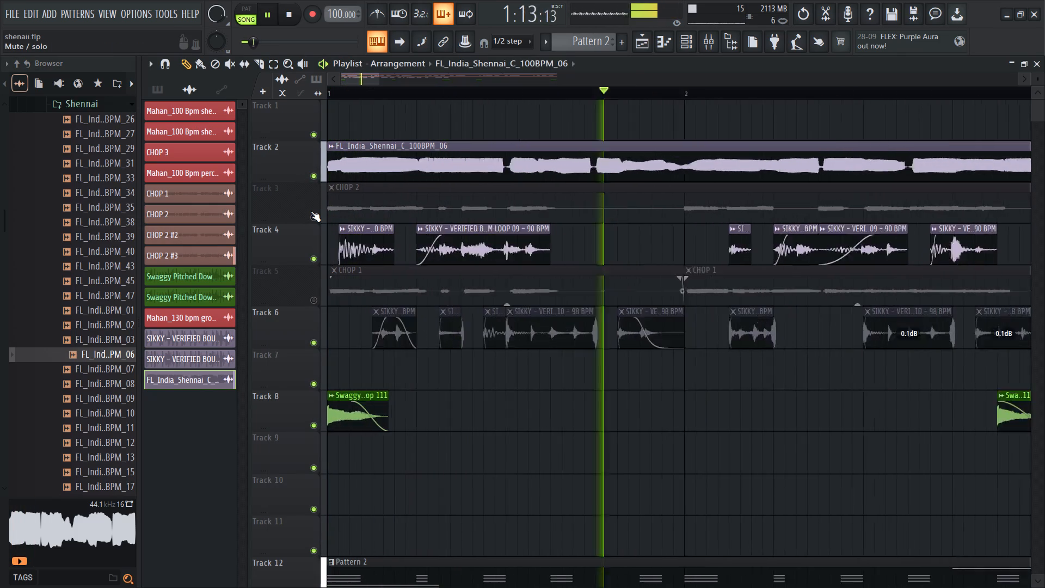
{"action": "scroll", "coordinate": [311, 211], "scroll_direction": "down", "scroll_amount": 6, "text": "ctrl"}
{"action": "scroll", "coordinate": [468, 273], "scroll_direction": "down", "scroll_amount": 4, "text": "ctrl"}
{"action": "scroll", "coordinate": [468, 273], "scroll_direction": "up", "scroll_amount": 7, "text": "ctrl"}
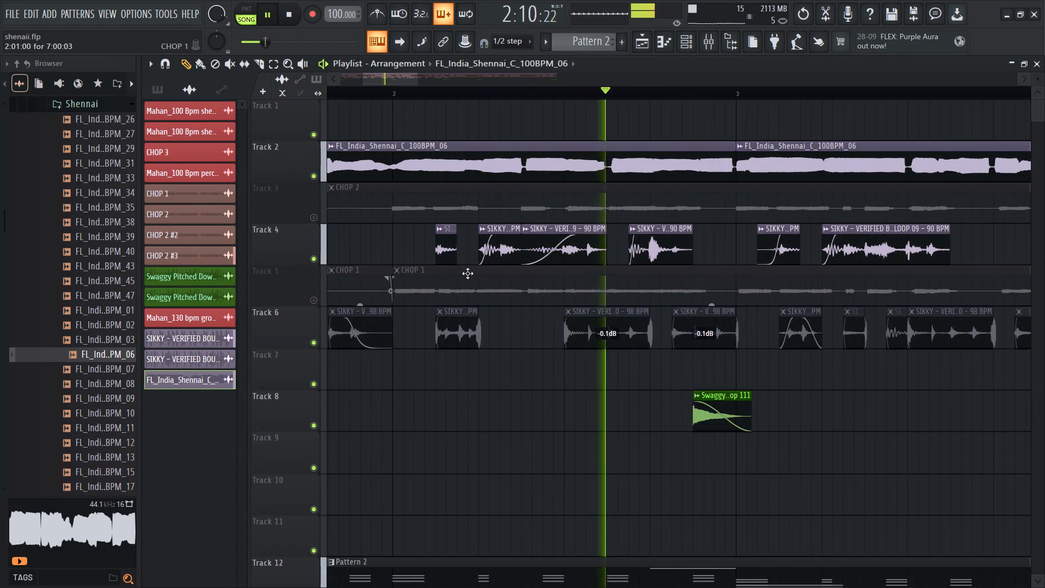
{"action": "scroll", "coordinate": [468, 273], "scroll_direction": "down", "scroll_amount": 7, "text": "ctrl"}
{"action": "scroll", "coordinate": [468, 273], "scroll_direction": "up", "scroll_amount": 7, "text": "ctrl"}
{"action": "scroll", "coordinate": [468, 273], "scroll_direction": "down", "scroll_amount": 7, "text": "ctrl"}
{"action": "scroll", "coordinate": [468, 273], "scroll_direction": "up", "scroll_amount": 8, "text": "ctrl"}
{"action": "scroll", "coordinate": [468, 273], "scroll_direction": "down", "scroll_amount": 11, "text": "ctrl"}
{"action": "scroll", "coordinate": [274, 231], "scroll_direction": "up", "scroll_amount": 5, "text": "ctrl"}
{"action": "scroll", "coordinate": [274, 231], "scroll_direction": "down", "scroll_amount": 7, "text": "ctrl"}
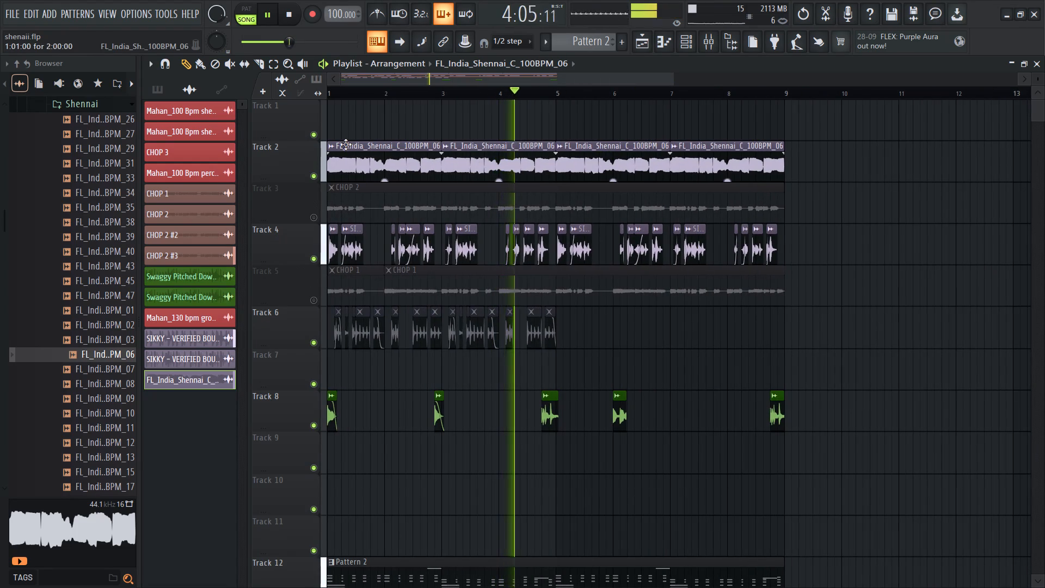
{"action": "scroll", "coordinate": [509, 196], "scroll_direction": "up", "scroll_amount": 9, "text": "ctrl"}
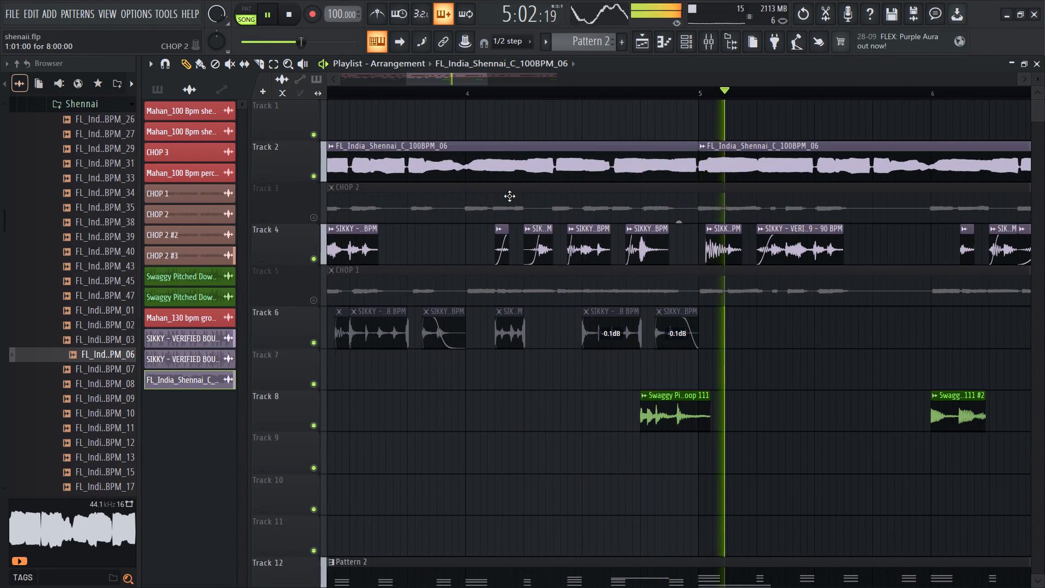
{"action": "scroll", "coordinate": [509, 196], "scroll_direction": "down", "scroll_amount": 8, "text": "ctrl"}
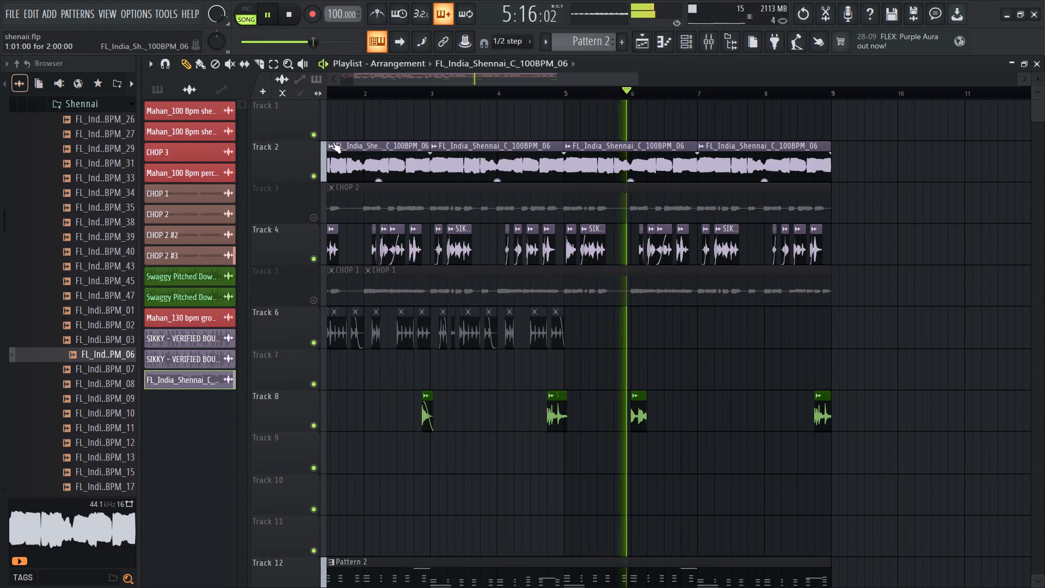
{"action": "key", "text": "space"}
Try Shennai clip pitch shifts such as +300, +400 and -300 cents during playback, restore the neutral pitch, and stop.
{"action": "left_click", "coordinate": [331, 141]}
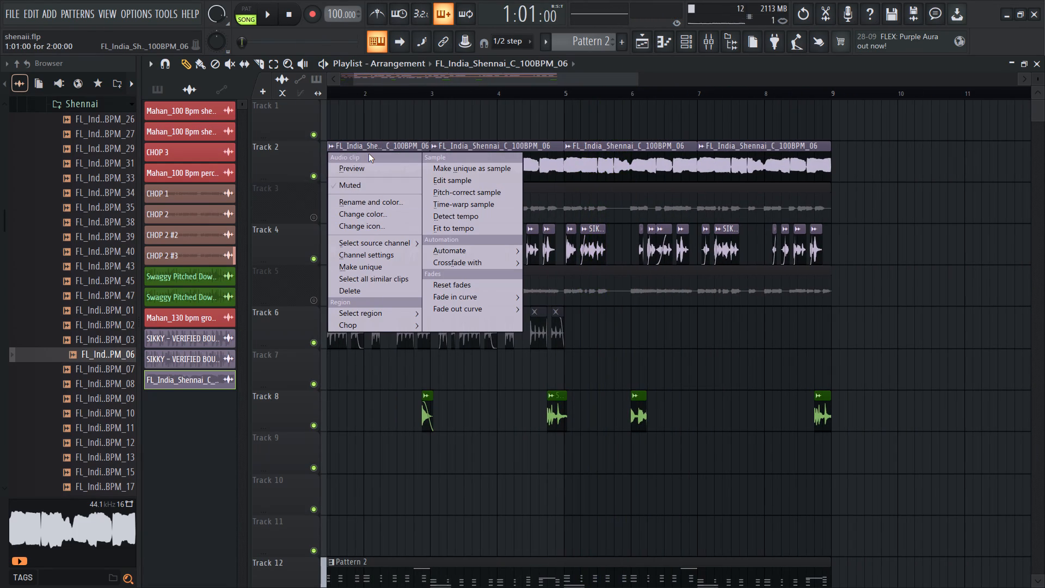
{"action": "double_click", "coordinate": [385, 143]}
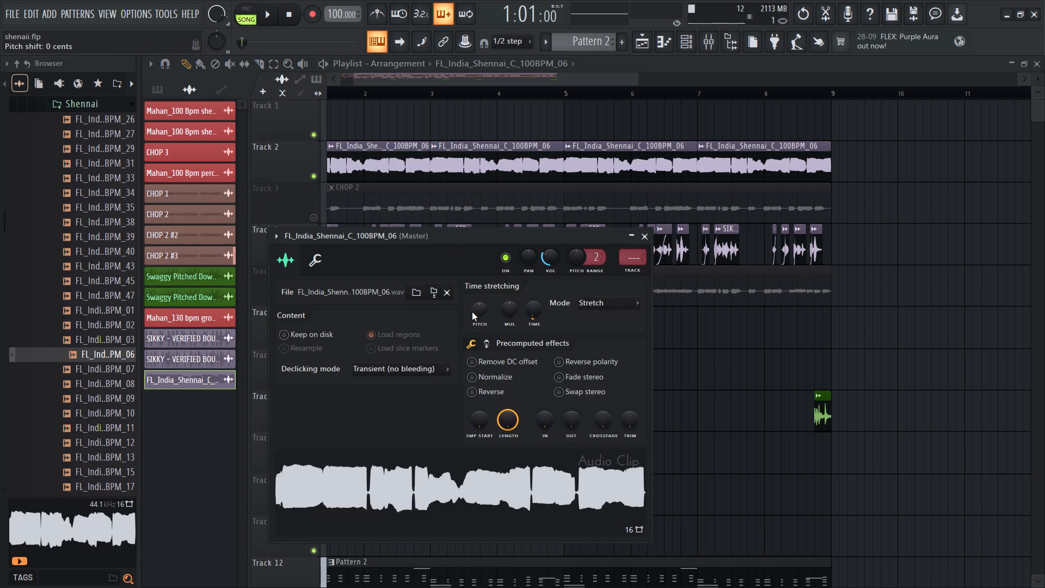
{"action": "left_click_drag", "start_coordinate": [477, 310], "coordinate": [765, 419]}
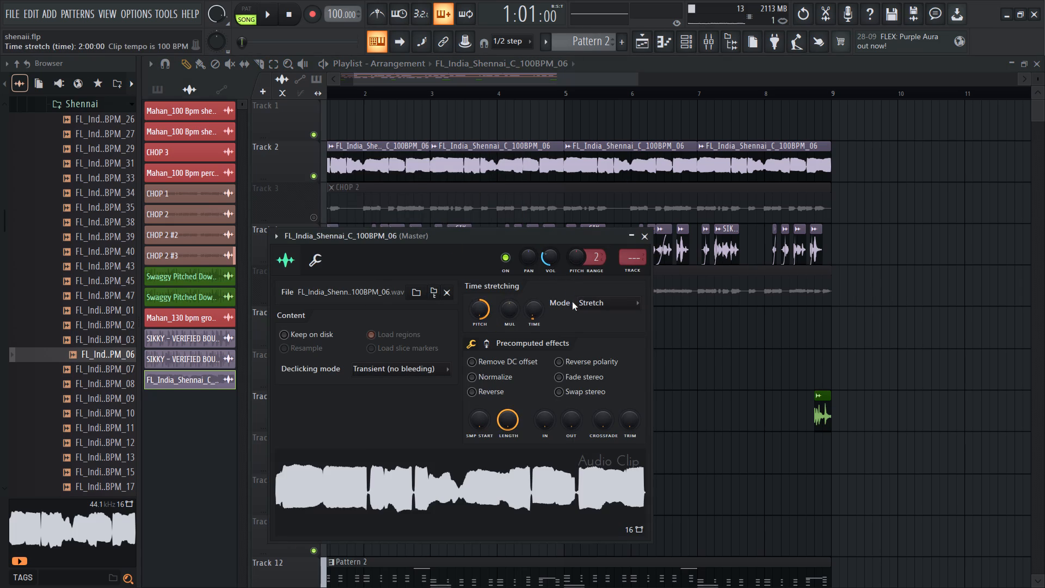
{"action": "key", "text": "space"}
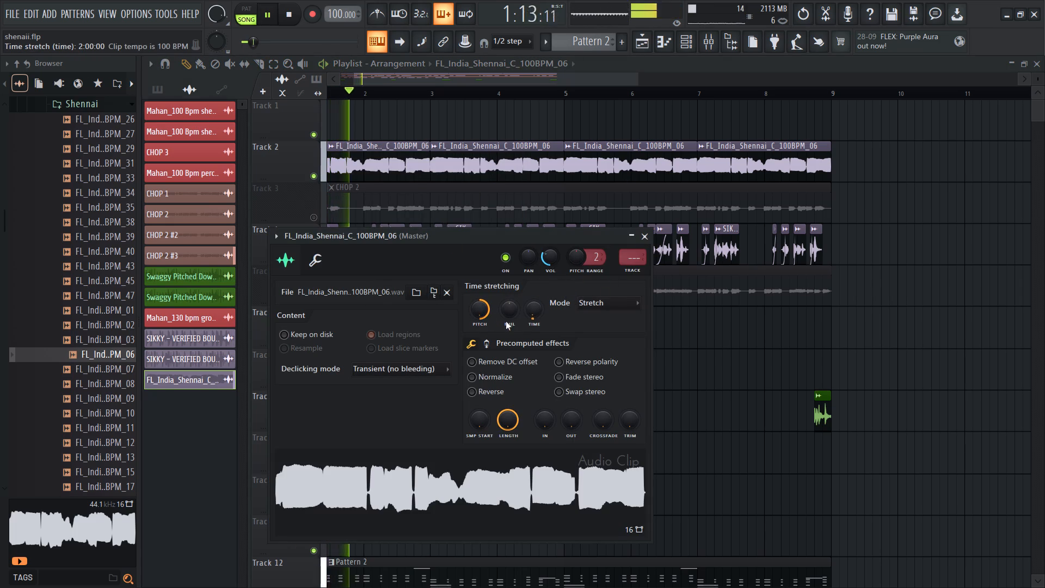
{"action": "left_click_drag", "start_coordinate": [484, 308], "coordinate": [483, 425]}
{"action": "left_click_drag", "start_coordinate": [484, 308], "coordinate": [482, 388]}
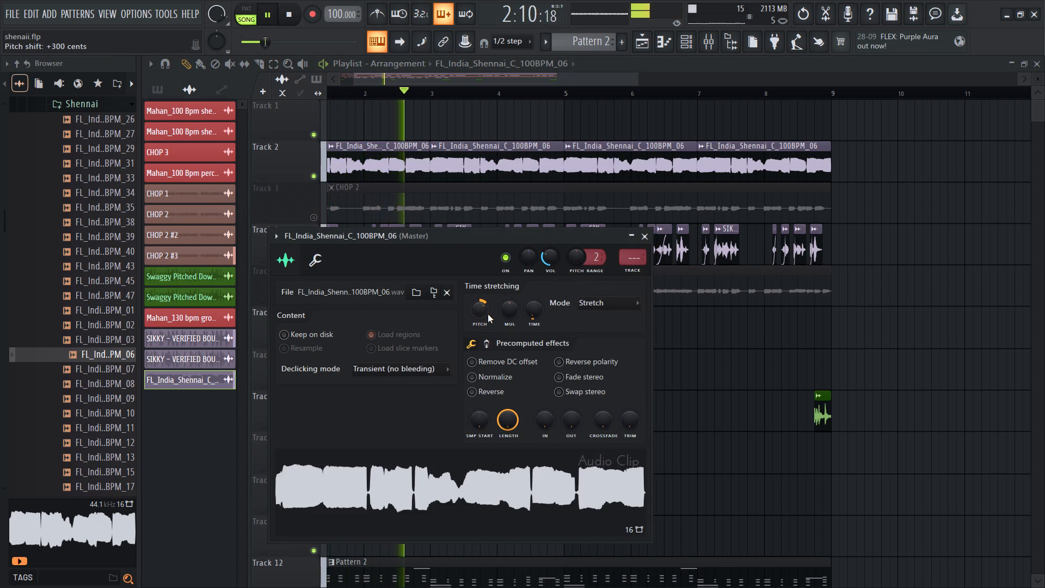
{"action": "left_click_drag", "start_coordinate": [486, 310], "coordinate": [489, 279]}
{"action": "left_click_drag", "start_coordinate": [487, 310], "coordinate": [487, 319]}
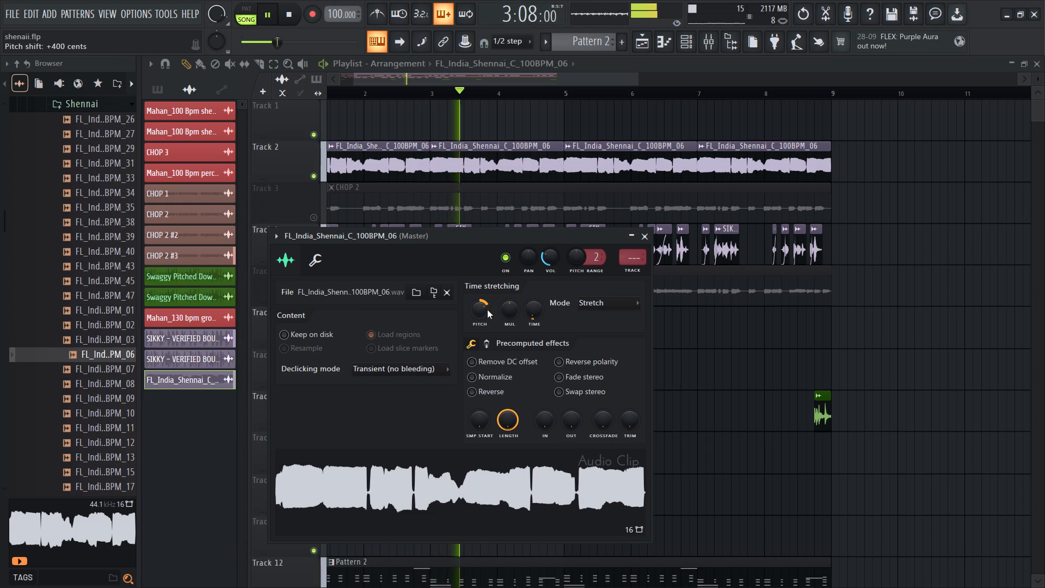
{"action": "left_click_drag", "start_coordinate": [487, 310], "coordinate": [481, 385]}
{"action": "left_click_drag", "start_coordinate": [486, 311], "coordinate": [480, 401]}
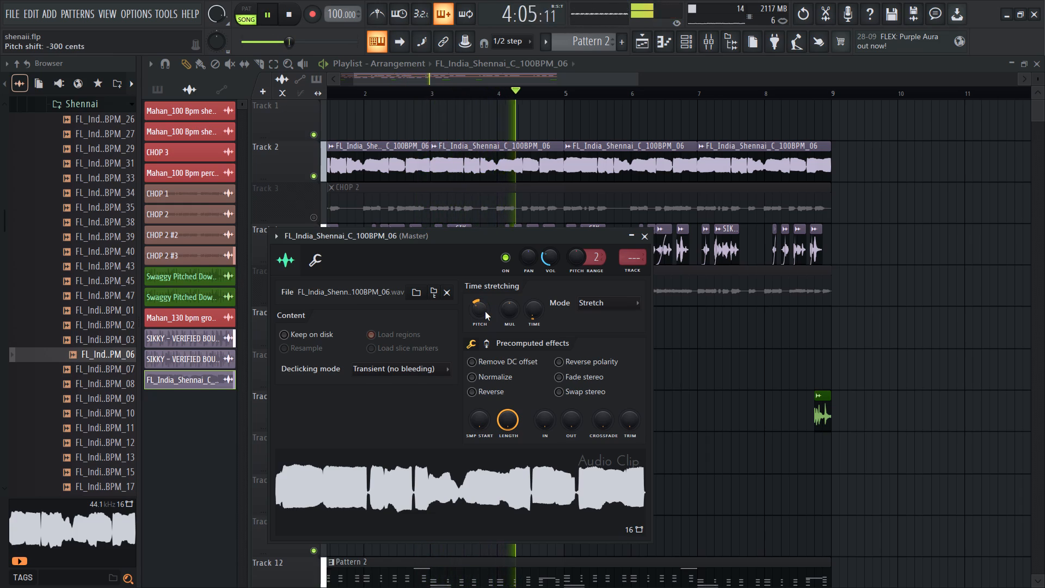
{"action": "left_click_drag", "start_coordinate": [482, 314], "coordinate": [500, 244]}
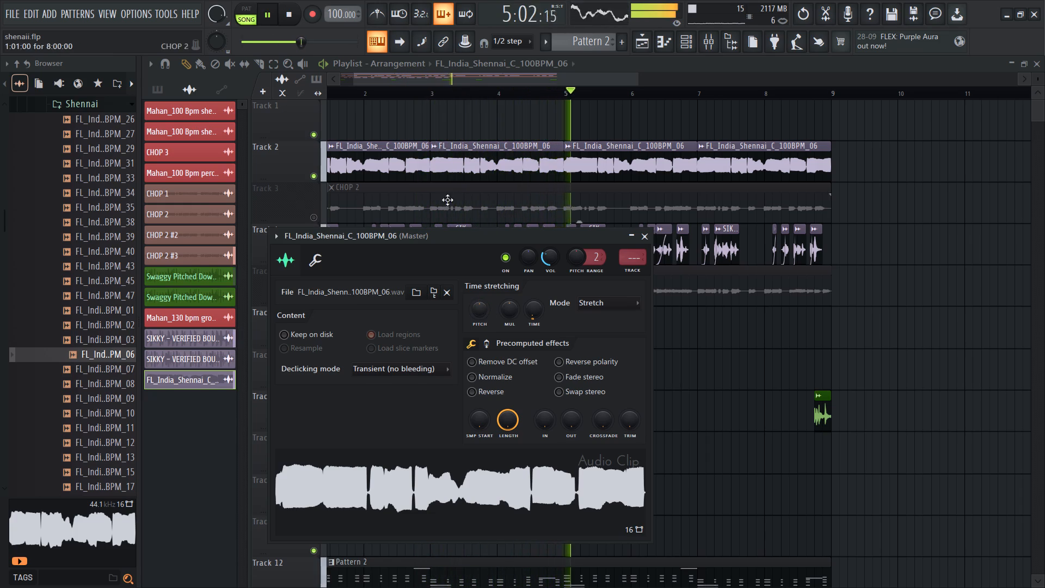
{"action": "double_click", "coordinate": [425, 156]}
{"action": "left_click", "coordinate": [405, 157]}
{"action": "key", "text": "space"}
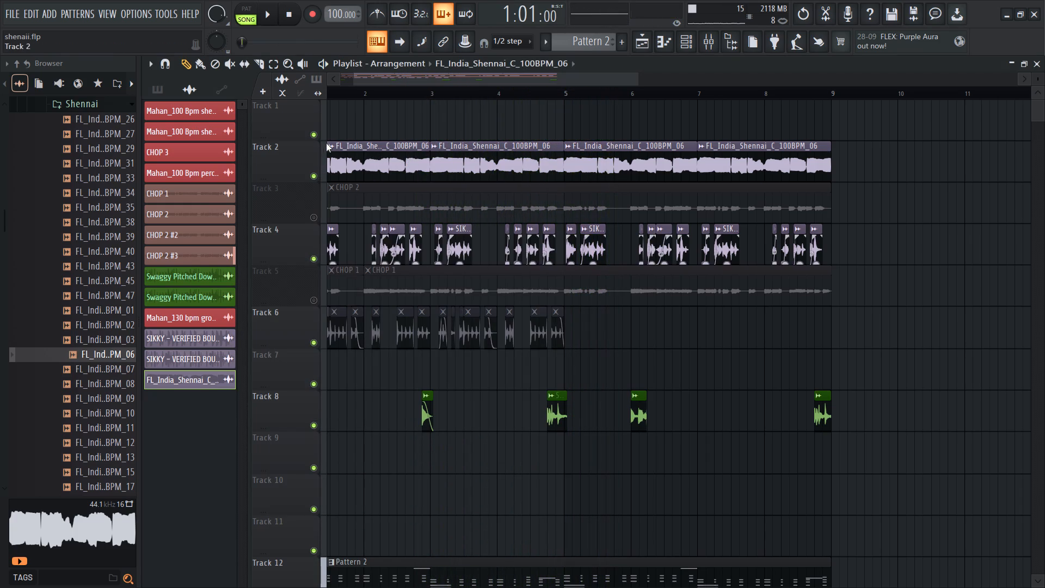
Open the Shennai clip's sample in a new Fruity Slicer channel.
{"action": "left_click", "coordinate": [330, 144]}
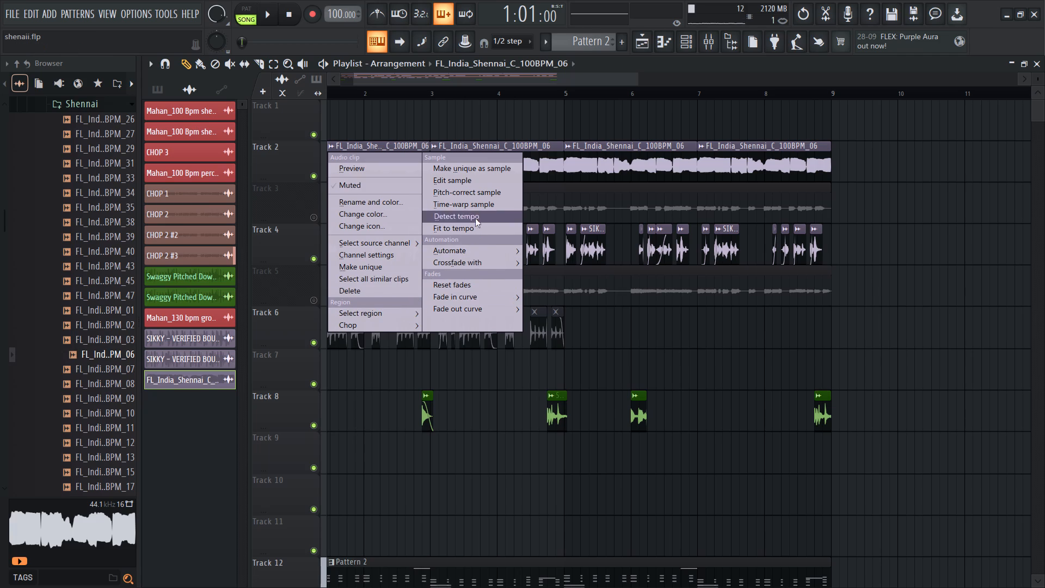
{"action": "double_click", "coordinate": [553, 160]}
{"action": "right_click", "coordinate": [428, 457]}
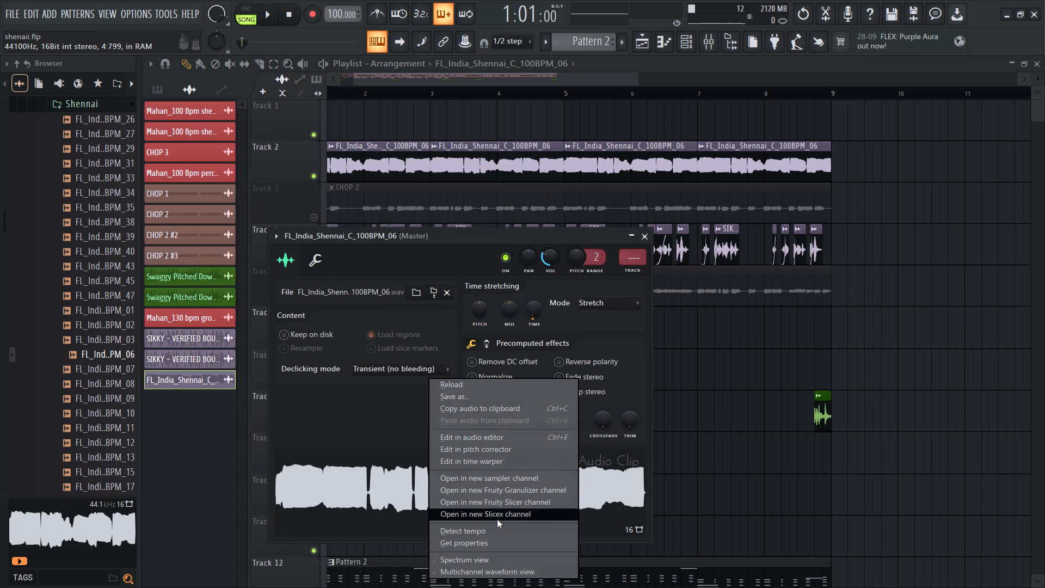
{"action": "left_click", "coordinate": [523, 503]}
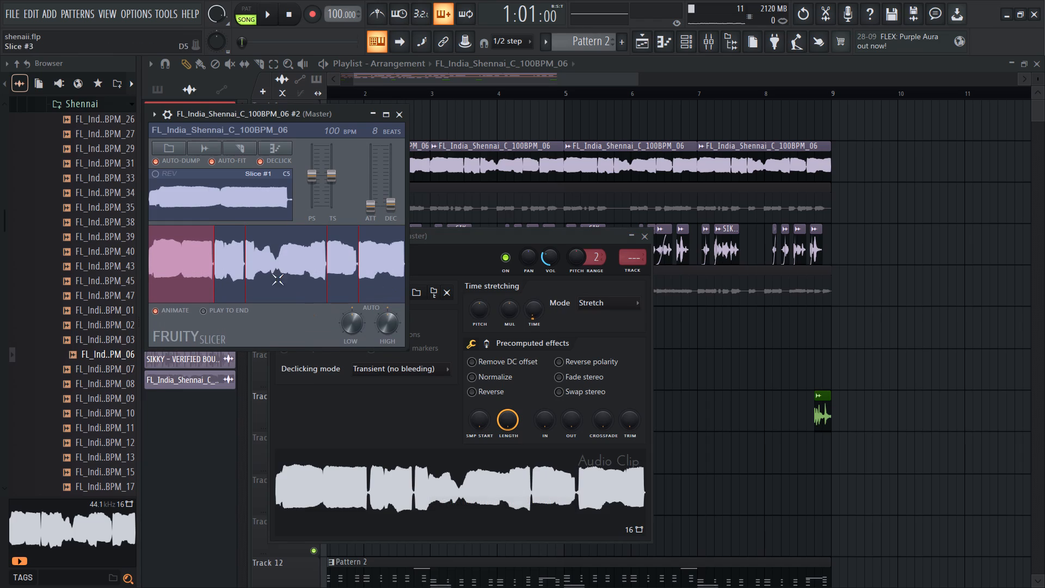
Reslice the Shennai loop in Fruity Slicer by beat.
{"action": "left_click", "coordinate": [247, 149]}
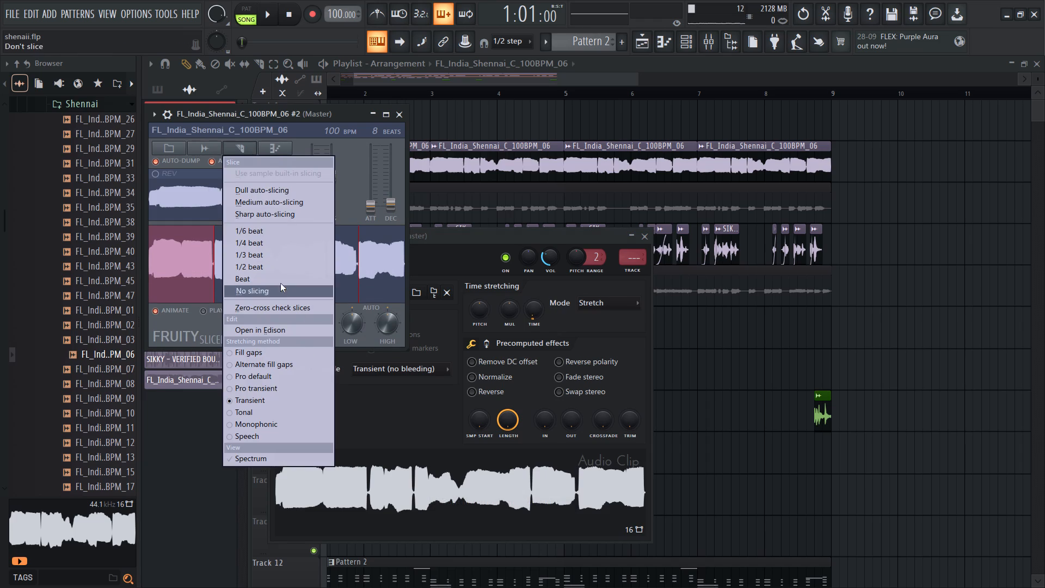
{"action": "left_click", "coordinate": [281, 281]}
{"action": "left_click", "coordinate": [243, 142]}
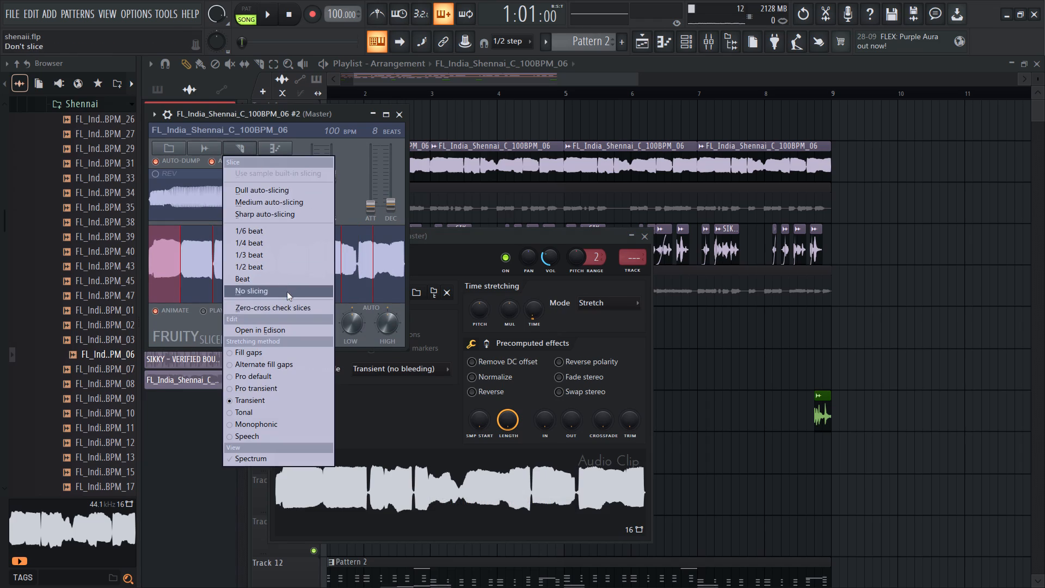
{"action": "left_click", "coordinate": [283, 281]}
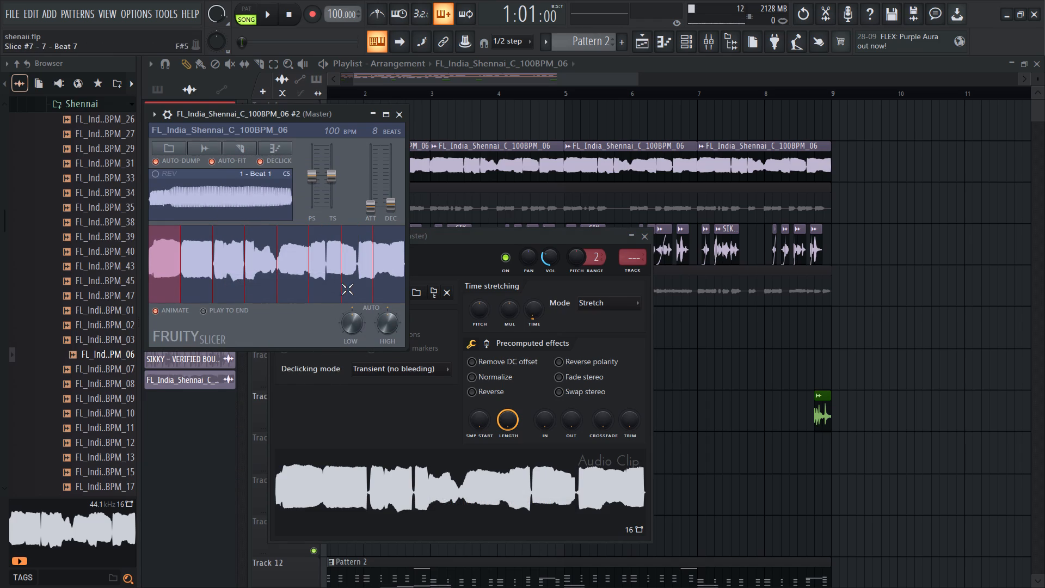
Raise the slices' fade-in, set their fade-out to about 6 ms, and test-play the first few slices.
{"action": "left_click_drag", "start_coordinate": [364, 201], "coordinate": [377, 180]}
{"action": "key", "text": "q"}
{"action": "key", "text": "w"}
{"action": "key", "text": "e"}
{"action": "left_click_drag", "start_coordinate": [385, 207], "coordinate": [388, 204]}
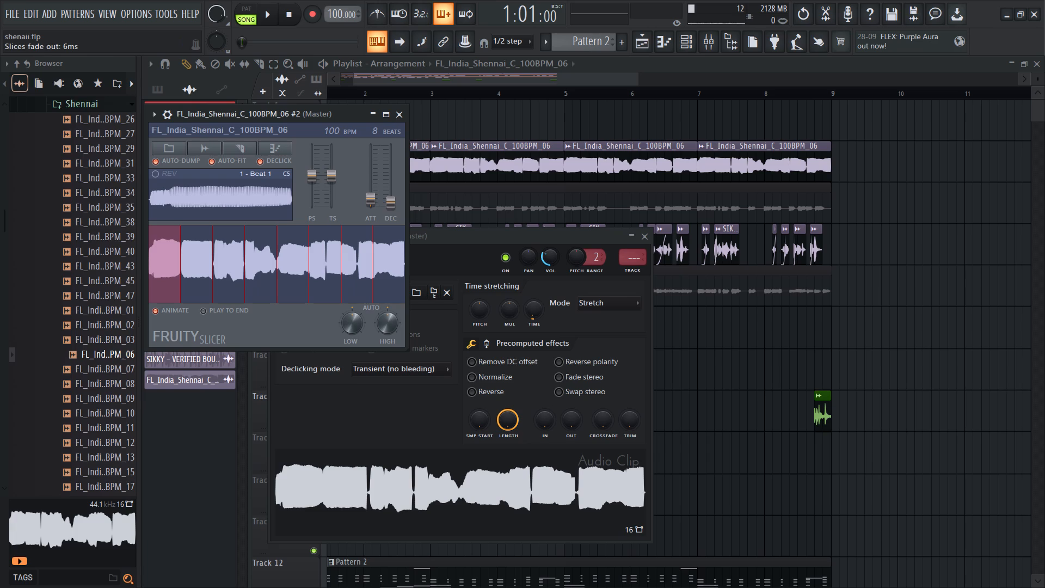
{"action": "left_click_drag", "start_coordinate": [388, 204], "coordinate": [390, 201]}
{"action": "key", "text": "w"}
{"action": "type", "text": "eq"}
{"action": "key", "text": "q"}
{"action": "key", "text": "e"}
{"action": "type", "text": "we"}
Check the typing-keyboard-to-piano setting, move the Fruity Slicer window aside, and test-play the slices again.
{"action": "right_click", "coordinate": [379, 42]}
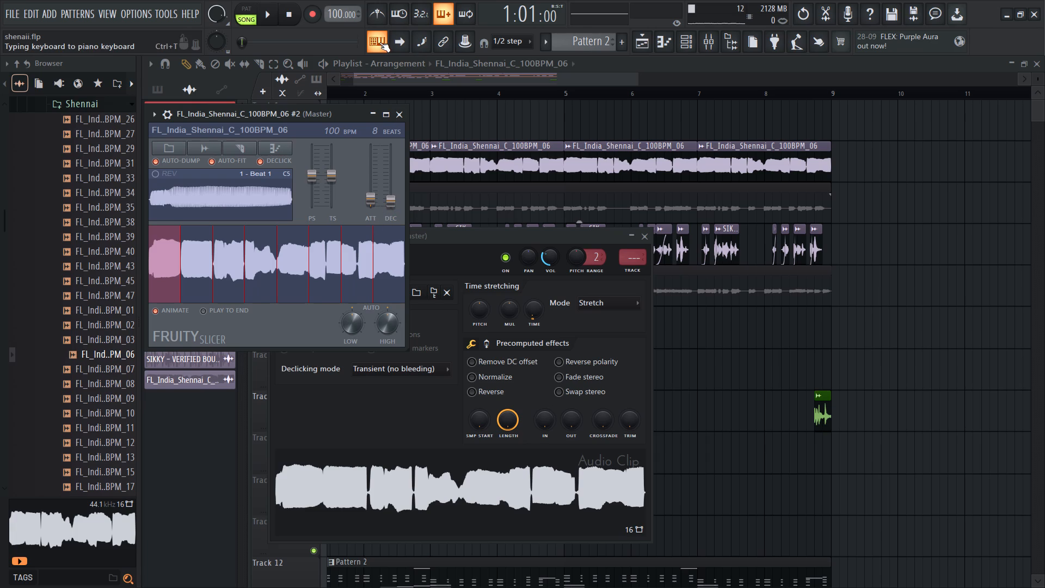
{"action": "left_click", "coordinate": [379, 44]}
{"action": "left_click", "coordinate": [379, 44]}
{"action": "left_click", "coordinate": [346, 46]}
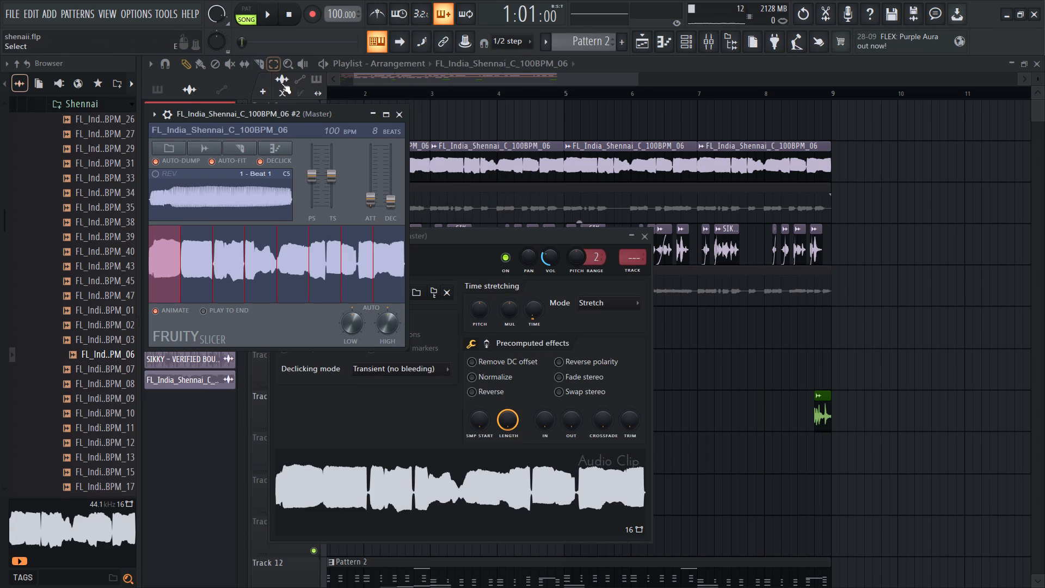
{"action": "key", "text": "q"}
{"action": "key", "text": "w"}
{"action": "key", "text": "e"}
{"action": "left_click_drag", "start_coordinate": [279, 113], "coordinate": [375, 119]}
{"action": "key", "text": "w"}
{"action": "key", "text": "e"}
{"action": "key", "text": "q"}
{"action": "key", "text": "w"}
{"action": "key", "text": "e"}
Open the channel rack and select the Fruity Slicer Shennai channel, test-playing its slices.
{"action": "left_click", "coordinate": [691, 45]}
{"action": "key", "text": "w"}
{"action": "key", "text": "e"}
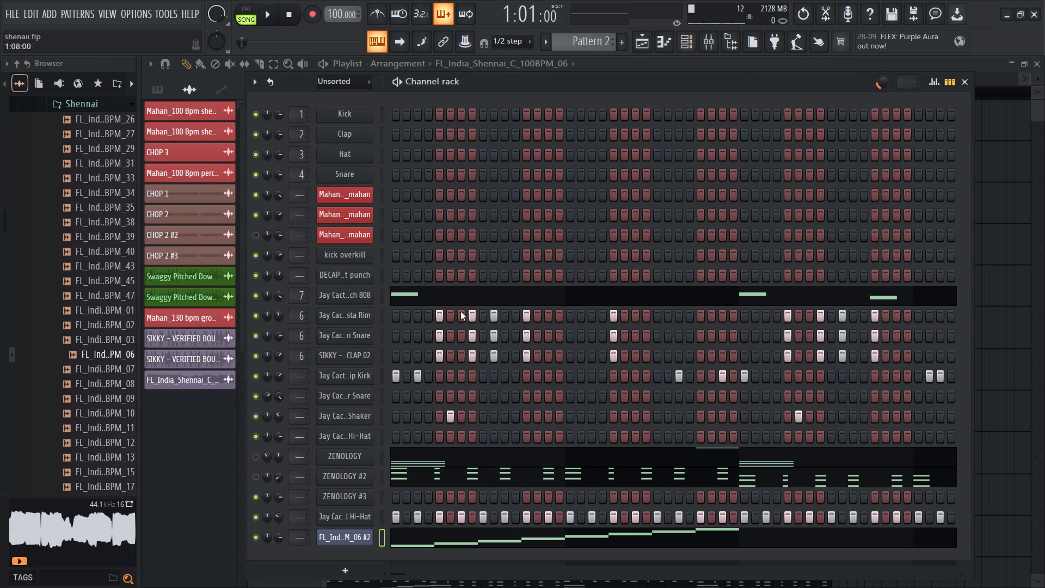
{"action": "key", "text": "q"}
{"action": "key", "text": "w"}
{"action": "key", "text": "e"}
{"action": "left_click", "coordinate": [385, 508]}
{"action": "left_click", "coordinate": [385, 531]}
Test-play the first Shennai slices from the channel rack, briefly toggling the graph editor.
{"action": "key", "text": "q"}
{"action": "type", "text": "qq"}
{"action": "key", "text": "q"}
{"action": "key", "text": "q"}
{"action": "key", "text": "q"}
{"action": "key", "text": "q"}
{"action": "left_click", "coordinate": [931, 82]}
{"action": "left_click", "coordinate": [931, 82]}
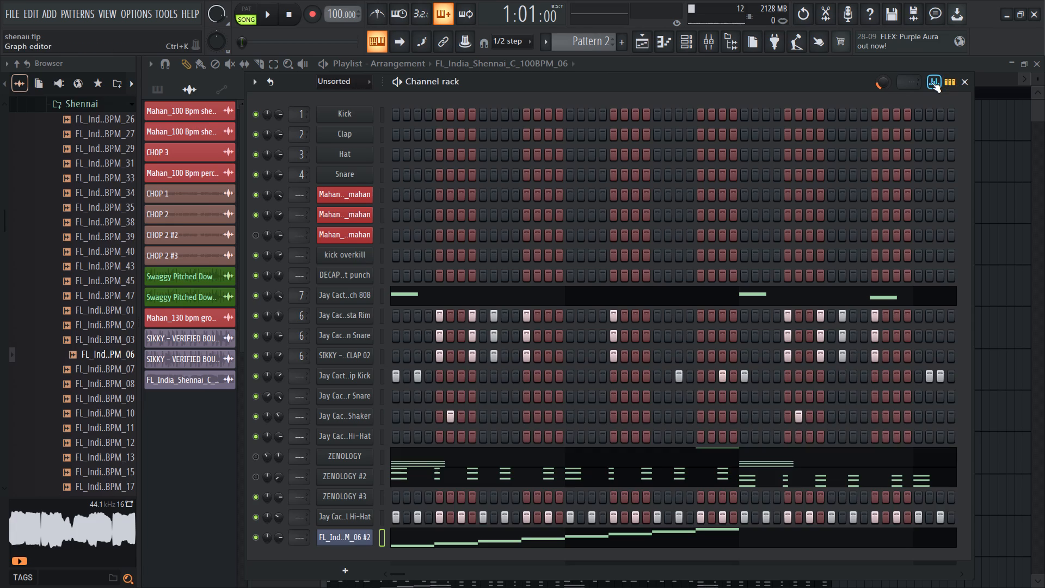
{"action": "key", "text": "q"}
{"action": "key", "text": "w"}
{"action": "key", "text": "e"}
{"action": "key", "text": "e"}
{"action": "key", "text": "w"}
{"action": "key", "text": "e"}
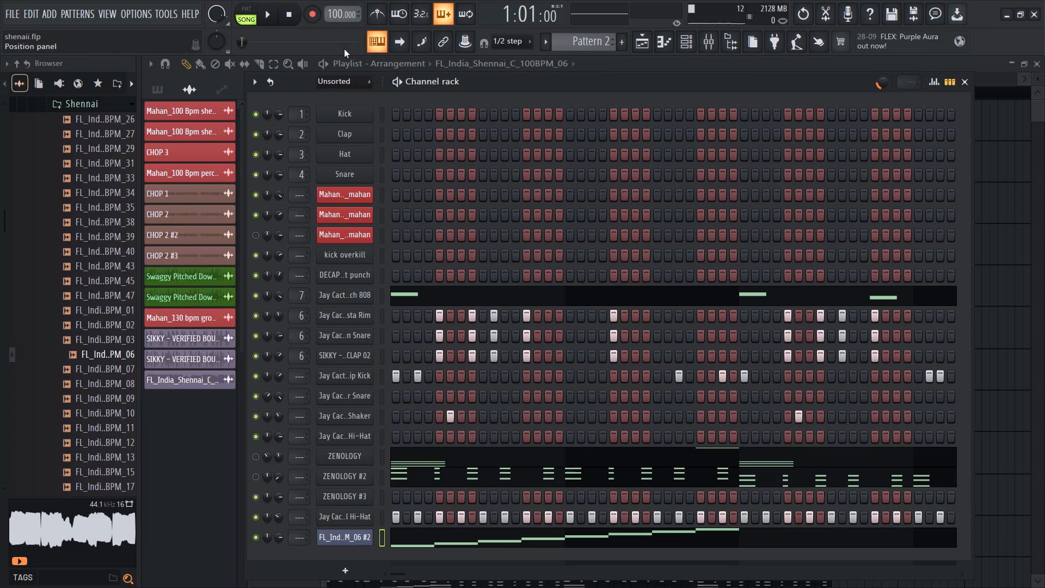
Toggle typing-keyboard-to-piano and check its root note and layout options, test-playing the slices.
{"action": "left_click", "coordinate": [372, 34]}
{"action": "type", "text": "eq"}
{"action": "key", "text": "w"}
{"action": "left_click", "coordinate": [372, 35]}
{"action": "right_click", "coordinate": [373, 36]}
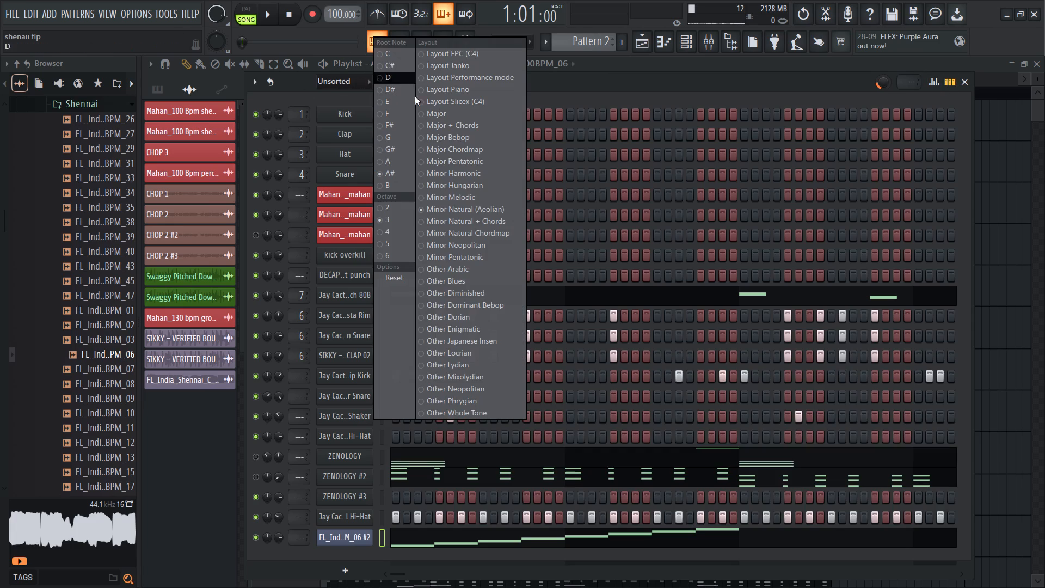
{"action": "left_click", "coordinate": [373, 42]}
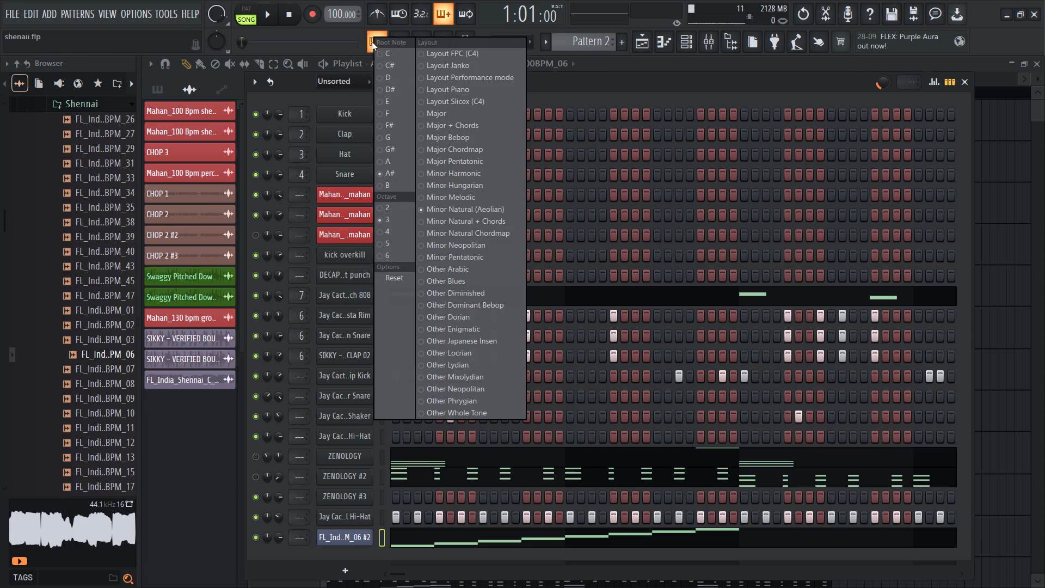
{"action": "right_click", "coordinate": [611, 264]}
{"action": "key", "text": "q"}
{"action": "key", "text": "e"}
Reselect the Fruity Slicer Shennai channel, look at its slicer window, and test-play the slices again.
{"action": "left_click", "coordinate": [364, 534]}
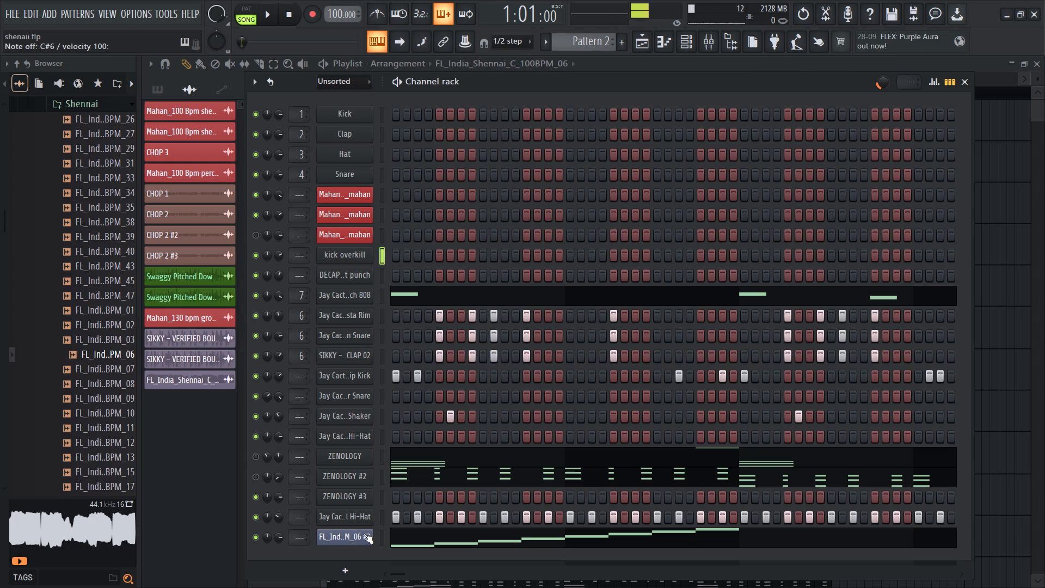
{"action": "left_click", "coordinate": [378, 537]}
{"action": "key", "text": "e"}
{"action": "key", "text": "q"}
{"action": "key", "text": "w"}
{"action": "key", "text": "e"}
{"action": "left_click", "coordinate": [358, 544]}
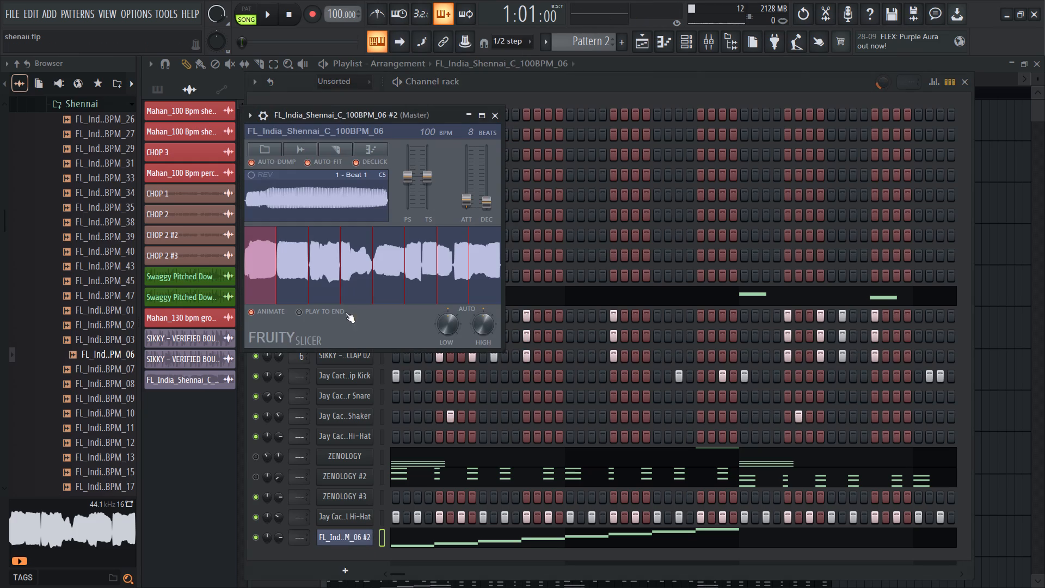
{"action": "key", "text": "e"}
{"action": "key", "text": "q"}
{"action": "key", "text": "w"}
{"action": "key", "text": "e"}
Examine the Shennai slices in the channel's piano roll, auditioning the individual beats on its keys.
{"action": "left_click", "coordinate": [429, 542]}
{"action": "key", "text": "e"}
{"action": "key", "text": "q"}
{"action": "key", "text": "w"}
{"action": "key", "text": "e"}
{"action": "left_click", "coordinate": [191, 181]}
{"action": "left_click", "coordinate": [189, 158]}
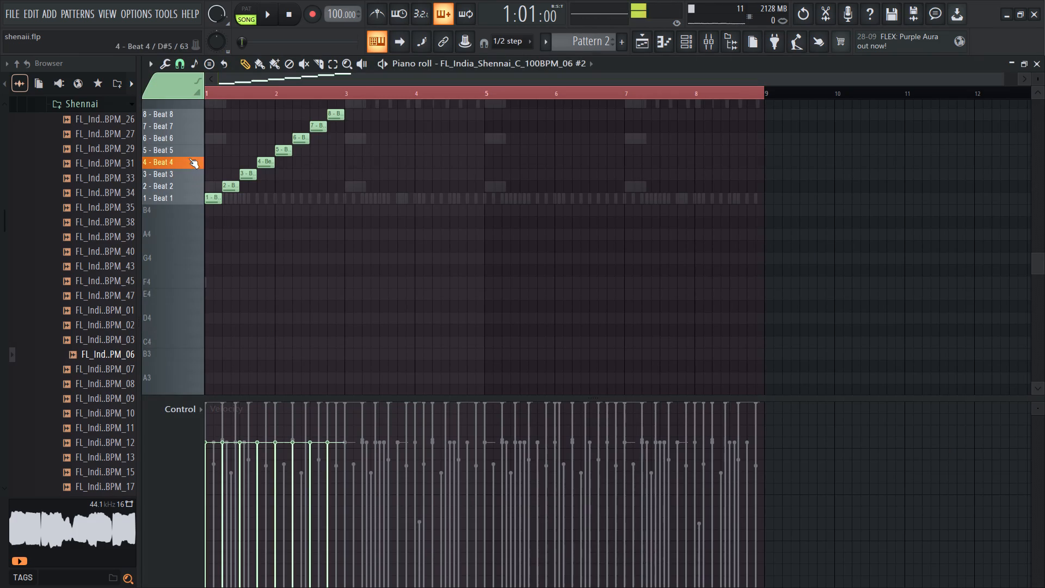
{"action": "left_click", "coordinate": [175, 128]}
{"action": "left_click_drag", "start_coordinate": [173, 144], "coordinate": [177, 159]}
{"action": "left_click", "coordinate": [193, 177]}
{"action": "left_click", "coordinate": [199, 154]}
{"action": "left_click_drag", "start_coordinate": [186, 131], "coordinate": [186, 133]}
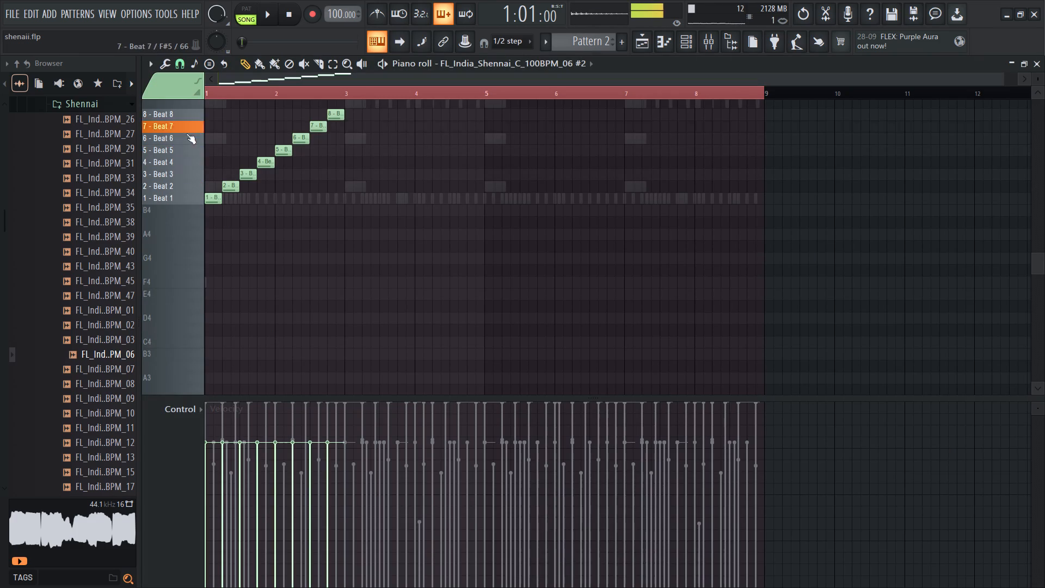
{"action": "left_click_drag", "start_coordinate": [186, 133], "coordinate": [186, 149]}
{"action": "left_click", "coordinate": [189, 164]}
{"action": "left_click_drag", "start_coordinate": [189, 152], "coordinate": [189, 160]}
{"action": "left_click_drag", "start_coordinate": [192, 160], "coordinate": [224, 162]}
Show the channel rack and test-play the Shennai channel with the upper and lower typing-keyboard rows.
{"action": "left_click", "coordinate": [683, 36]}
{"action": "type", "text": "weqw"}
{"action": "key", "text": "e"}
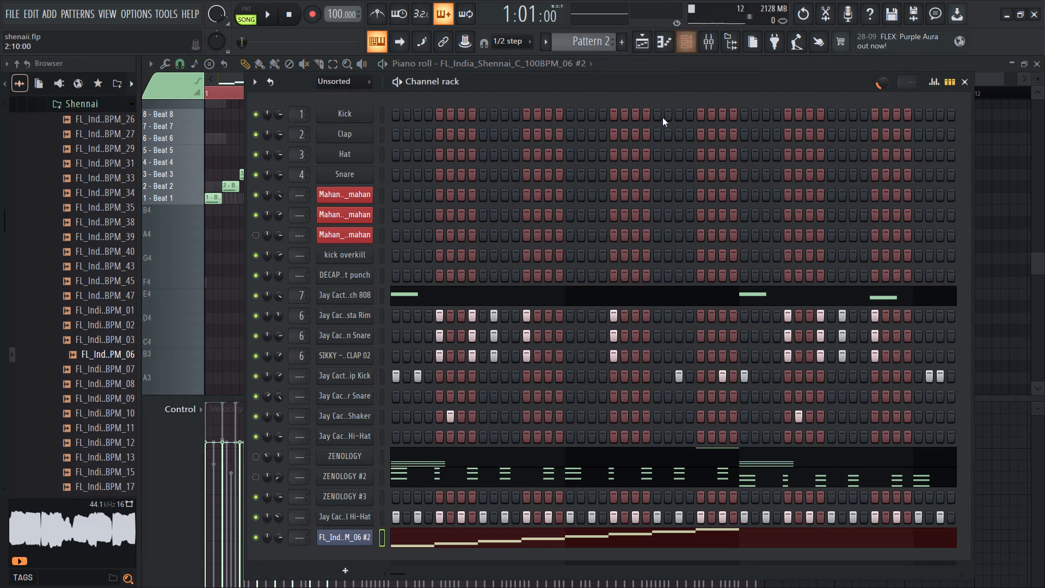
{"action": "key", "text": "w"}
{"action": "key", "text": "e"}
{"action": "key", "text": "s"}
{"action": "key", "text": "s"}
{"action": "key", "text": "s"}
{"action": "key", "text": "s"}
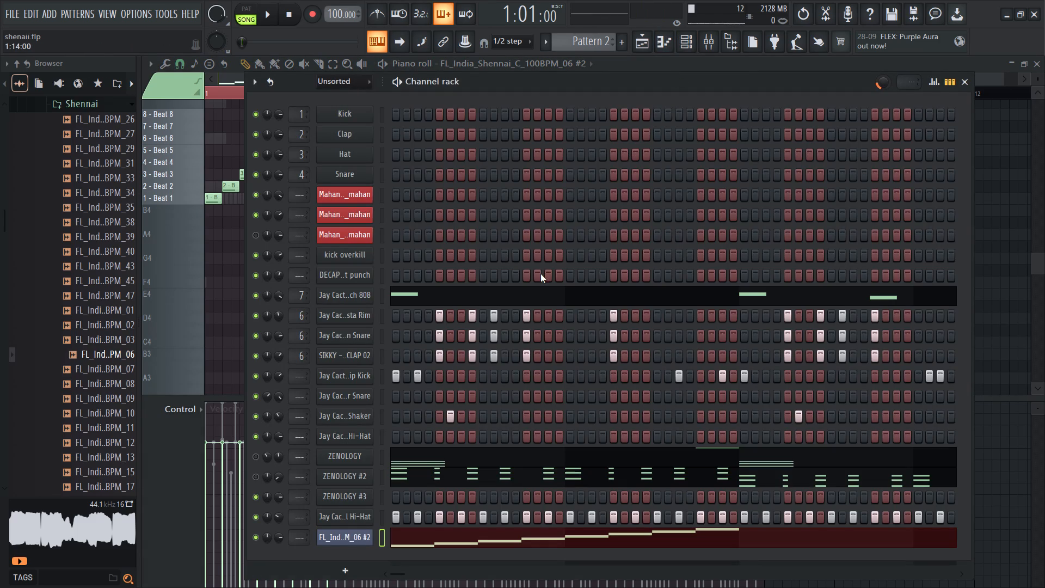
{"action": "key", "text": "x"}
{"action": "type", "text": "cv"}
{"action": "key", "text": "s"}
{"action": "key", "text": "d"}
{"action": "type", "text": "fgg"}
{"action": "key", "text": "s"}
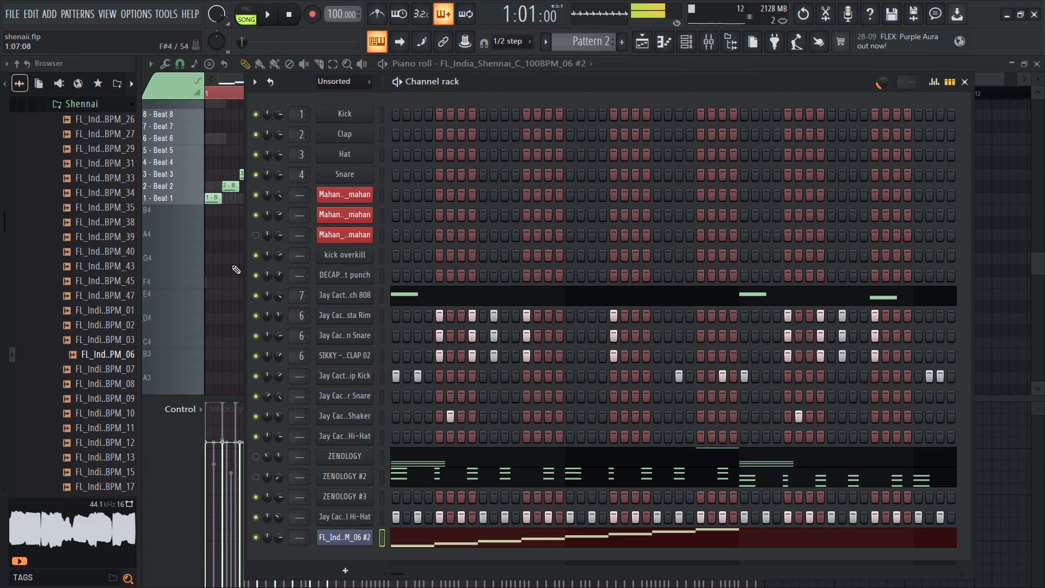
{"action": "type", "text": "ds"}
{"action": "key", "text": "d"}
{"action": "key", "text": "s"}
{"action": "key", "text": "d"}
{"action": "type", "text": "gs"}
Replace the ascending slice notes in the Shennai piano roll with a one-beat Beat 4 note at the start of bar 1, then audition it.
{"action": "right_click", "coordinate": [224, 250]}
{"action": "right_click_drag", "start_coordinate": [346, 114], "coordinate": [207, 196]}
{"action": "left_click_drag", "start_coordinate": [223, 163], "coordinate": [150, 168]}
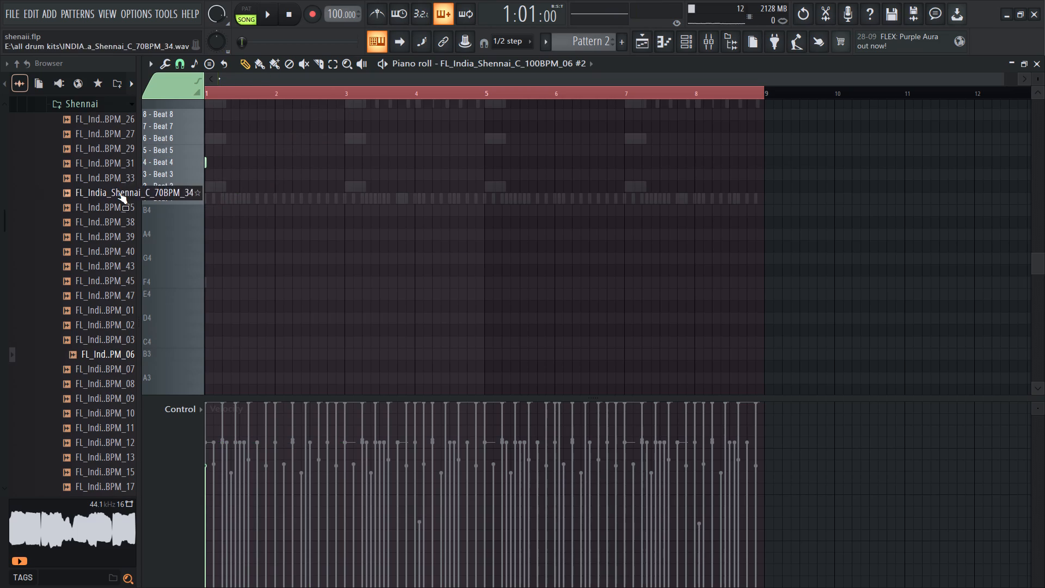
{"action": "scroll", "coordinate": [119, 192], "scroll_direction": "up", "scroll_amount": 6, "text": "ctrl"}
{"action": "scroll", "coordinate": [189, 181], "scroll_direction": "up", "scroll_amount": 9, "text": "ctrl"}
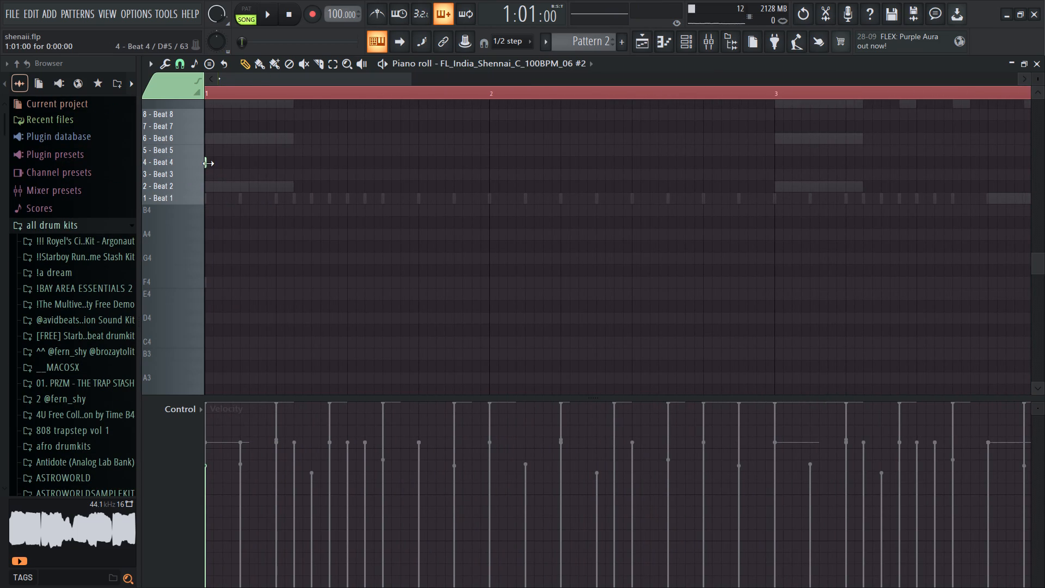
{"action": "left_click_drag", "start_coordinate": [208, 163], "coordinate": [280, 166]}
{"action": "key", "text": "space"}
{"action": "left_click", "coordinate": [251, 158]}
{"action": "key", "text": "space"}
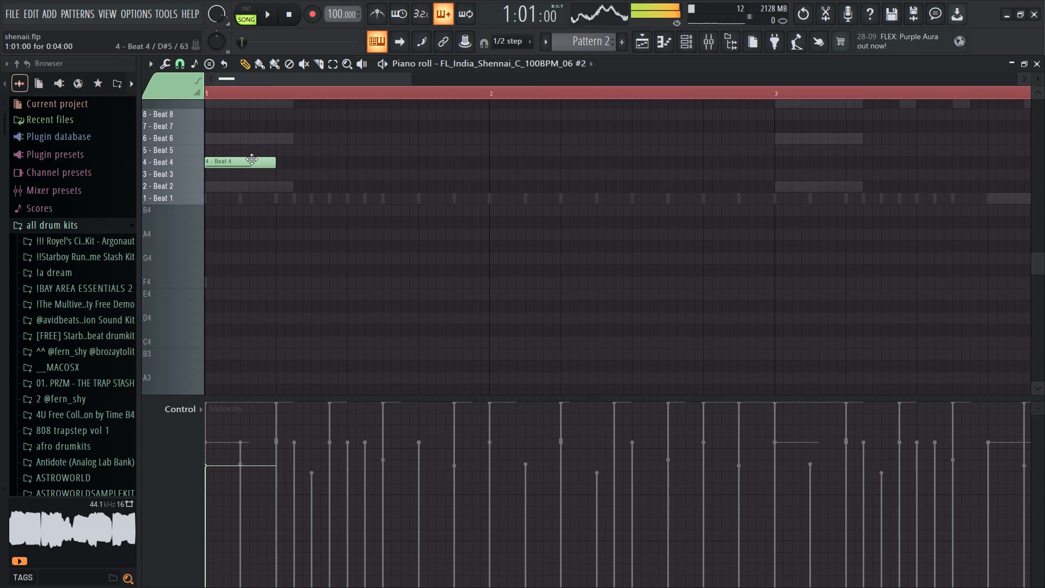
{"action": "left_click", "coordinate": [250, 160]}
Delete the first Shennai audio clip on Track 2 of the playlist and play the arrangement briefly.
{"action": "left_click", "coordinate": [651, 34]}
{"action": "right_click", "coordinate": [390, 144]}
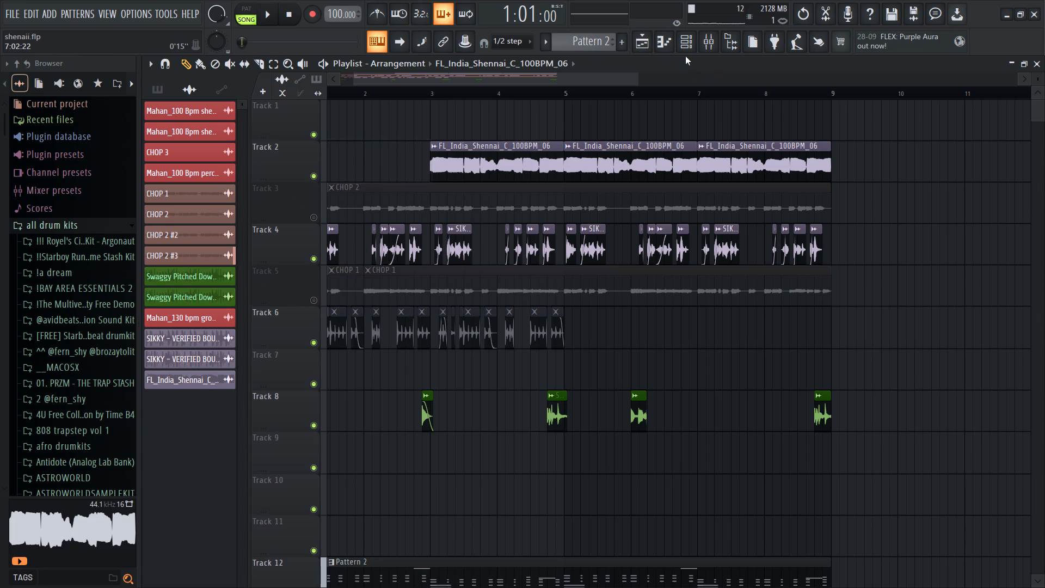
{"action": "left_click", "coordinate": [684, 48]}
{"action": "key", "text": "space"}
{"action": "key", "text": "space"}
In the Shennai piano roll, add one-beat Beat 4, Beat 7 and Beat 5 slices on beats 2 to 4 of bar 1 and play them.
{"action": "left_click", "coordinate": [420, 540]}
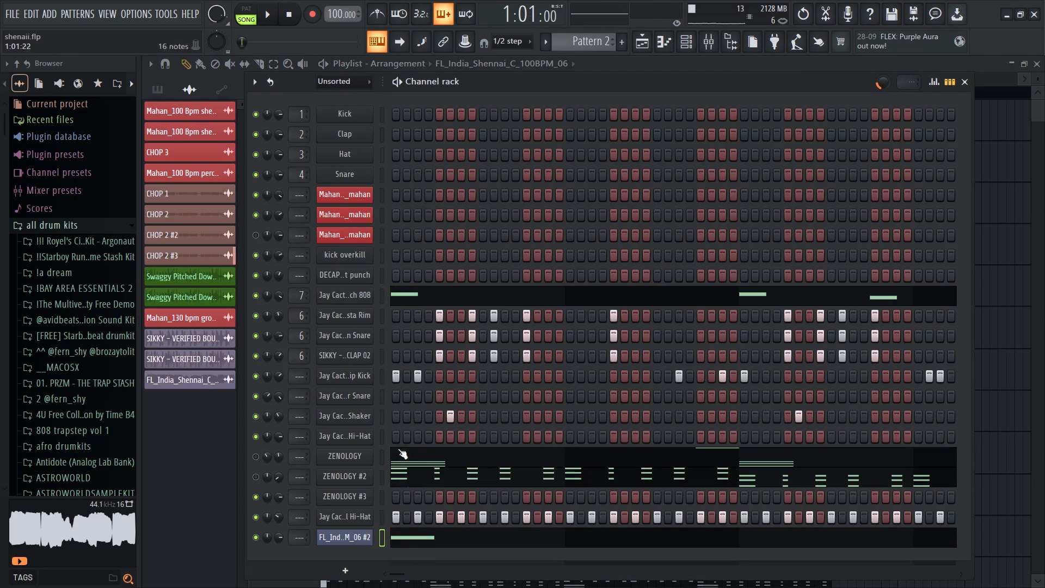
{"action": "left_click", "coordinate": [423, 532]}
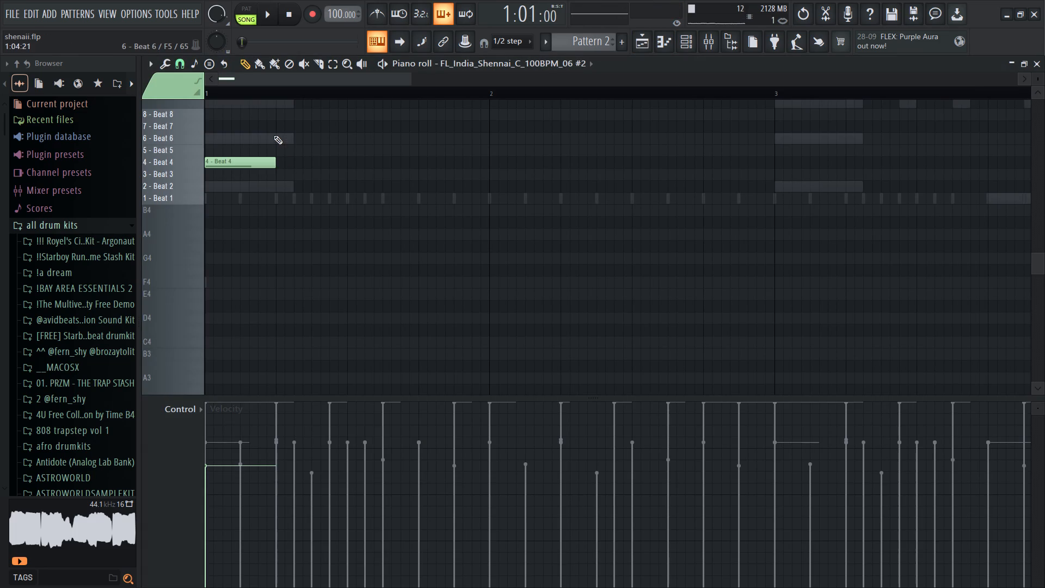
{"action": "left_click", "coordinate": [278, 163]}
{"action": "left_click_drag", "start_coordinate": [347, 132], "coordinate": [352, 134]}
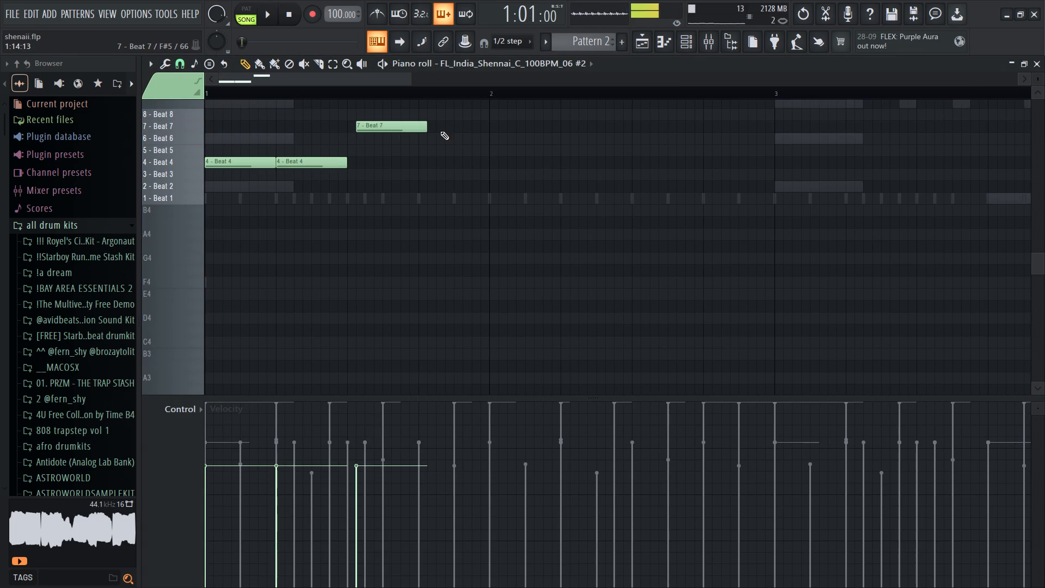
{"action": "left_click_drag", "start_coordinate": [395, 127], "coordinate": [388, 128]}
{"action": "left_click", "coordinate": [415, 146]}
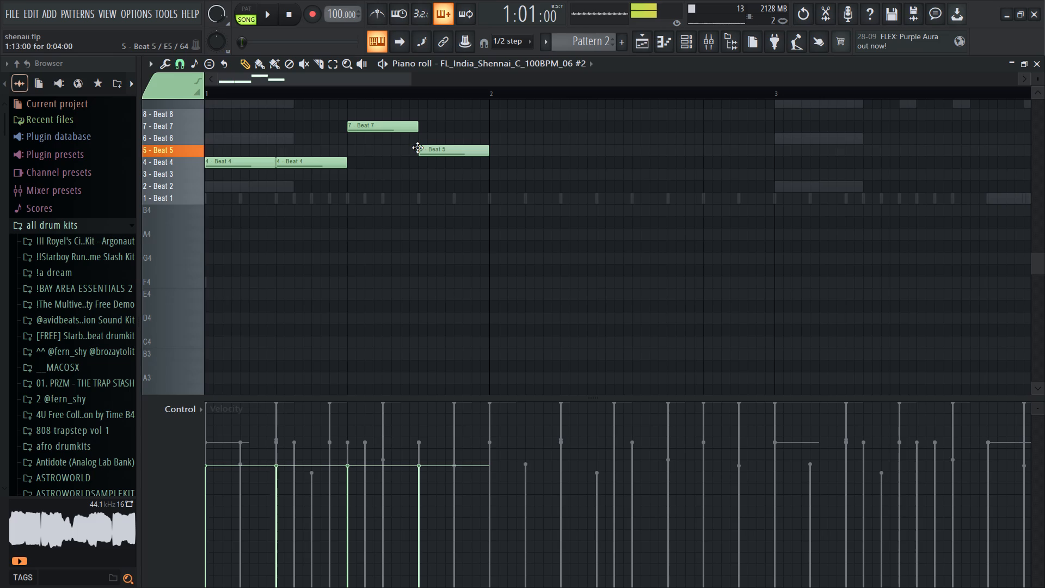
{"action": "key", "text": "space"}
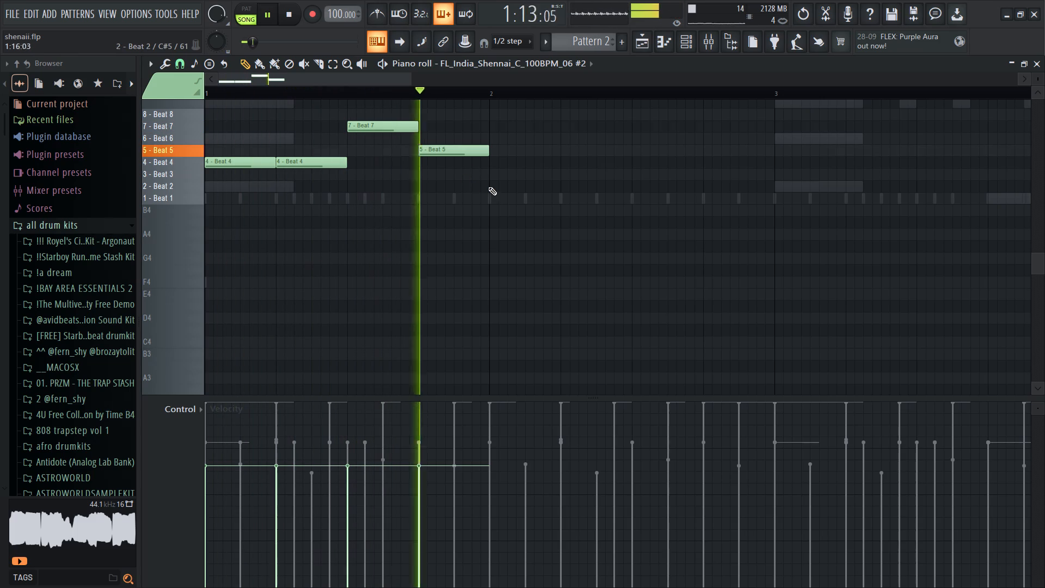
{"action": "key", "text": "space"}
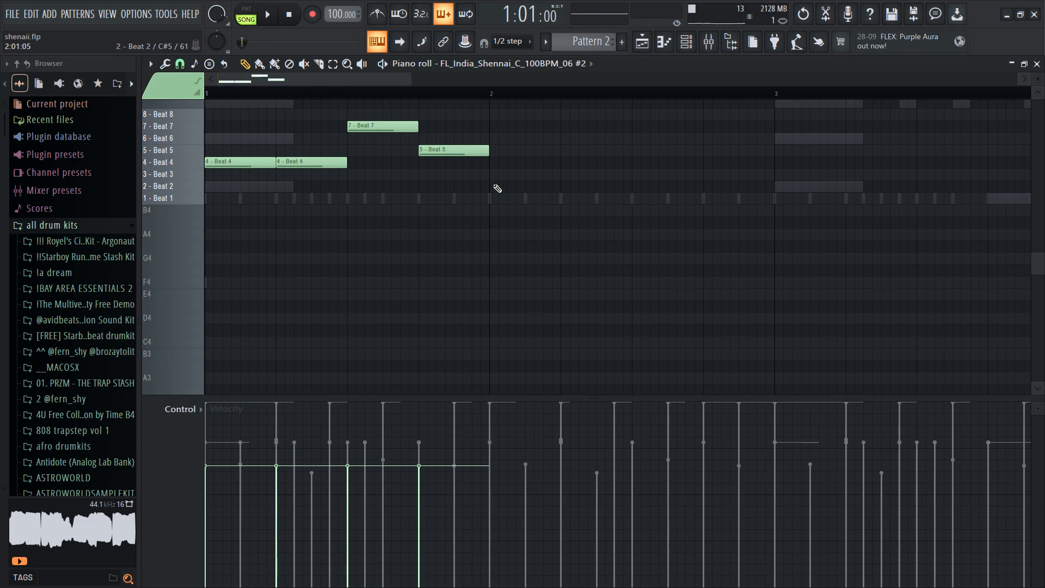
Fill bar 2 with one-beat Beat 3, Beat 8, Beat 8 and Beat 6 slices while playing the melody back.
{"action": "left_click", "coordinate": [241, 166]}
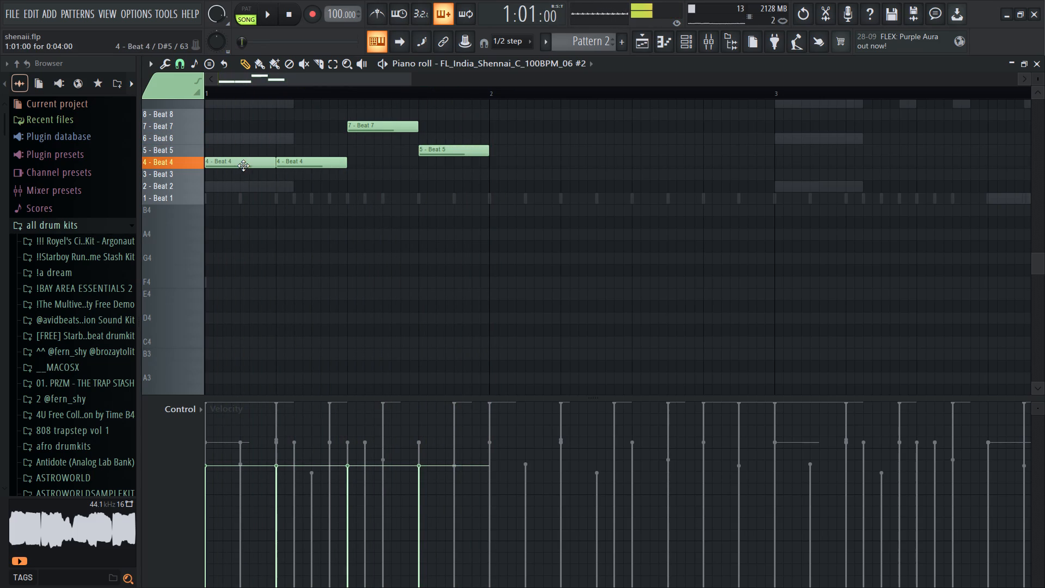
{"action": "key", "text": "space"}
{"action": "scroll", "coordinate": [483, 182], "scroll_direction": "down", "scroll_amount": 3, "text": "ctrl"}
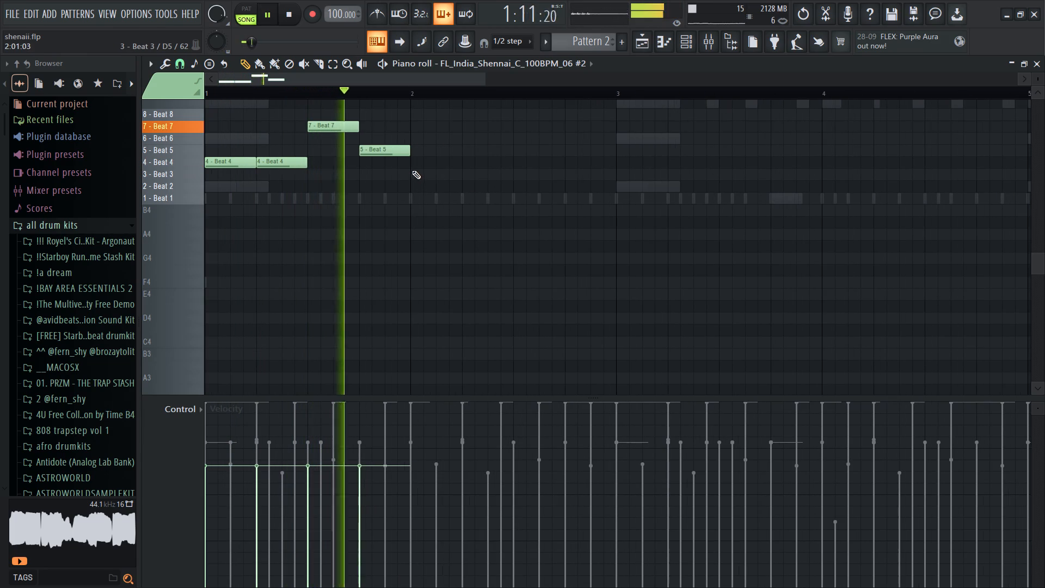
{"action": "left_click", "coordinate": [412, 170]}
{"action": "key", "text": "space"}
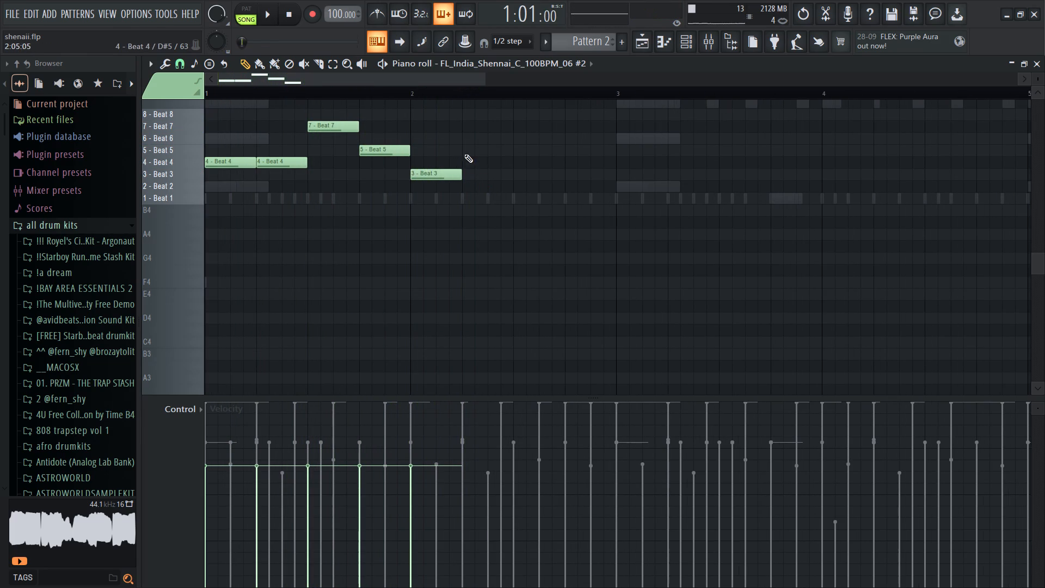
{"action": "left_click", "coordinate": [460, 133]}
{"action": "key", "text": "space"}
{"action": "left_click_drag", "start_coordinate": [494, 140], "coordinate": [496, 110]}
{"action": "left_click_drag", "start_coordinate": [518, 111], "coordinate": [513, 112]}
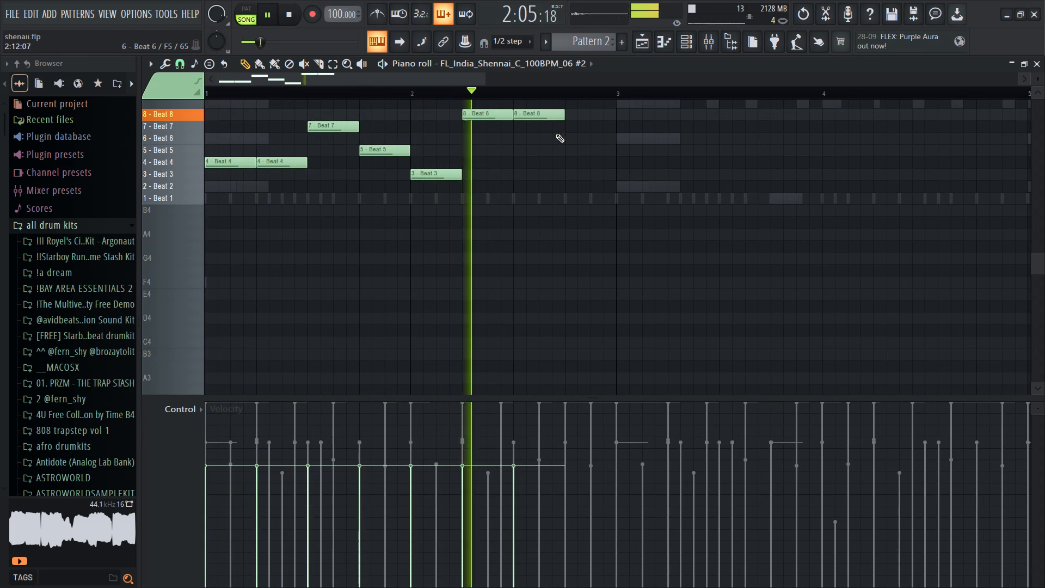
{"action": "left_click", "coordinate": [565, 134]}
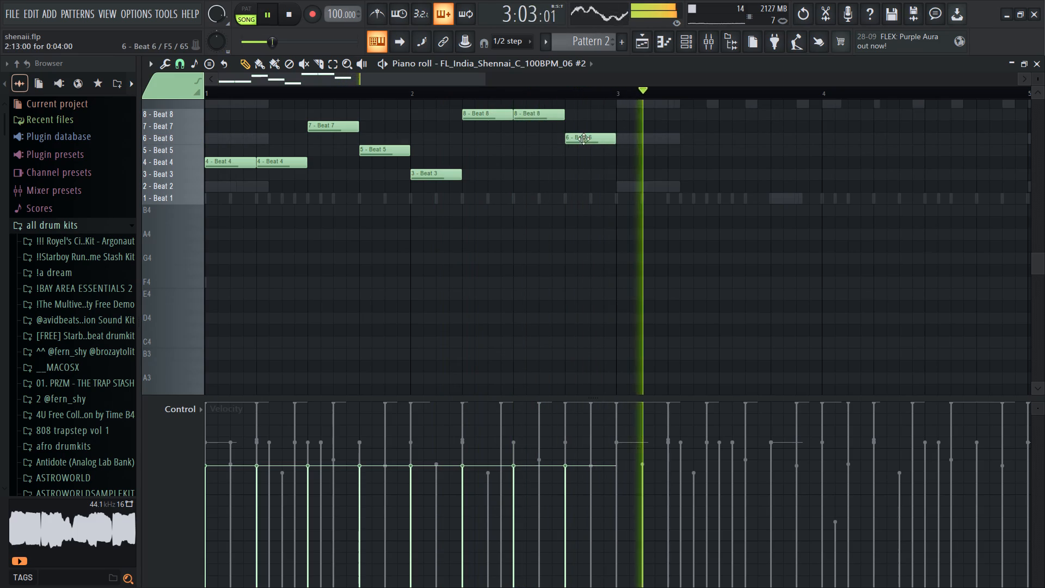
{"action": "key", "text": "space"}
{"action": "key", "text": "space"}
In bar 2, move the third note to the Beat 1 slice and replace the closing Beat 6 note with Beat 2.
{"action": "scroll", "coordinate": [533, 187], "scroll_direction": "up", "scroll_amount": 3}
{"action": "left_click_drag", "start_coordinate": [532, 220], "coordinate": [532, 200]}
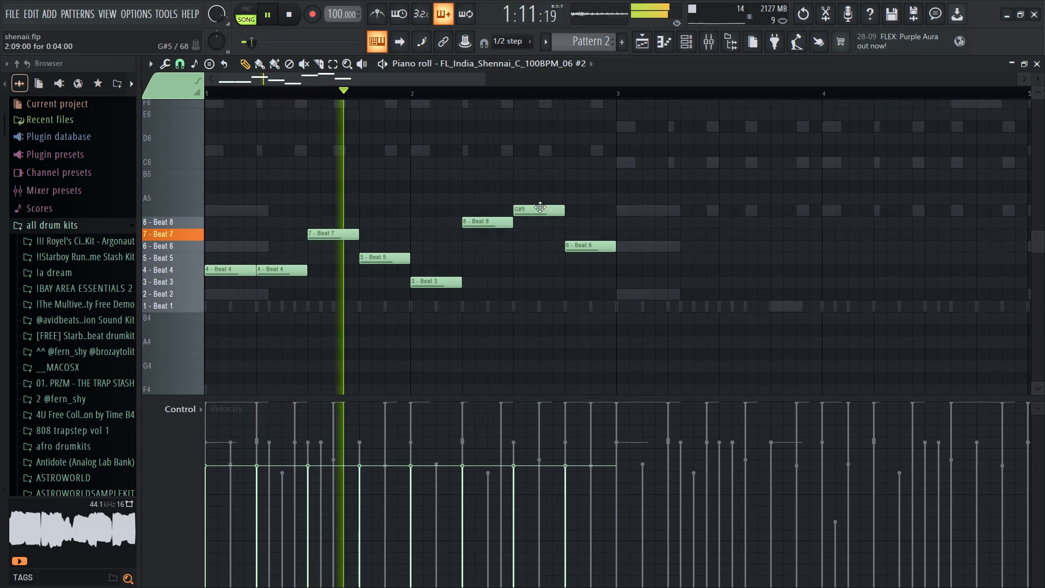
{"action": "right_click_drag", "start_coordinate": [575, 228], "coordinate": [570, 254]}
{"action": "left_click", "coordinate": [563, 164]}
{"action": "left_click_drag", "start_coordinate": [572, 162], "coordinate": [576, 195]}
{"action": "right_click_drag", "start_coordinate": [606, 183], "coordinate": [582, 231]}
{"action": "key", "text": "space"}
{"action": "key", "text": "space"}
{"action": "left_click_drag", "start_coordinate": [545, 209], "coordinate": [543, 305]}
{"action": "left_click", "coordinate": [567, 292]}
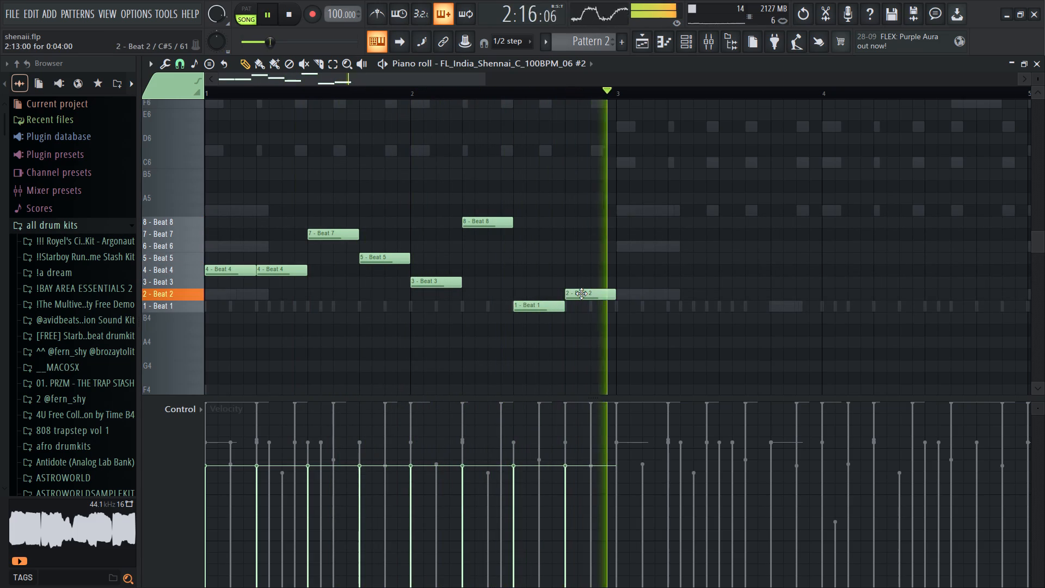
{"action": "left_click", "coordinate": [581, 293]}
{"action": "key", "text": "space"}
{"action": "key", "text": "space"}
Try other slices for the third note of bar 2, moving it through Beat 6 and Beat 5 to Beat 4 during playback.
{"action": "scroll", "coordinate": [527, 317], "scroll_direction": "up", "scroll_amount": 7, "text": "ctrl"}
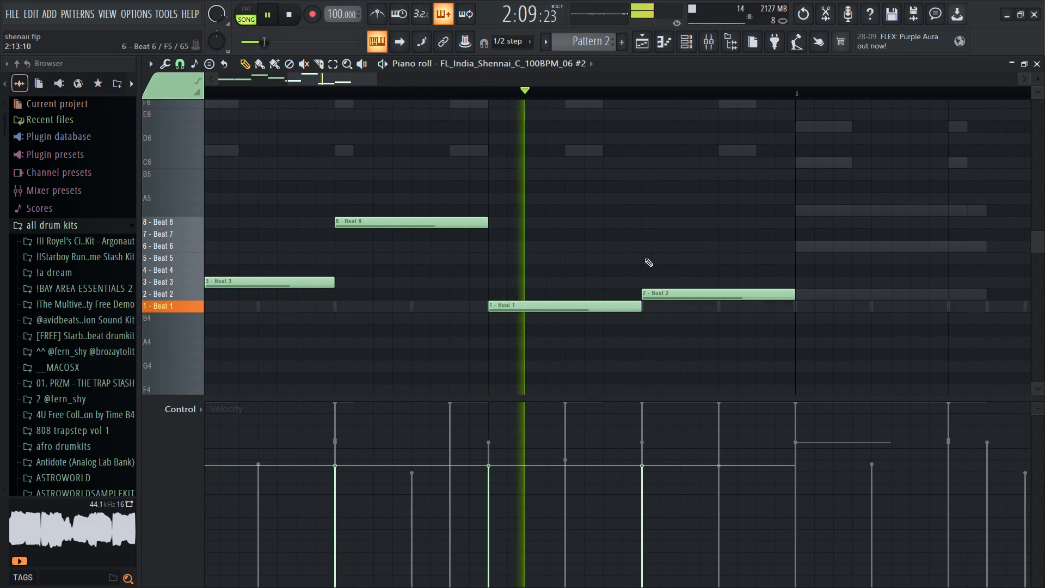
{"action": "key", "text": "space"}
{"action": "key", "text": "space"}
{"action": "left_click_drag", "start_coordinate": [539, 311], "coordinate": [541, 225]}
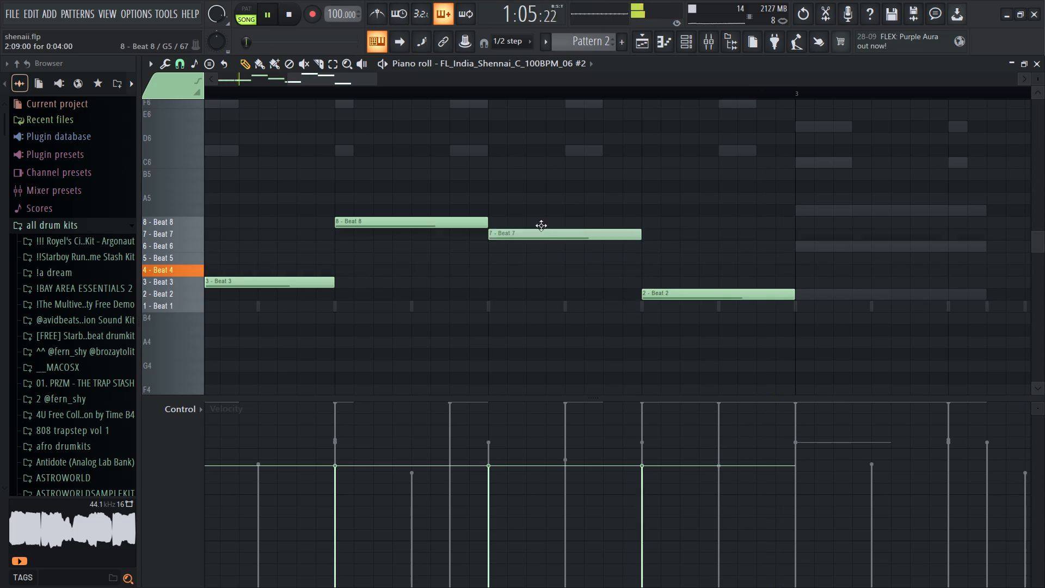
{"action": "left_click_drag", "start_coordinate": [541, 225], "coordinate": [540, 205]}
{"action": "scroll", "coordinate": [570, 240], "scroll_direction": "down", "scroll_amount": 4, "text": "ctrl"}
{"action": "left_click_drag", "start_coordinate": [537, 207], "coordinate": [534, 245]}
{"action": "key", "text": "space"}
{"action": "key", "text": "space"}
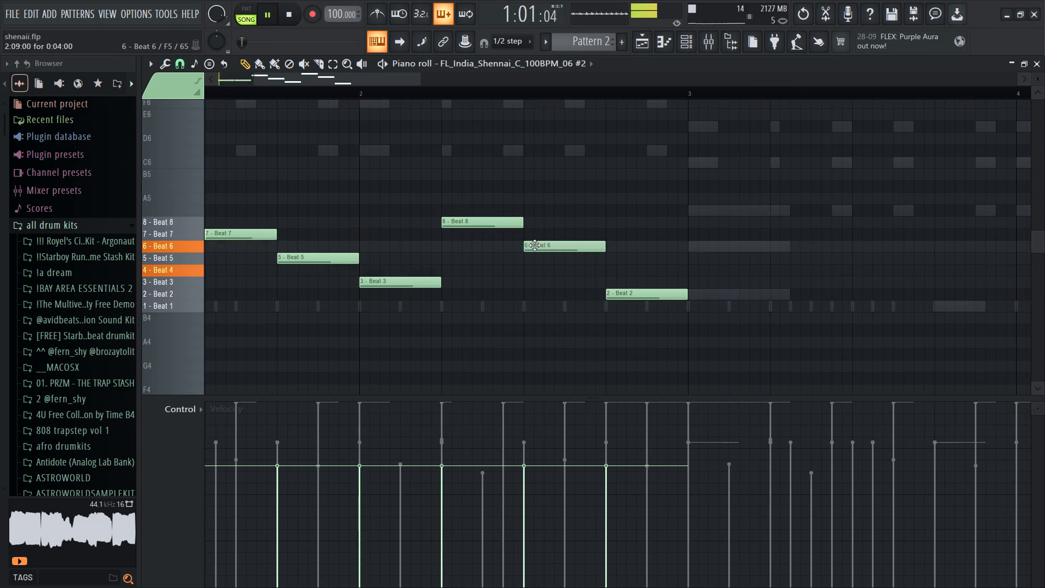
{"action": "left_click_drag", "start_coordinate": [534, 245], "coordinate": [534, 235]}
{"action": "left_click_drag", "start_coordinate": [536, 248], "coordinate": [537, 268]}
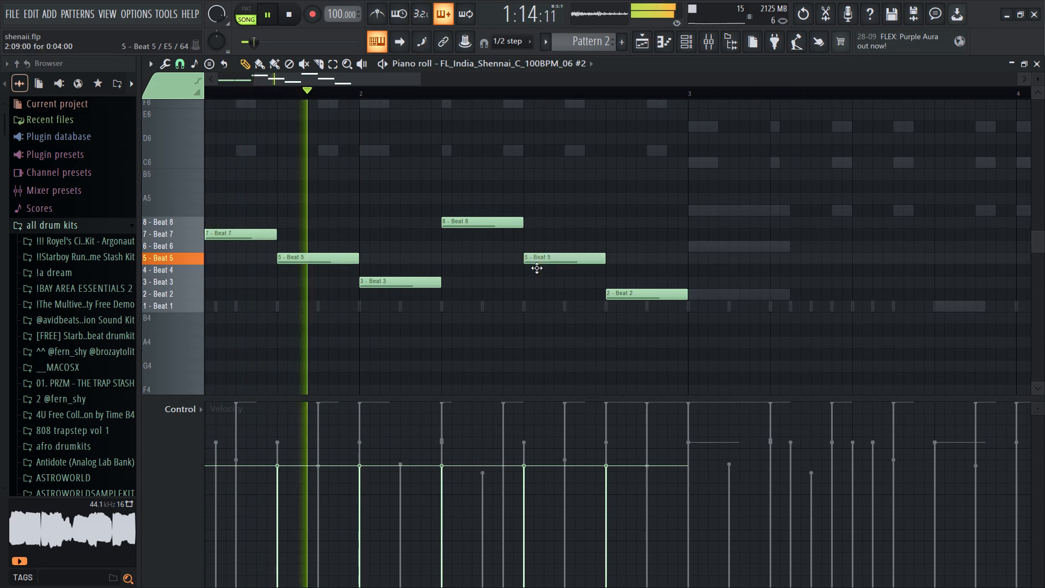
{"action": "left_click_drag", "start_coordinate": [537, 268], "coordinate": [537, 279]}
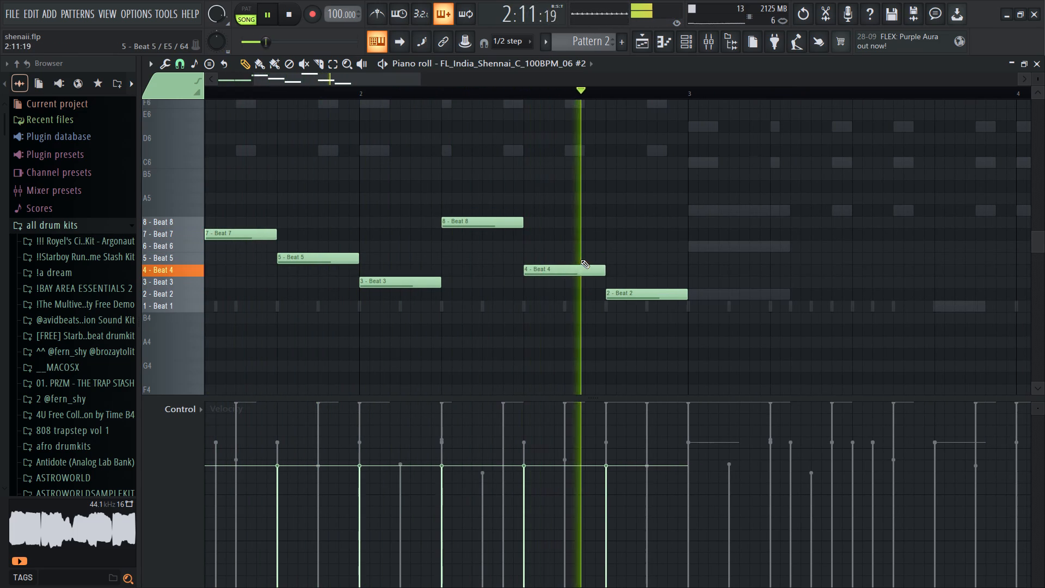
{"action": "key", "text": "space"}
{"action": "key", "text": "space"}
Move bar 2's Beat 8 note to the Beat 4 slice on the second beat and erase the Beat 4 note following it.
{"action": "left_click_drag", "start_coordinate": [461, 225], "coordinate": [468, 275]}
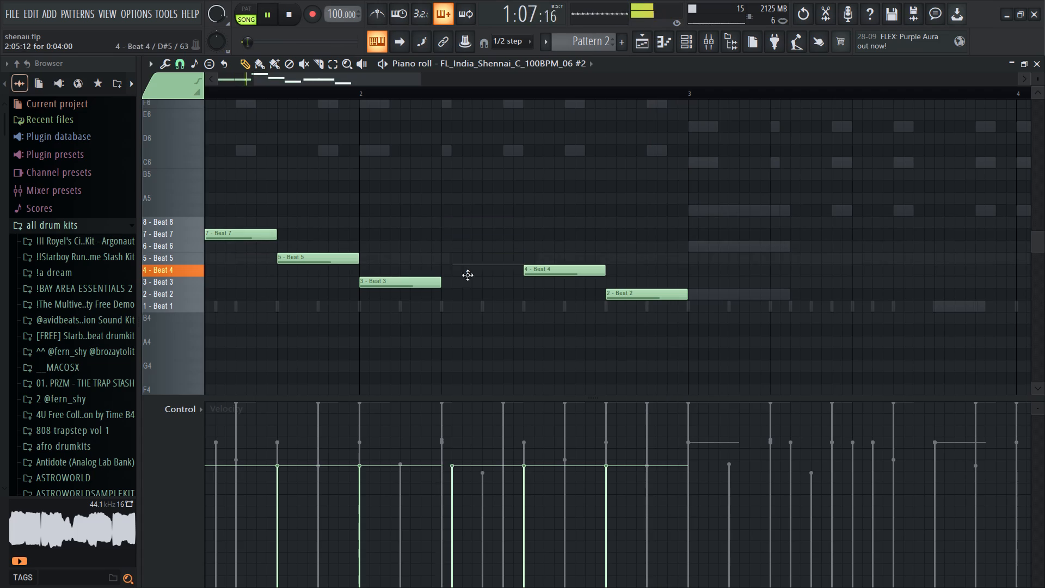
{"action": "left_click_drag", "start_coordinate": [468, 275], "coordinate": [457, 270]}
{"action": "right_click_drag", "start_coordinate": [556, 275], "coordinate": [558, 302]}
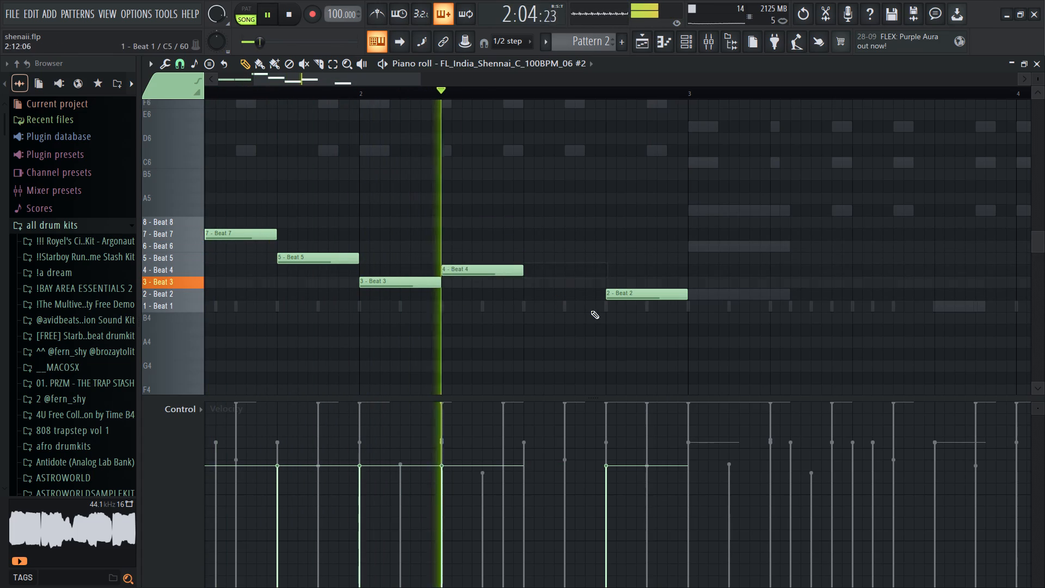
Add a one-beat slice on the third beat of bar 2, trying Beat 2 and Beat 6 before placing it on Beat 5.
{"action": "key", "text": "space"}
{"action": "key", "text": "space"}
{"action": "left_click_drag", "start_coordinate": [526, 294], "coordinate": [526, 294]}
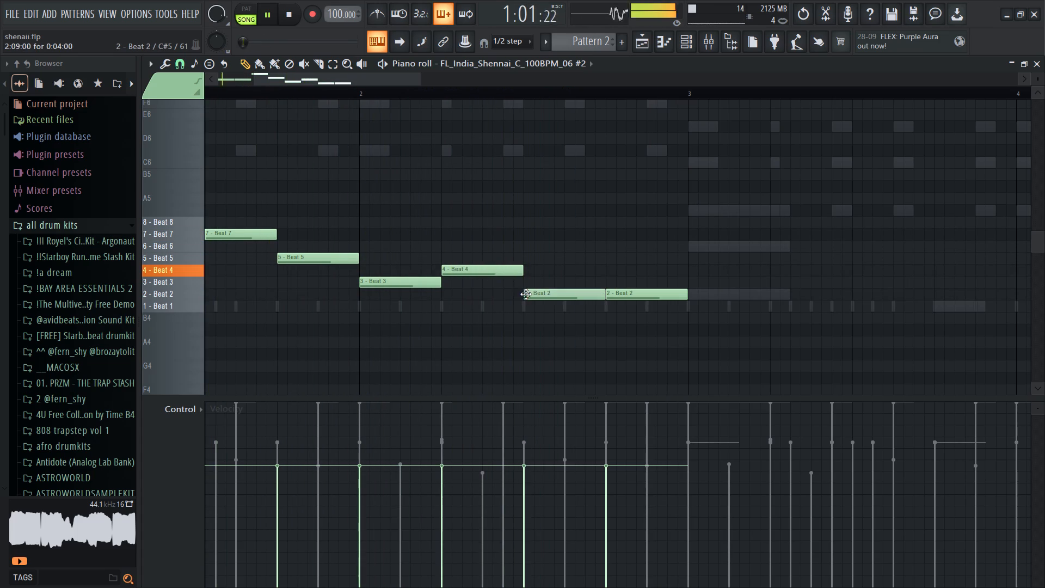
{"action": "left_click_drag", "start_coordinate": [526, 294], "coordinate": [527, 248]}
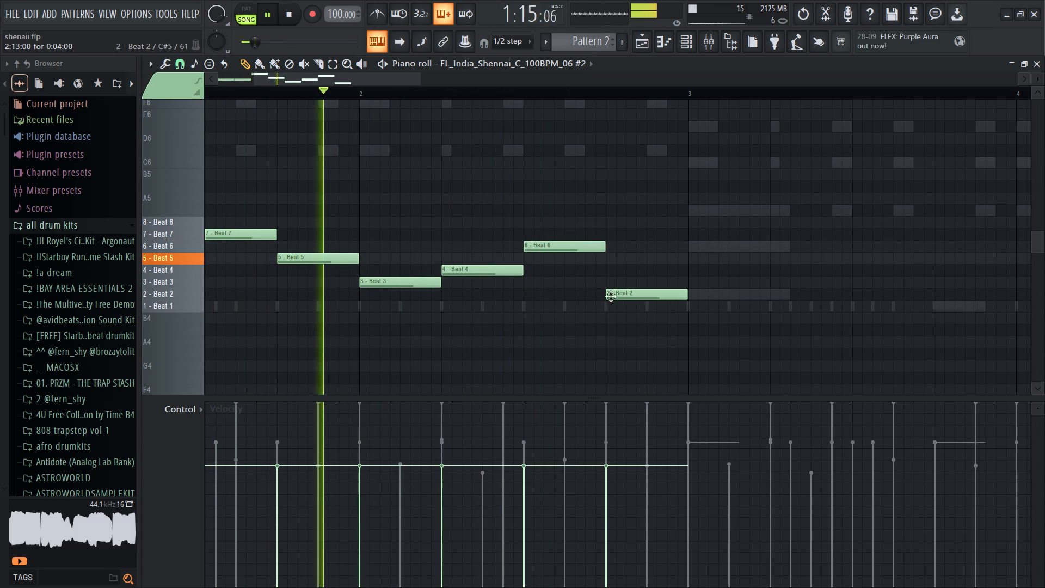
{"action": "left_click", "coordinate": [622, 295]}
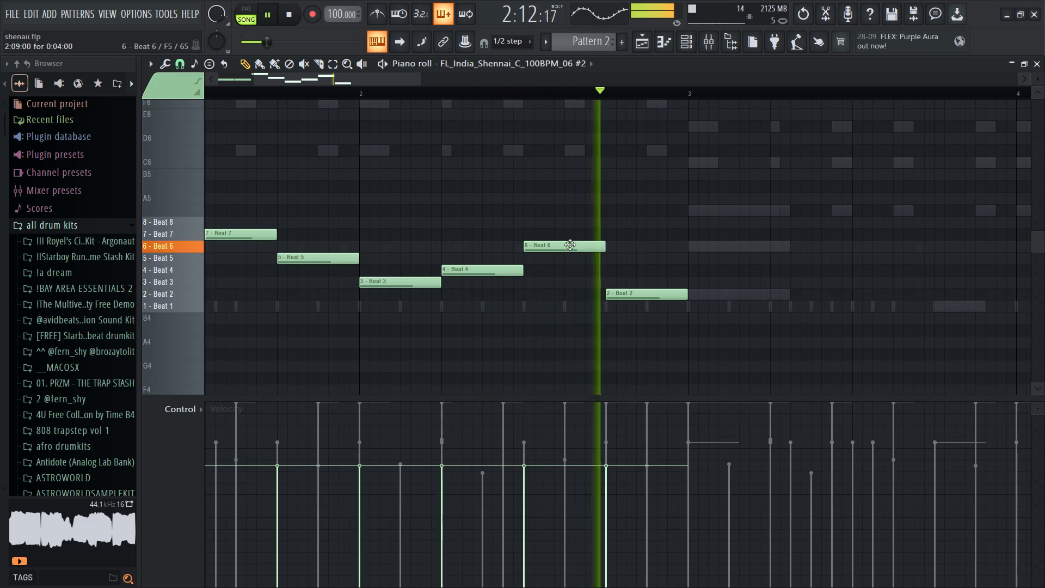
{"action": "left_click_drag", "start_coordinate": [560, 244], "coordinate": [557, 264]}
{"action": "key", "text": "space"}
{"action": "key", "text": "space"}
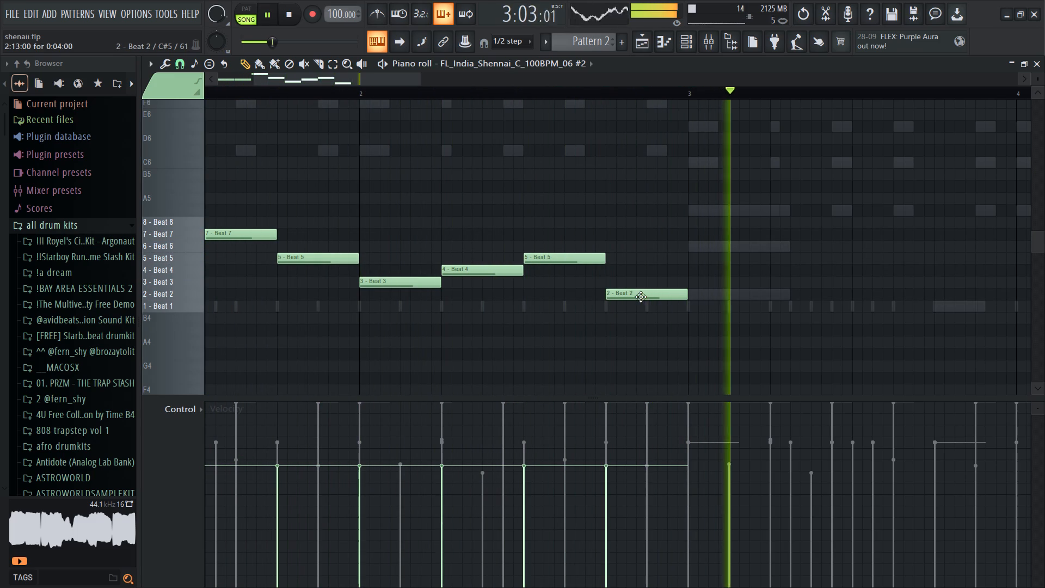
{"action": "key", "text": "space"}
Select the two-bar slice melody and duplicate it three times to fill bars 1 to 8.
{"action": "right_click_drag", "start_coordinate": [688, 92], "coordinate": [107, 169]}
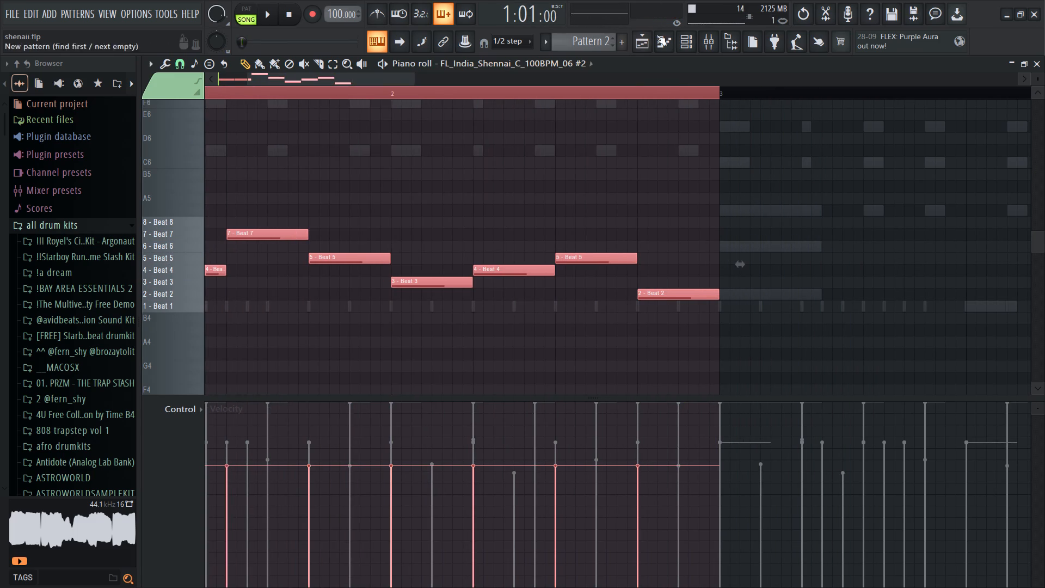
{"action": "scroll", "coordinate": [649, 151], "scroll_direction": "down", "scroll_amount": 13, "text": "ctrl"}
{"action": "right_click_drag", "start_coordinate": [223, 91], "coordinate": [191, 104]}
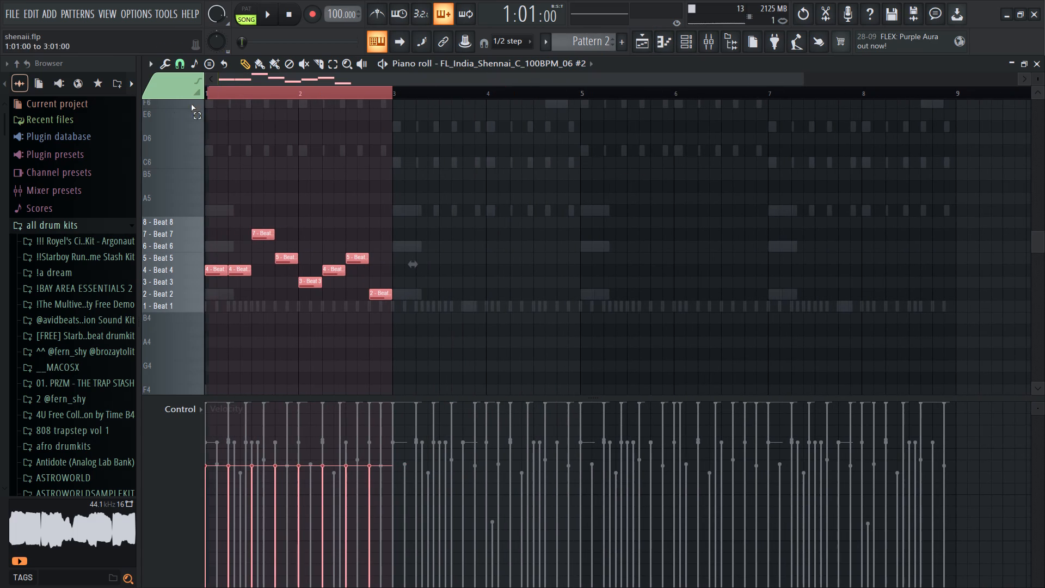
{"action": "right_click_drag", "start_coordinate": [191, 104], "coordinate": [114, 113]}
{"action": "key", "text": "ctrl+b"}
{"action": "key", "text": "ctrl+b"}
{"action": "key", "text": "ctrl+b"}
{"action": "key", "text": "ctrl+a"}
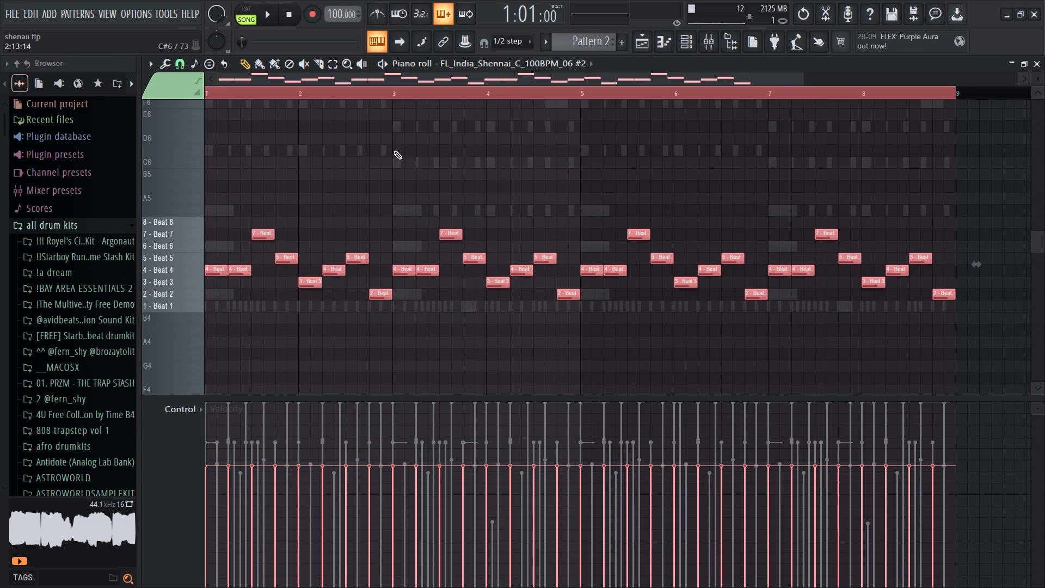
Play the eight-bar melody and look over the playlist tracks down to the Pattern 2 clip.
{"action": "key", "text": "space"}
{"action": "left_click", "coordinate": [645, 42]}
{"action": "right_click_drag", "start_coordinate": [545, 163], "coordinate": [661, 168]}
{"action": "right_click", "coordinate": [750, 174]}
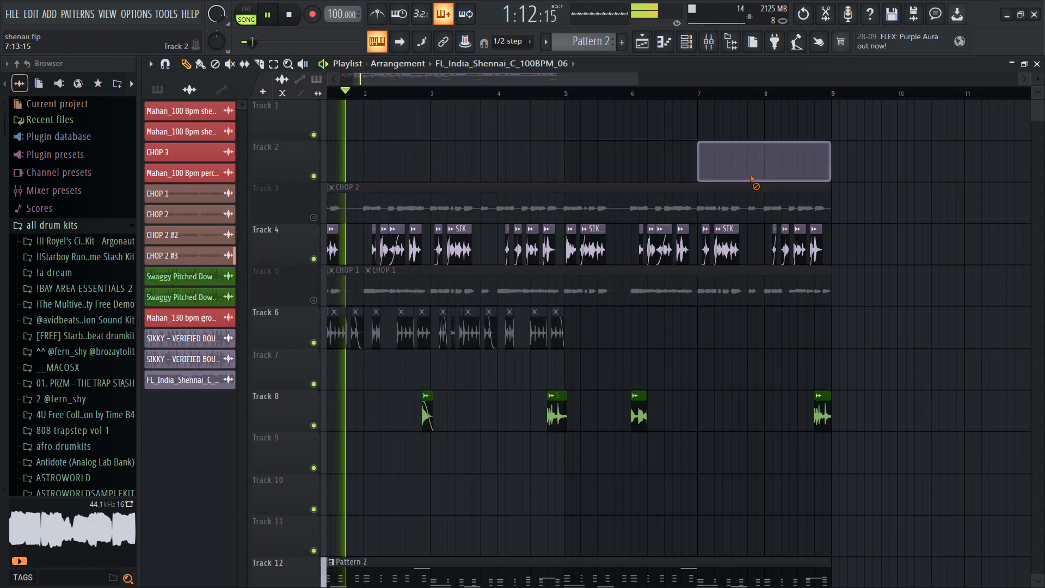
{"action": "scroll", "coordinate": [527, 244], "scroll_direction": "down", "scroll_amount": 5}
{"action": "left_click", "coordinate": [701, 44]}
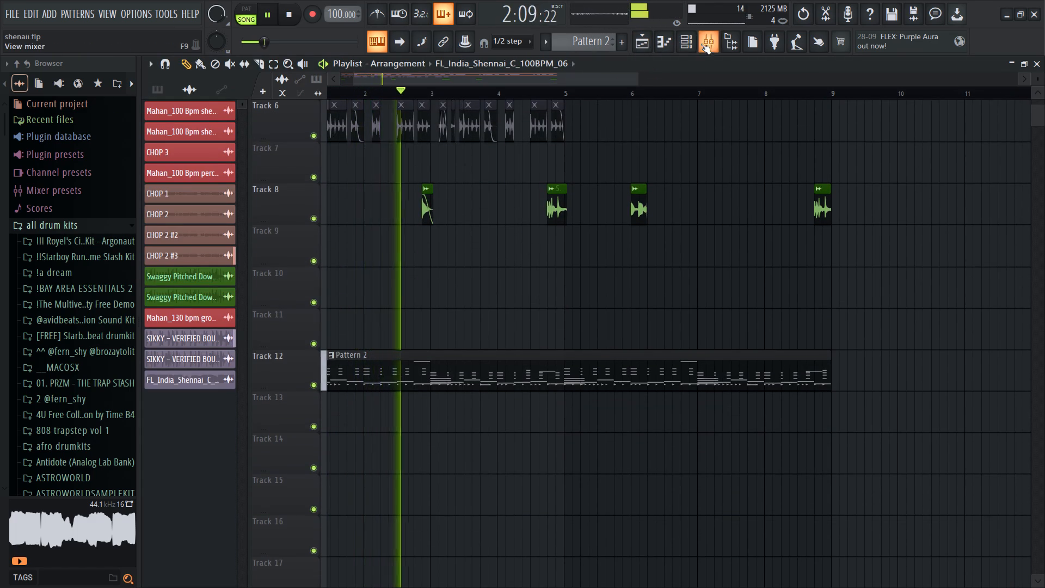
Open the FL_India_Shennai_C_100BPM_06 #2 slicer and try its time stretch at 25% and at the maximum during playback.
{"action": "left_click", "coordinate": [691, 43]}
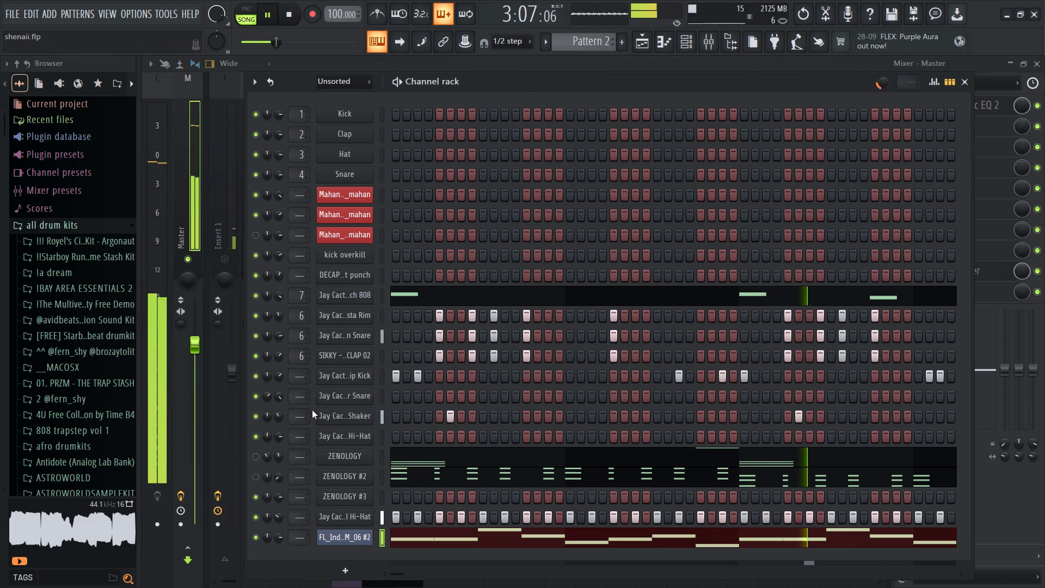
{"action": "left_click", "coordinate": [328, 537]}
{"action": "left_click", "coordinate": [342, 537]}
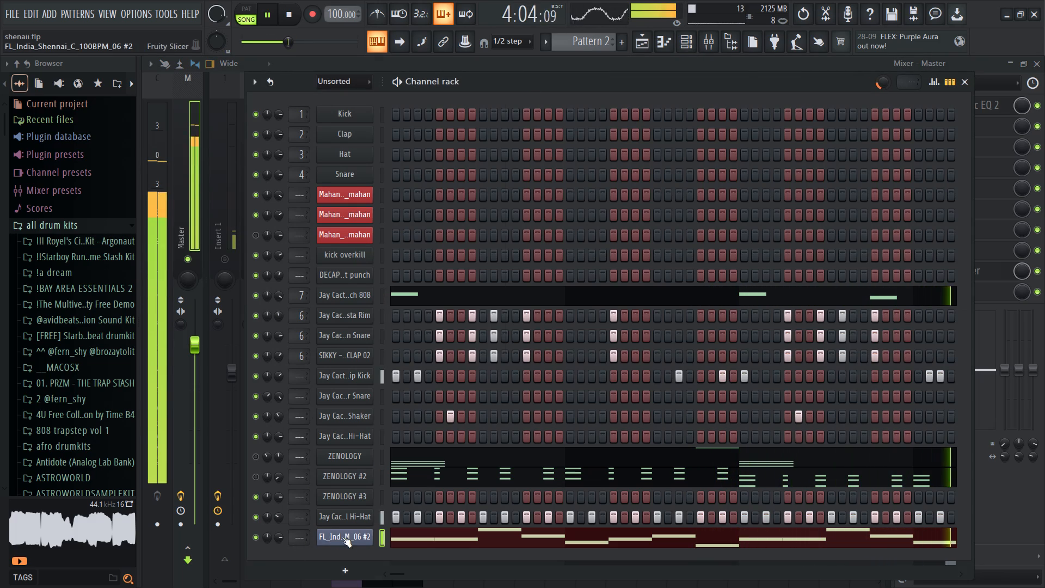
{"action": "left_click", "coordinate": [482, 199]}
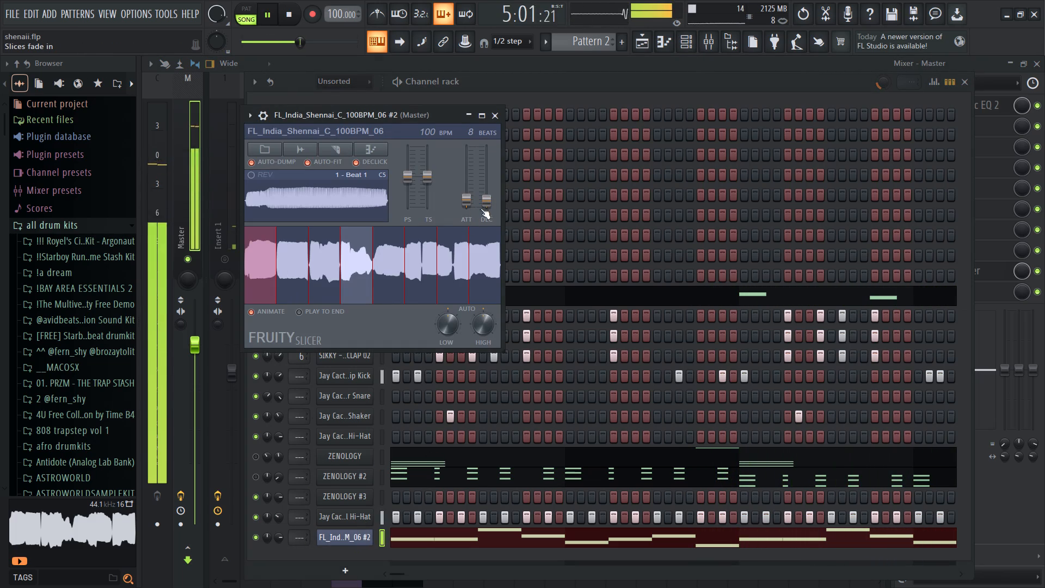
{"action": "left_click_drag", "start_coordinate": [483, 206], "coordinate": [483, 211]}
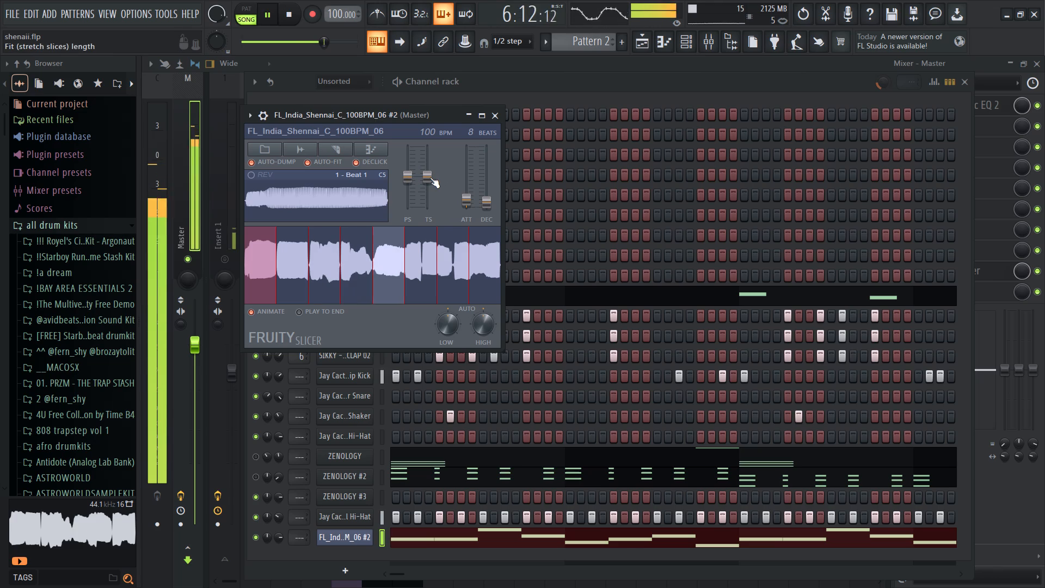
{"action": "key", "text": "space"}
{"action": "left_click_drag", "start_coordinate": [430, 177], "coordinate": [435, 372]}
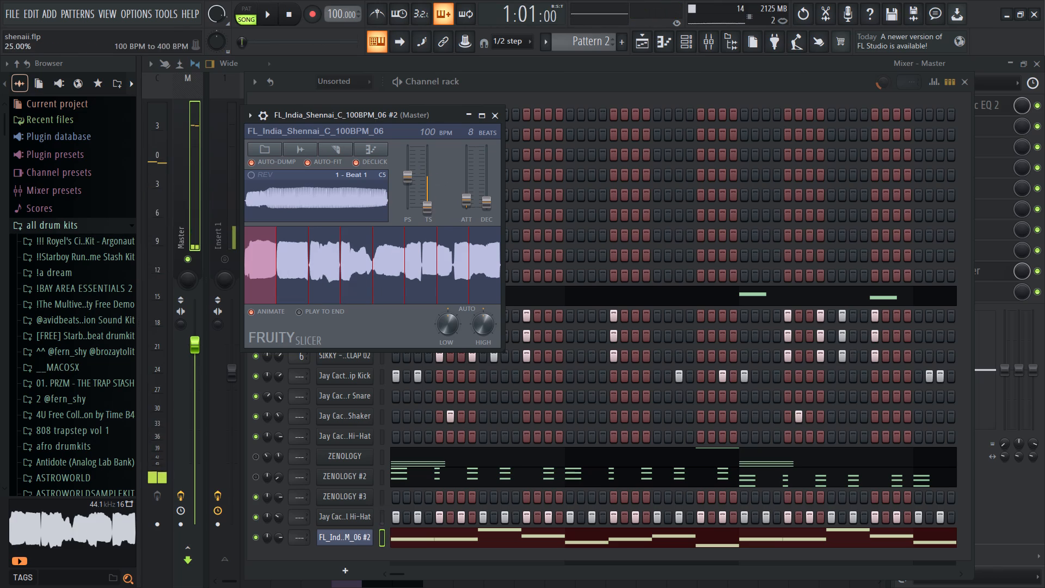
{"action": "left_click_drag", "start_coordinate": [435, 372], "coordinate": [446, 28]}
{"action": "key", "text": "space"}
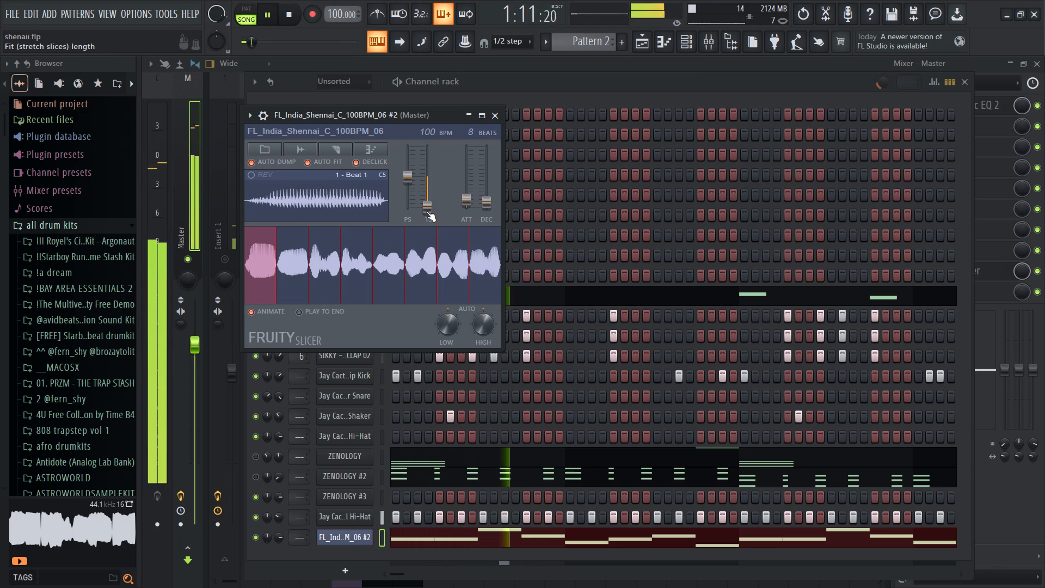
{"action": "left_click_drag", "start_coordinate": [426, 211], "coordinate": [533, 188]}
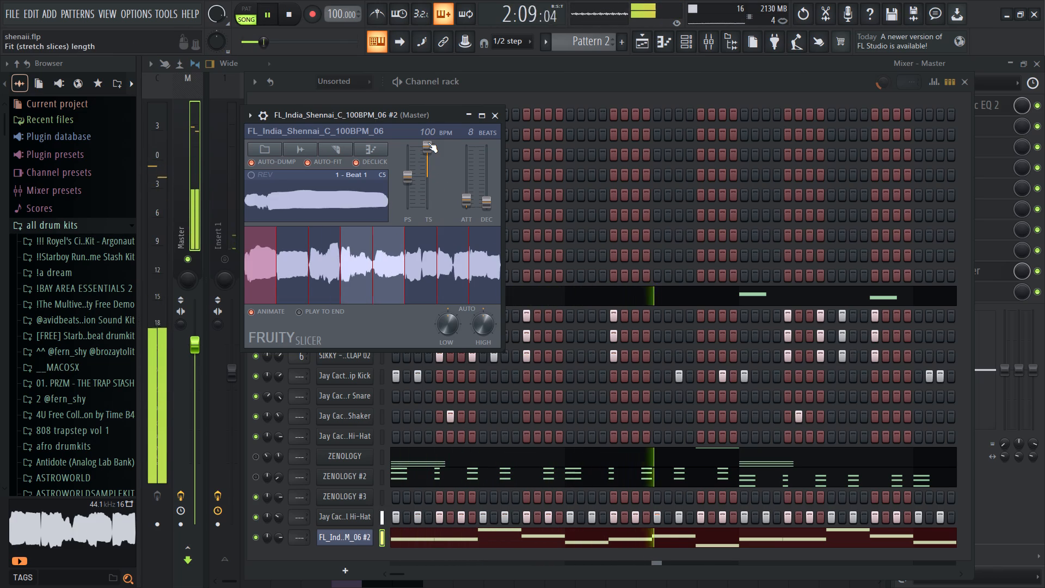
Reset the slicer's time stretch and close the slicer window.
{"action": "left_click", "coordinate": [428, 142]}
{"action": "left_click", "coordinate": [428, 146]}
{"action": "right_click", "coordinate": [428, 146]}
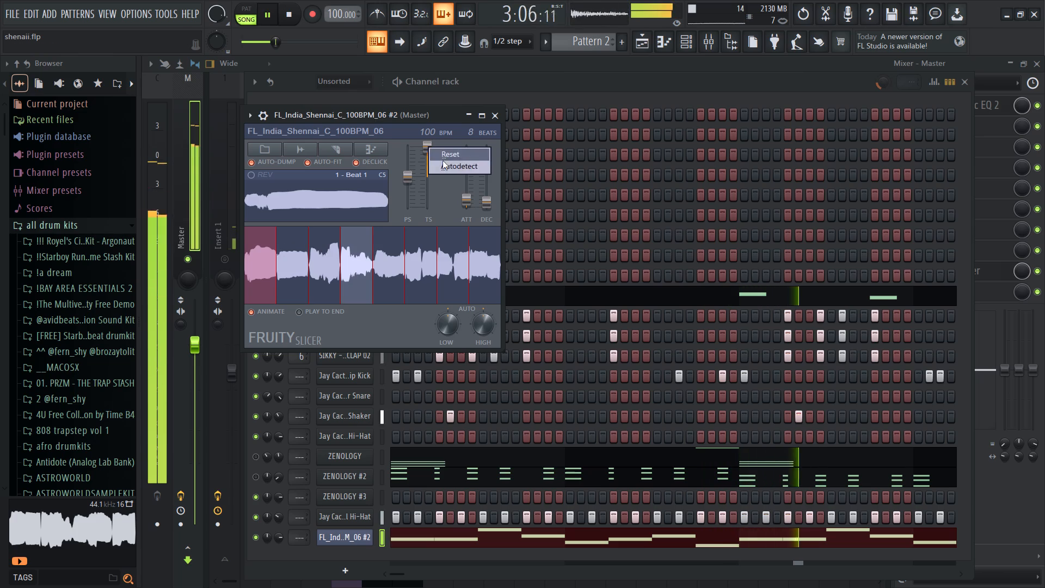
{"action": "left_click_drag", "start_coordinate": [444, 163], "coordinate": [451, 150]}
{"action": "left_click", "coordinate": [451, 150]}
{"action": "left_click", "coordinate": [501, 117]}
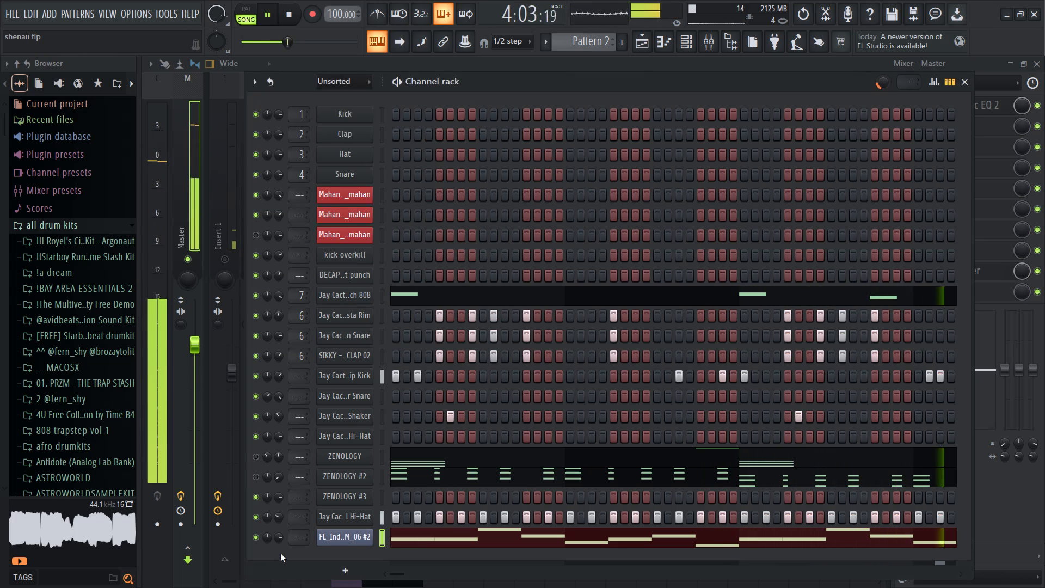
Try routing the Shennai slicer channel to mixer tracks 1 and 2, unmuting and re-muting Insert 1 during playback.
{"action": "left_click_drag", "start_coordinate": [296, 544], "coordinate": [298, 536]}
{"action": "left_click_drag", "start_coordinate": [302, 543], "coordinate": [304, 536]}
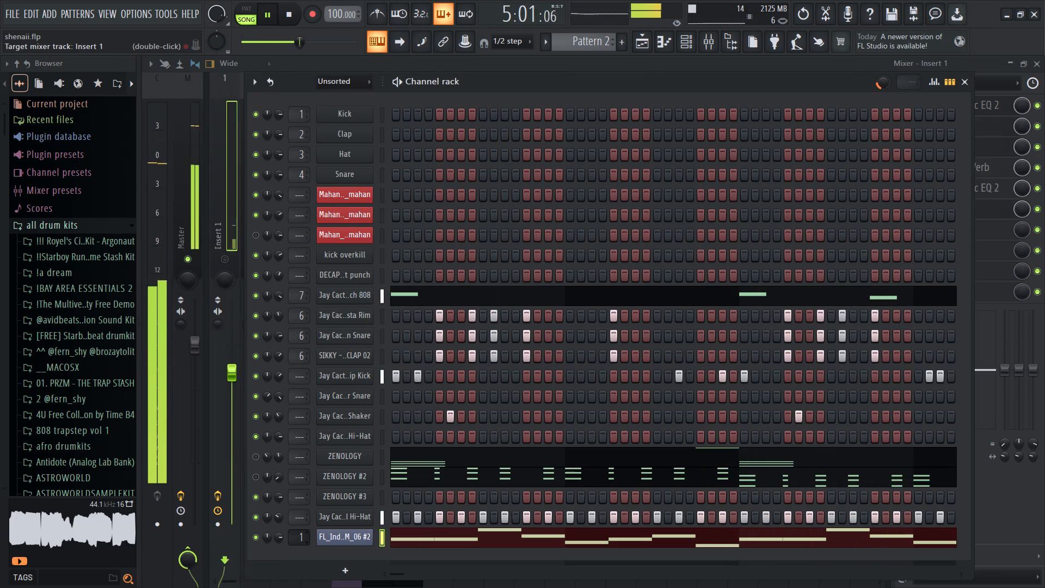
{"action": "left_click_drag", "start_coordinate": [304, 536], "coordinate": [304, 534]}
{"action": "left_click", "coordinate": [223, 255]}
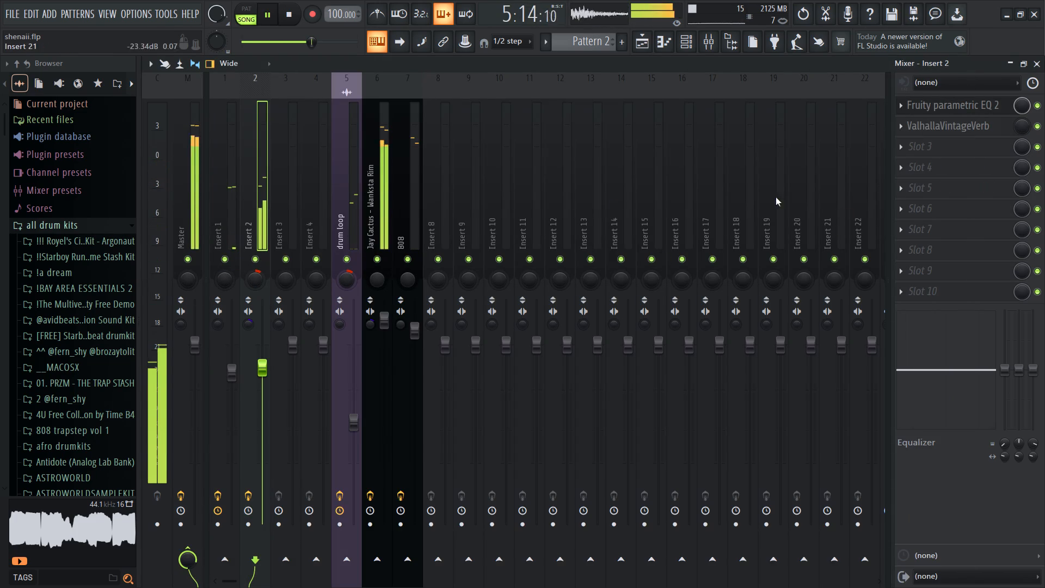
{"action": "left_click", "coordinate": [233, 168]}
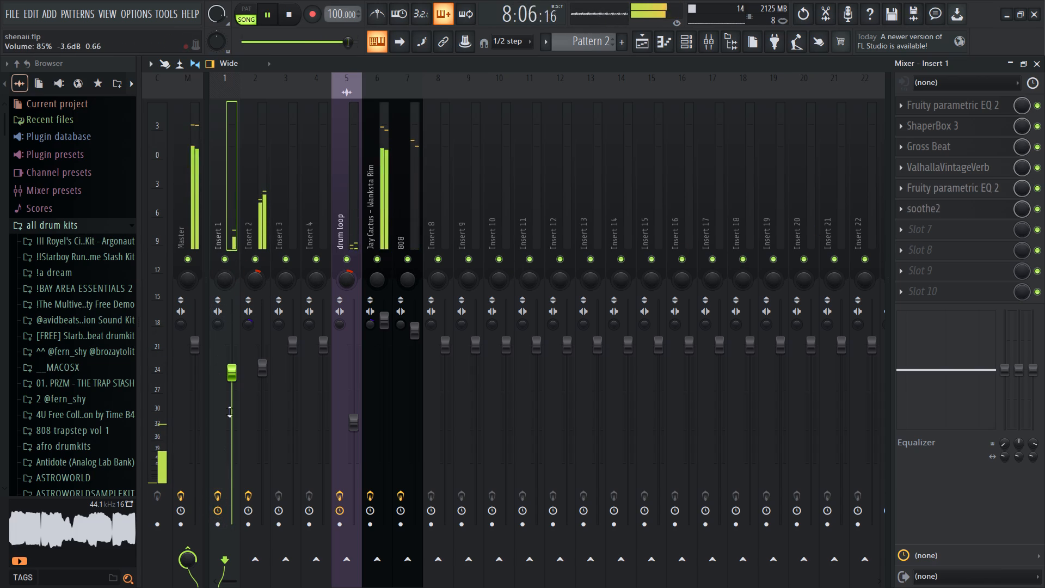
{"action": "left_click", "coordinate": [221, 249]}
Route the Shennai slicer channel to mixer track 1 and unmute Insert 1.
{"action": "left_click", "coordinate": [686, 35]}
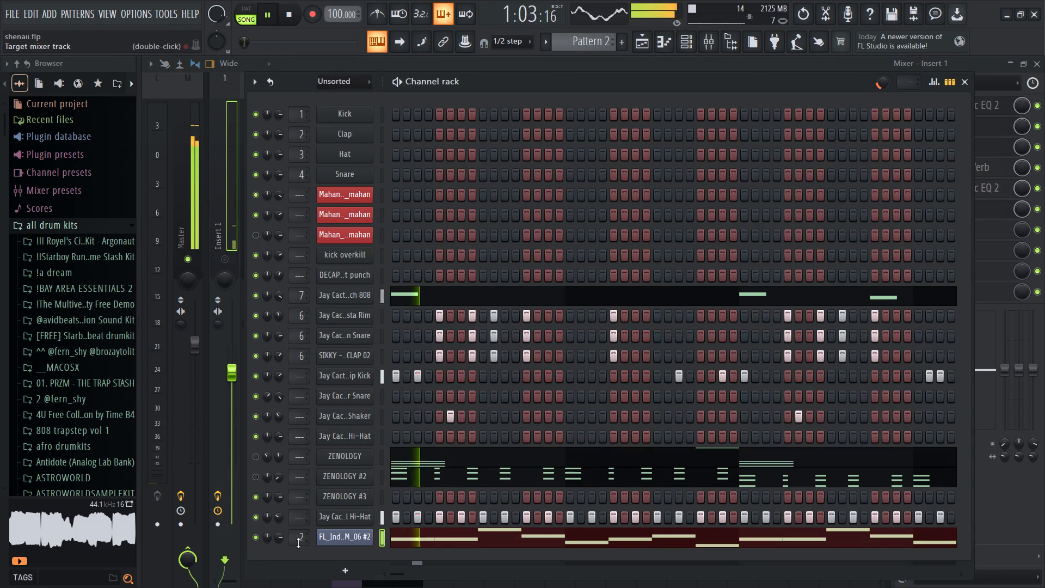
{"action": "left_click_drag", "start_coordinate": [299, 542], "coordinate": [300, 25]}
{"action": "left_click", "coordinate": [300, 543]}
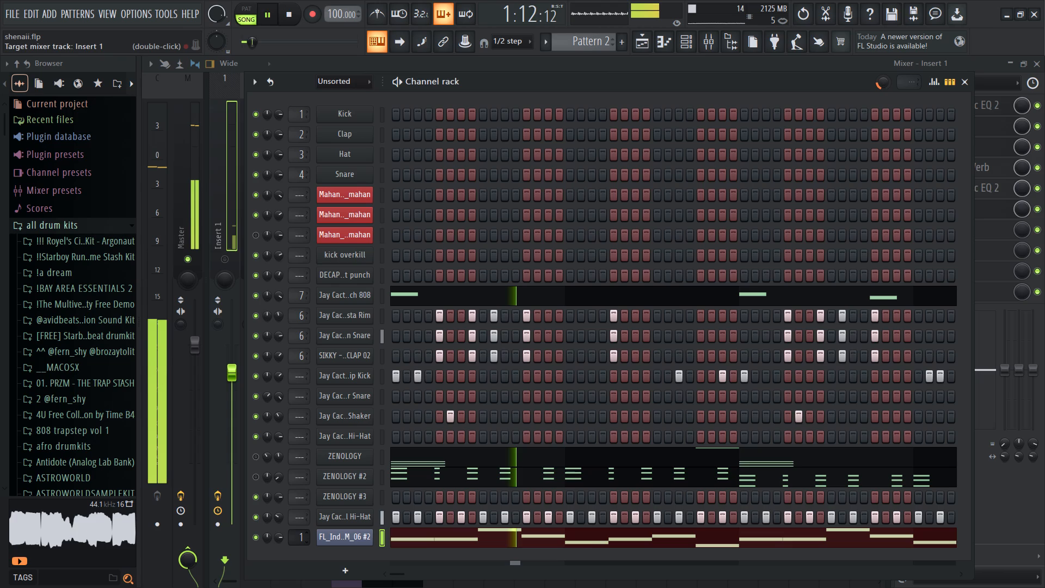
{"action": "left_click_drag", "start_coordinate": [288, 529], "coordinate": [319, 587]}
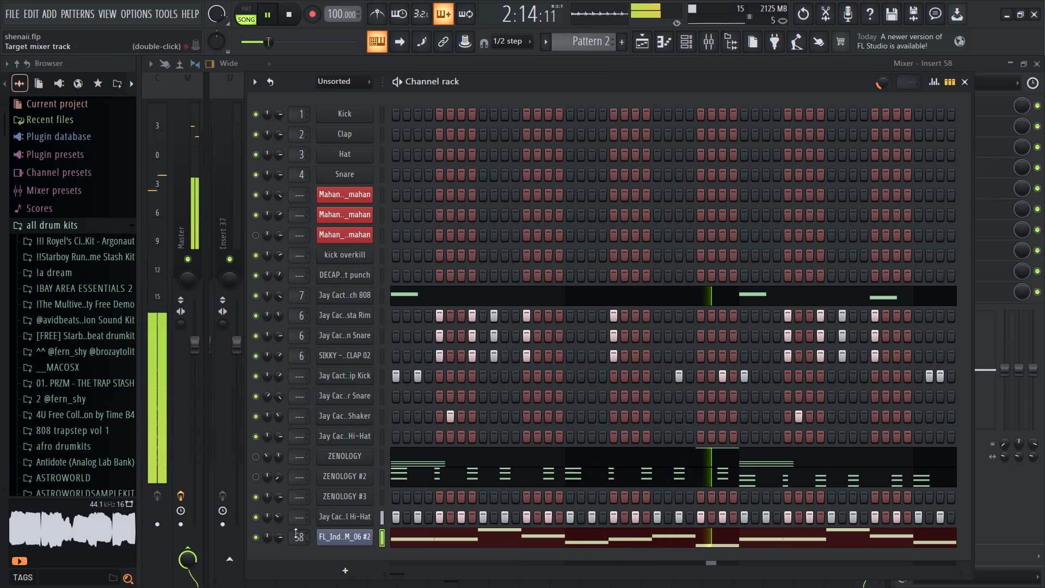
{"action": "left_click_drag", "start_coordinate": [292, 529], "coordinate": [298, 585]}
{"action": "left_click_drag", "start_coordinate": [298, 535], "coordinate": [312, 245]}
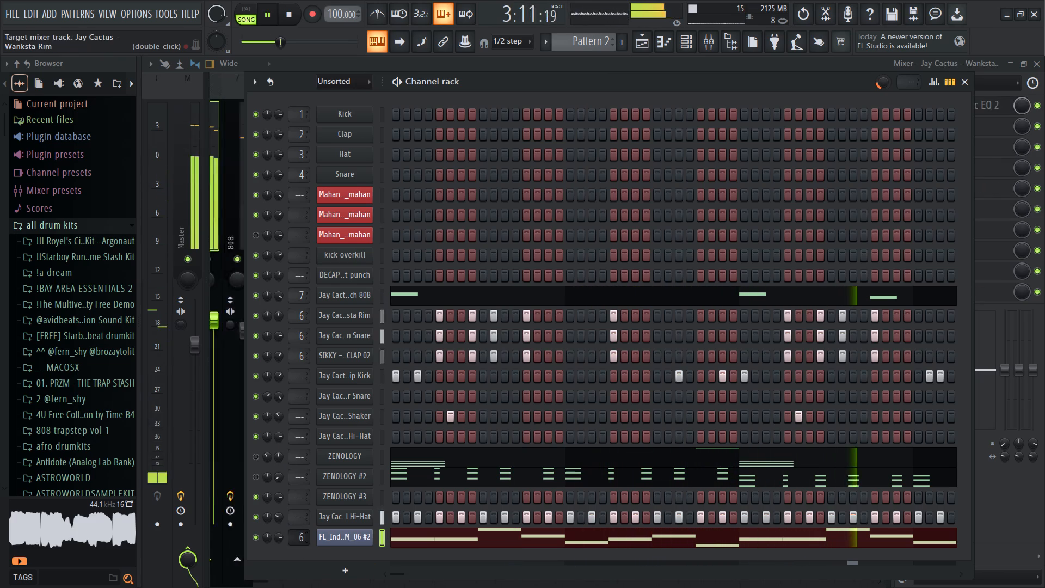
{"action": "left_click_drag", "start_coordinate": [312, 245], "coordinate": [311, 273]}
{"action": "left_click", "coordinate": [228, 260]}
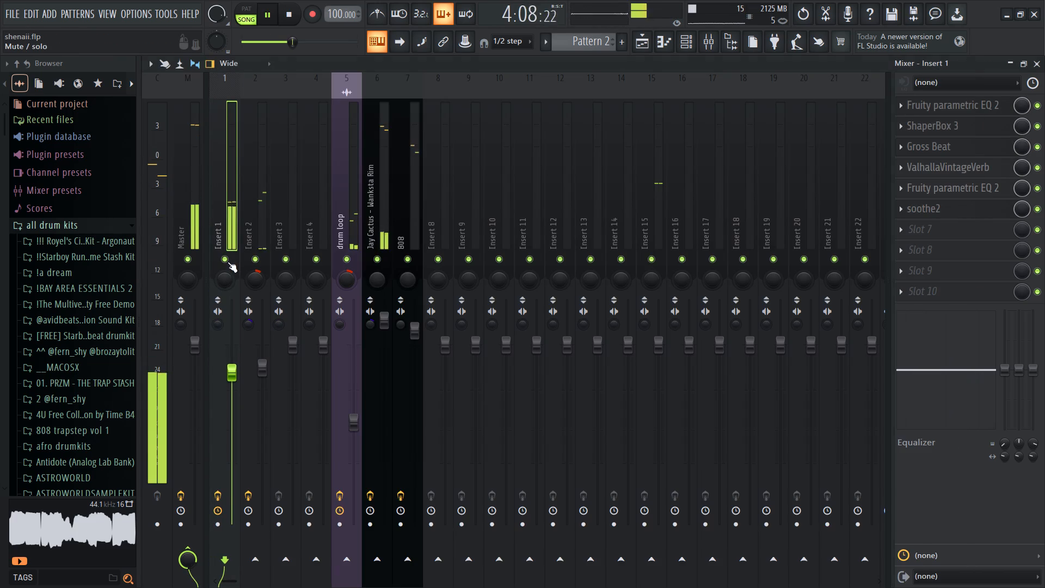
Disable the Gross Beat effect on Insert 1 and restart playback.
{"action": "left_click", "coordinate": [636, 46]}
{"action": "scroll", "coordinate": [598, 239], "scroll_direction": "up", "scroll_amount": 7}
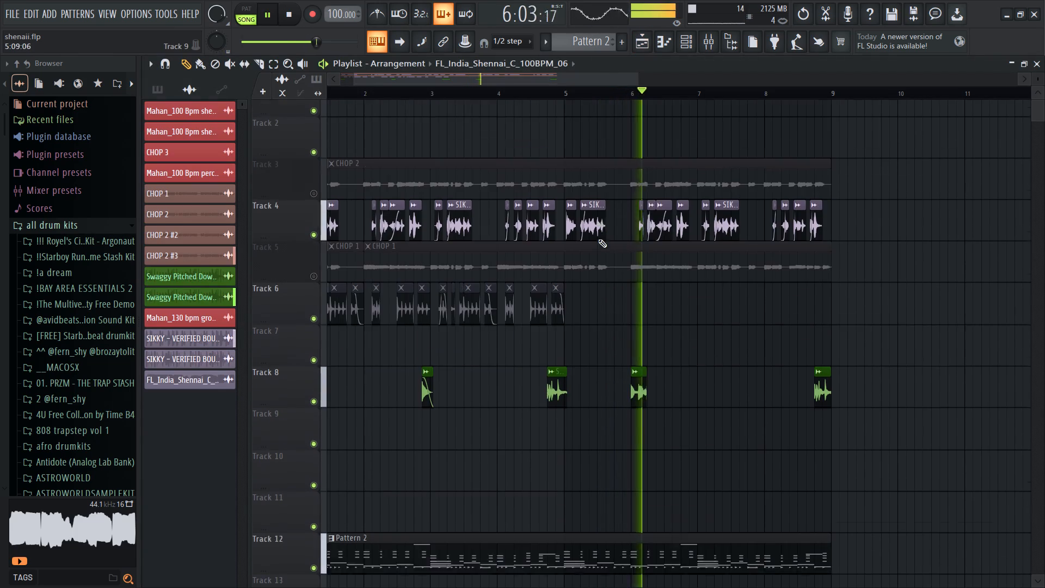
{"action": "left_click", "coordinate": [707, 30]}
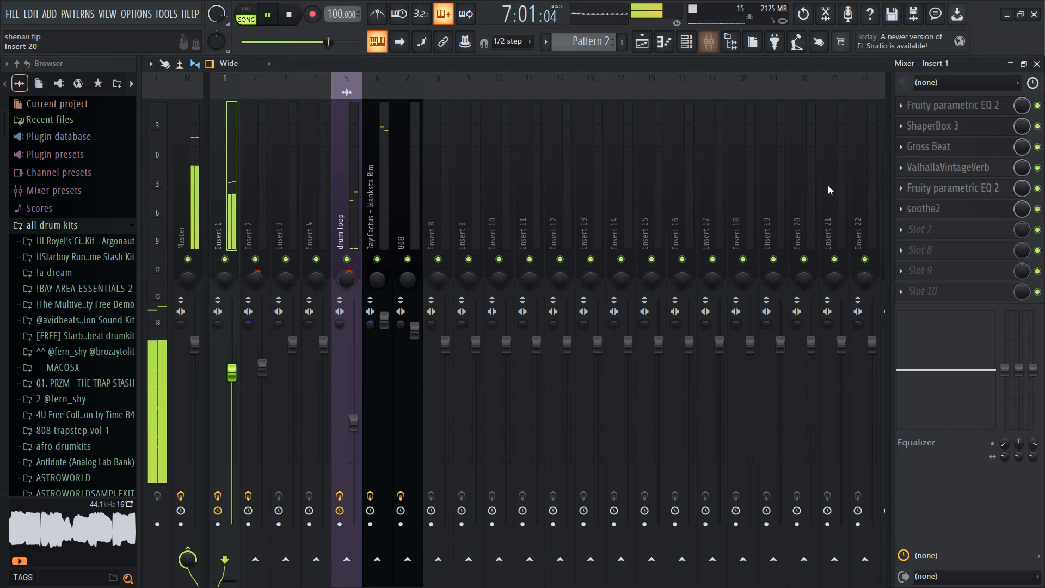
{"action": "key", "text": "space"}
{"action": "left_click", "coordinate": [1035, 145]}
{"action": "key", "text": "space"}
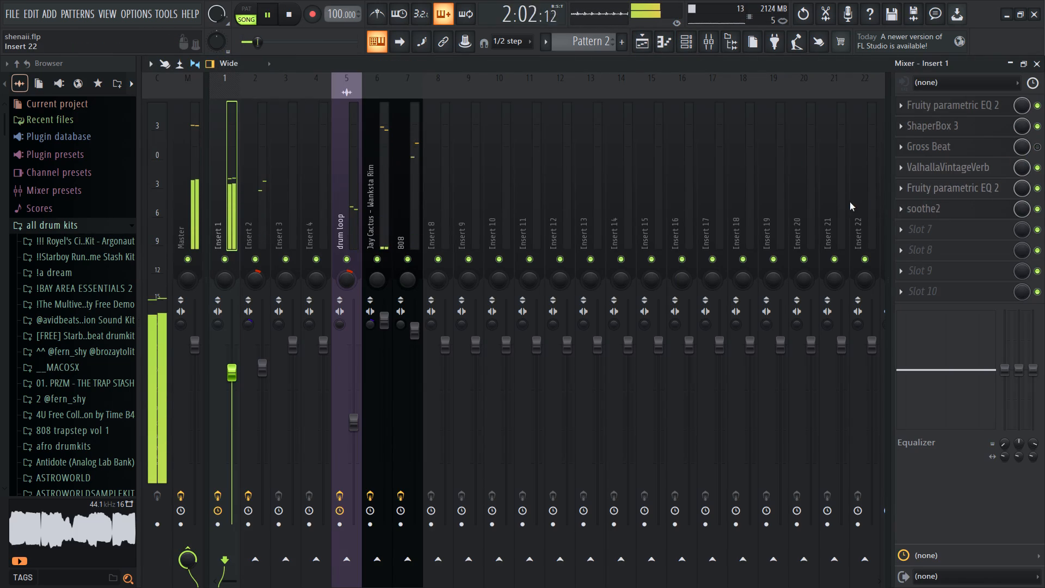
Check the playlist tracks during playback and mute Insert 1 in the mixer.
{"action": "left_click", "coordinate": [643, 42]}
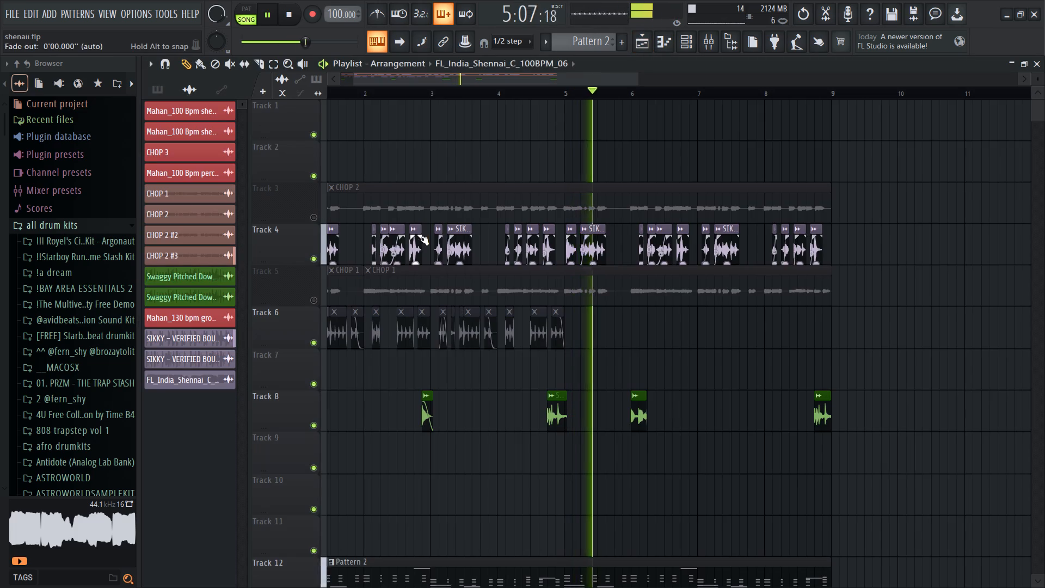
{"action": "scroll", "coordinate": [436, 228], "scroll_direction": "down", "scroll_amount": 2}
{"action": "scroll", "coordinate": [532, 153], "scroll_direction": "up", "scroll_amount": 3}
{"action": "left_click", "coordinate": [707, 33]}
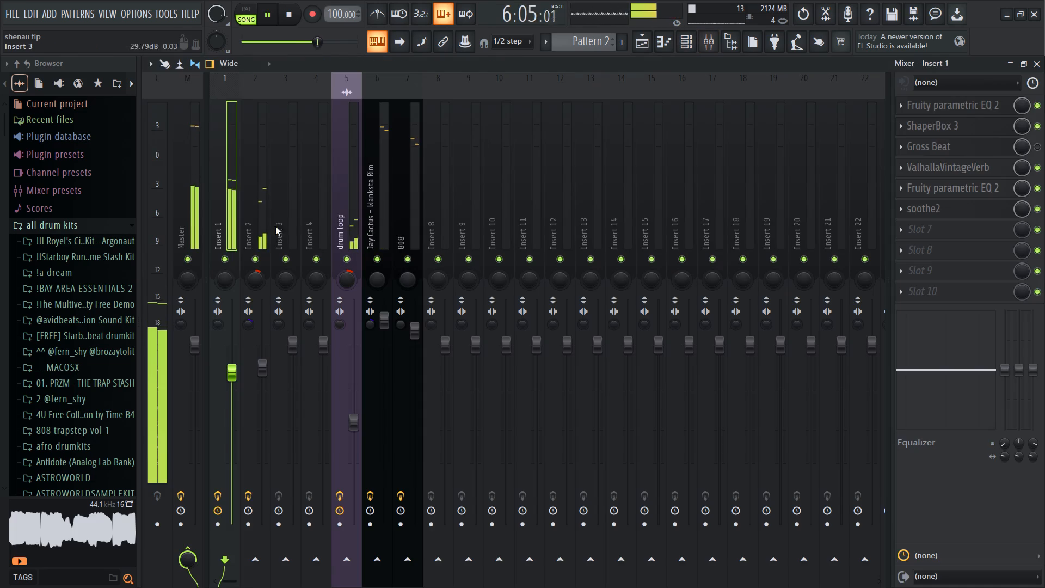
{"action": "left_click", "coordinate": [226, 256]}
Take the Shennai slicer channel off mixer track 1 and assign it to free mixer track 8.
{"action": "left_click_drag", "start_coordinate": [674, 42], "coordinate": [683, 40]}
{"action": "left_click", "coordinate": [683, 40]}
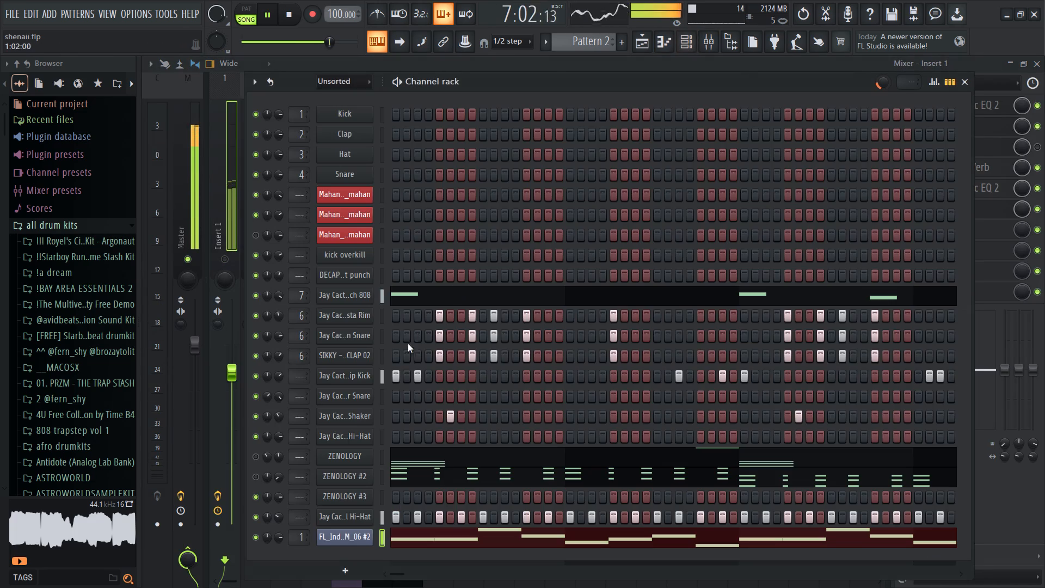
{"action": "left_click_drag", "start_coordinate": [293, 546], "coordinate": [294, 587]}
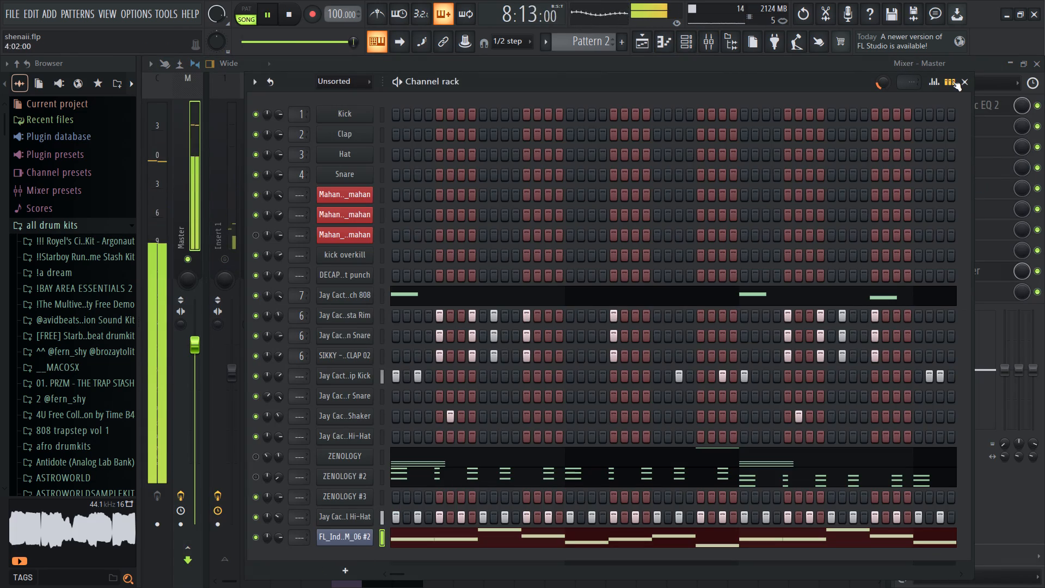
{"action": "left_click", "coordinate": [321, 543]}
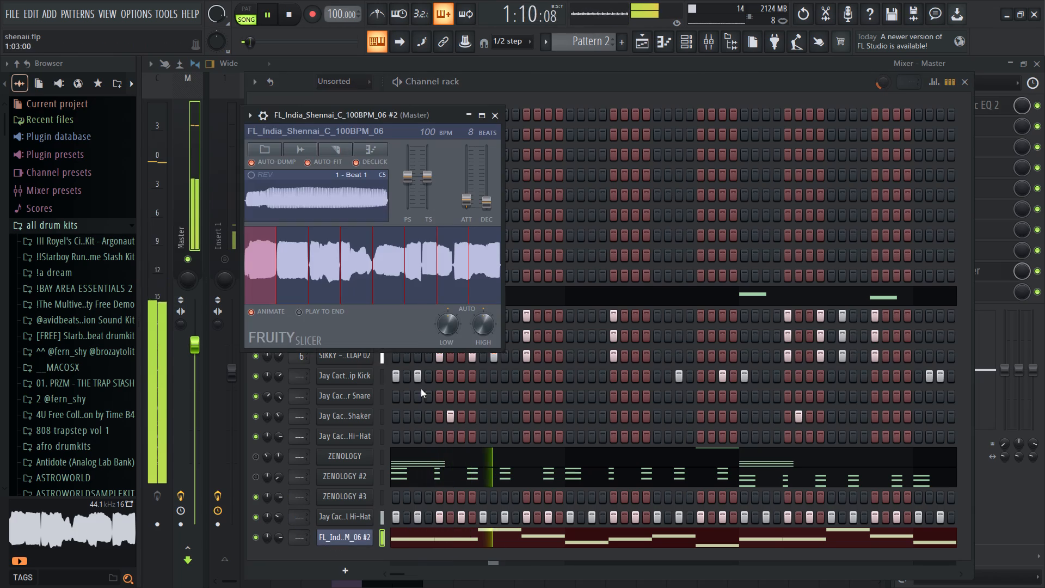
{"action": "left_click", "coordinate": [262, 112]}
{"action": "left_click", "coordinate": [476, 150]}
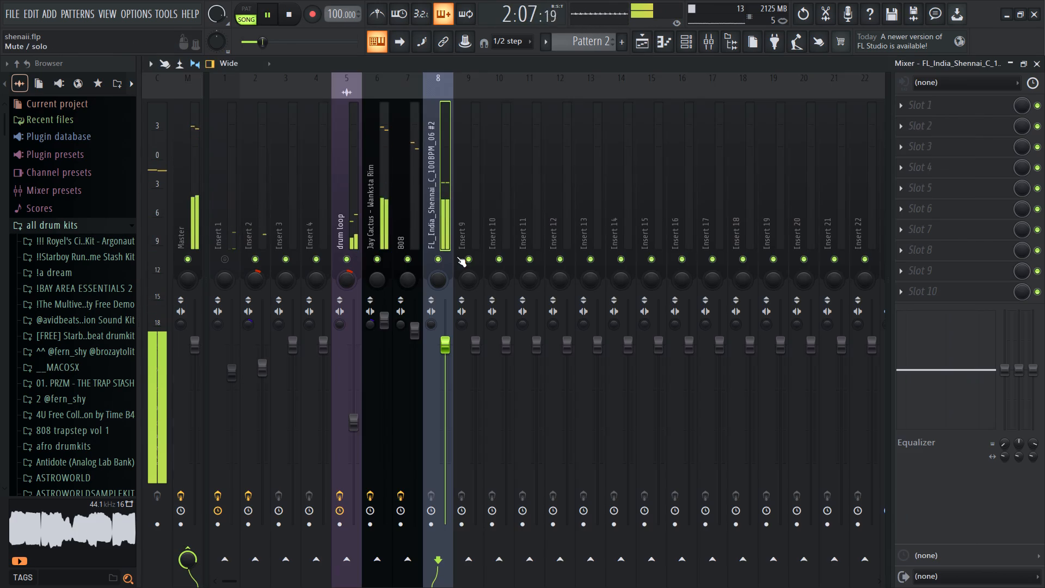
Solo the Shennai track on mixer track 8 and load Fruity Parametric EQ 2 into its first effect slot.
{"action": "right_click", "coordinate": [445, 255]}
{"action": "left_click", "coordinate": [438, 201]}
{"action": "left_click", "coordinate": [936, 109]}
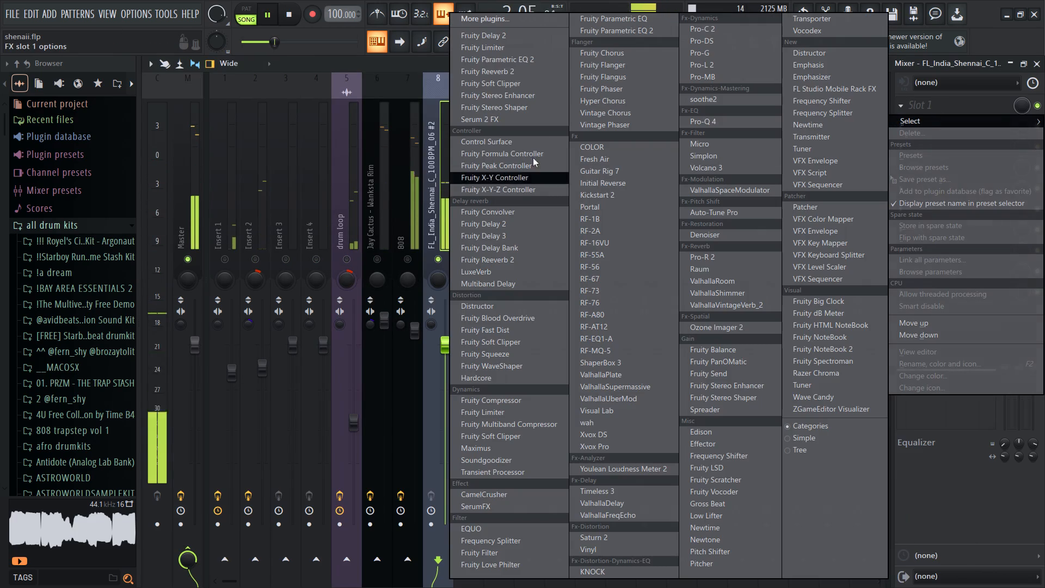
{"action": "left_click", "coordinate": [530, 63]}
Shape the Shennai EQ with gentle boosts on band 3 in the treble, band 6 near 3 kHz and band 2 near 400 Hz.
{"action": "left_click_drag", "start_coordinate": [313, 261], "coordinate": [594, 203]}
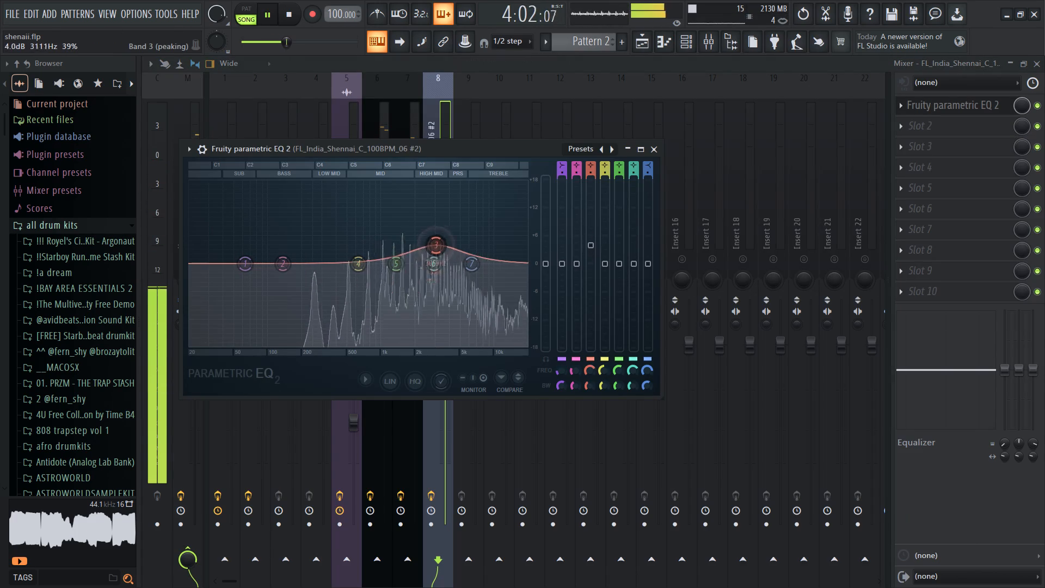
{"action": "left_click_drag", "start_coordinate": [594, 203], "coordinate": [721, 183]}
{"action": "left_click_drag", "start_coordinate": [490, 238], "coordinate": [521, 254]}
{"action": "left_click_drag", "start_coordinate": [434, 258], "coordinate": [430, 239]}
{"action": "left_click_drag", "start_coordinate": [432, 256], "coordinate": [435, 247]}
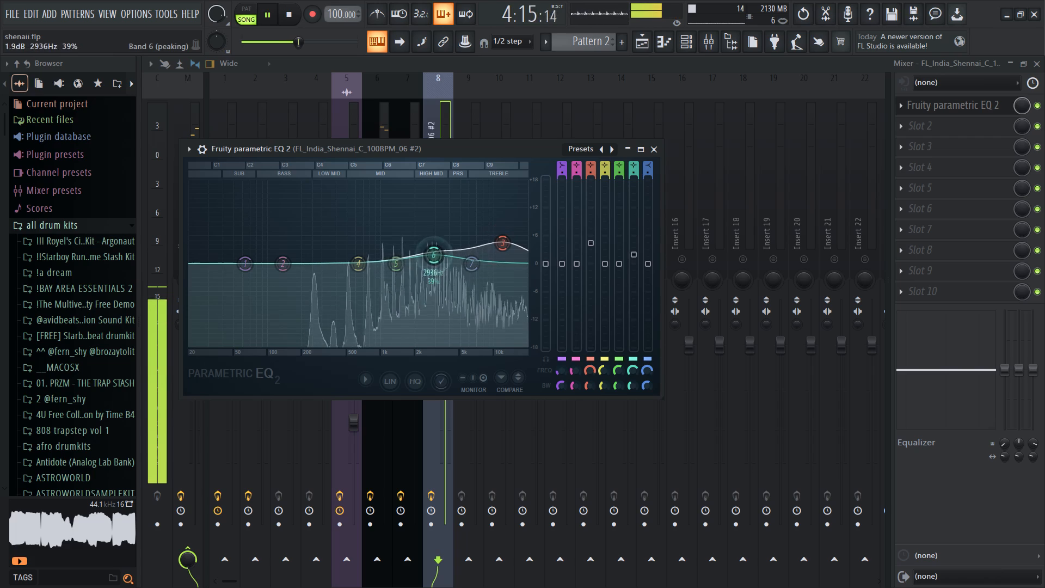
{"action": "left_click_drag", "start_coordinate": [435, 247], "coordinate": [439, 241]}
{"action": "left_click_drag", "start_coordinate": [422, 249], "coordinate": [420, 244]}
{"action": "left_click_drag", "start_coordinate": [298, 260], "coordinate": [453, 222]}
{"action": "left_click_drag", "start_coordinate": [340, 247], "coordinate": [319, 247]}
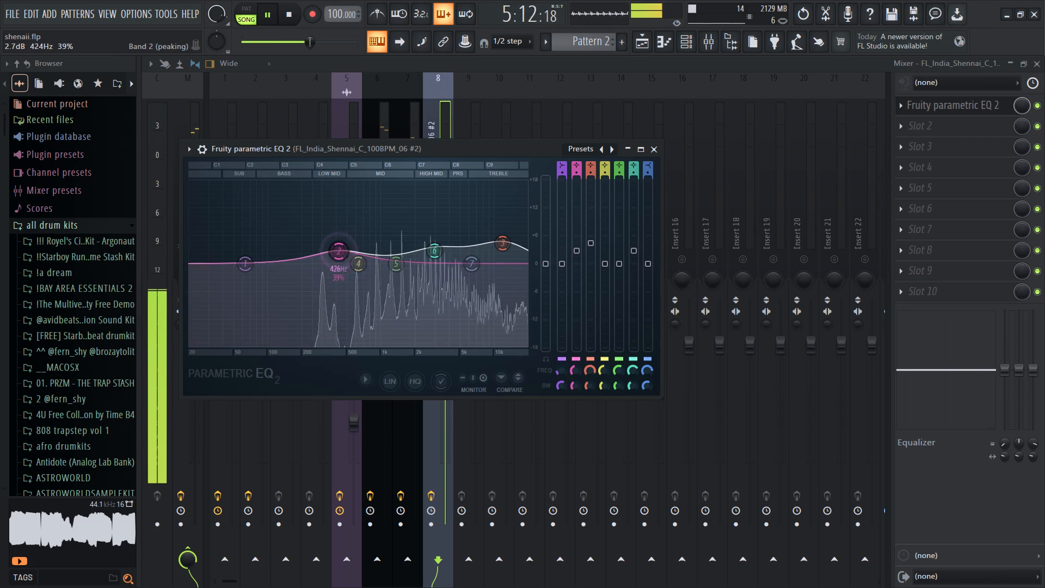
{"action": "left_click_drag", "start_coordinate": [319, 247], "coordinate": [316, 249]}
{"action": "left_click_drag", "start_coordinate": [335, 254], "coordinate": [327, 262]}
Find Fruity Stereo Shaper in the full effect list and load it into slot 2 of the Shennai track.
{"action": "left_click", "coordinate": [914, 130]}
{"action": "left_click", "coordinate": [529, 20]}
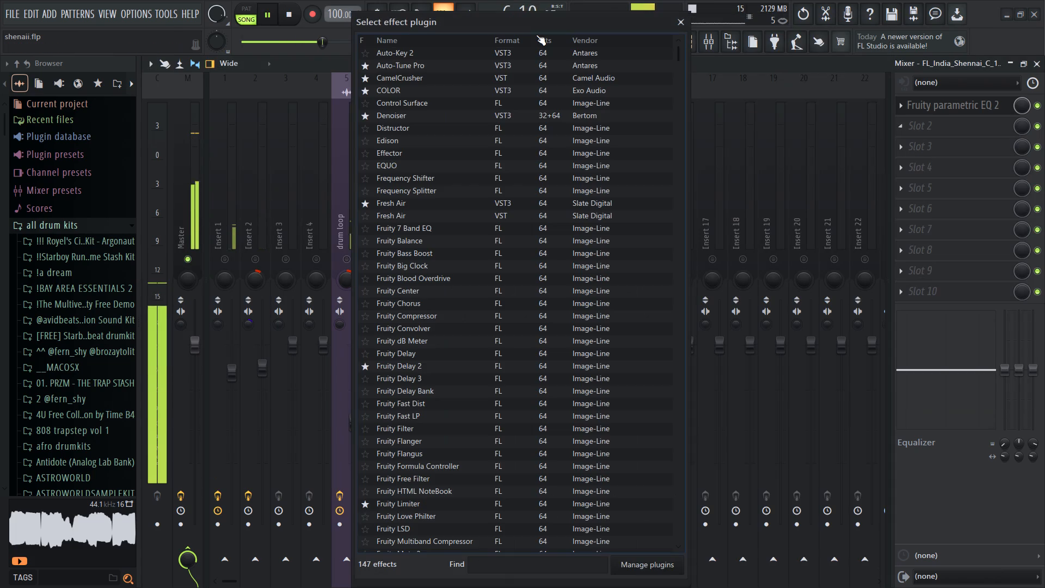
{"action": "type", "text": "str"}
{"action": "key", "text": "BackSpace"}
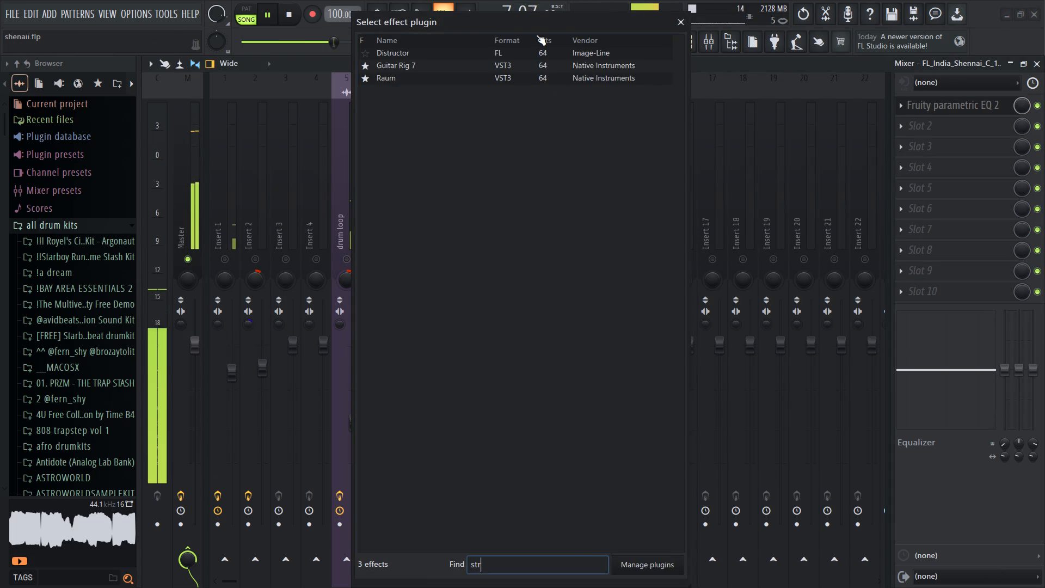
{"action": "type", "text": "er"}
{"action": "left_click", "coordinate": [499, 65]}
{"action": "double_click", "coordinate": [428, 61]}
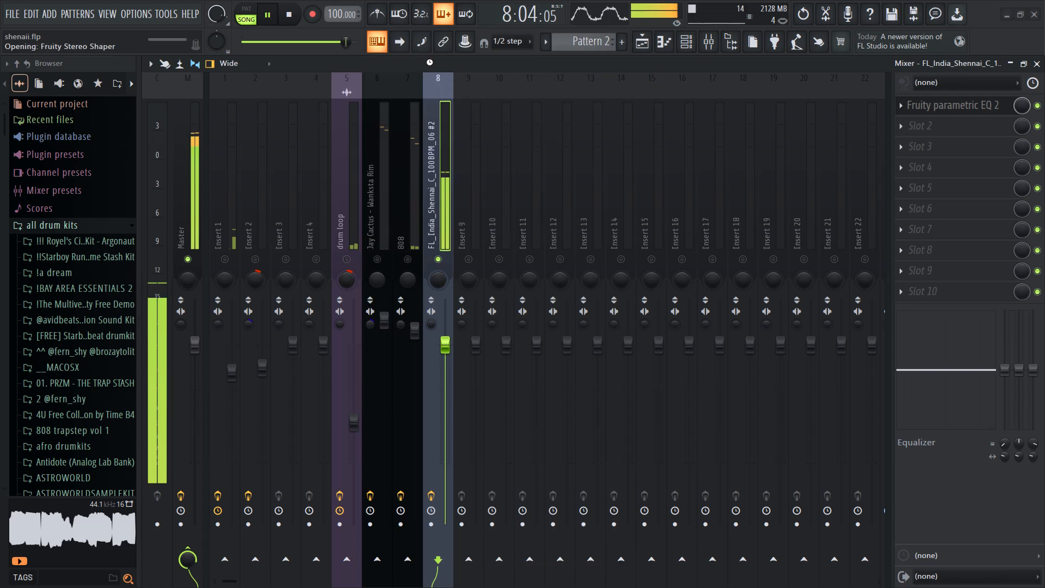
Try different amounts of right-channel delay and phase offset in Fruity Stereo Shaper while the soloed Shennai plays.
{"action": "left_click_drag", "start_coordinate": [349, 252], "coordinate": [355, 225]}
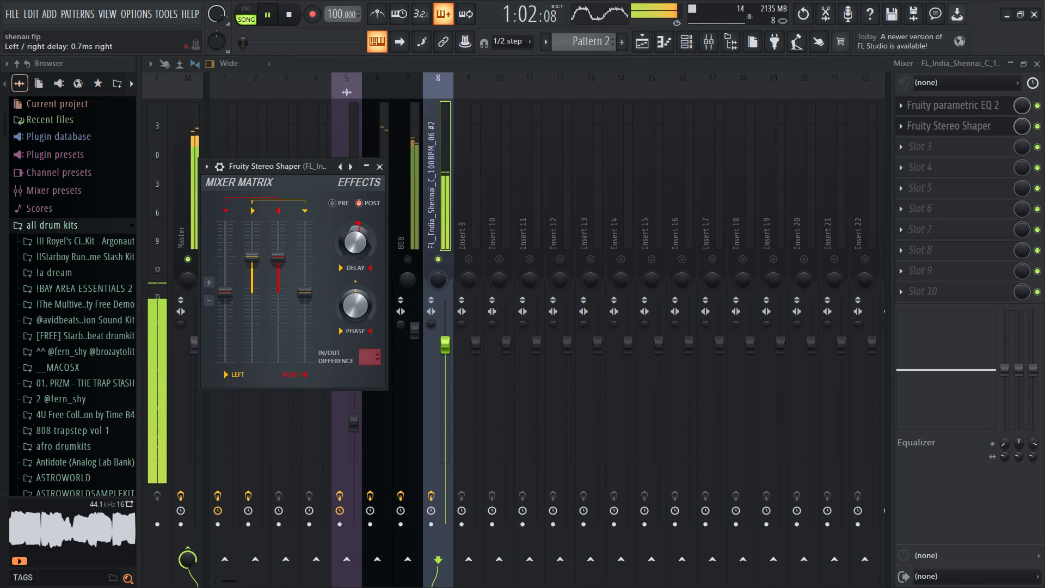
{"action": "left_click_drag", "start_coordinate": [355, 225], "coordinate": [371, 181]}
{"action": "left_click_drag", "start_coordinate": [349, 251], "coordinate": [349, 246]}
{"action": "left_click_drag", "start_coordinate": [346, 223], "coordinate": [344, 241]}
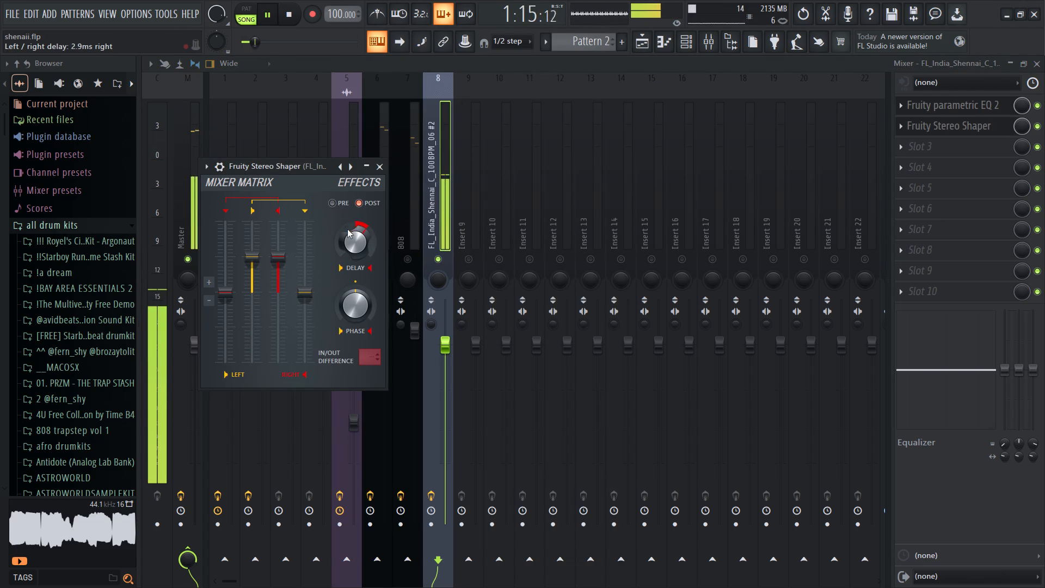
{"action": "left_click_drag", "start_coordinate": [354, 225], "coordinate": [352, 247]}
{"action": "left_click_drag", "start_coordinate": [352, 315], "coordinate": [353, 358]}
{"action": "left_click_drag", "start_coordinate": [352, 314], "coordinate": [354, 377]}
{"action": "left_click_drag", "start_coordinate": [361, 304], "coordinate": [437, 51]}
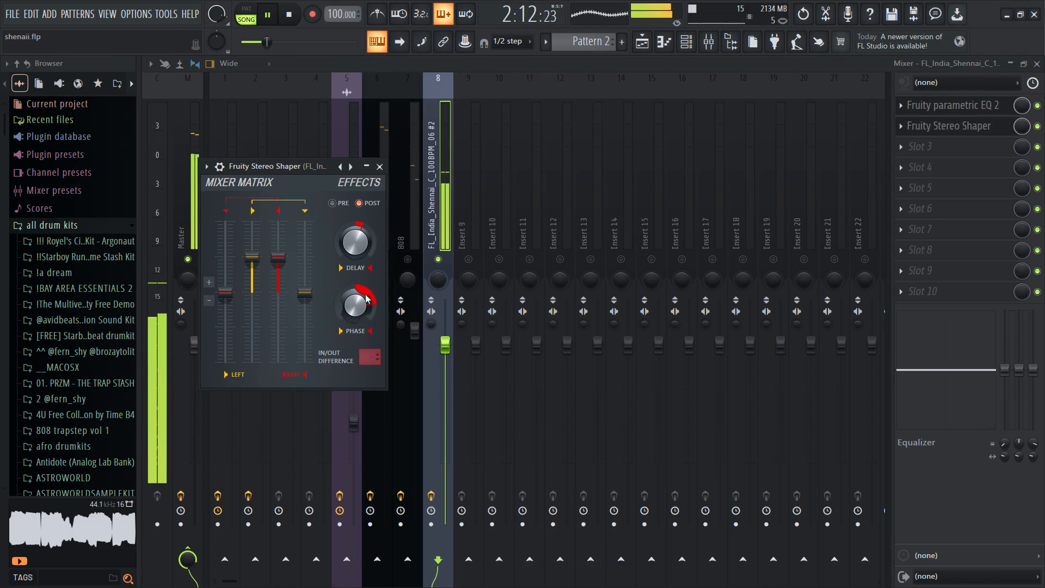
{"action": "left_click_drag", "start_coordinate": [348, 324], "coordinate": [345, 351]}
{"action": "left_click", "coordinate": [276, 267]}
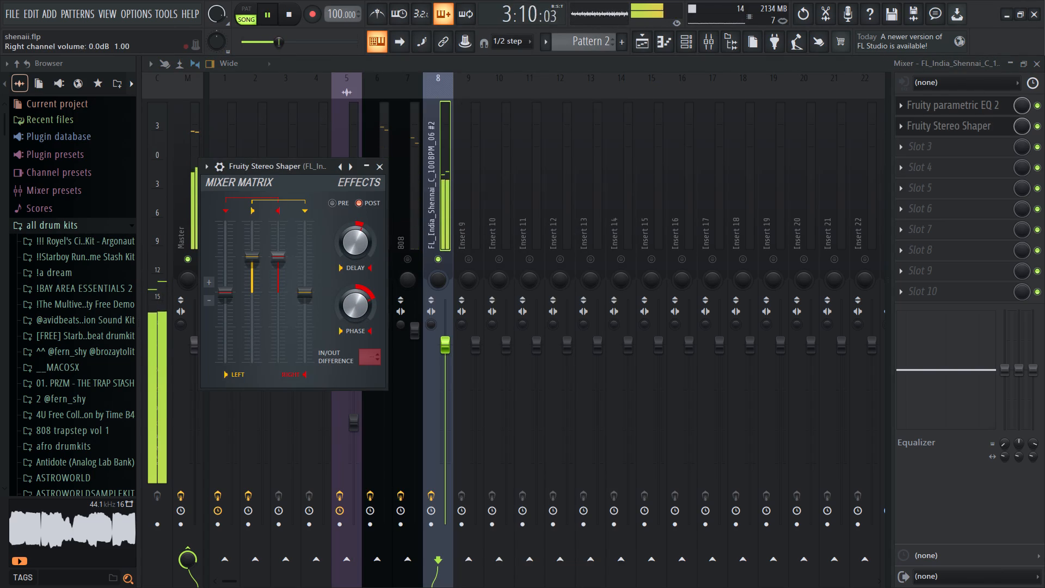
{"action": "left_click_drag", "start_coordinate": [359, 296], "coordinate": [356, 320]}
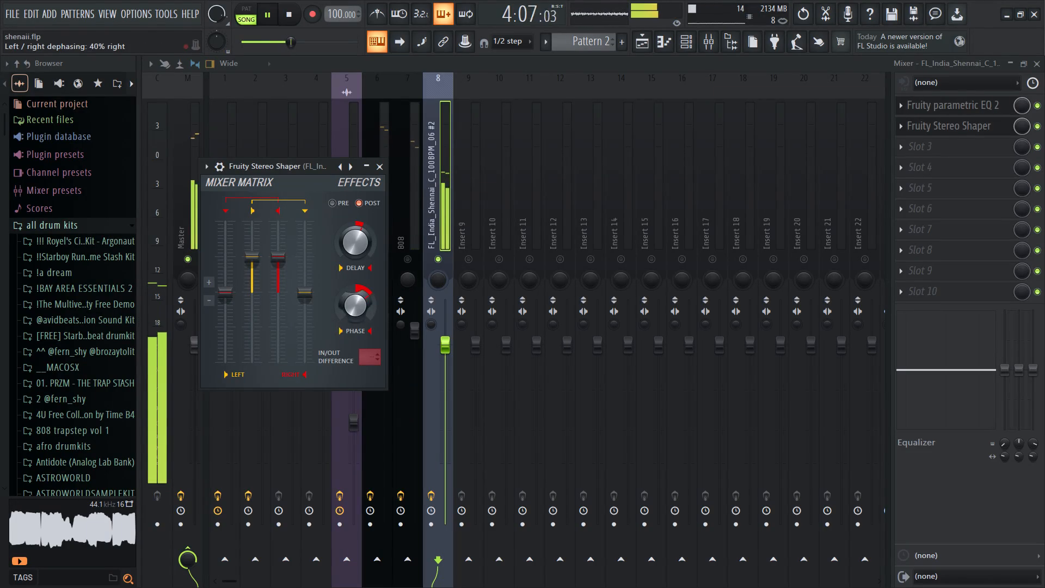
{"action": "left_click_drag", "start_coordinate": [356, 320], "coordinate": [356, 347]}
Find ValhallaVintageVerb_2 in the full effect list and load it into slot 3 of the Shennai track.
{"action": "left_click", "coordinate": [921, 150]}
{"action": "left_click", "coordinate": [539, 22]}
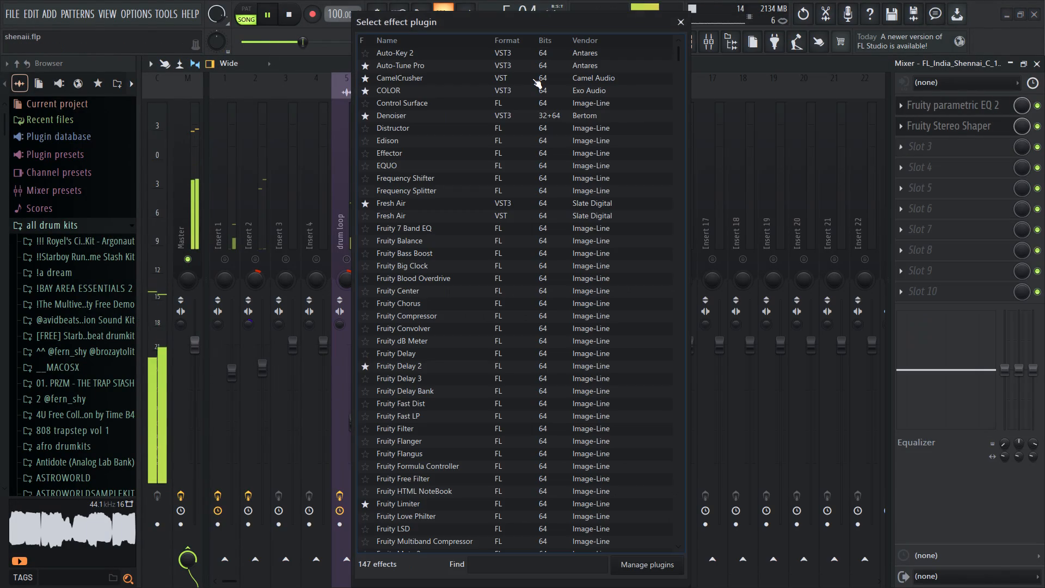
{"action": "type", "text": "val"}
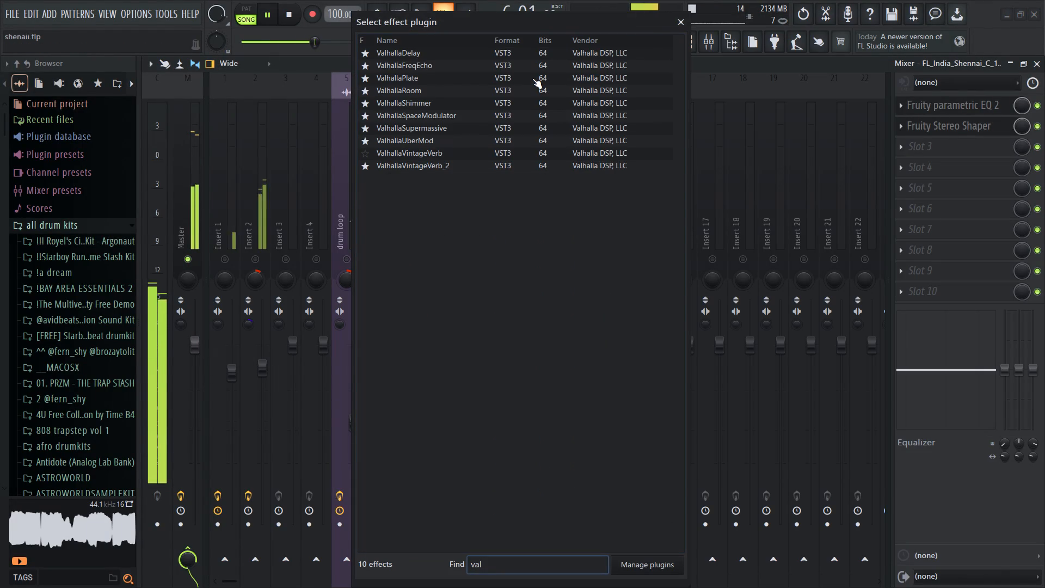
{"action": "double_click", "coordinate": [482, 163]}
Set the reverb's decay to 0.20 s, mix to 7.1 % and predelay to 1.42 ms, and raise its EQ low cut.
{"action": "left_click_drag", "start_coordinate": [359, 323], "coordinate": [371, 414]}
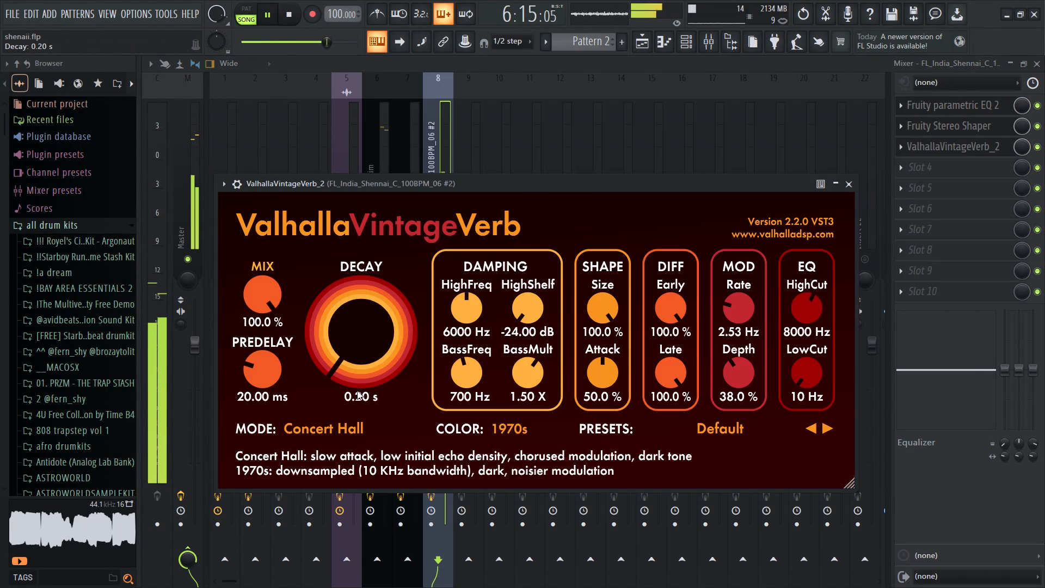
{"action": "left_click_drag", "start_coordinate": [268, 294], "coordinate": [279, 440]}
{"action": "left_click_drag", "start_coordinate": [262, 282], "coordinate": [263, 295]}
{"action": "left_click_drag", "start_coordinate": [266, 295], "coordinate": [268, 290]}
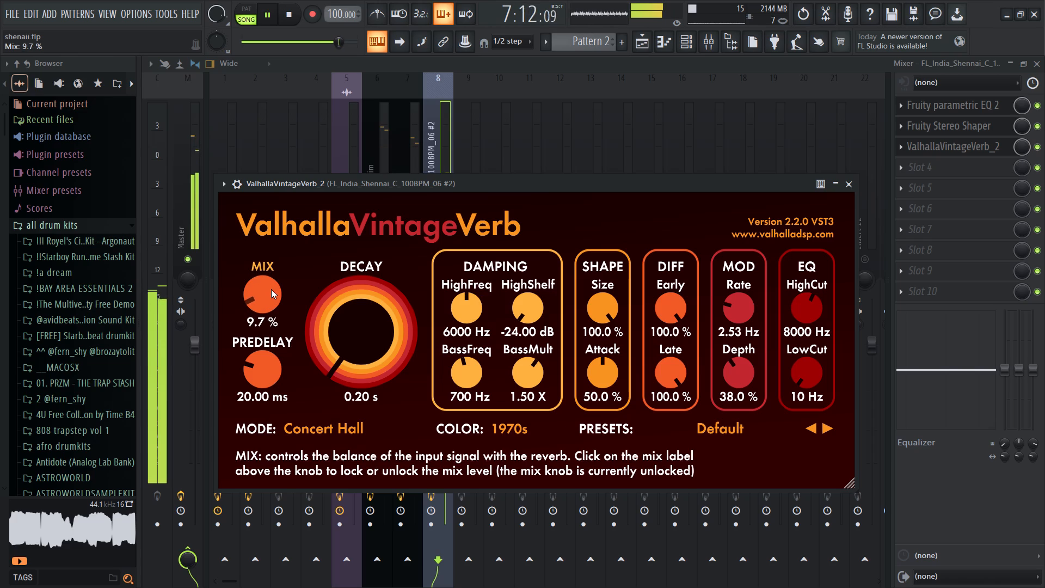
{"action": "left_click", "coordinate": [271, 289]}
{"action": "left_click_drag", "start_coordinate": [257, 367], "coordinate": [262, 396]}
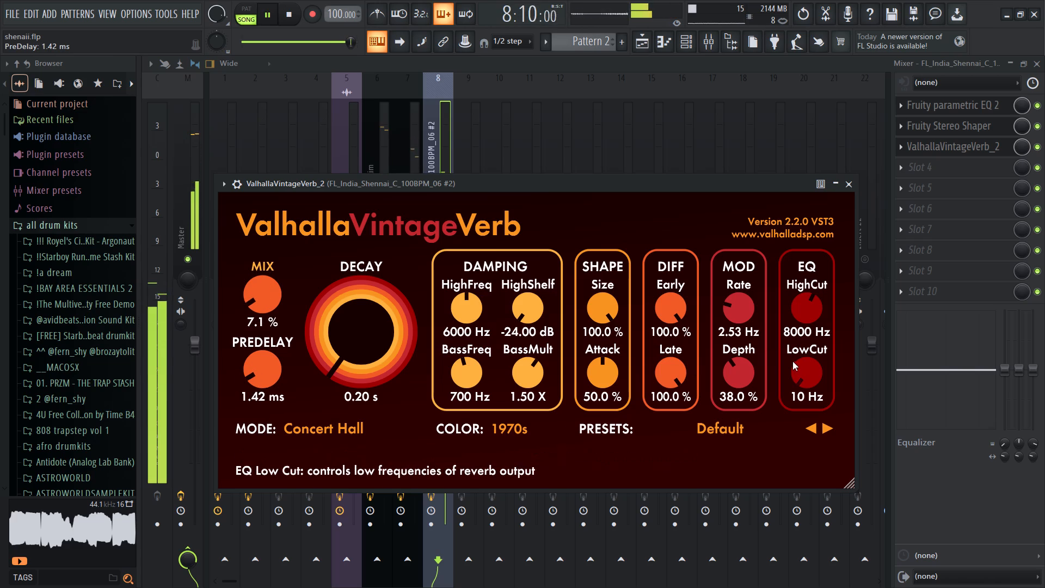
{"action": "left_click_drag", "start_coordinate": [796, 367], "coordinate": [812, 308]}
{"action": "left_click", "coordinate": [848, 186]}
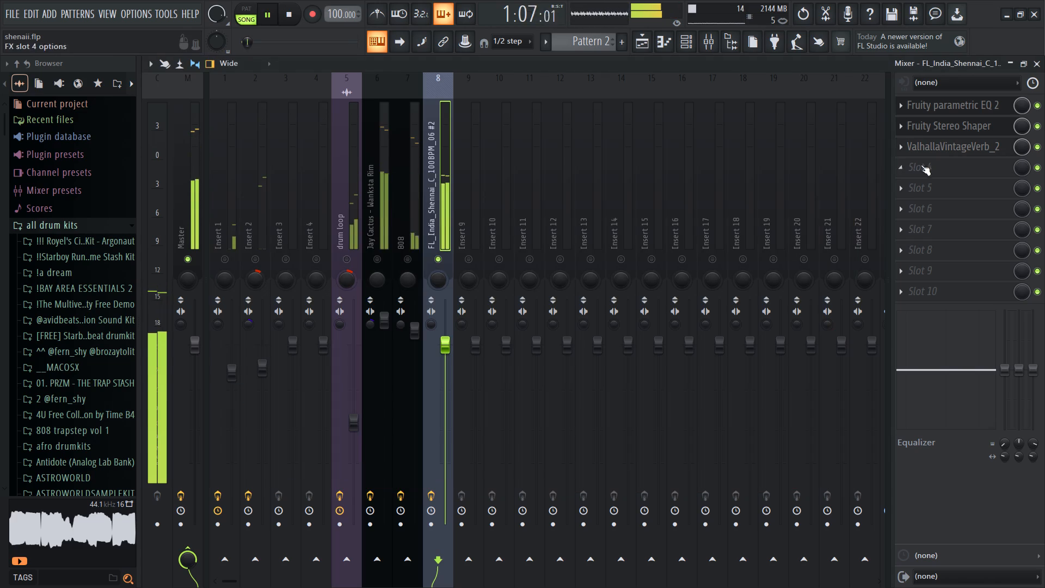
End the solo on the Shennai track, restart playback and mute Insert 1.
{"action": "key", "text": "space"}
{"action": "right_click", "coordinate": [442, 252]}
{"action": "key", "text": "space"}
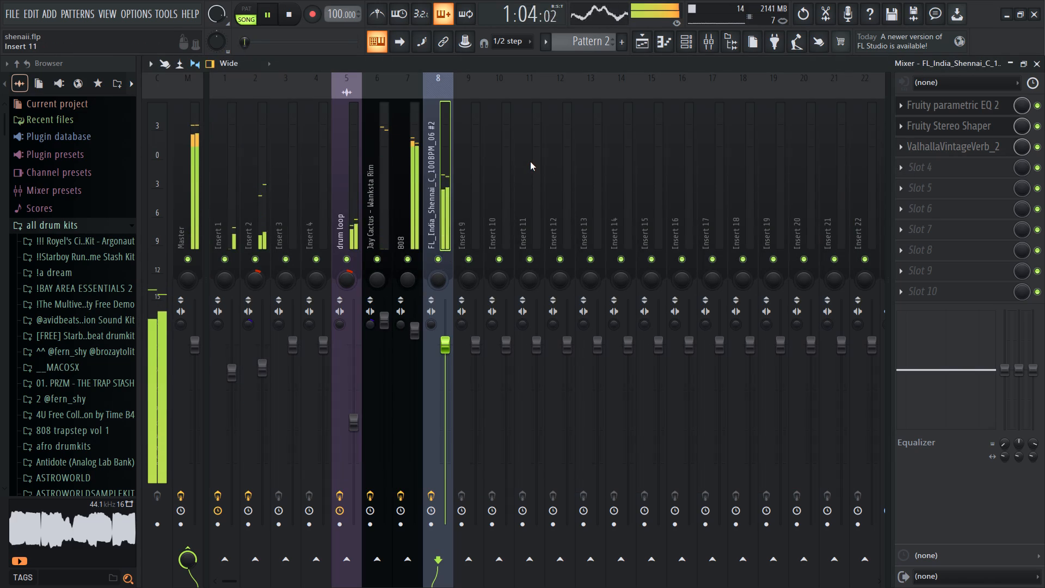
{"action": "left_click", "coordinate": [228, 262]}
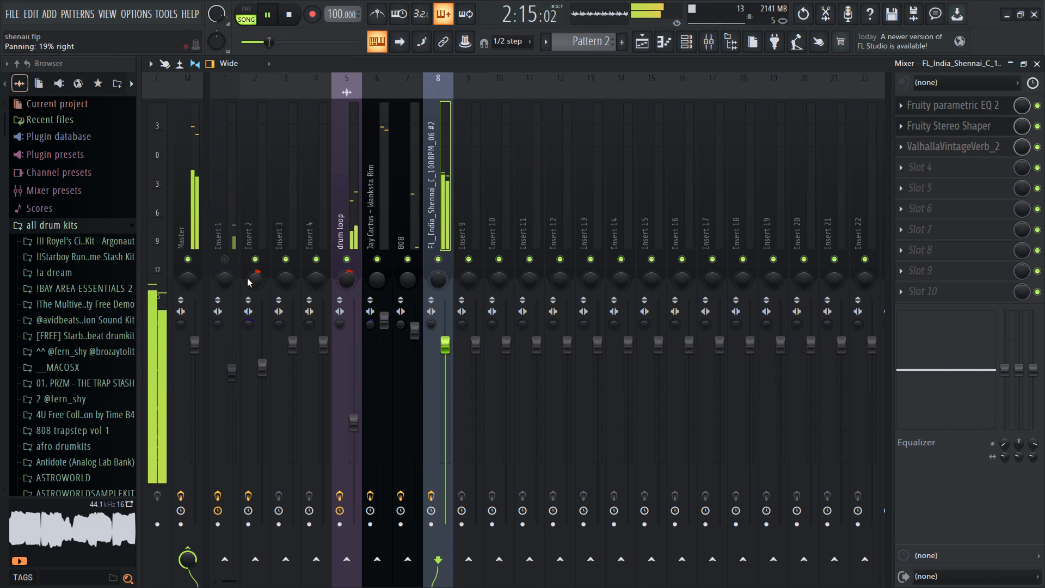
Reopen Fruity Stereo Shaper on the Shennai track and fine-tune its delay to about 0.3 ms right.
{"action": "left_click", "coordinate": [1034, 60]}
{"action": "double_click", "coordinate": [720, 44]}
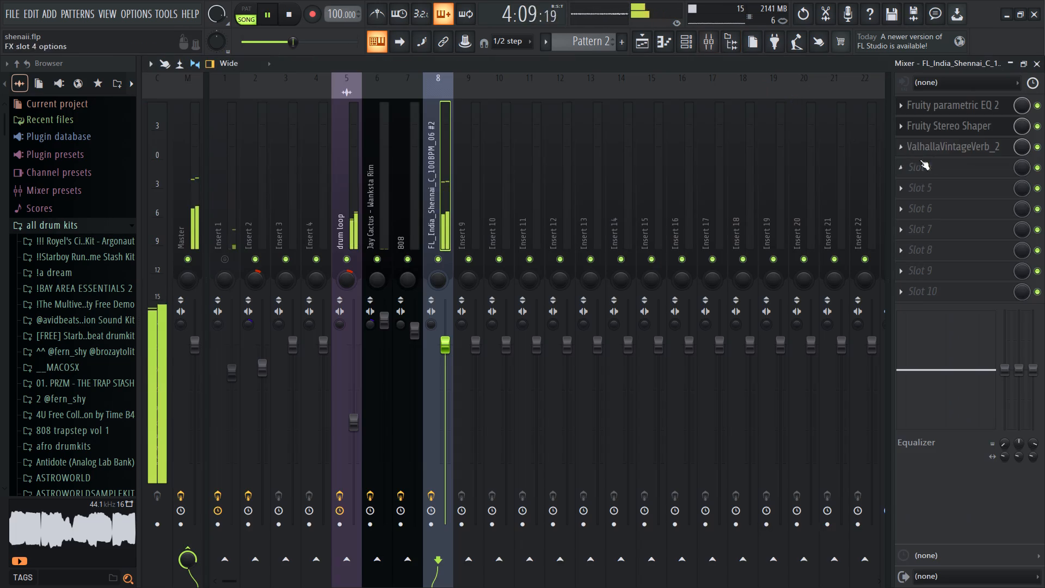
{"action": "double_click", "coordinate": [972, 130]}
{"action": "left_click_drag", "start_coordinate": [364, 249], "coordinate": [363, 264]}
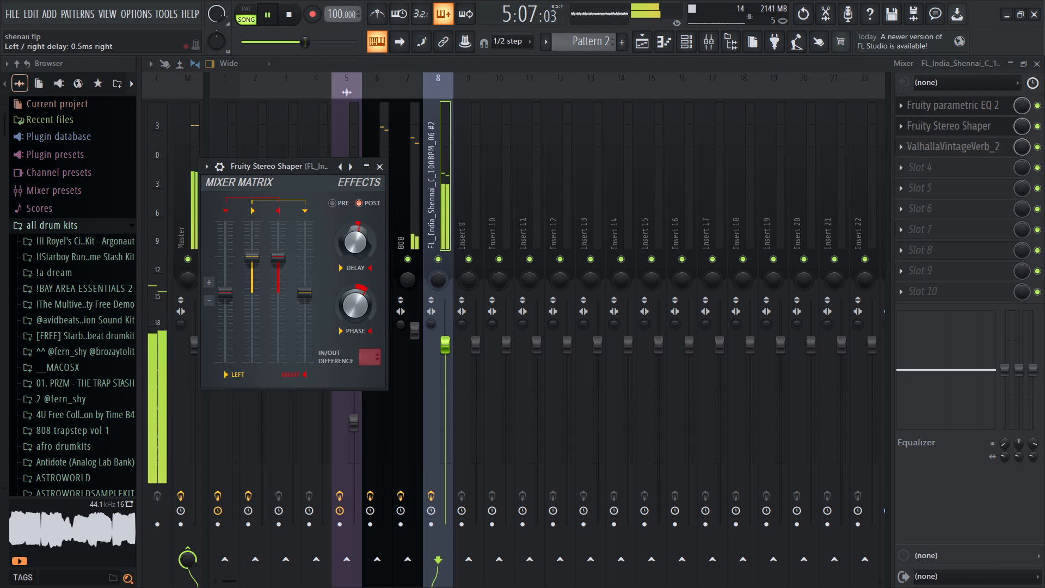
{"action": "left_click_drag", "start_coordinate": [363, 264], "coordinate": [364, 289]}
{"action": "left_click_drag", "start_coordinate": [364, 249], "coordinate": [370, 243]}
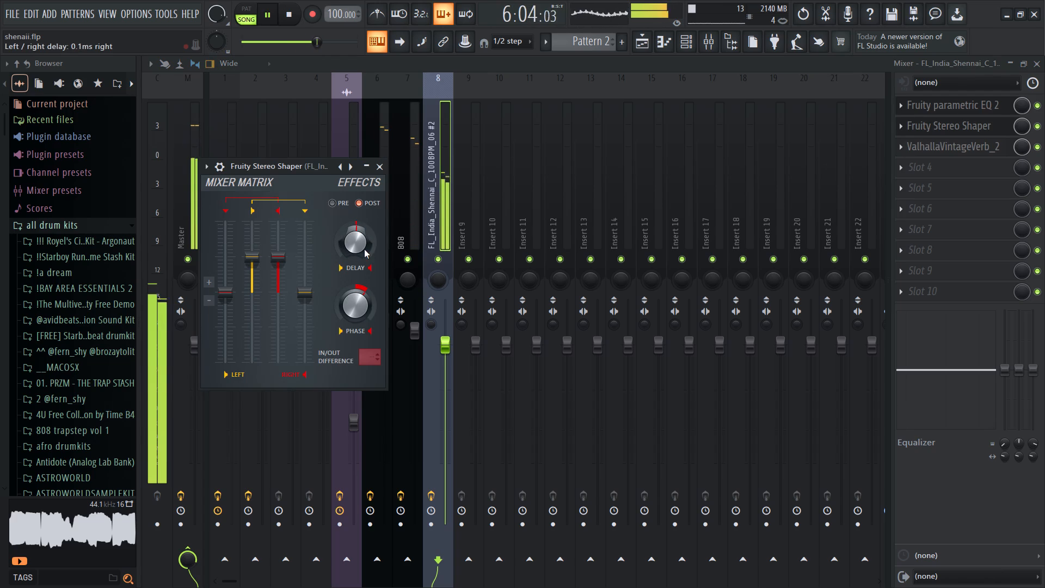
{"action": "left_click_drag", "start_coordinate": [364, 249], "coordinate": [373, 240]}
{"action": "left_click_drag", "start_coordinate": [364, 249], "coordinate": [615, 542]}
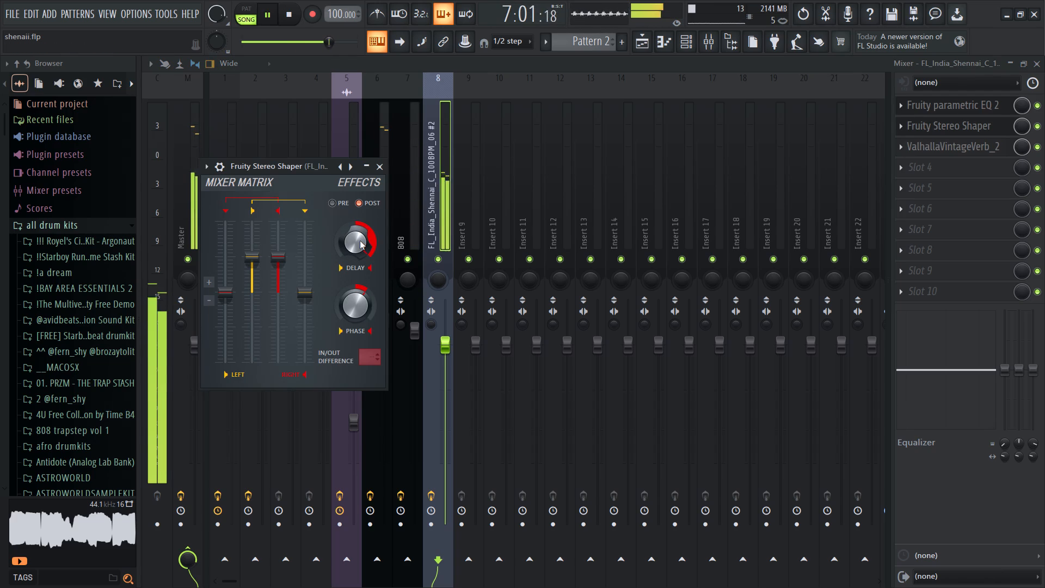
{"action": "left_click_drag", "start_coordinate": [360, 241], "coordinate": [352, 392]}
{"action": "left_click_drag", "start_coordinate": [360, 241], "coordinate": [367, 219]}
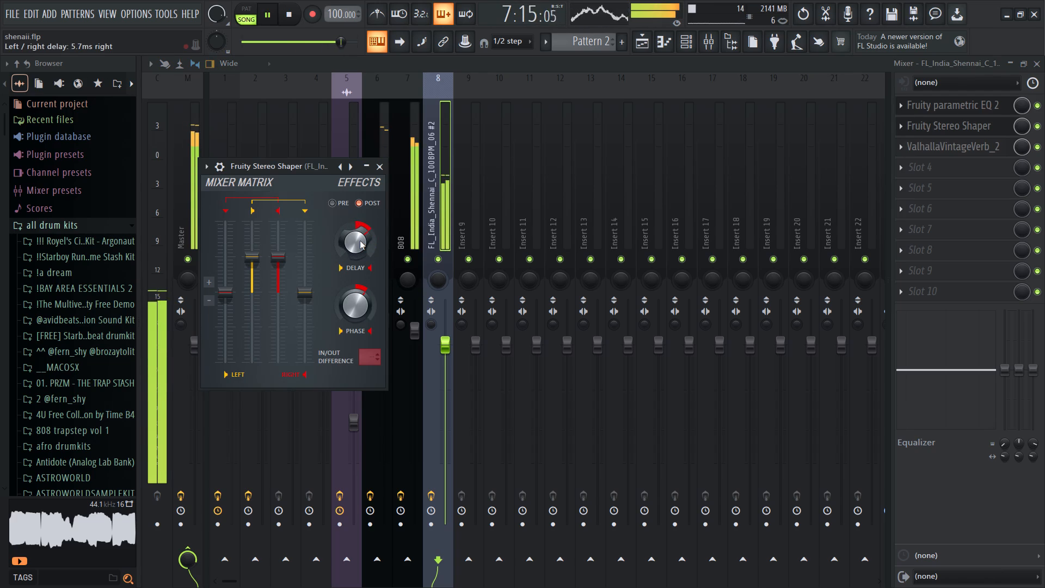
{"action": "left_click_drag", "start_coordinate": [360, 241], "coordinate": [354, 271]}
{"action": "left_click_drag", "start_coordinate": [360, 241], "coordinate": [351, 273]}
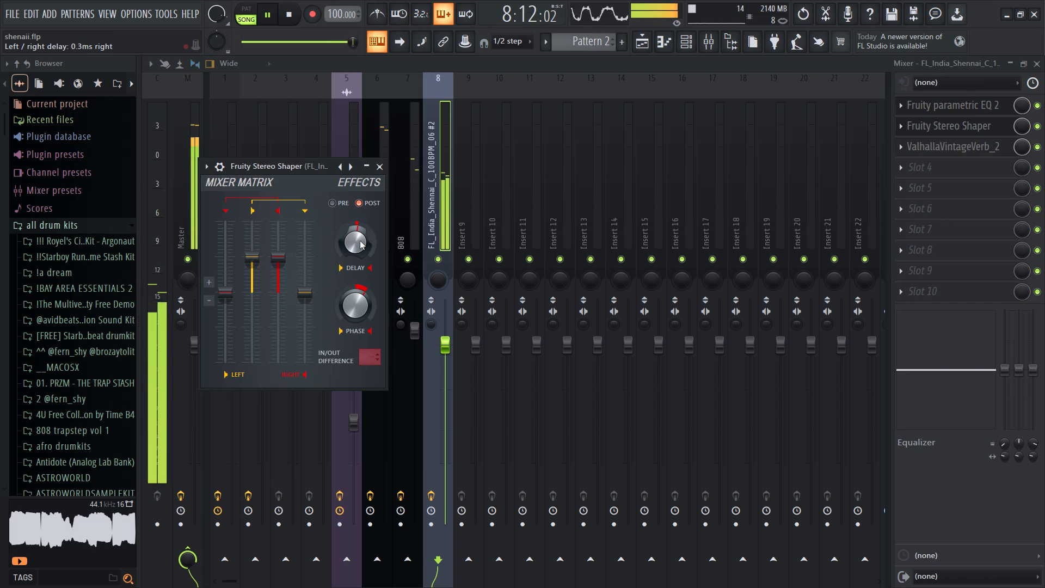
Push the Stereo Shaper's phase far to the right channel, compare the pre effects position and return it to post.
{"action": "left_click_drag", "start_coordinate": [360, 313], "coordinate": [494, 62]}
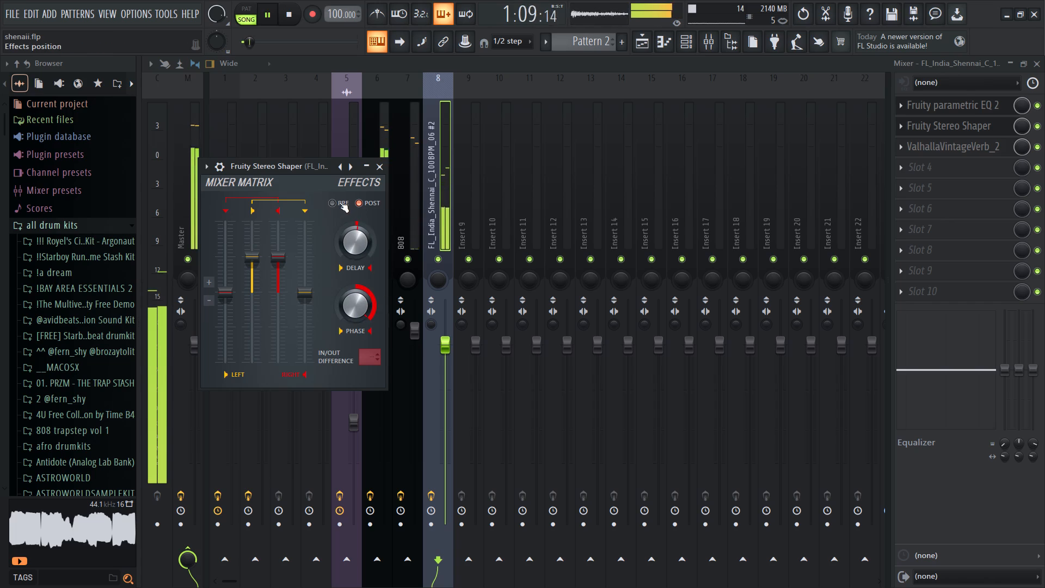
{"action": "left_click", "coordinate": [339, 202]}
{"action": "left_click", "coordinate": [362, 200]}
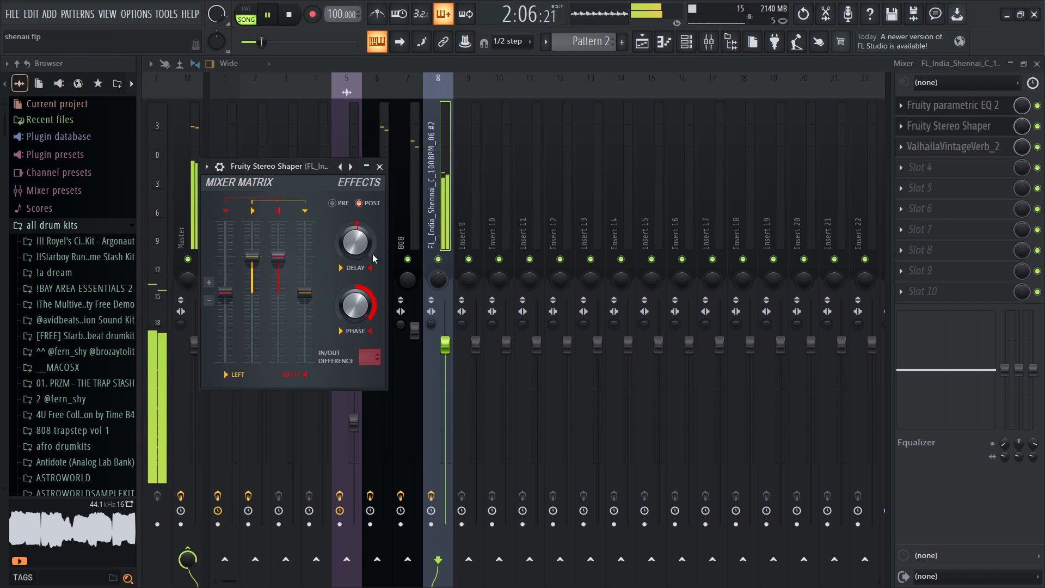
{"action": "left_click", "coordinate": [382, 162]}
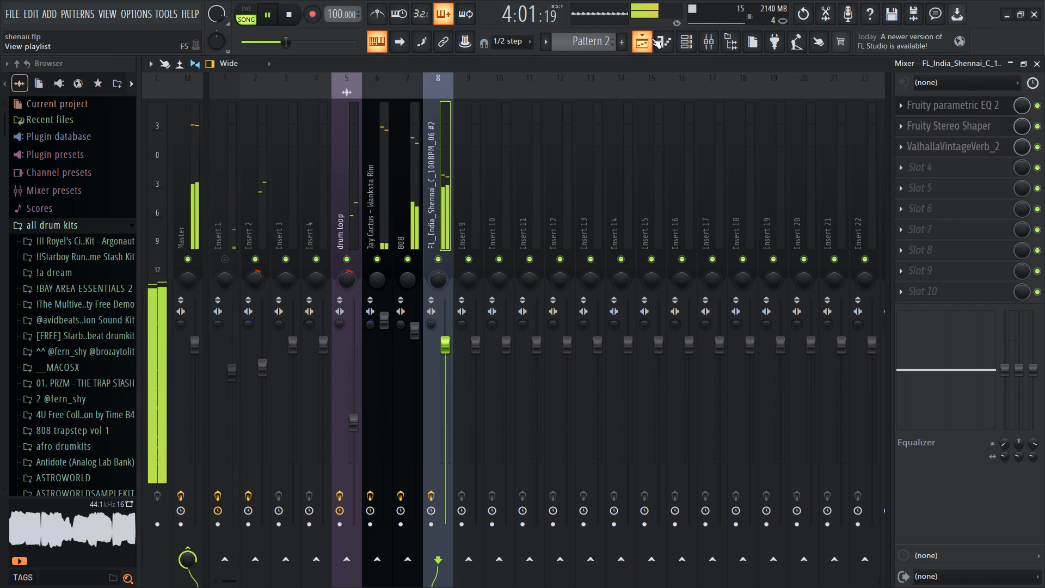
Find Fruity Delay 2 in the full effect list and load it into slot 4 of the Shennai track.
{"action": "left_click", "coordinate": [935, 170]}
{"action": "left_click", "coordinate": [520, 17]}
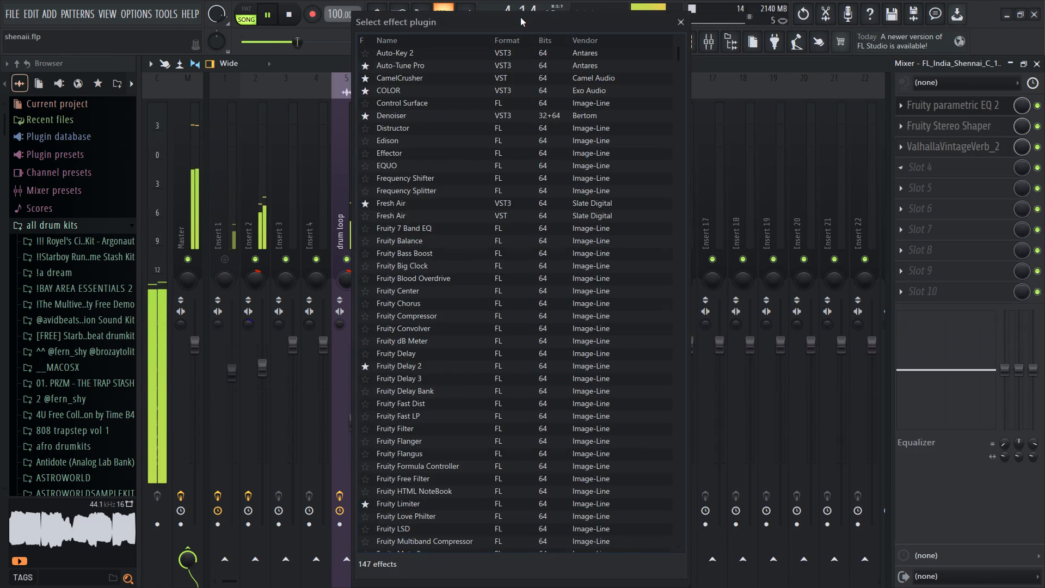
{"action": "type", "text": "del"}
{"action": "double_click", "coordinate": [465, 63]}
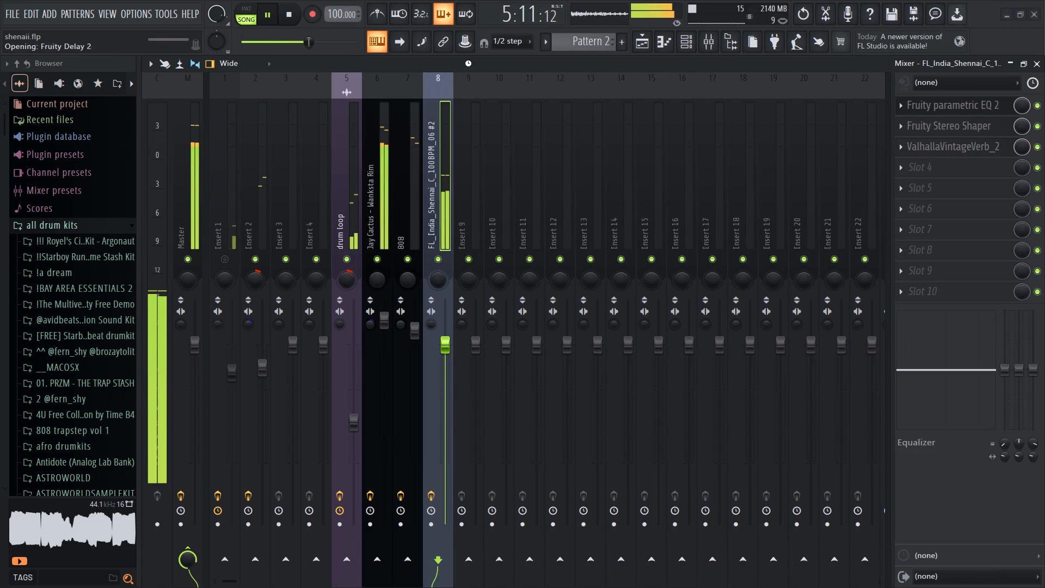
Switch Fruity Delay 2 to inverted feedback, shift its input pan slightly left and lower its input volume to below about 32%.
{"action": "left_click", "coordinate": [305, 255]}
{"action": "left_click", "coordinate": [316, 247]}
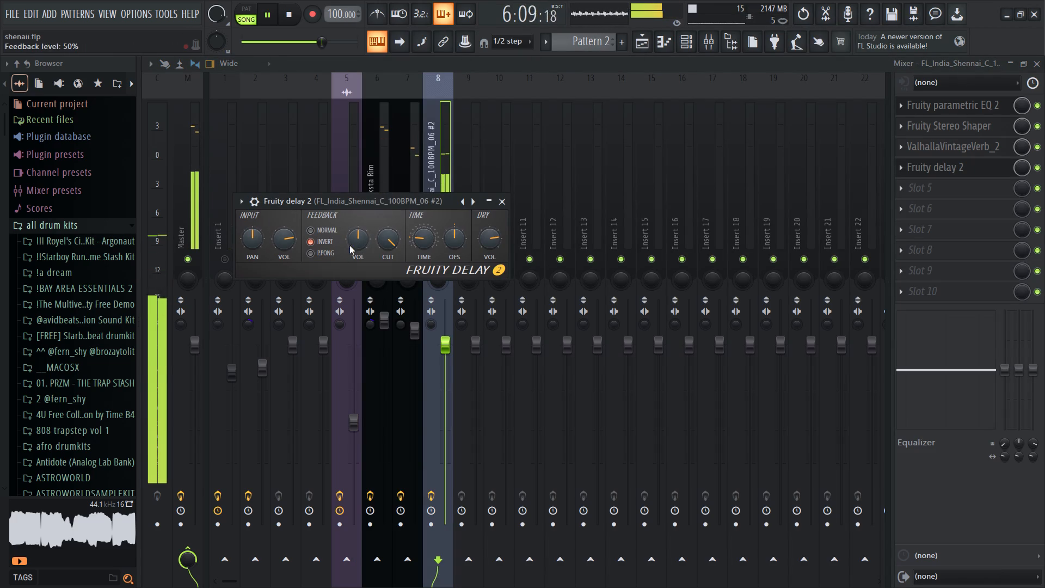
{"action": "left_click_drag", "start_coordinate": [258, 246], "coordinate": [262, 253]}
{"action": "left_click_drag", "start_coordinate": [290, 248], "coordinate": [310, 369]}
{"action": "left_click_drag", "start_coordinate": [291, 254], "coordinate": [300, 210]}
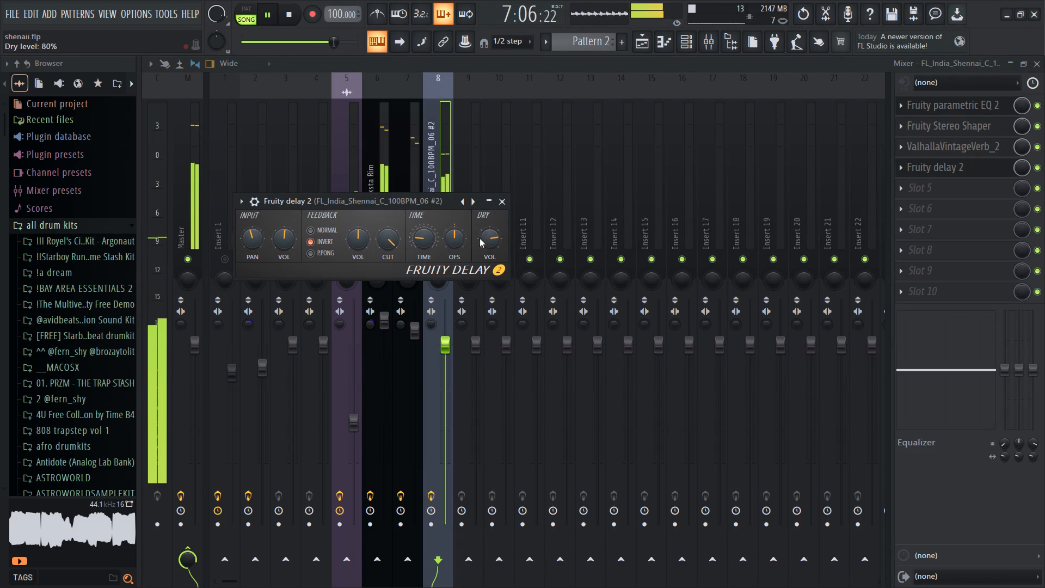
{"action": "left_click_drag", "start_coordinate": [480, 238], "coordinate": [490, 279]}
{"action": "left_click_drag", "start_coordinate": [463, 245], "coordinate": [463, 253]}
{"action": "left_click_drag", "start_coordinate": [295, 242], "coordinate": [294, 259]}
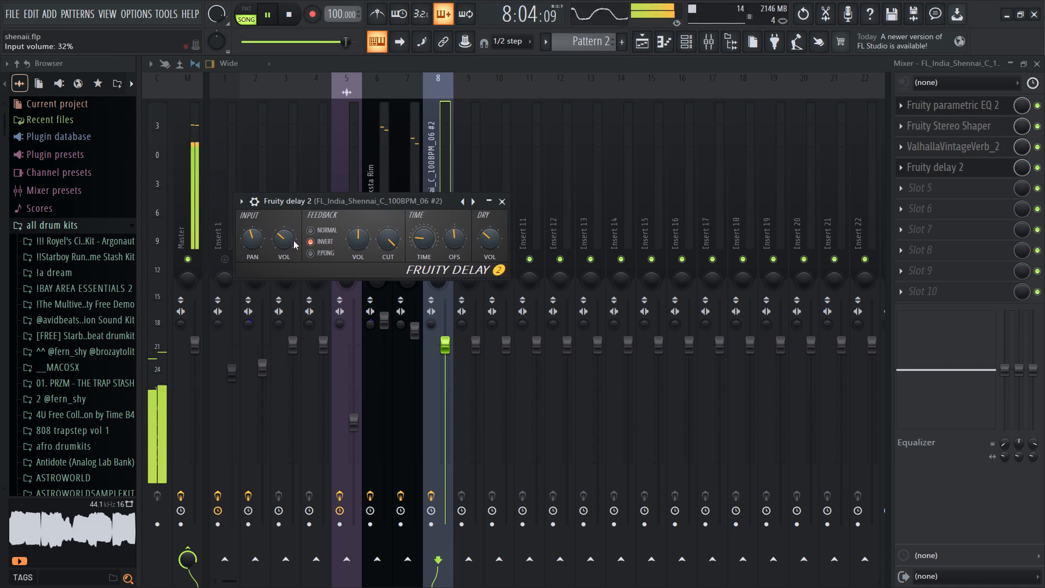
{"action": "left_click_drag", "start_coordinate": [293, 241], "coordinate": [293, 248]}
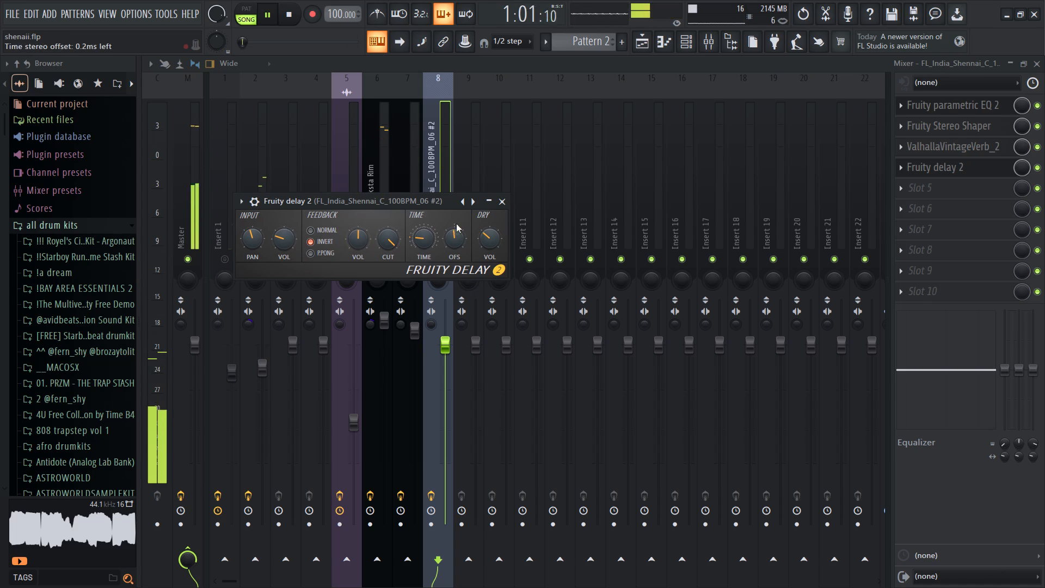
Set Fruity Delay 2's dry level to about 72%, reduce its feedback volume slightly and close the plugin.
{"action": "left_click_drag", "start_coordinate": [485, 232], "coordinate": [493, 213]}
{"action": "left_click_drag", "start_coordinate": [487, 234], "coordinate": [487, 244]}
{"action": "left_click_drag", "start_coordinate": [490, 234], "coordinate": [490, 232]}
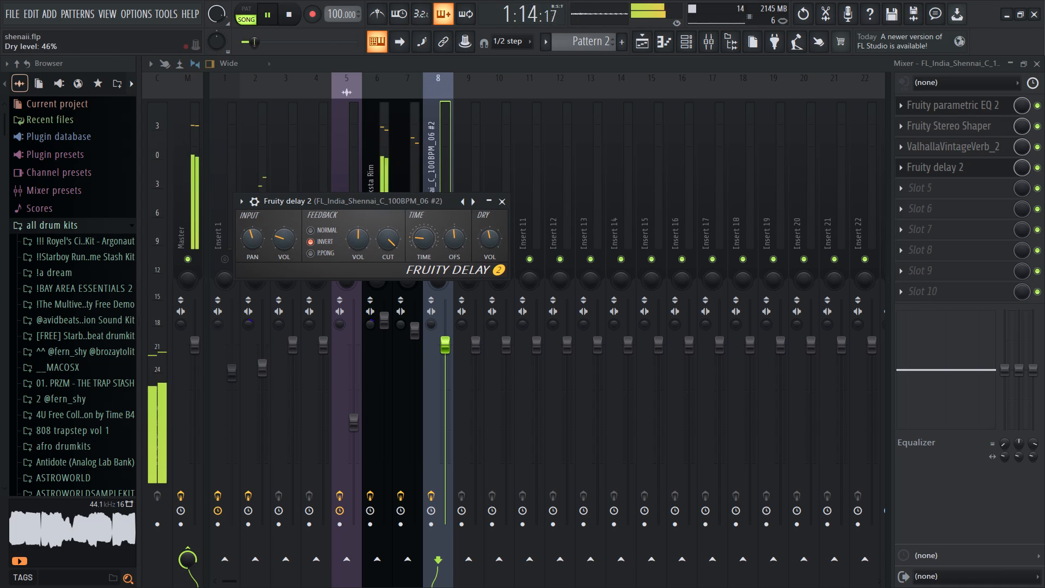
{"action": "left_click_drag", "start_coordinate": [490, 232], "coordinate": [503, 198]}
{"action": "left_click_drag", "start_coordinate": [491, 235], "coordinate": [490, 246]}
{"action": "left_click", "coordinate": [491, 235]}
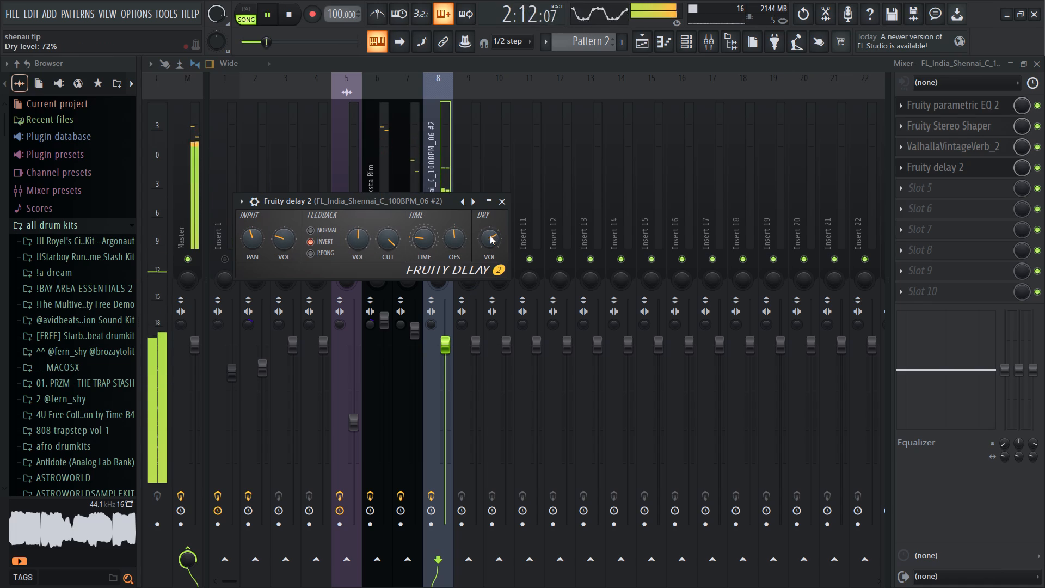
{"action": "left_click_drag", "start_coordinate": [358, 241], "coordinate": [359, 262]}
{"action": "left_click", "coordinate": [500, 203]}
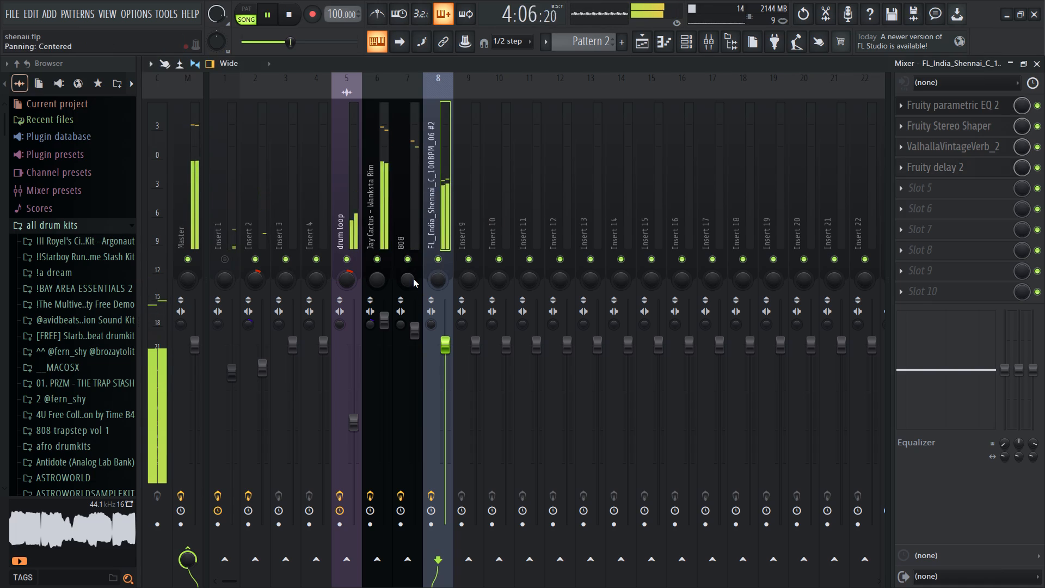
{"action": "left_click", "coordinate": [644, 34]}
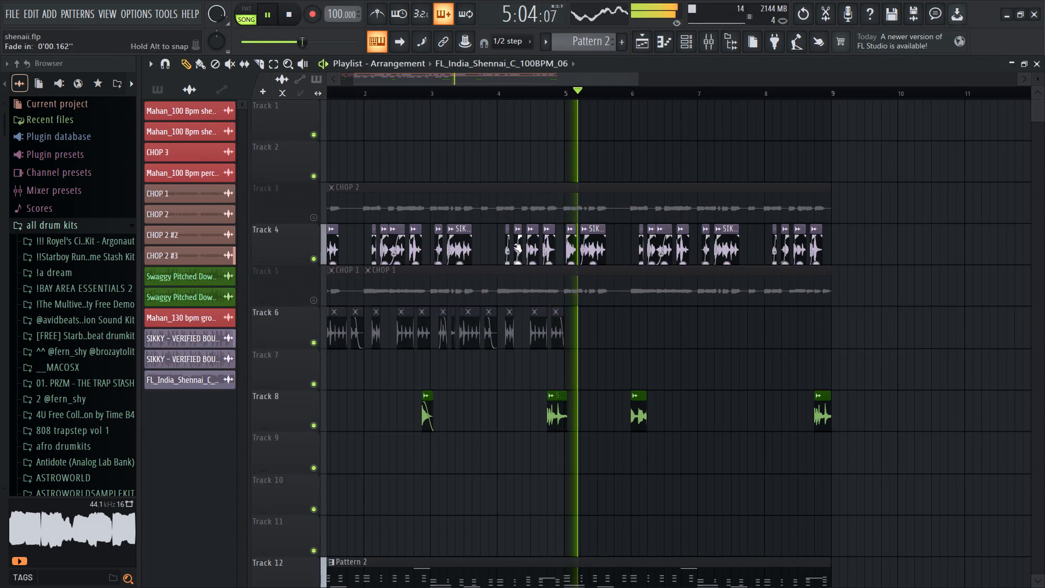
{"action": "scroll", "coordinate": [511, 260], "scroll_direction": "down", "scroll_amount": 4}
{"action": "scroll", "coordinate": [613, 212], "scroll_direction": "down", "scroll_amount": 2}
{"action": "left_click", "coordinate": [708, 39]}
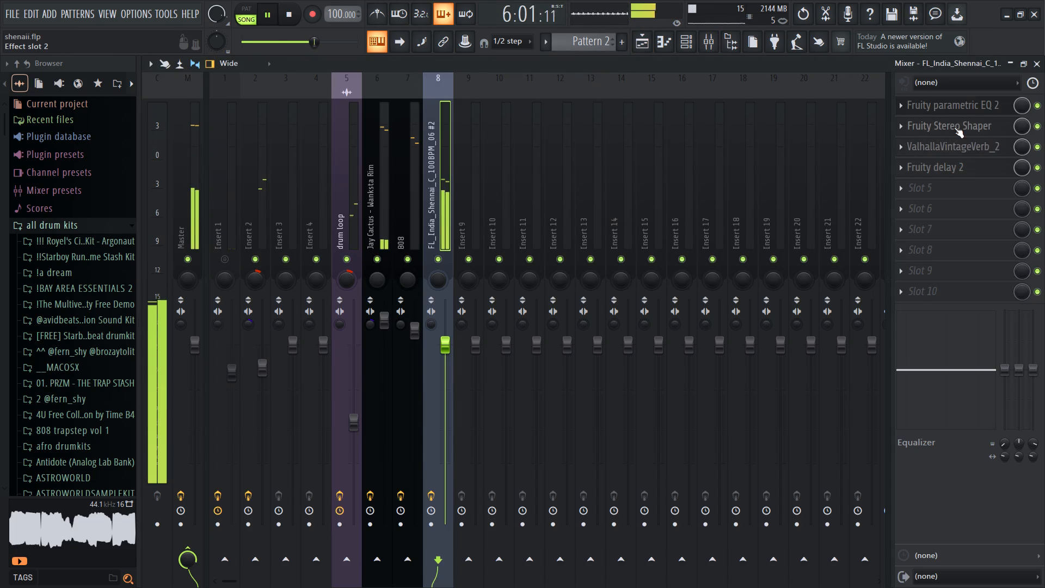
Reopen ValhallaVintageVerb on the Shennai track and fine-tune its reverb mix to about 14.8%.
{"action": "left_click", "coordinate": [945, 143]}
{"action": "left_click_drag", "start_coordinate": [267, 299], "coordinate": [267, 281]}
{"action": "left_click_drag", "start_coordinate": [249, 291], "coordinate": [249, 293]}
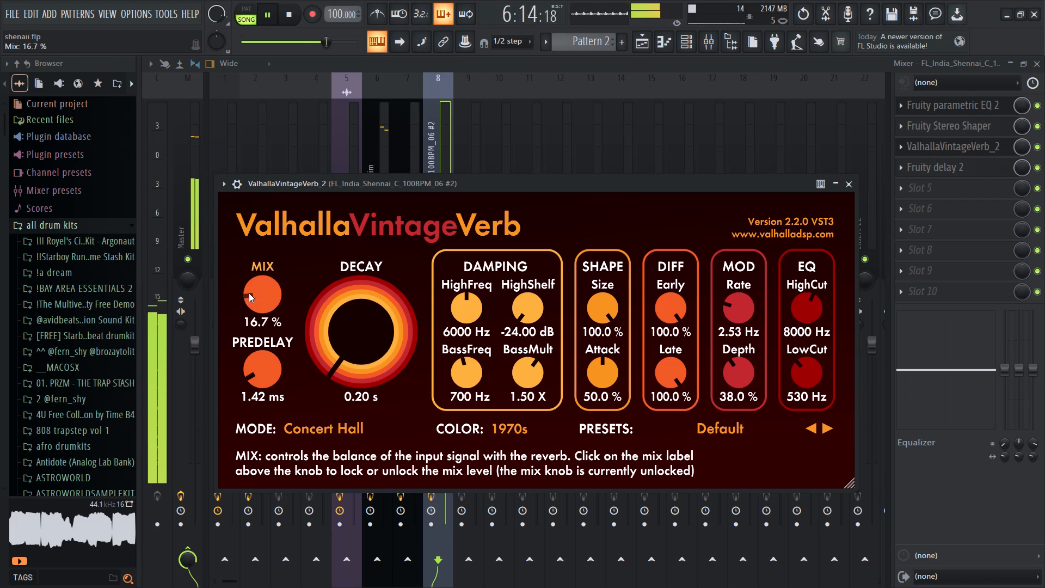
{"action": "left_click_drag", "start_coordinate": [249, 293], "coordinate": [249, 300]}
{"action": "left_click_drag", "start_coordinate": [249, 303], "coordinate": [248, 298]}
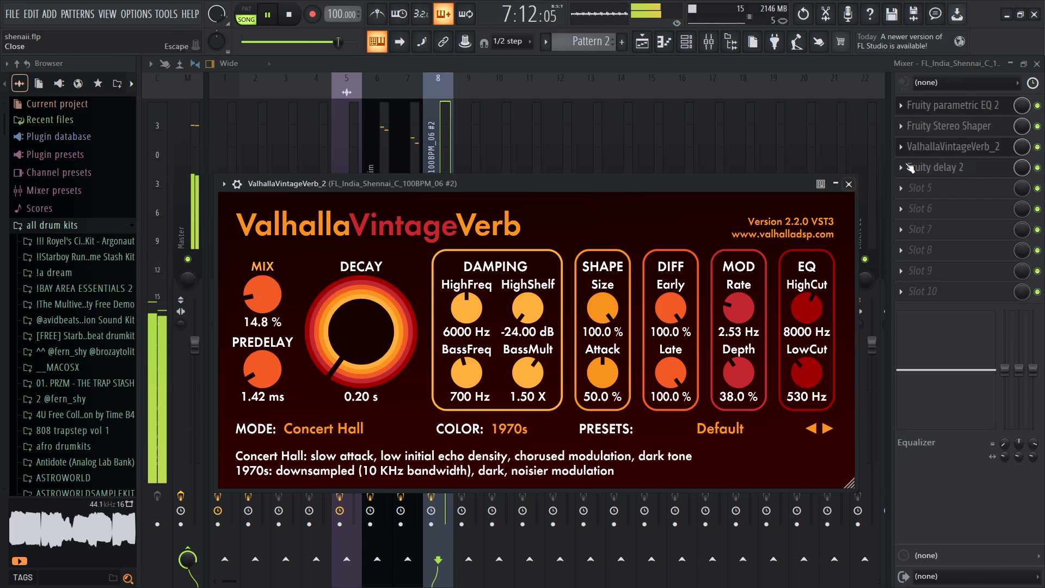
Compare the Shennai track with Fruity Stereo Shaper bypassed and re-enabled, leaving the effect active.
{"action": "left_click", "coordinate": [1031, 127]}
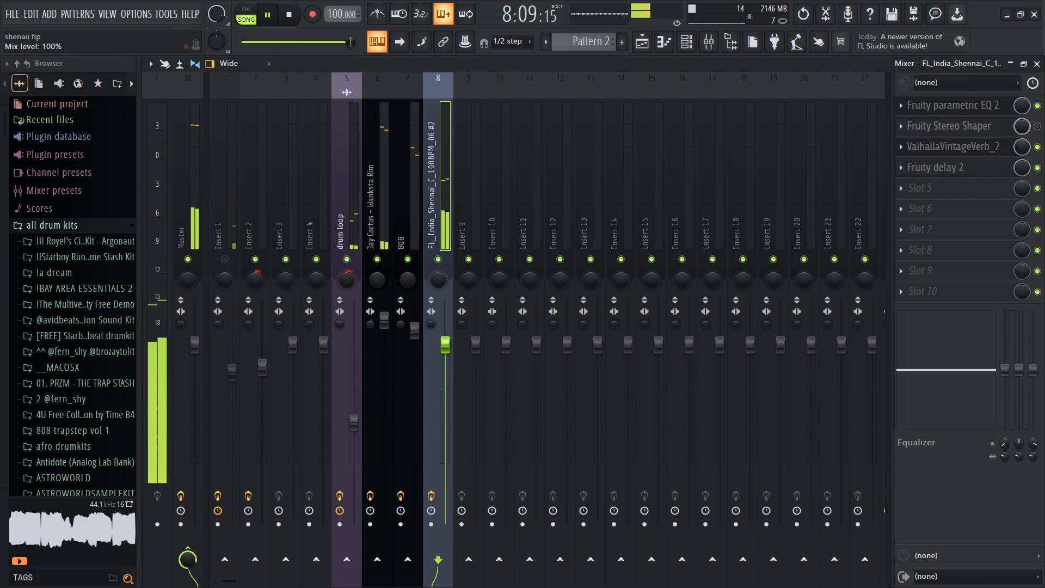
{"action": "left_click", "coordinate": [1030, 117]}
{"action": "left_click", "coordinate": [1036, 118]}
{"action": "left_click", "coordinate": [1012, 131]}
{"action": "left_click", "coordinate": [1005, 132]}
{"action": "left_click", "coordinate": [973, 140]}
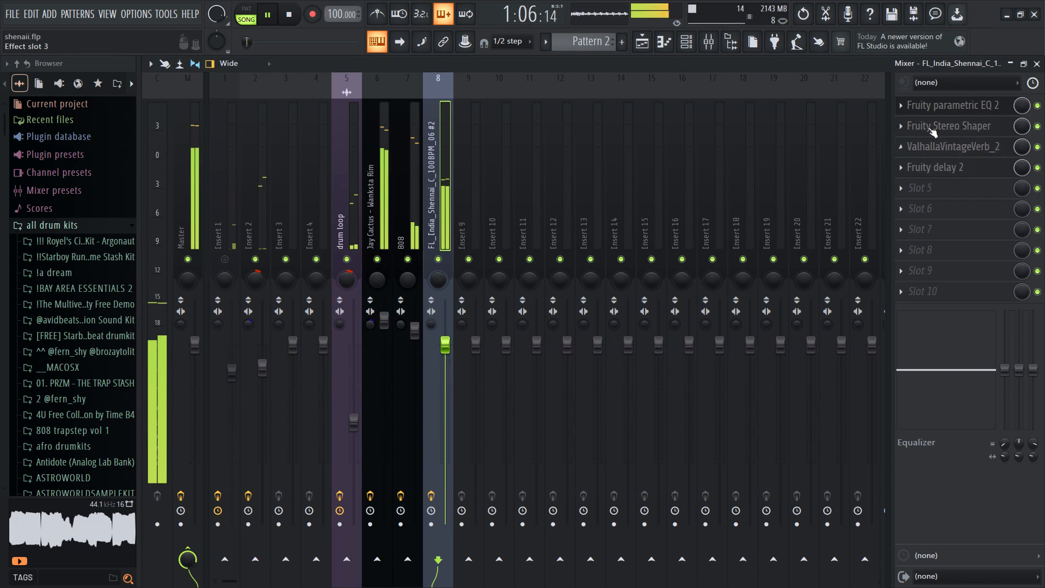
Reopen Fruity Stereo Shaper on the Shennai track and bring its phase back to around the centre.
{"action": "left_click", "coordinate": [936, 119]}
{"action": "left_click_drag", "start_coordinate": [358, 248], "coordinate": [357, 260]}
{"action": "left_click_drag", "start_coordinate": [355, 304], "coordinate": [367, 458]}
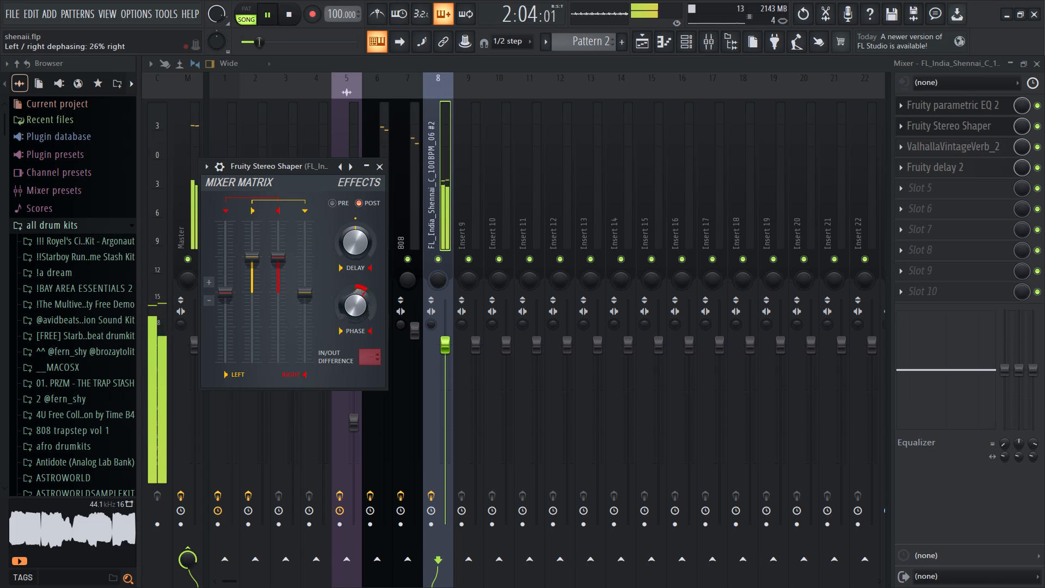
{"action": "left_click_drag", "start_coordinate": [367, 458], "coordinate": [368, 505]}
Sweep the Stereo Shaper's delay between the channels and settle on a small offset to the left.
{"action": "left_click_drag", "start_coordinate": [349, 243], "coordinate": [365, 224]}
{"action": "left_click_drag", "start_coordinate": [355, 237], "coordinate": [356, 237]}
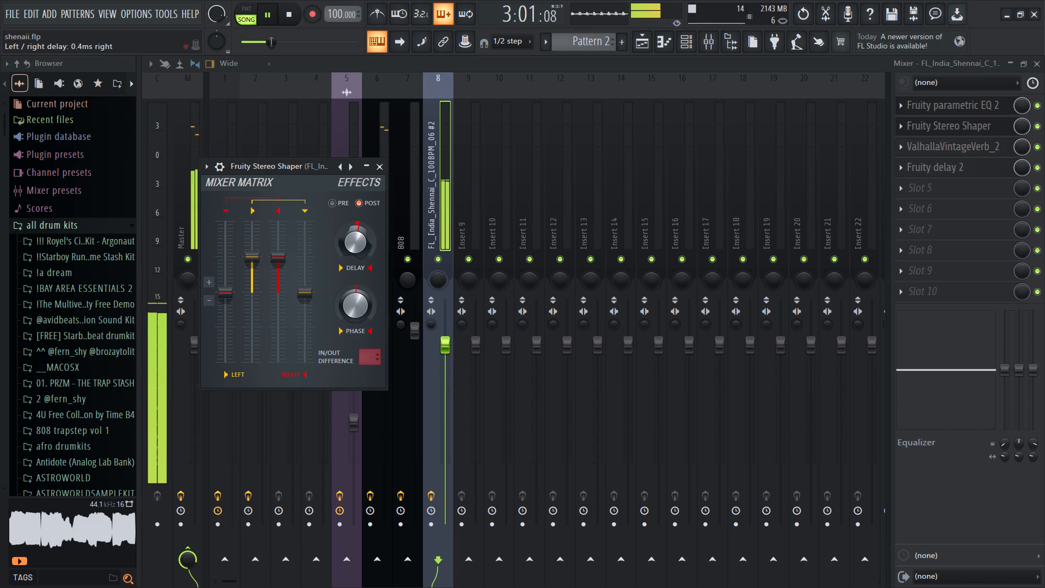
{"action": "left_click_drag", "start_coordinate": [356, 237], "coordinate": [358, 259]}
{"action": "left_click_drag", "start_coordinate": [355, 238], "coordinate": [381, 396]}
{"action": "left_click_drag", "start_coordinate": [351, 234], "coordinate": [406, 396]}
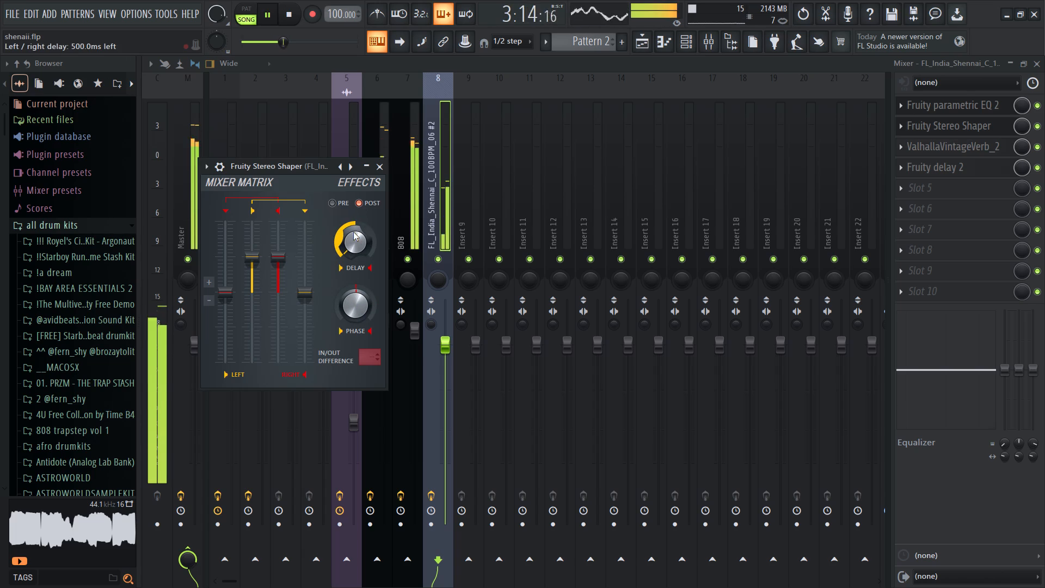
{"action": "left_click_drag", "start_coordinate": [356, 248], "coordinate": [405, 112]}
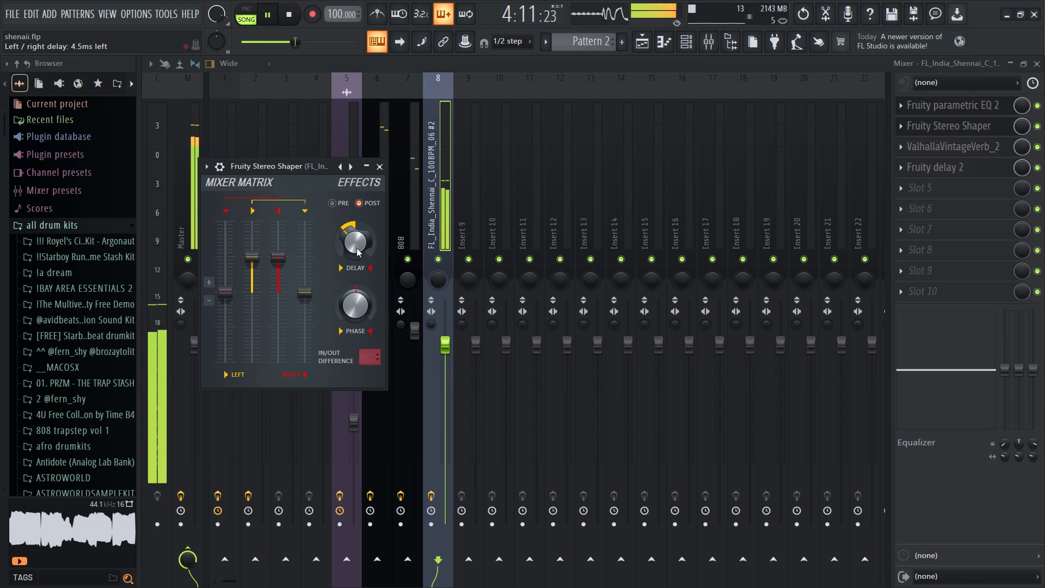
{"action": "left_click_drag", "start_coordinate": [356, 248], "coordinate": [365, 237]}
{"action": "left_click_drag", "start_coordinate": [356, 248], "coordinate": [372, 228]}
{"action": "left_click_drag", "start_coordinate": [358, 247], "coordinate": [367, 233]}
{"action": "left_click_drag", "start_coordinate": [359, 247], "coordinate": [365, 239]}
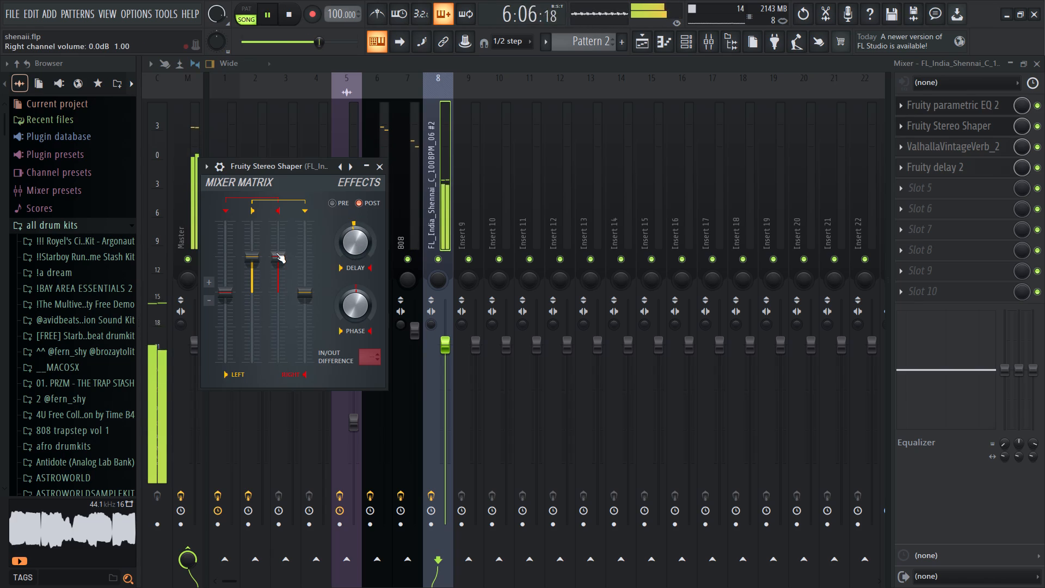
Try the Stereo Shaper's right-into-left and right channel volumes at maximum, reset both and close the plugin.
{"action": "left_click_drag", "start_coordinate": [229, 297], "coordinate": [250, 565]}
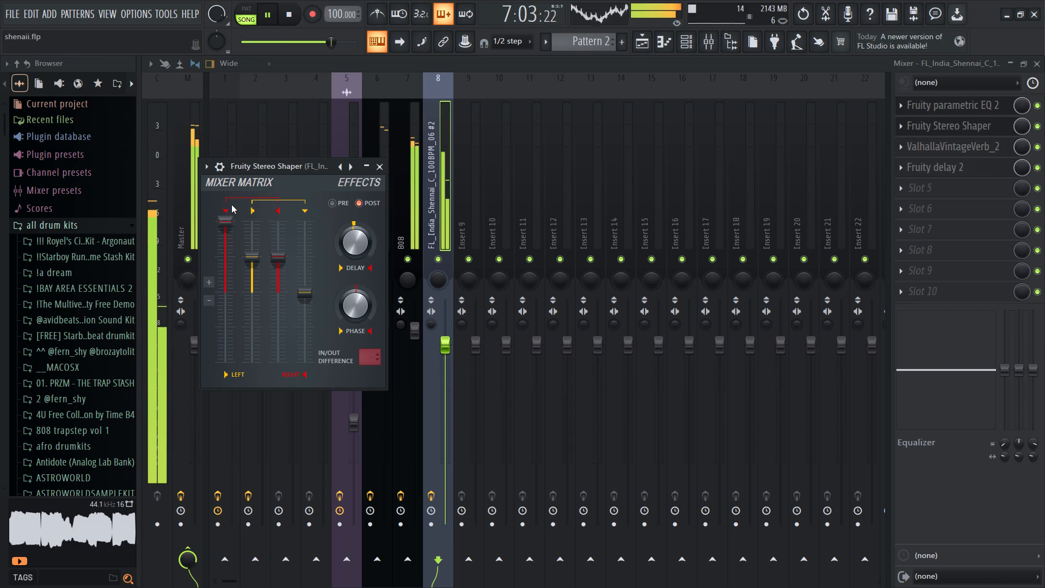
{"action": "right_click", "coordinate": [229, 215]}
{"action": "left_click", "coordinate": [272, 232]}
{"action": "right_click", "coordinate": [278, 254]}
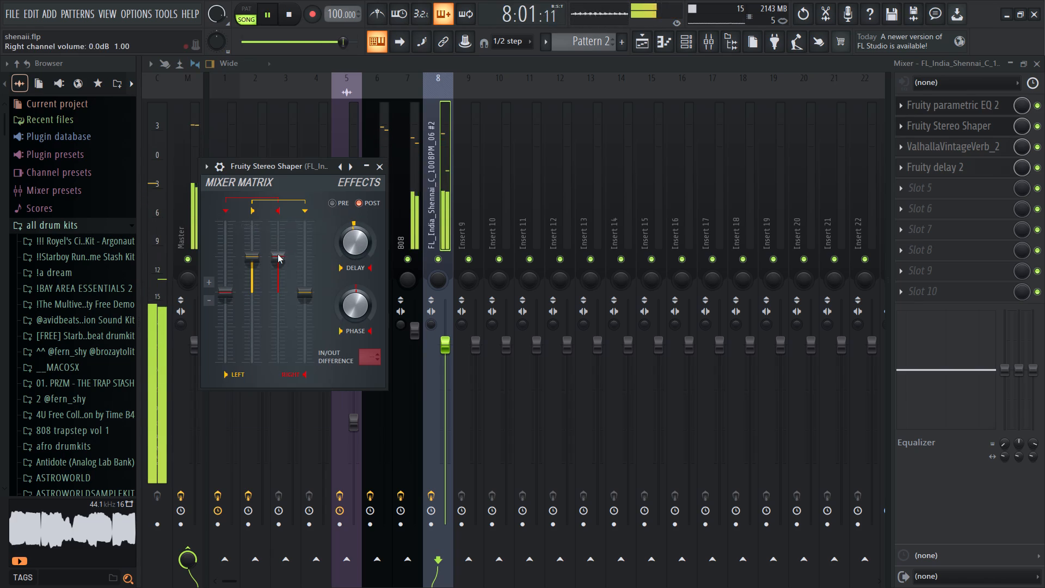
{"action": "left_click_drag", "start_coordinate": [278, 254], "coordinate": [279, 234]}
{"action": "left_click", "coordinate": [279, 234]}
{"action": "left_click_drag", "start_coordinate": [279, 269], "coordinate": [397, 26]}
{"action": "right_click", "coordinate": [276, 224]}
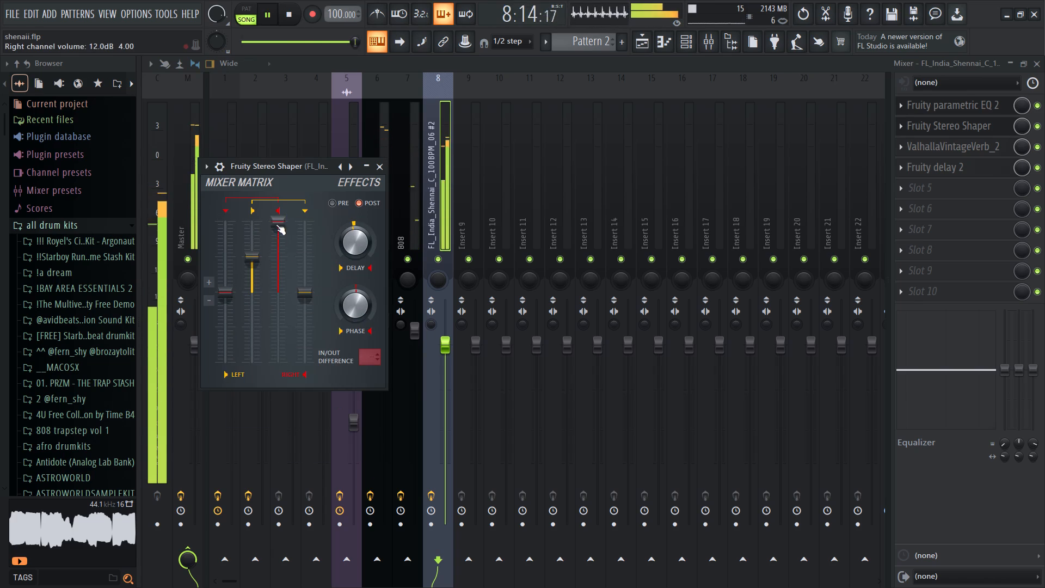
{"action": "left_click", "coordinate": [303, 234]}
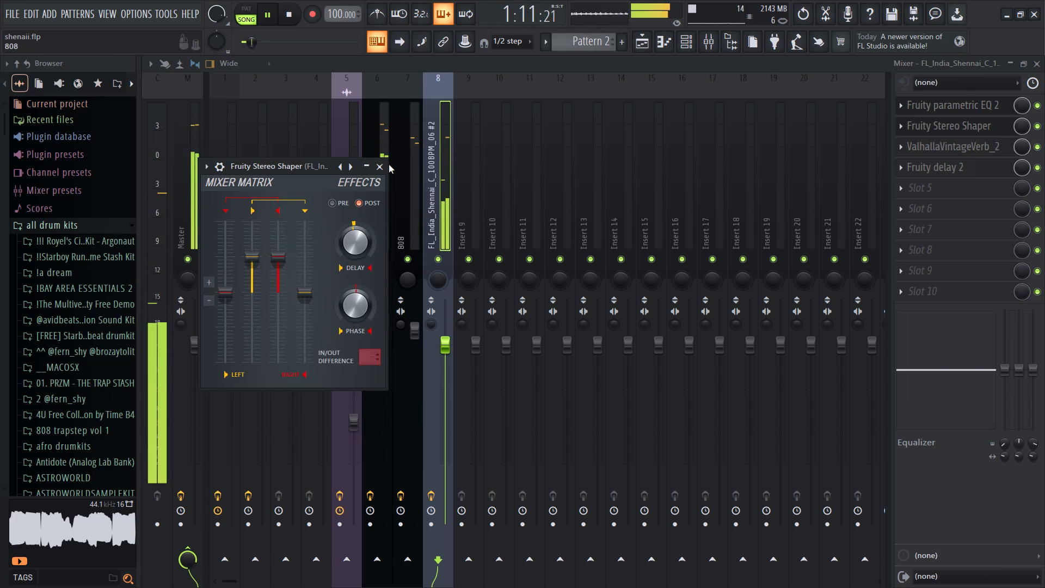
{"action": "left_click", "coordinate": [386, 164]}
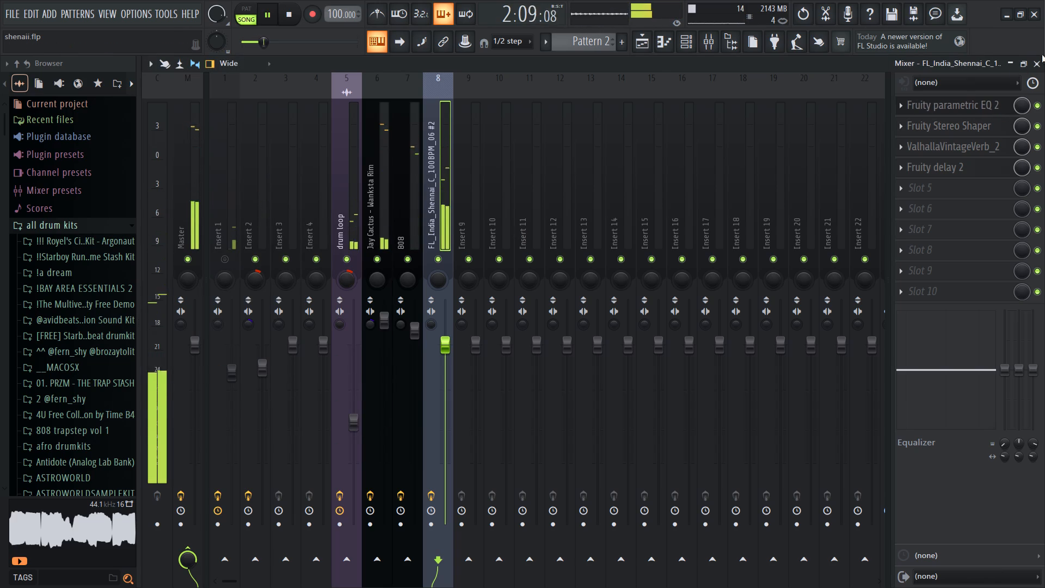
Find ShaperBox 3 in the full effect list and load it into slot 5 of the Shennai track.
{"action": "left_click", "coordinate": [933, 193]}
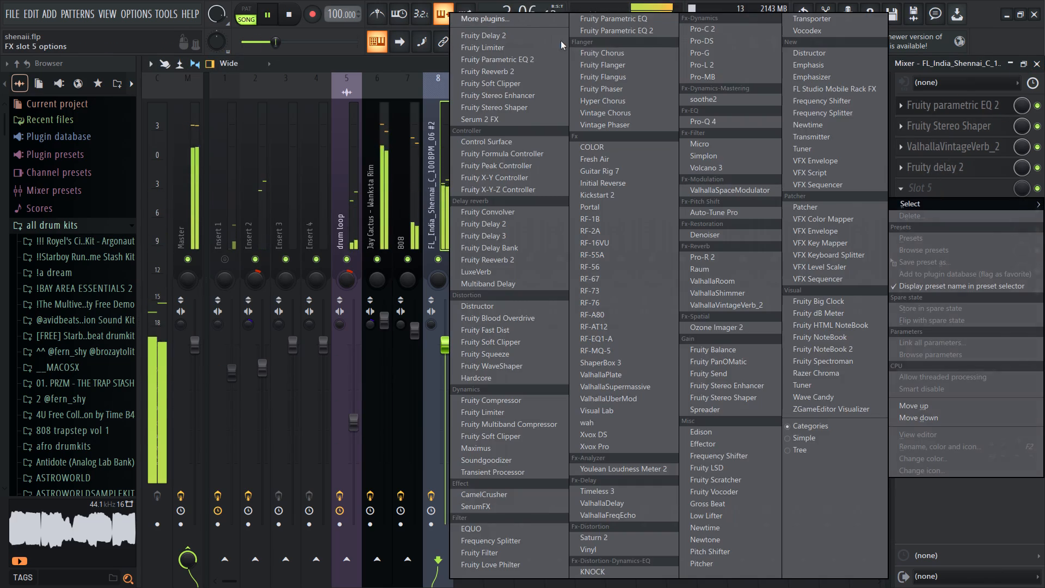
{"action": "left_click", "coordinate": [485, 11]}
{"action": "type", "text": "sh"}
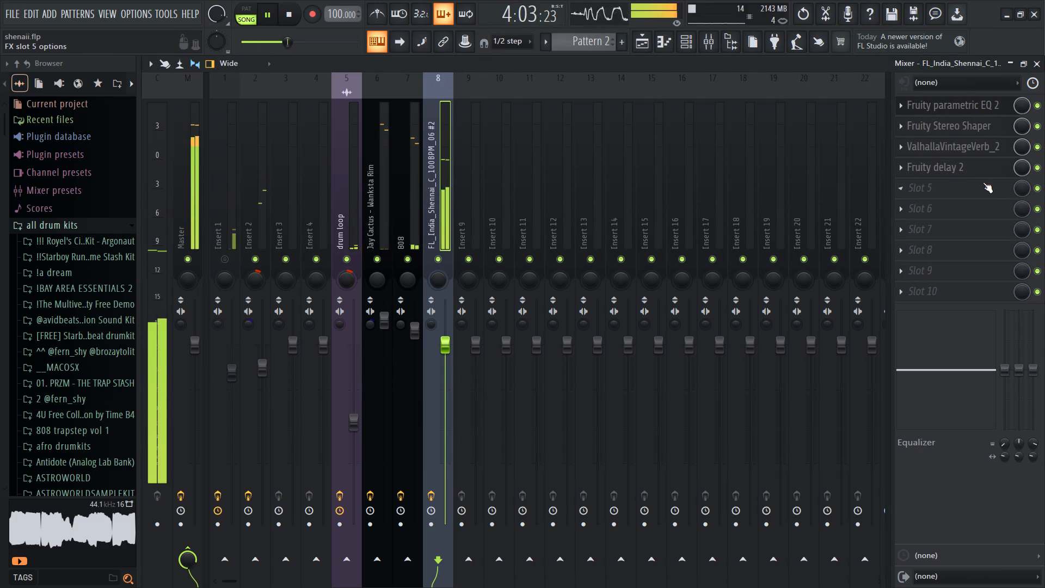
{"action": "left_click", "coordinate": [949, 193]}
{"action": "left_click", "coordinate": [490, 19]}
{"action": "key", "text": "s"}
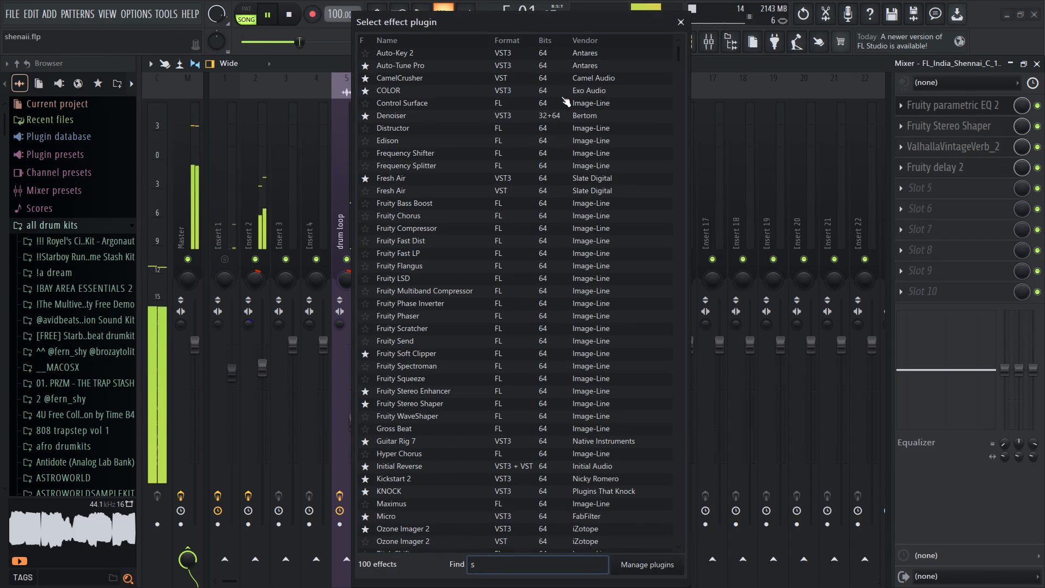
{"action": "type", "text": "ha"}
{"action": "double_click", "coordinate": [462, 78]}
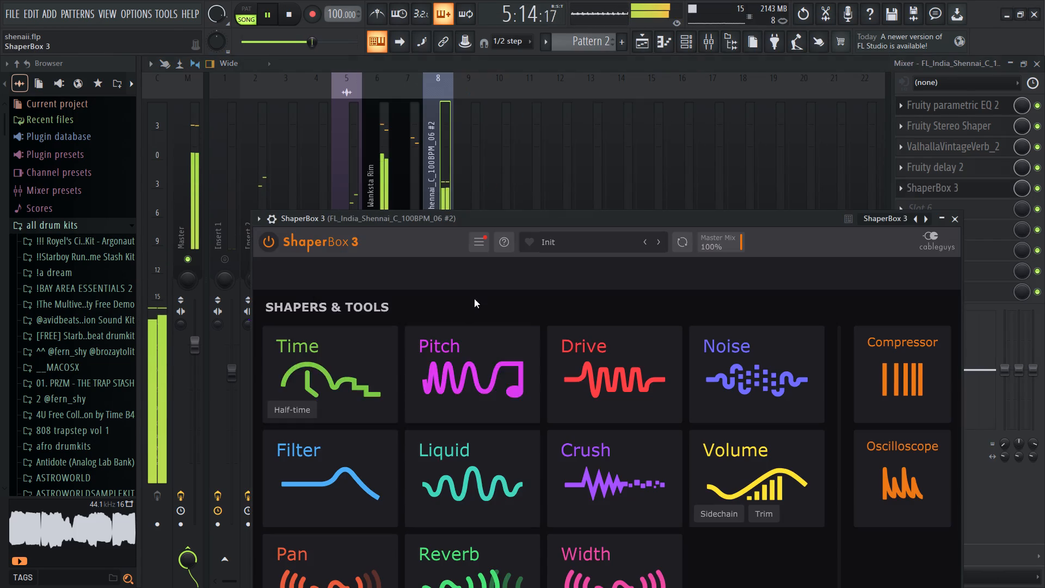
Add the Volume shaper in ShaperBox 3 and apply the sine-shaped curve from the Basic waves.
{"action": "left_click", "coordinate": [722, 461]}
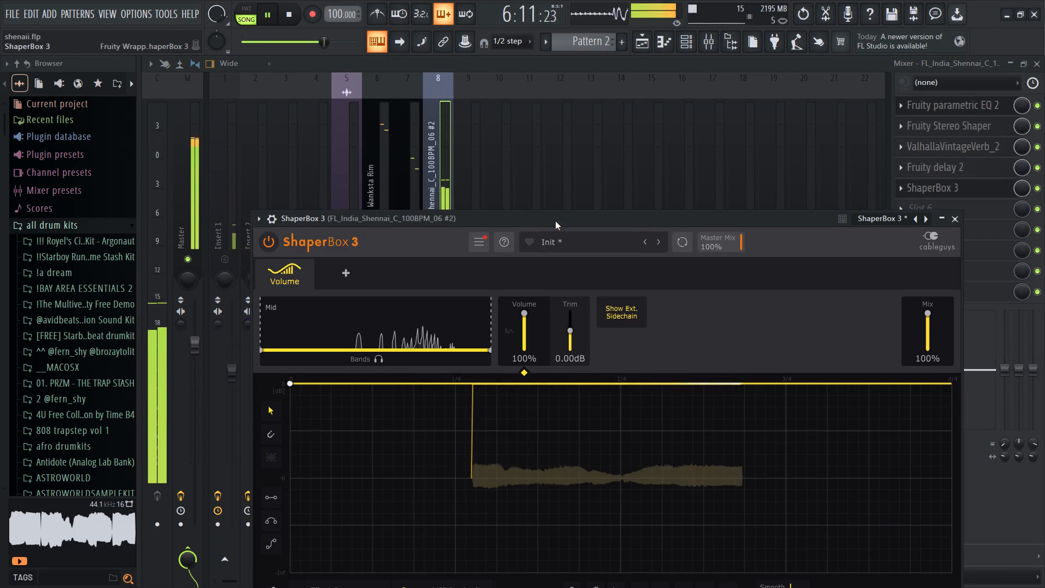
{"action": "left_click_drag", "start_coordinate": [555, 221], "coordinate": [521, 98]}
{"action": "left_click", "coordinate": [362, 507]}
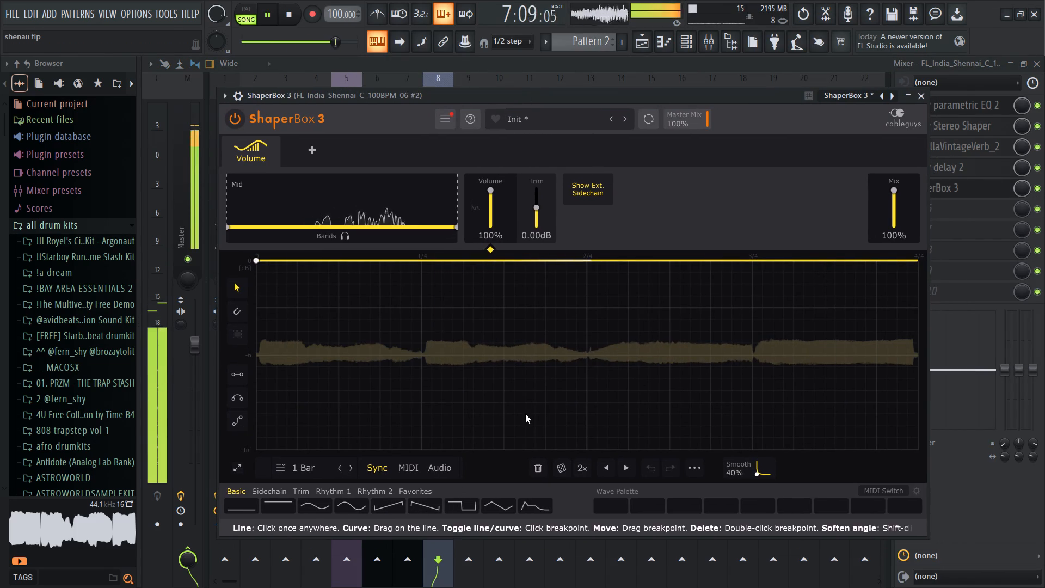
{"action": "left_click", "coordinate": [322, 465]}
{"action": "left_click", "coordinate": [305, 493]}
{"action": "left_click", "coordinate": [310, 503]}
Shorten the Volume shaper's synced LFO length to 1/8, trying its mix at 40% before returning it to 100%.
{"action": "left_click", "coordinate": [339, 469]}
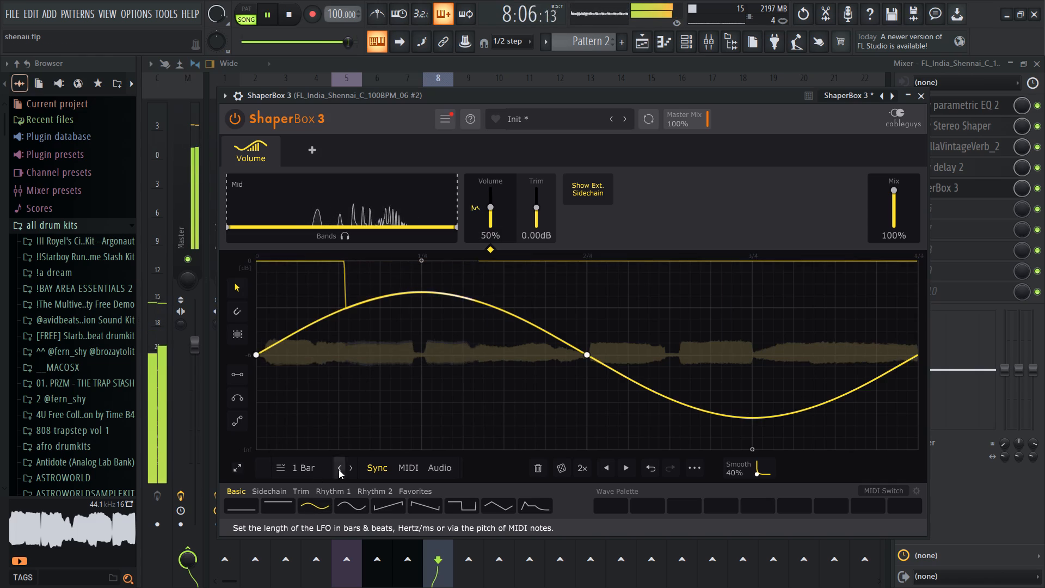
{"action": "left_click_drag", "start_coordinate": [898, 193], "coordinate": [899, 185]}
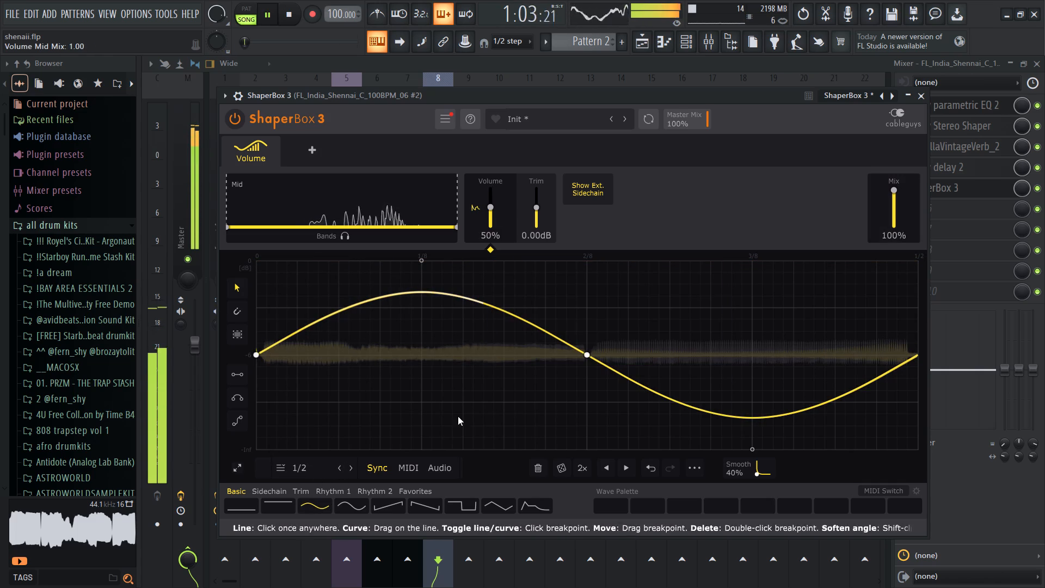
{"action": "left_click_drag", "start_coordinate": [895, 213], "coordinate": [896, 279]}
{"action": "left_click", "coordinate": [343, 474]}
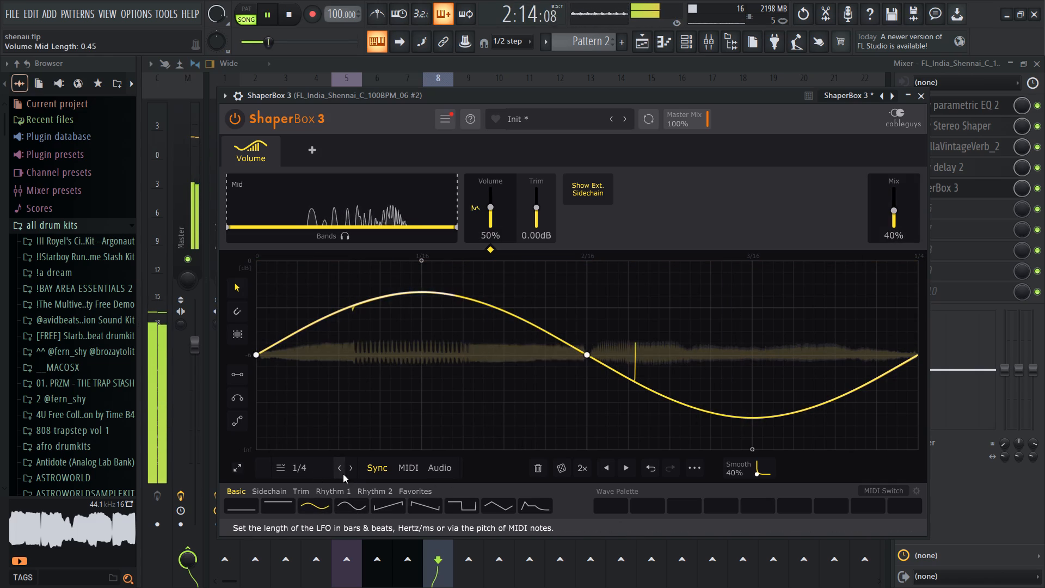
{"action": "left_click", "coordinate": [337, 467]}
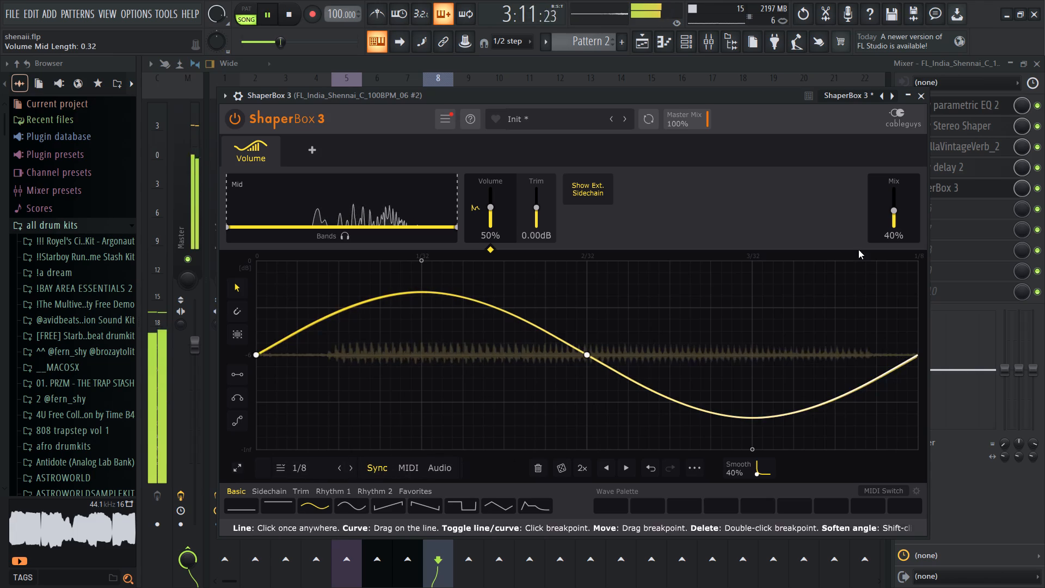
{"action": "left_click", "coordinate": [893, 209]}
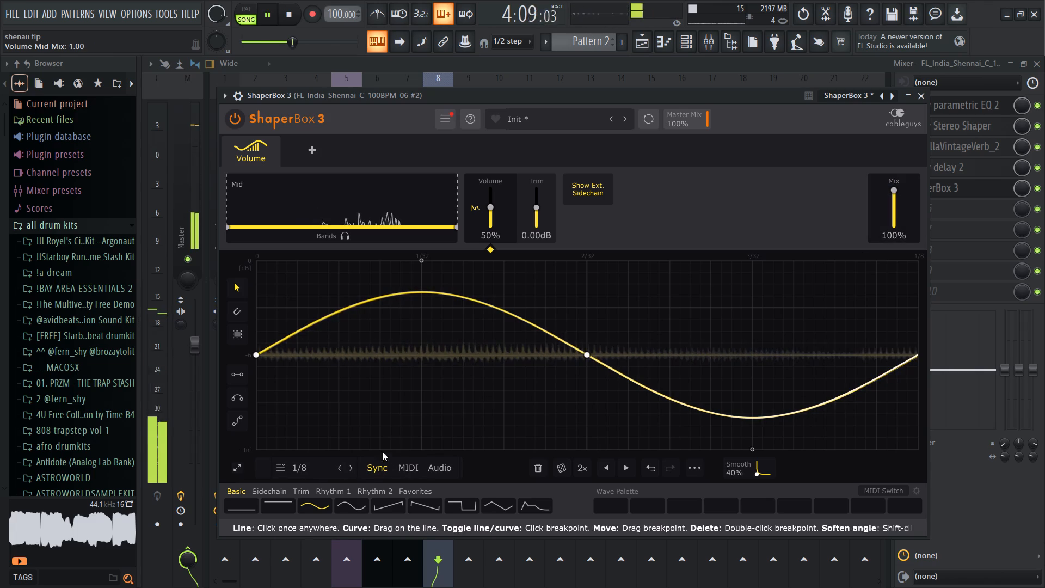
{"action": "left_click", "coordinate": [335, 471]}
{"action": "left_click", "coordinate": [355, 476]}
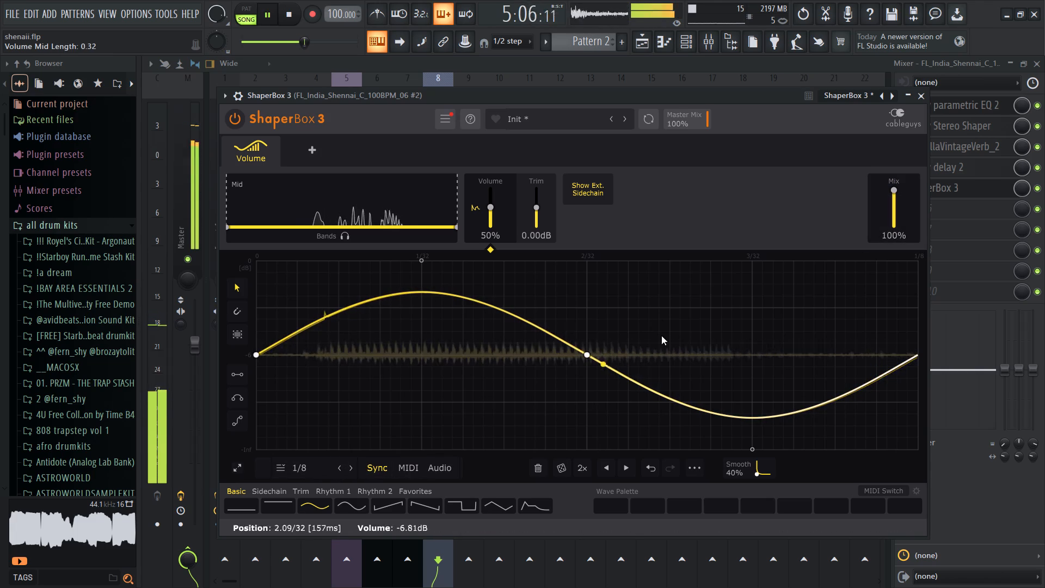
Lower the Volume shaper's mix in ShaperBox 3 to 21% and close the plugin.
{"action": "left_click_drag", "start_coordinate": [888, 211], "coordinate": [890, 256]}
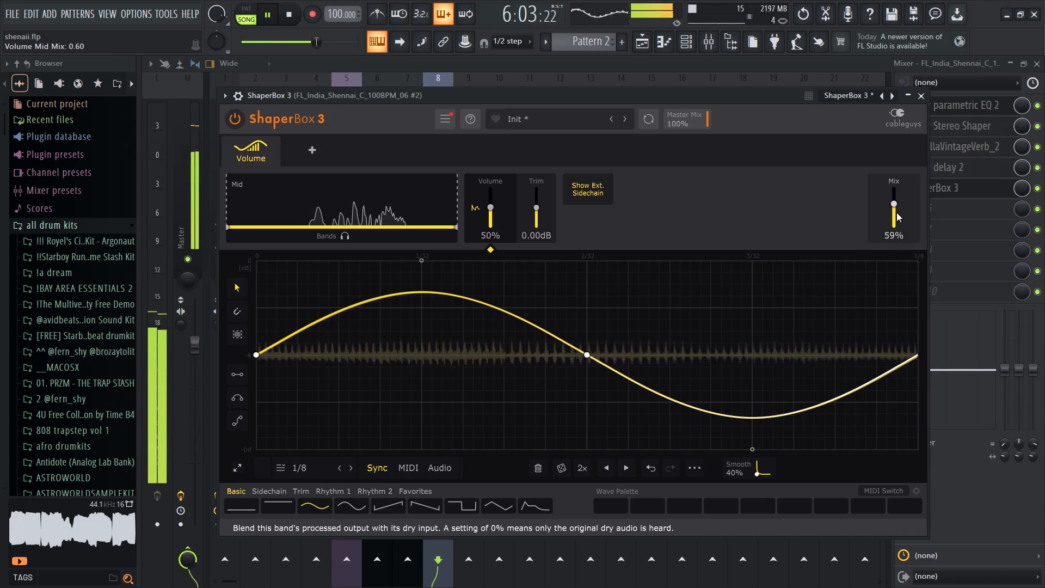
{"action": "left_click_drag", "start_coordinate": [896, 212], "coordinate": [902, 247]}
{"action": "left_click_drag", "start_coordinate": [896, 212], "coordinate": [899, 203]}
{"action": "left_click_drag", "start_coordinate": [890, 213], "coordinate": [895, 229]}
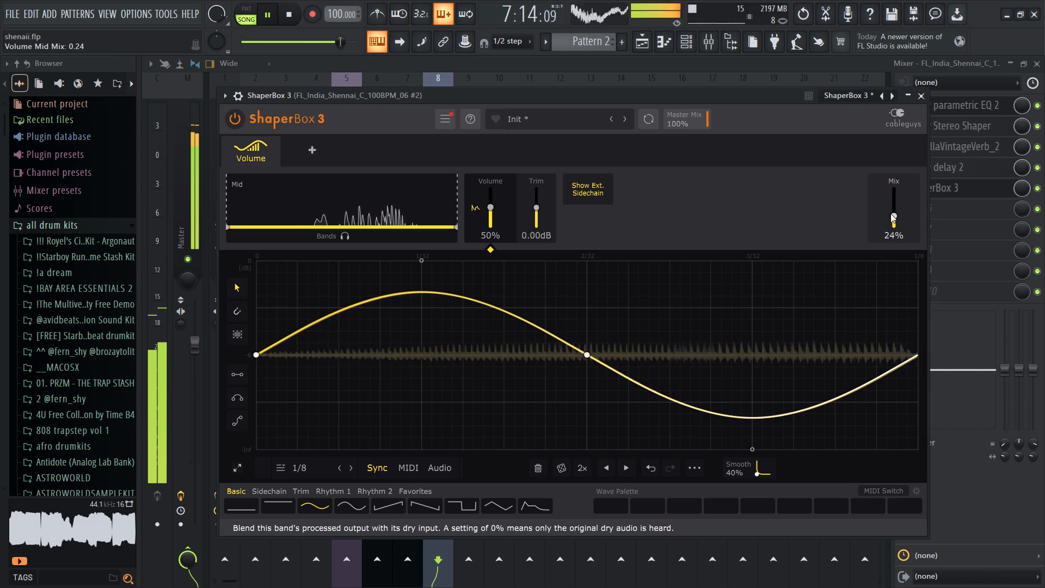
{"action": "left_click_drag", "start_coordinate": [893, 215], "coordinate": [896, 222]}
{"action": "left_click", "coordinate": [893, 215]}
{"action": "left_click_drag", "start_coordinate": [893, 215], "coordinate": [893, 213]}
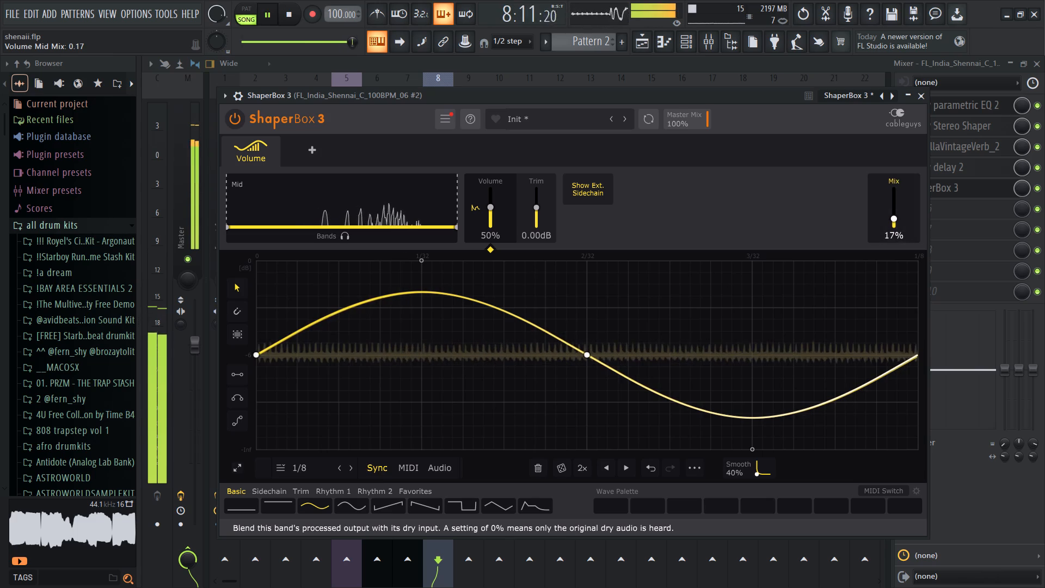
{"action": "left_click_drag", "start_coordinate": [893, 213], "coordinate": [895, 206]}
{"action": "left_click", "coordinate": [893, 215]}
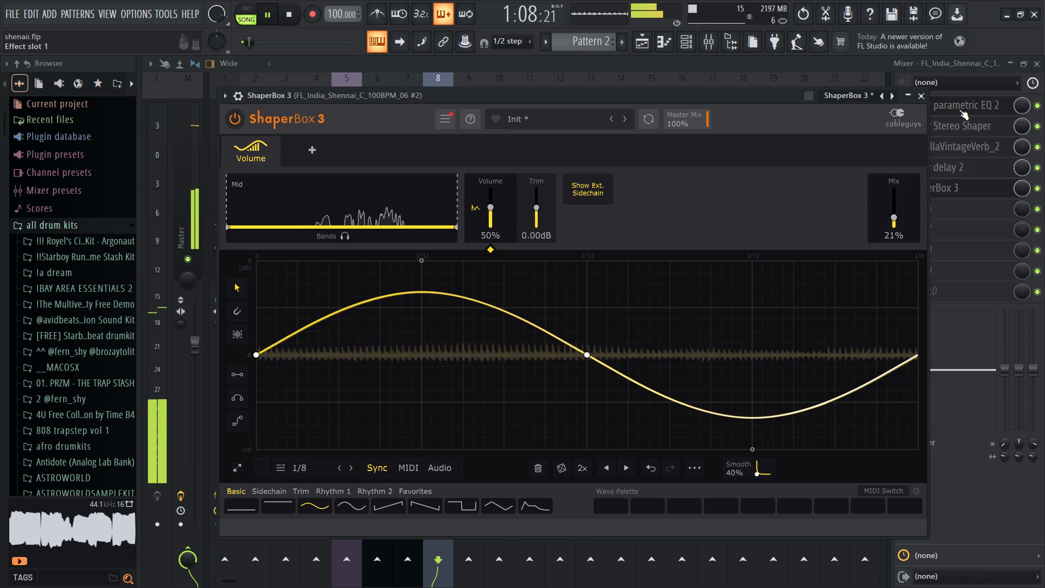
{"action": "left_click", "coordinate": [932, 98]}
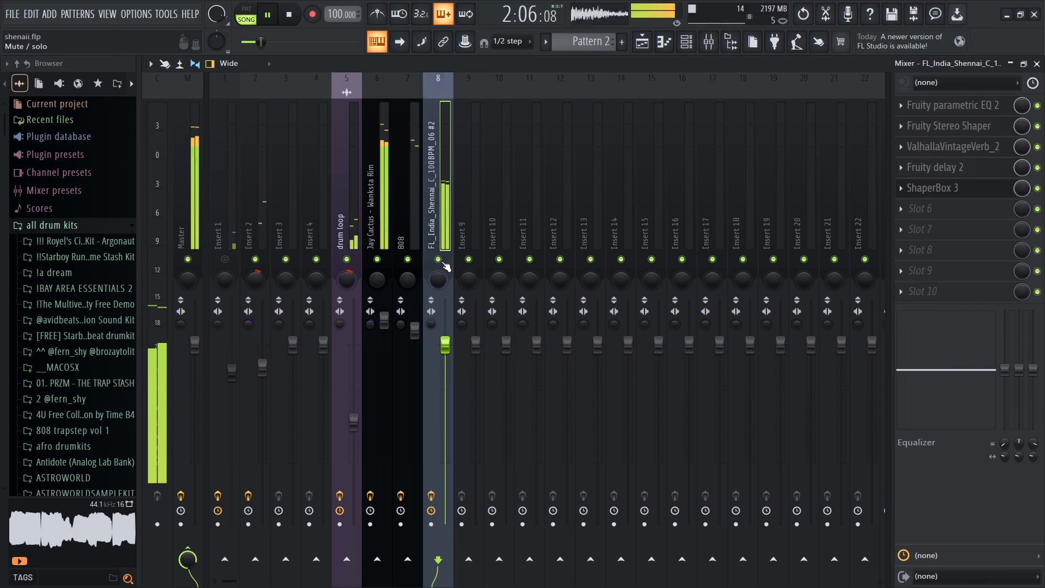
Listen to the arrangement with the Shennai mixer track muted, checking the playlist clips, and unmute the track.
{"action": "left_click", "coordinate": [441, 261]}
{"action": "left_click", "coordinate": [642, 38]}
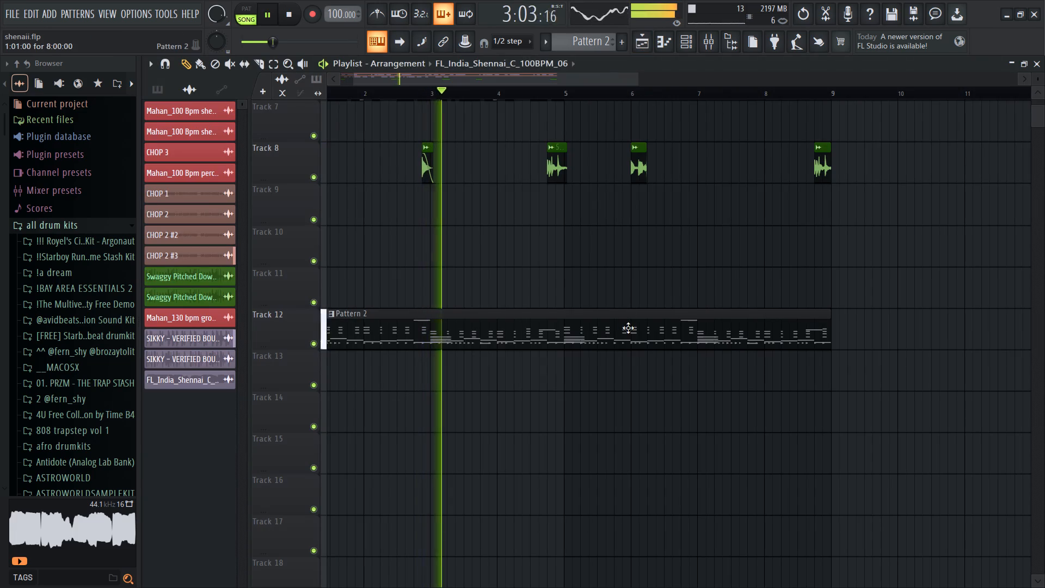
{"action": "left_click", "coordinate": [702, 35]}
{"action": "left_click", "coordinate": [701, 40]}
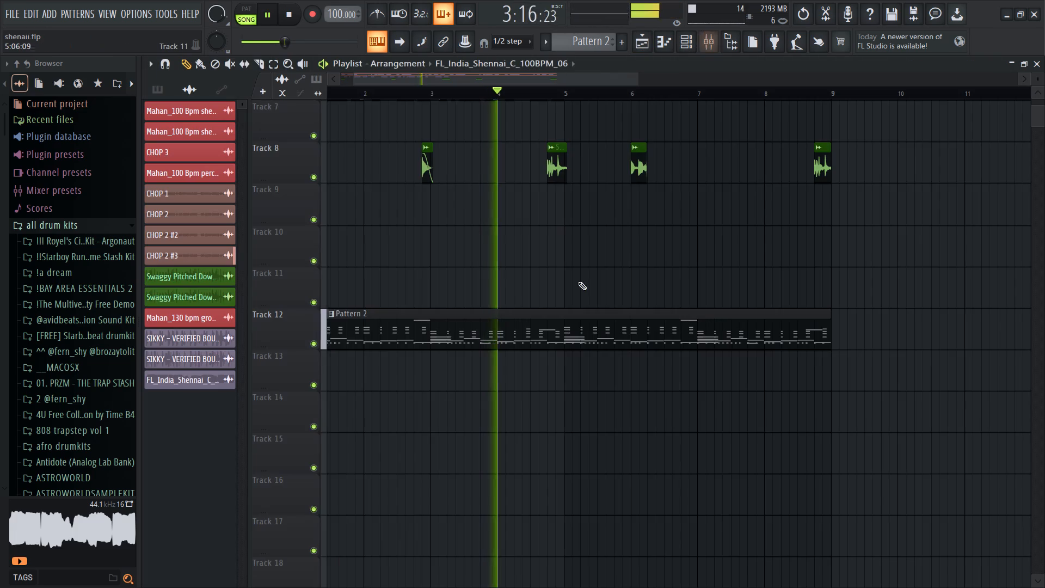
{"action": "scroll", "coordinate": [570, 291], "scroll_direction": "up", "scroll_amount": 5}
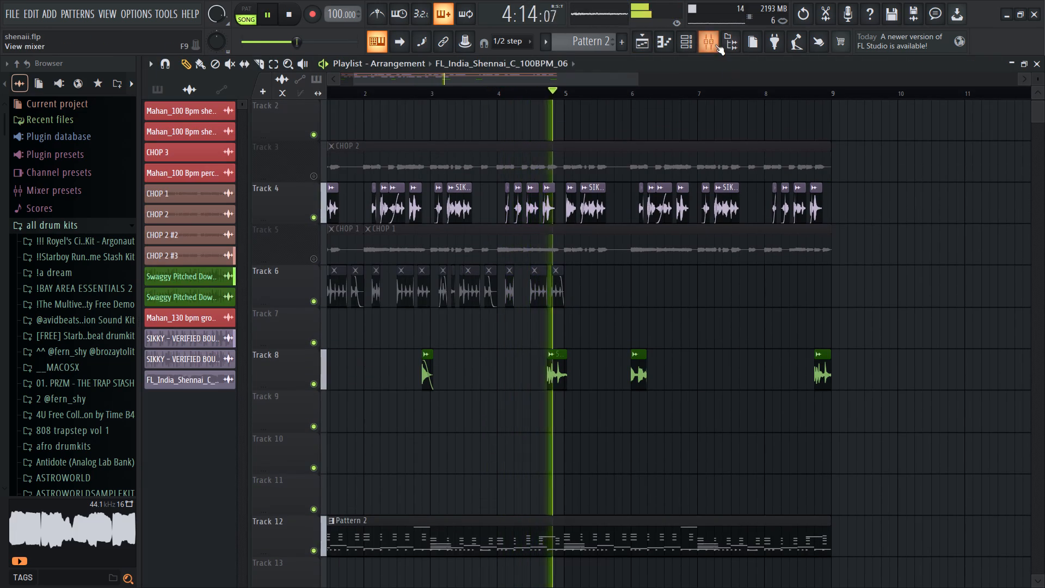
{"action": "left_click", "coordinate": [715, 45]}
{"action": "left_click", "coordinate": [432, 256]}
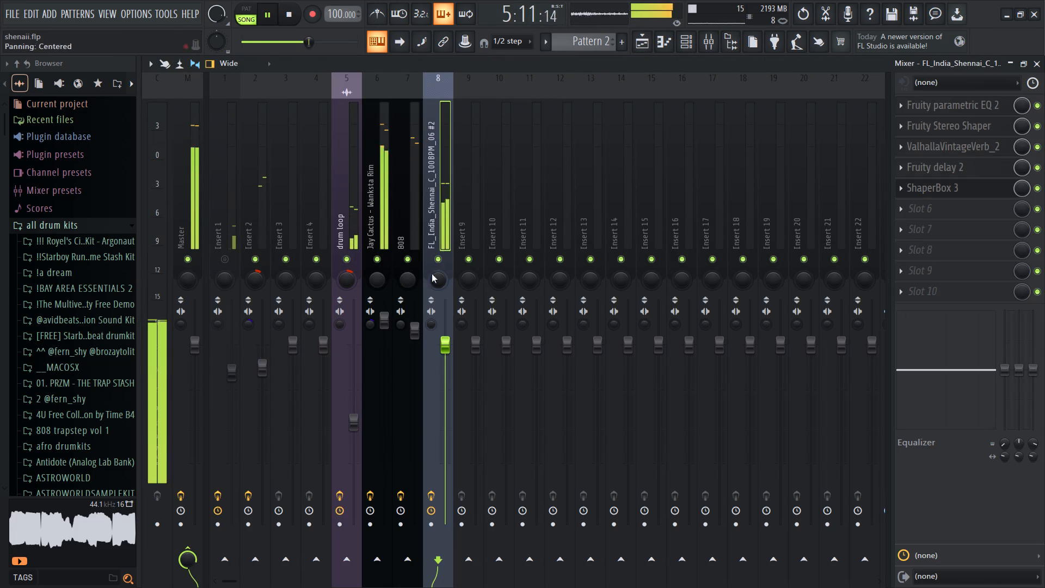
Reduce the ValhallaVintageVerb mix on the Shennai track to 7.8% and close the plugin.
{"action": "left_click", "coordinate": [987, 140]}
{"action": "left_click", "coordinate": [987, 143]}
{"action": "left_click", "coordinate": [961, 144]}
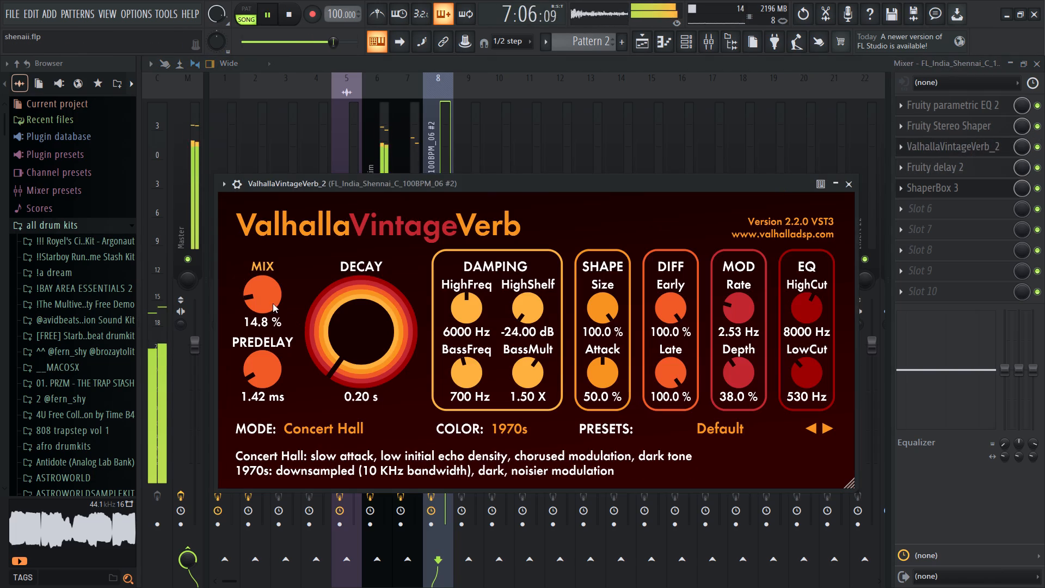
{"action": "left_click_drag", "start_coordinate": [267, 300], "coordinate": [266, 312]}
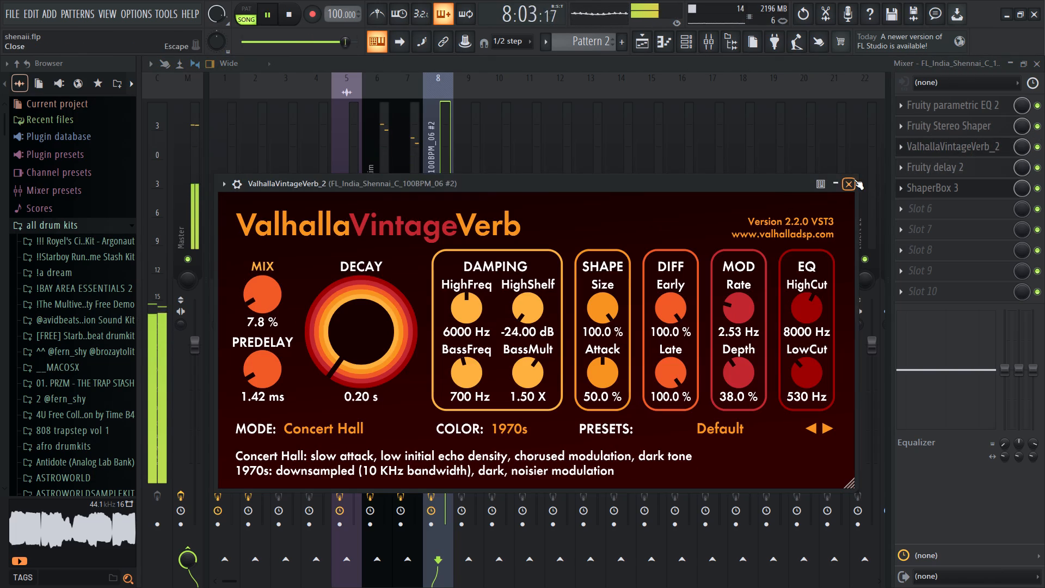
{"action": "left_click", "coordinate": [854, 179]}
Try the Shennai track's panning, return it to centre, and lower the track's volume fader slightly.
{"action": "left_click_drag", "start_coordinate": [439, 283], "coordinate": [474, 242]}
{"action": "left_click_drag", "start_coordinate": [439, 283], "coordinate": [441, 323]}
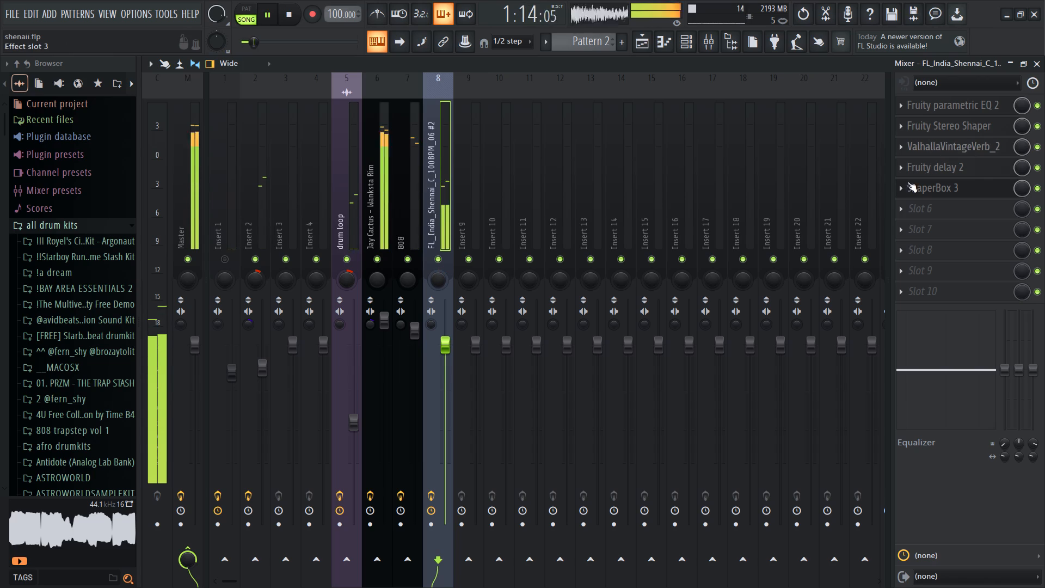
{"action": "left_click_drag", "start_coordinate": [446, 345], "coordinate": [447, 363]}
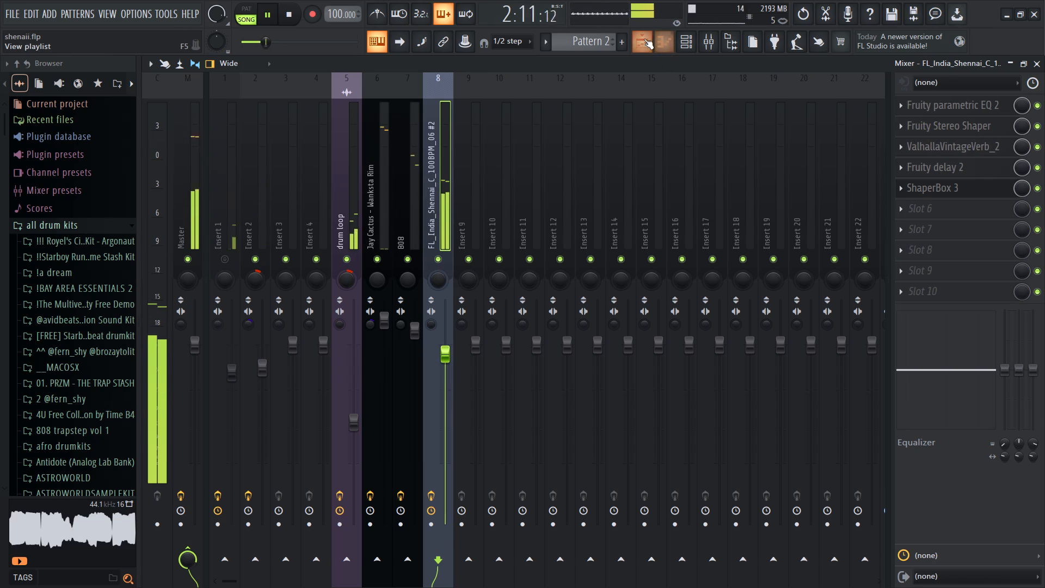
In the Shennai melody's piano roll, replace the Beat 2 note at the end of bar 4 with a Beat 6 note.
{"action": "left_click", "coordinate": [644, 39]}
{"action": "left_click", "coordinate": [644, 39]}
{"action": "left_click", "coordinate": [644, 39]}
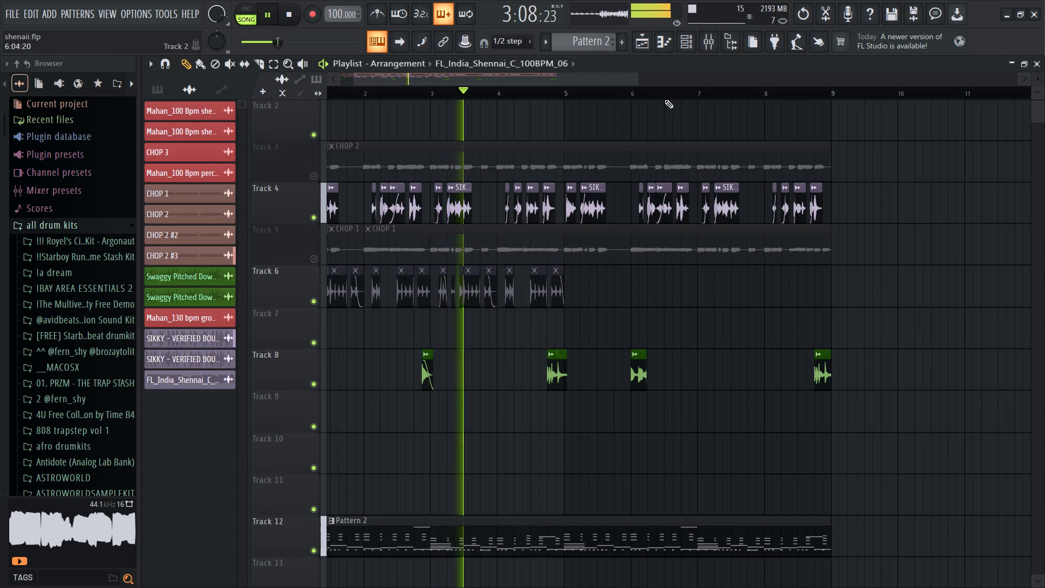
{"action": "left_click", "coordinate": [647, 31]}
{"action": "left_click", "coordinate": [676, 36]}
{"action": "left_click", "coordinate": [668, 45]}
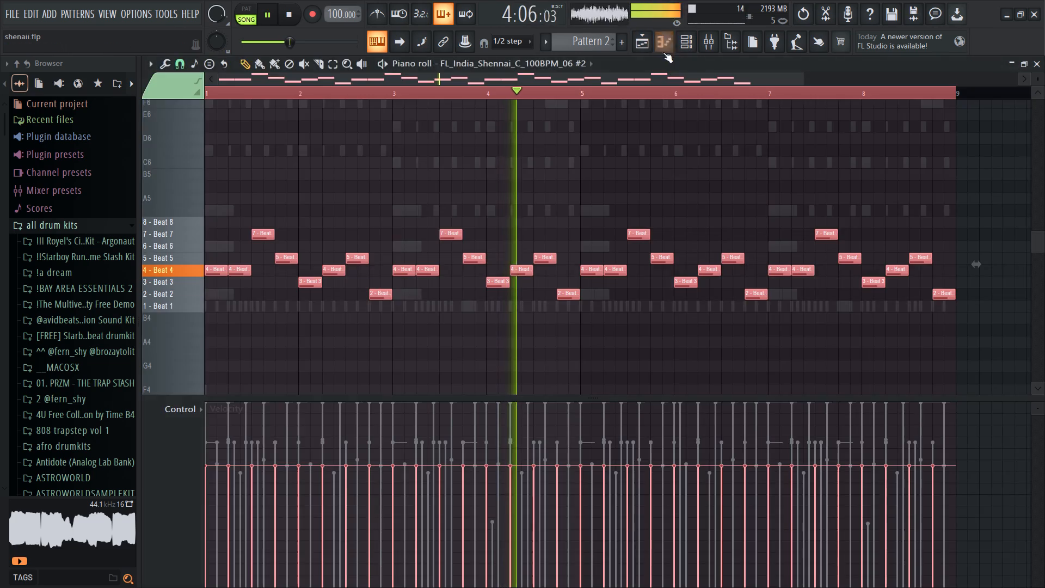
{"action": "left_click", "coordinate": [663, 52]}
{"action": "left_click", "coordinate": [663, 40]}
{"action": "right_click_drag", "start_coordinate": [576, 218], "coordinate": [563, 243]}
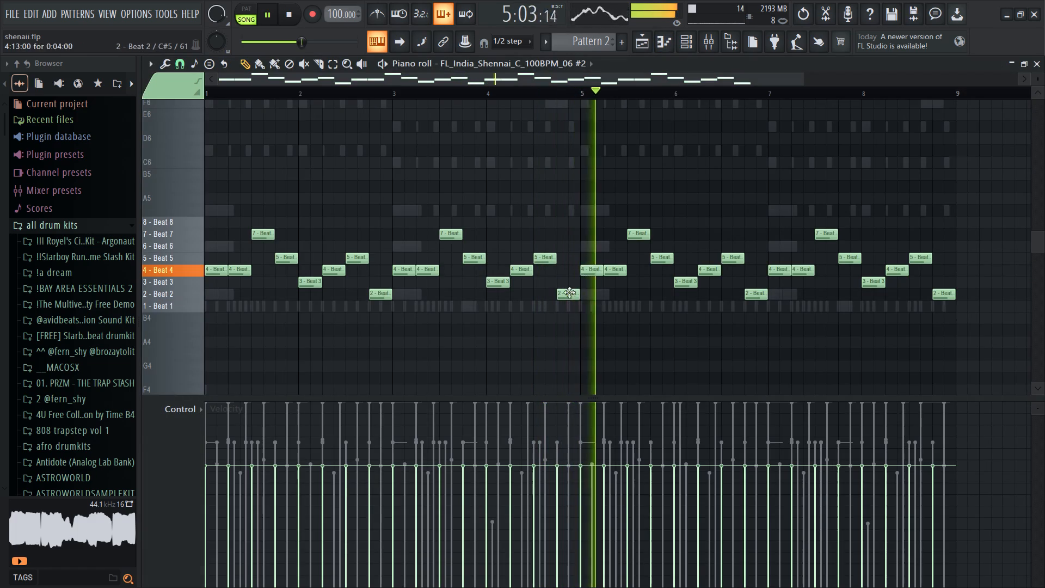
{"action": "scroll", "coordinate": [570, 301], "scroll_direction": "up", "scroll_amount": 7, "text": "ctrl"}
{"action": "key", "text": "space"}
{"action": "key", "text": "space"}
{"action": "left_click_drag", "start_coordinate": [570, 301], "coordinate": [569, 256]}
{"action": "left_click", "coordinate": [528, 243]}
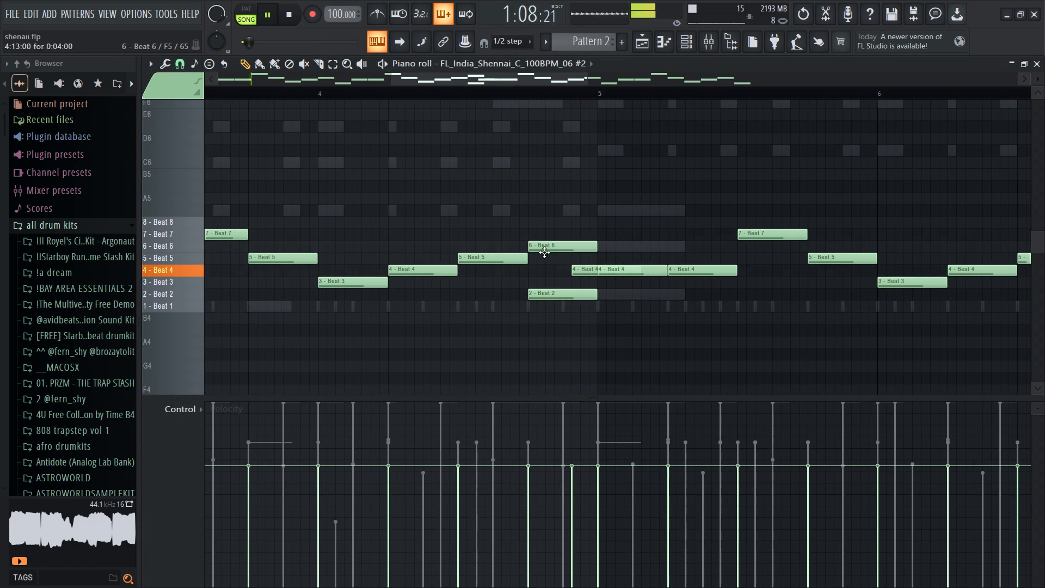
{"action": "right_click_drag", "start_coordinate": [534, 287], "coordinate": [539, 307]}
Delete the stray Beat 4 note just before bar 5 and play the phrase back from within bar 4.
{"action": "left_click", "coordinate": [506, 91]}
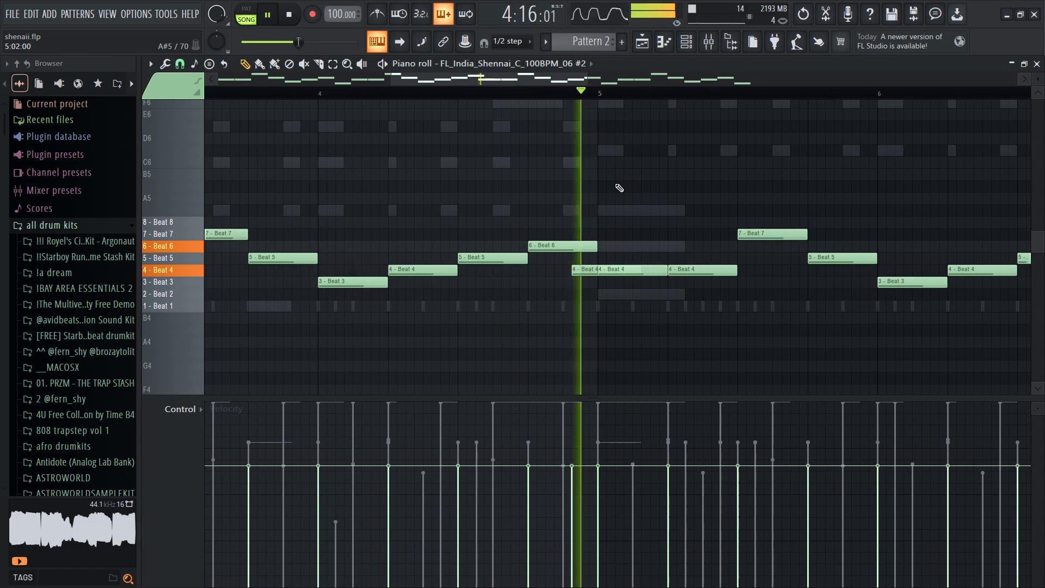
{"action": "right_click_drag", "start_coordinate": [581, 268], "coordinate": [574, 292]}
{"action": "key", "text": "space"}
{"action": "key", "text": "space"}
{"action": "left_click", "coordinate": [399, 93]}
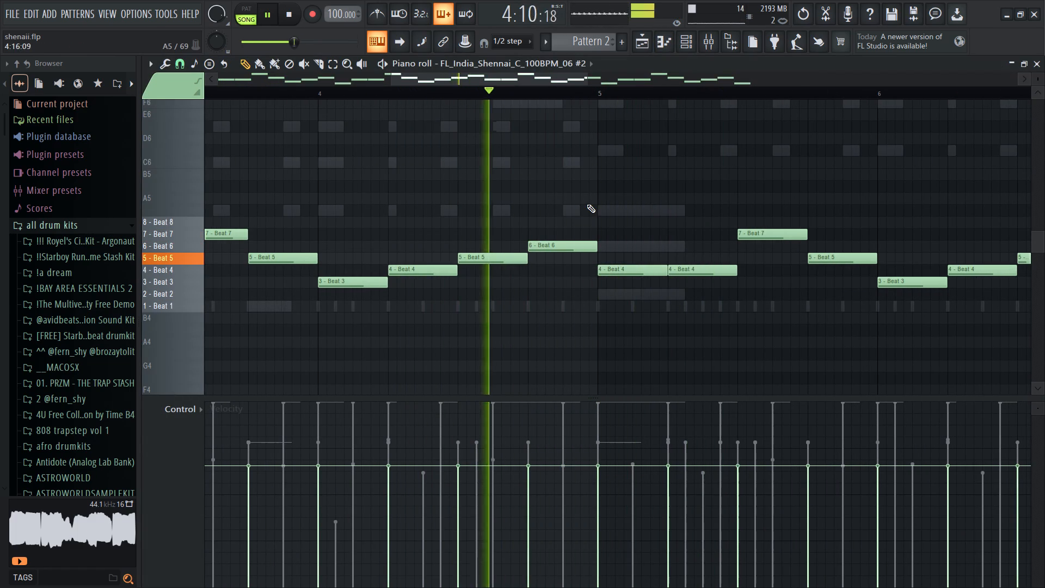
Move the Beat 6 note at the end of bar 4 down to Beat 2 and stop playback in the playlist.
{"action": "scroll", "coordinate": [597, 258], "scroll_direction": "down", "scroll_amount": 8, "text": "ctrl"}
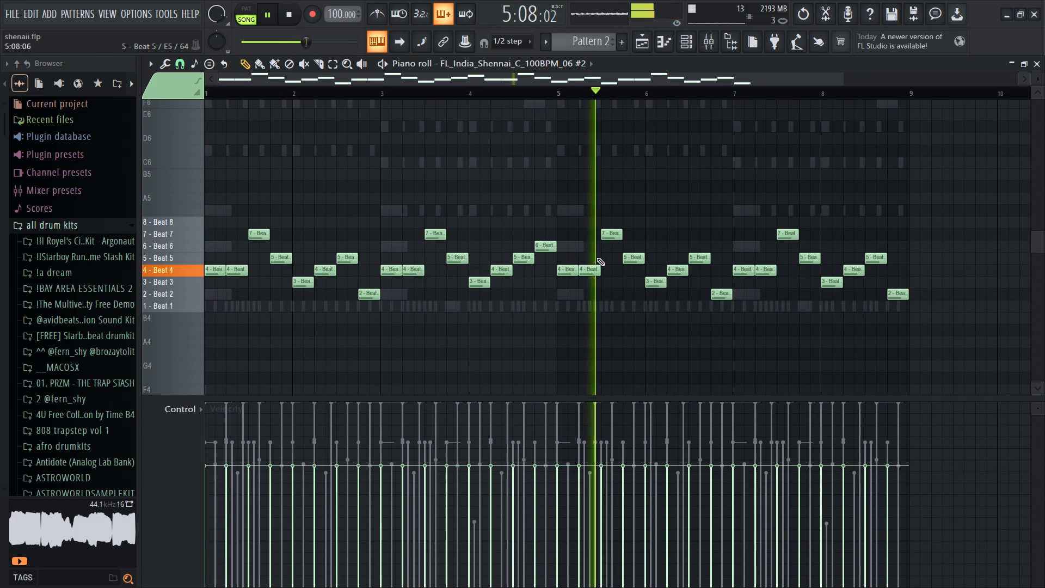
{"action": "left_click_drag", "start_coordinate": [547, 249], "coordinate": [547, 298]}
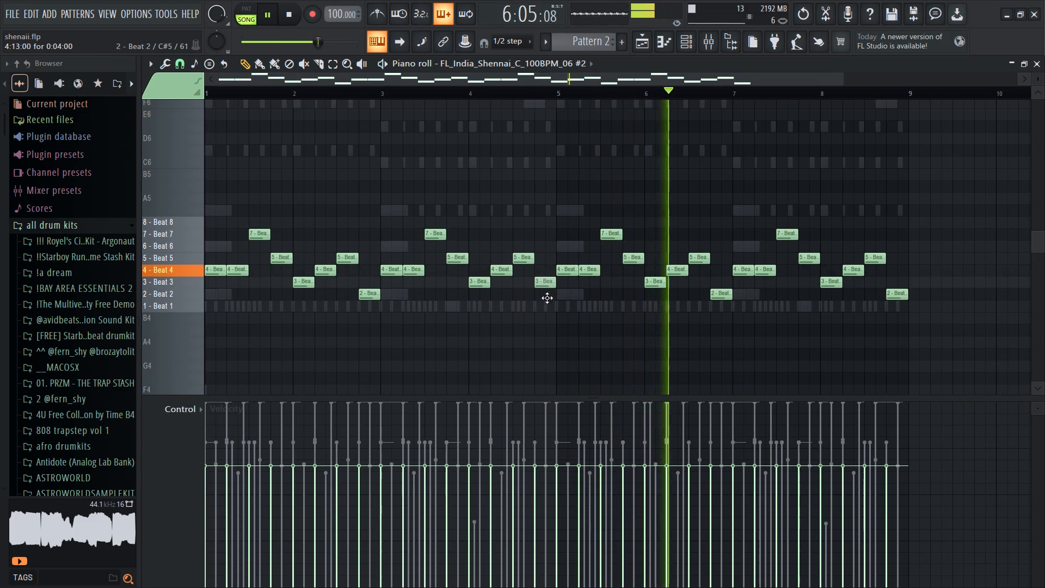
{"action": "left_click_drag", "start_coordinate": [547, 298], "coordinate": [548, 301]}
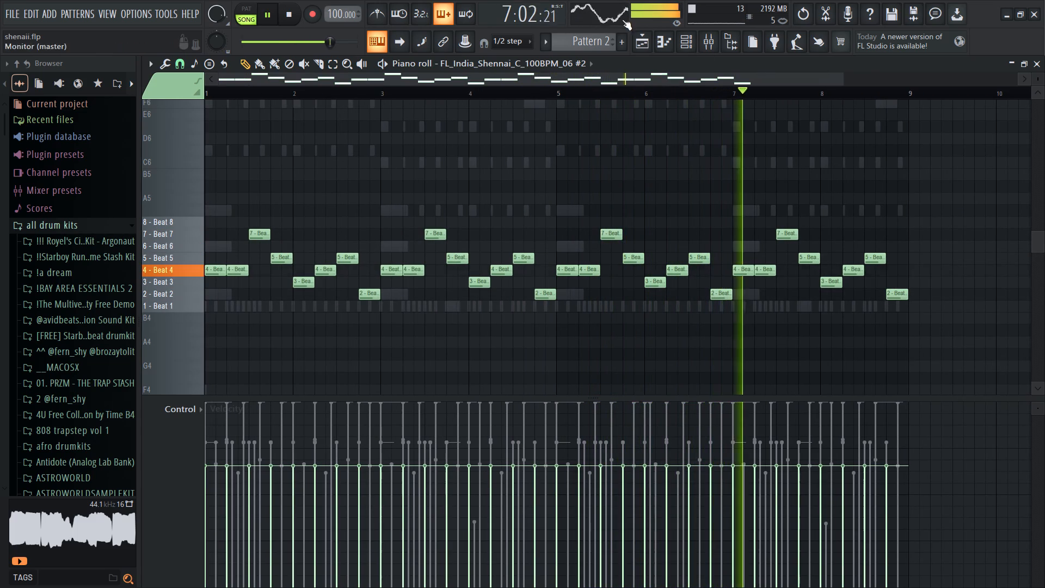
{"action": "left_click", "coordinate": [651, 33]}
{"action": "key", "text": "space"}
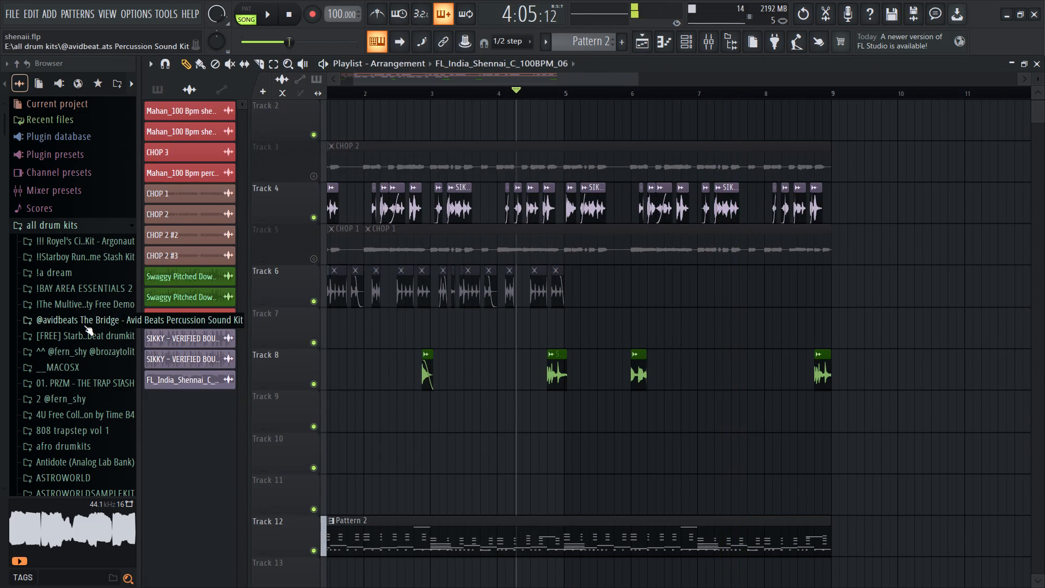
Look through the drum kit folders, collapsing INDIAN SOUNDS and the jay cactus vault drum kit with its Boom Bap and UK Drill sub-kits.
{"action": "scroll", "coordinate": [84, 325], "scroll_direction": "down", "scroll_amount": 6}
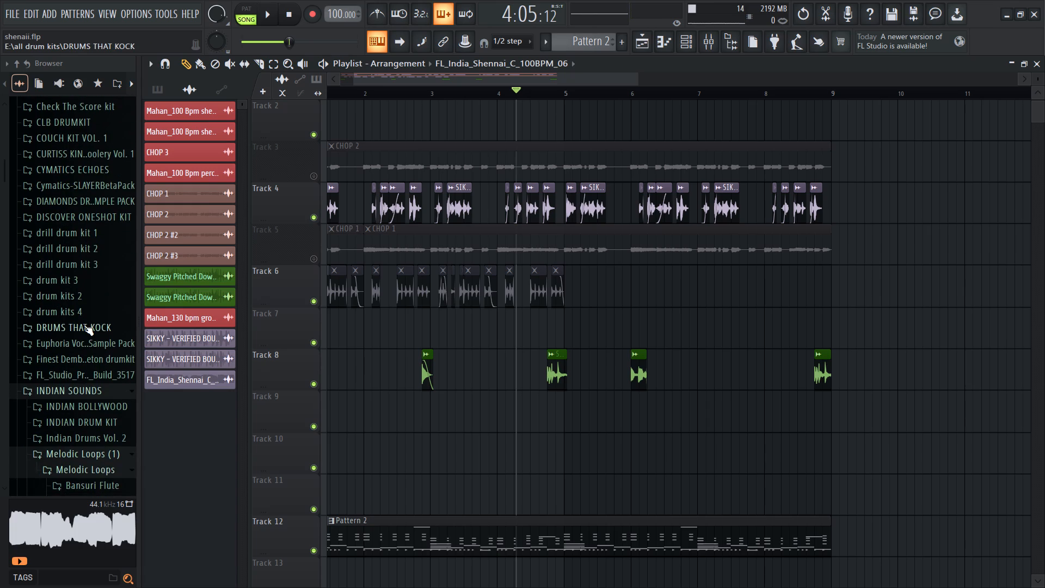
{"action": "scroll", "coordinate": [84, 325], "scroll_direction": "down", "scroll_amount": 1}
{"action": "left_click", "coordinate": [95, 305]}
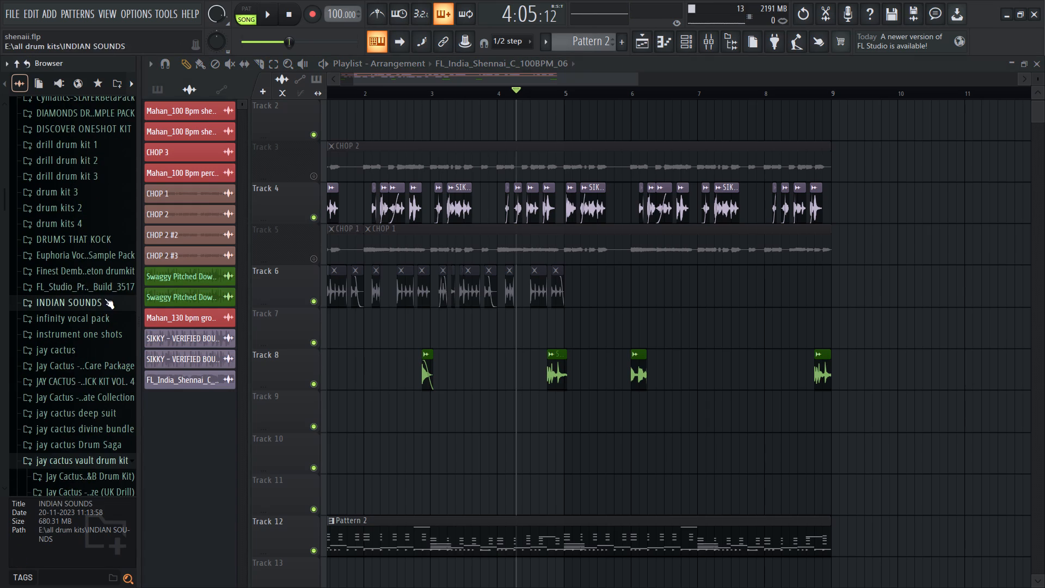
{"action": "scroll", "coordinate": [104, 298], "scroll_direction": "down", "scroll_amount": 3}
{"action": "left_click", "coordinate": [115, 256]}
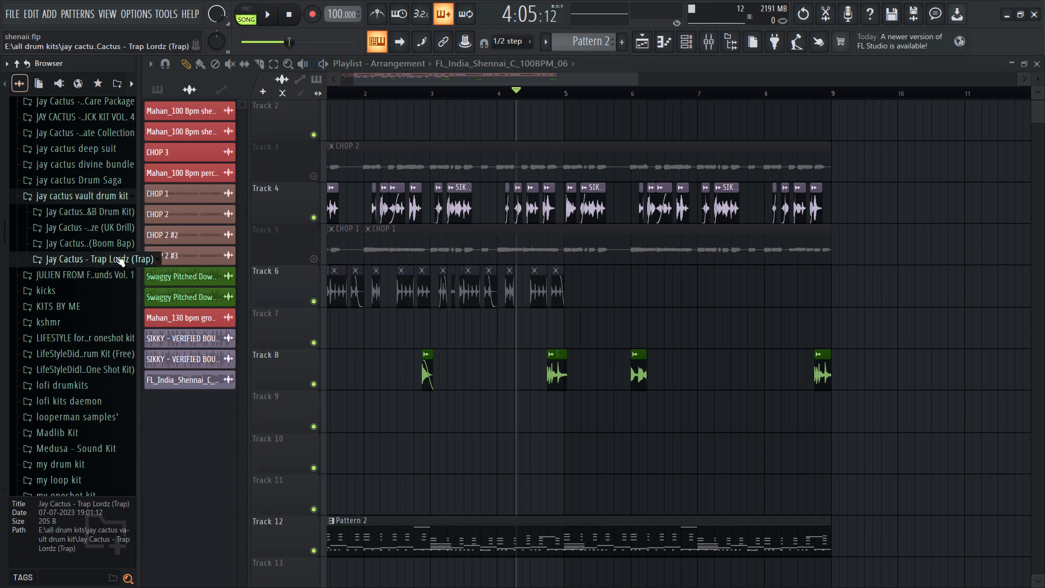
{"action": "left_click", "coordinate": [96, 260]}
{"action": "left_click", "coordinate": [106, 237]}
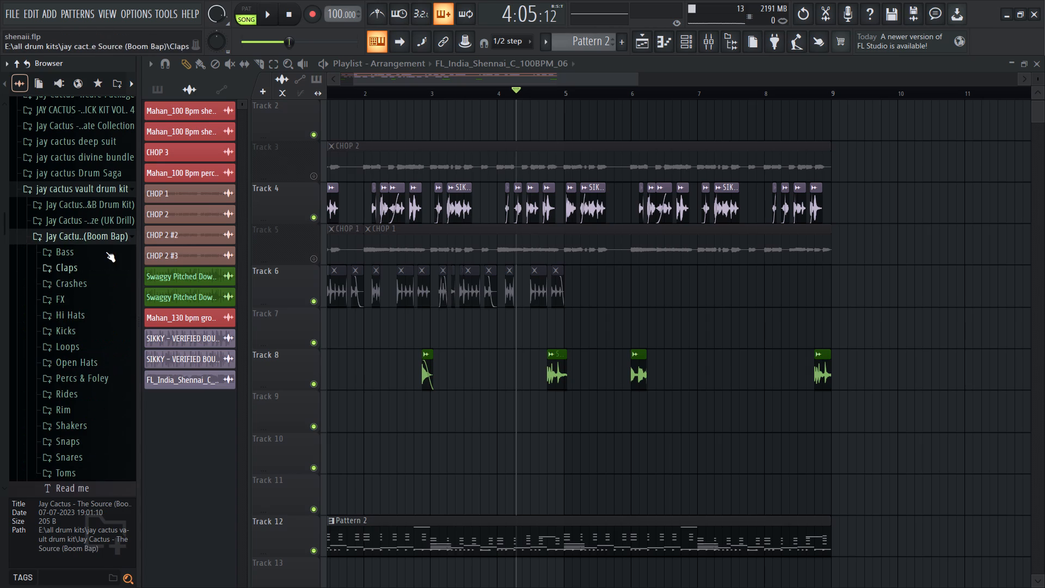
{"action": "left_click", "coordinate": [87, 225]}
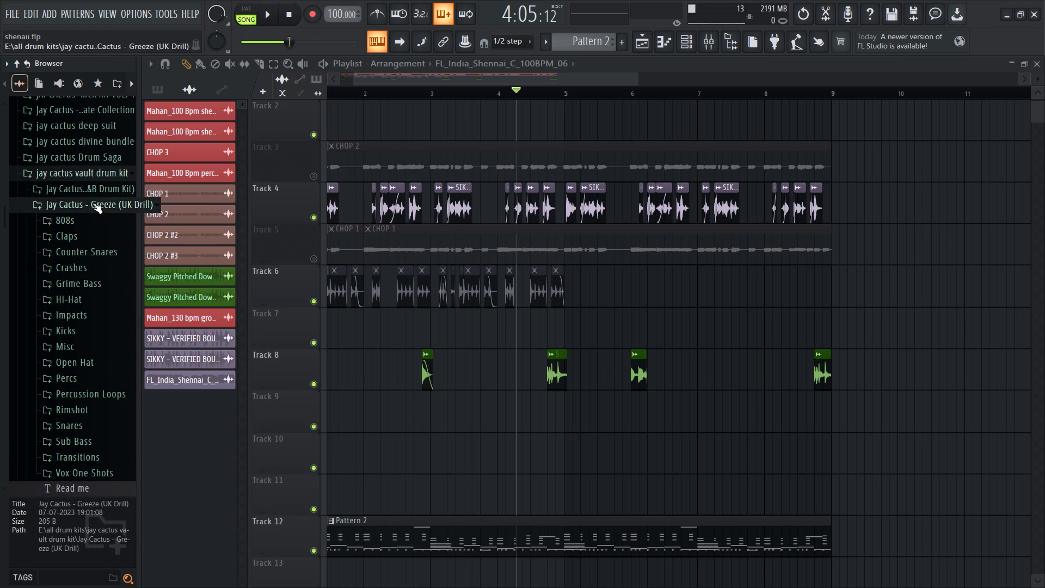
{"action": "left_click", "coordinate": [93, 203]}
{"action": "left_click", "coordinate": [96, 171]}
Audition the guitar melody, hiphop-flute 154 c#min and pop-synth-loop-5 in the looperman samples folder, and collapse the folder.
{"action": "scroll", "coordinate": [102, 341], "scroll_direction": "down", "scroll_amount": 1}
{"action": "left_click", "coordinate": [101, 242]}
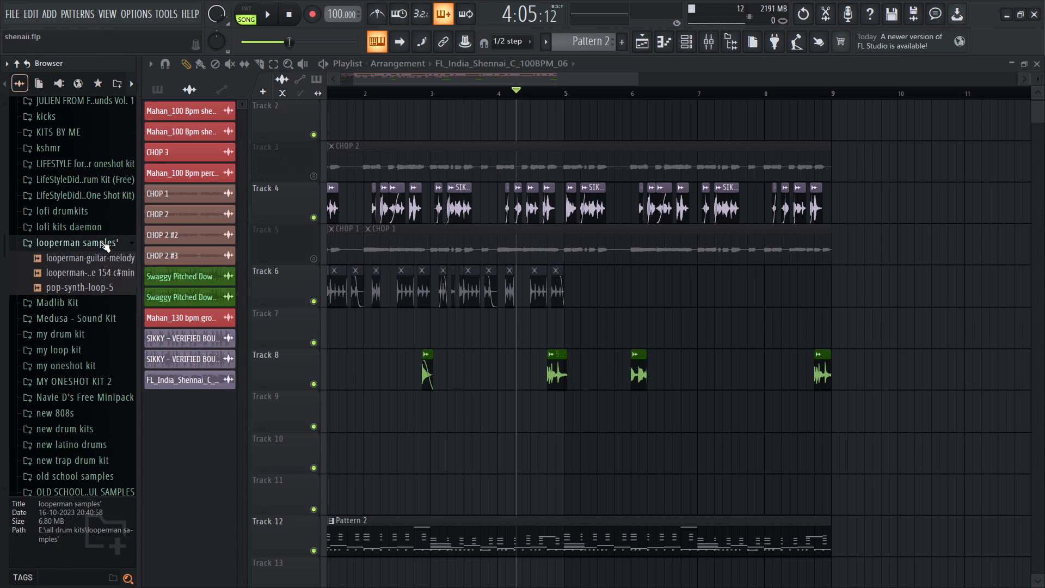
{"action": "left_click", "coordinate": [101, 254]}
{"action": "left_click", "coordinate": [101, 274]}
{"action": "left_click", "coordinate": [101, 289]}
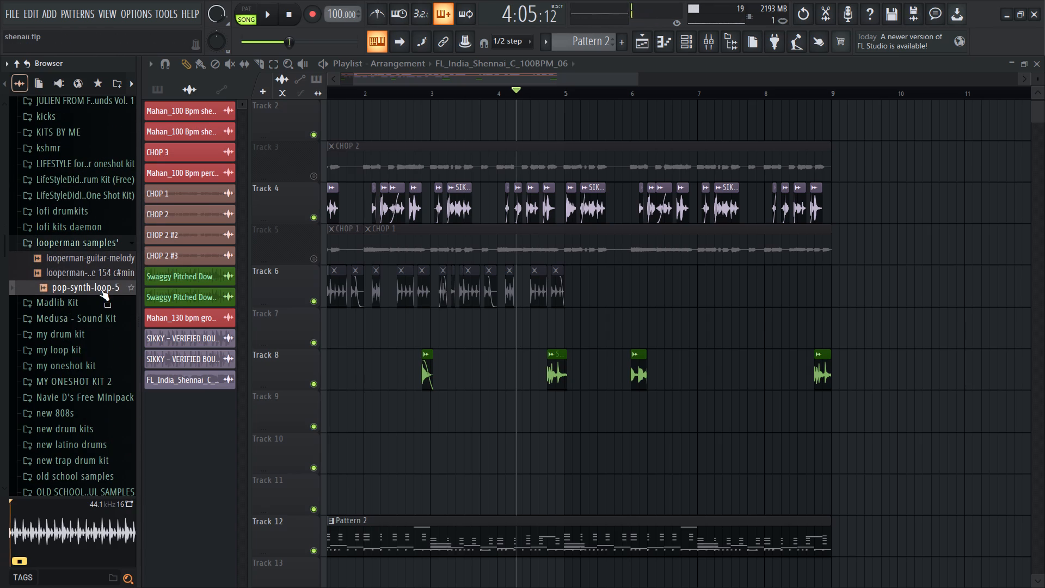
{"action": "left_click", "coordinate": [102, 271]}
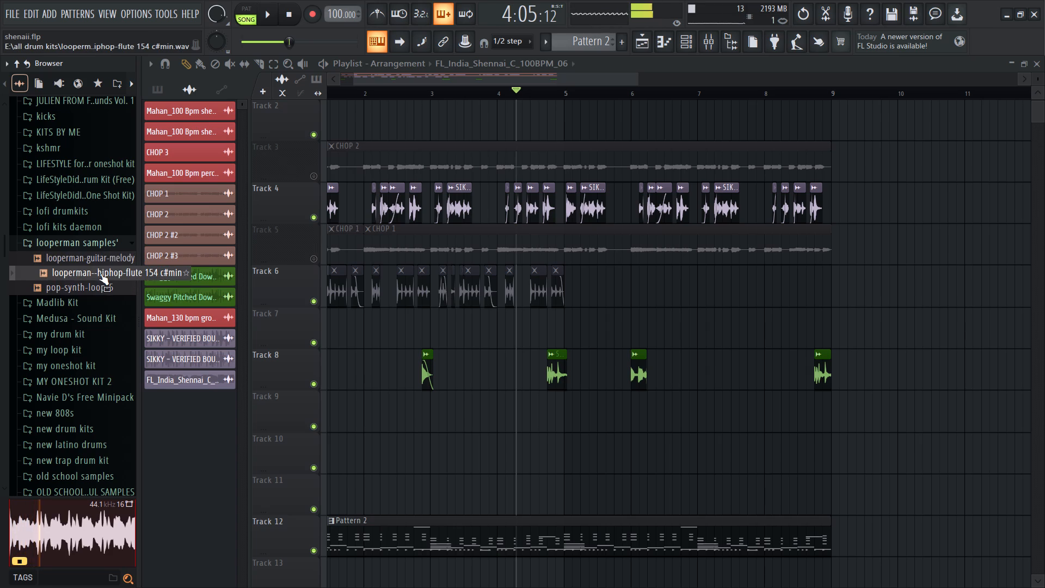
{"action": "key", "text": "space"}
{"action": "key", "text": "space"}
{"action": "left_click", "coordinate": [85, 242]}
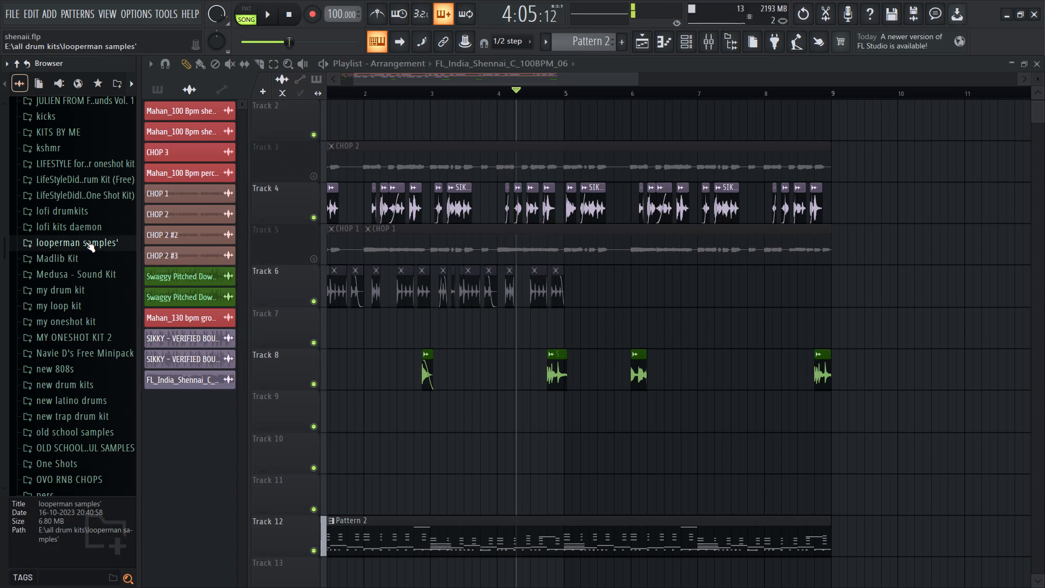
Audition several tracks in the OLD SCHOOL SOUL SAMPLES folder, look into One Shots, and collapse both folders.
{"action": "scroll", "coordinate": [85, 242], "scroll_direction": "down", "scroll_amount": 1}
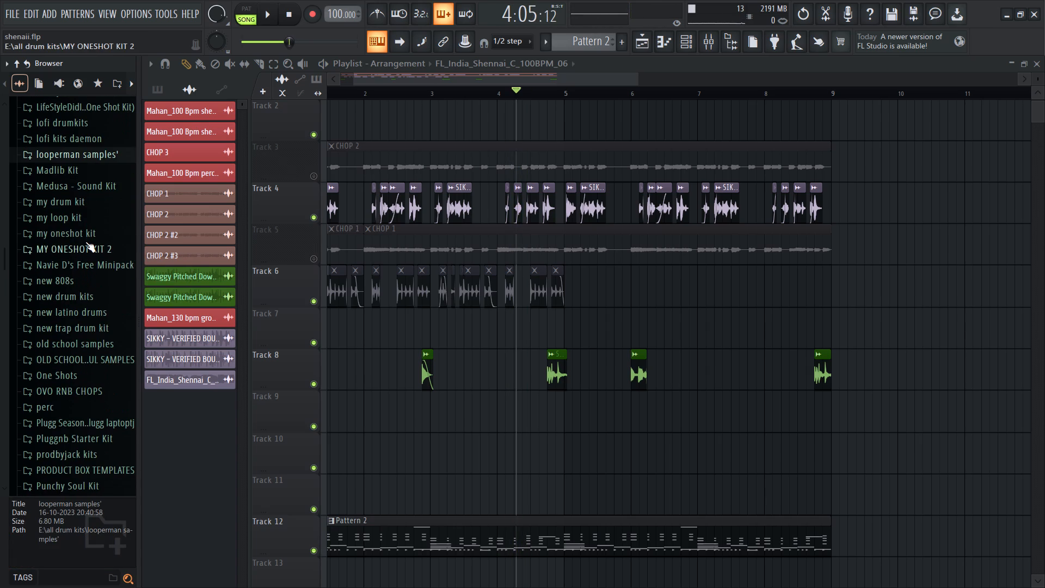
{"action": "left_click", "coordinate": [84, 360]}
{"action": "left_click", "coordinate": [84, 363]}
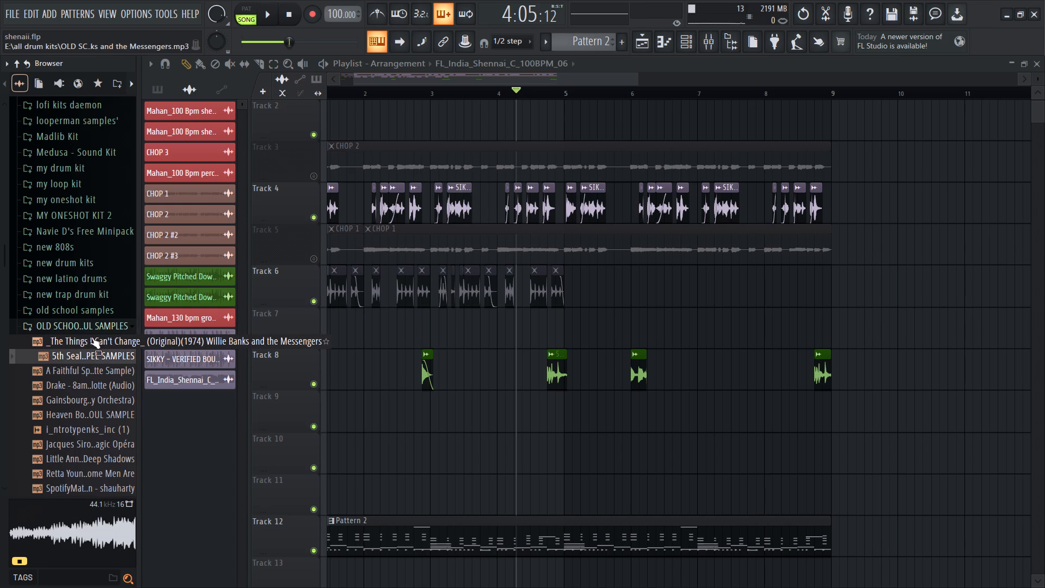
{"action": "left_click", "coordinate": [75, 415]}
{"action": "left_click", "coordinate": [85, 405]}
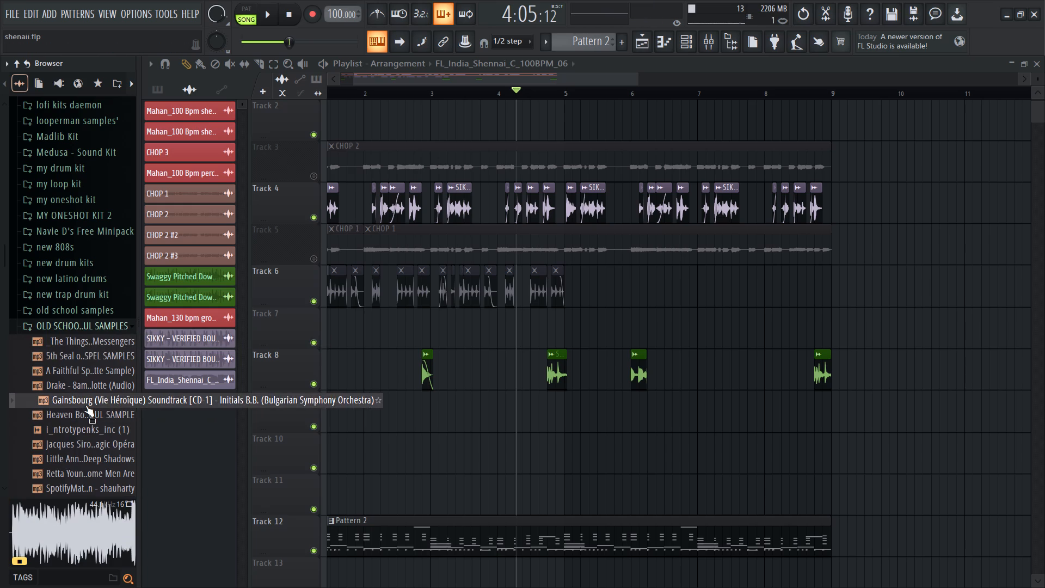
{"action": "left_click", "coordinate": [83, 441]}
{"action": "left_click", "coordinate": [85, 464]}
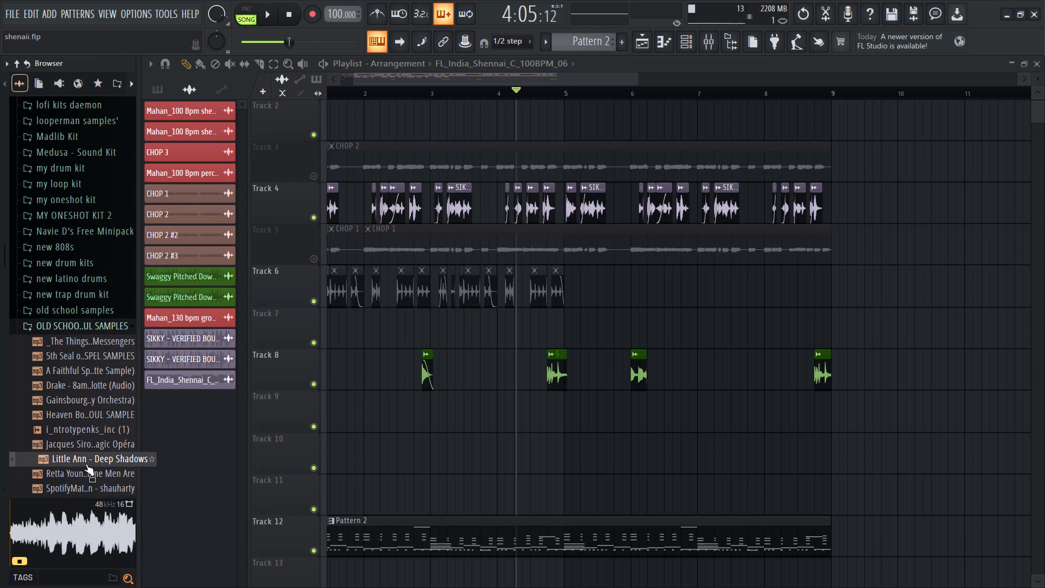
{"action": "left_click", "coordinate": [84, 476]}
{"action": "scroll", "coordinate": [88, 440], "scroll_direction": "down", "scroll_amount": 3}
{"action": "scroll", "coordinate": [82, 246], "scroll_direction": "up", "scroll_amount": 2}
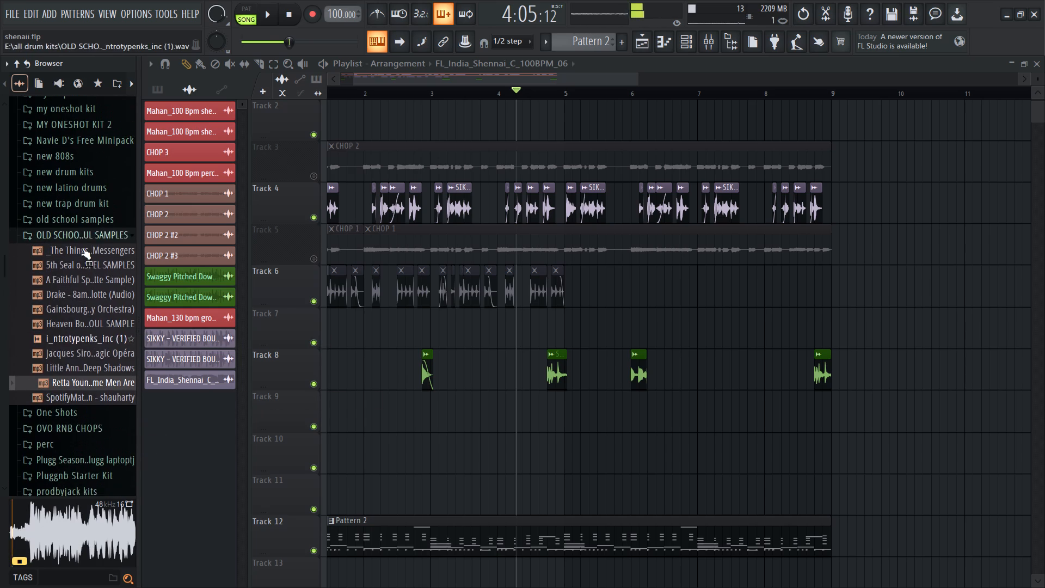
{"action": "key", "text": "space"}
{"action": "key", "text": "space"}
{"action": "left_click", "coordinate": [83, 236]}
{"action": "left_click", "coordinate": [97, 254]}
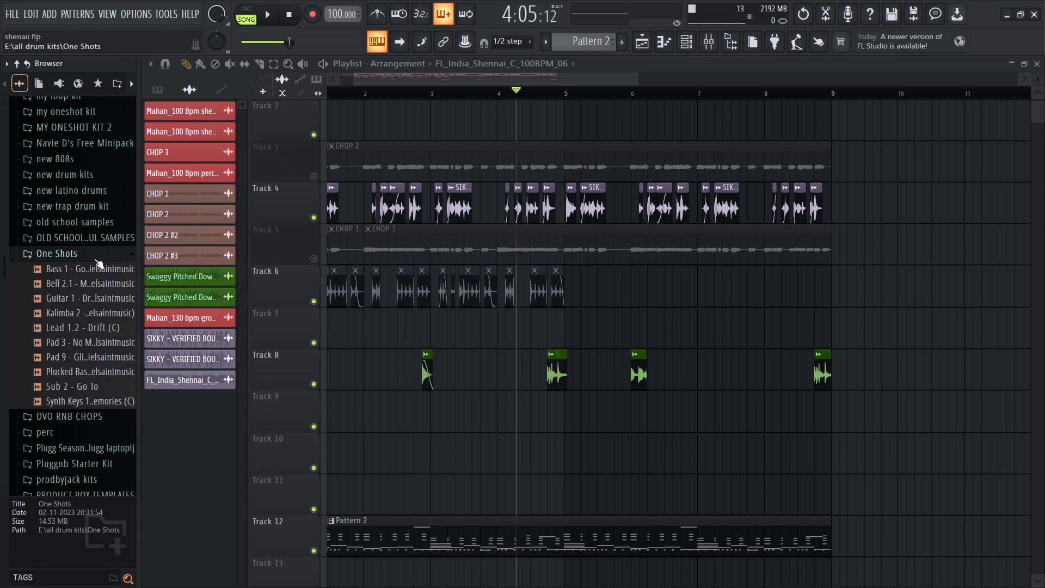
{"action": "left_click", "coordinate": [94, 258]}
Play the arrangement from bar 1 and set the Shakes Well Hi-Hat channel to 5% left panning and about 21% volume.
{"action": "key", "text": "space"}
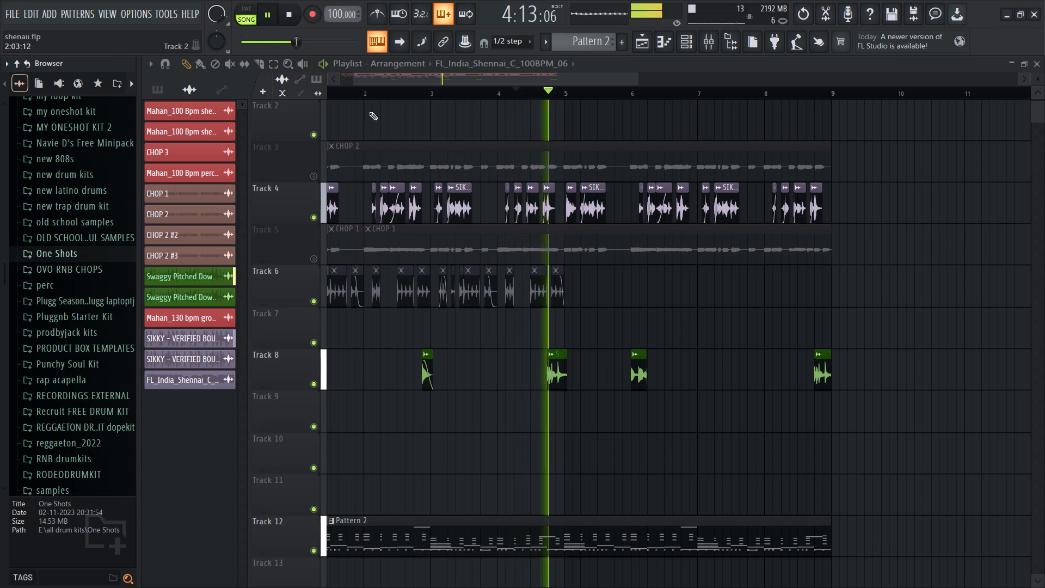
{"action": "left_click_drag", "start_coordinate": [339, 90], "coordinate": [139, 114]}
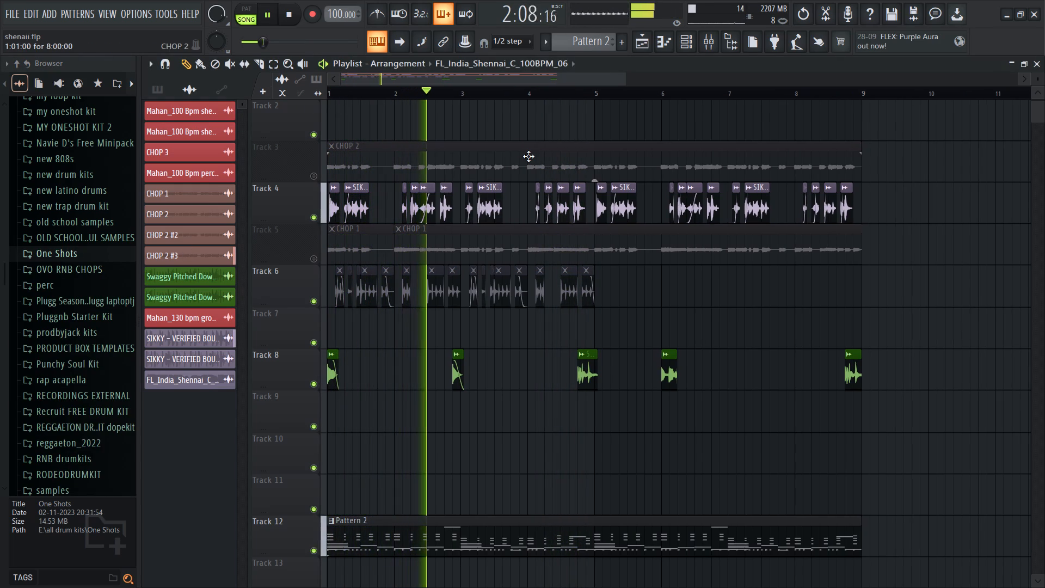
{"action": "left_click", "coordinate": [673, 32]}
{"action": "left_click", "coordinate": [679, 34]}
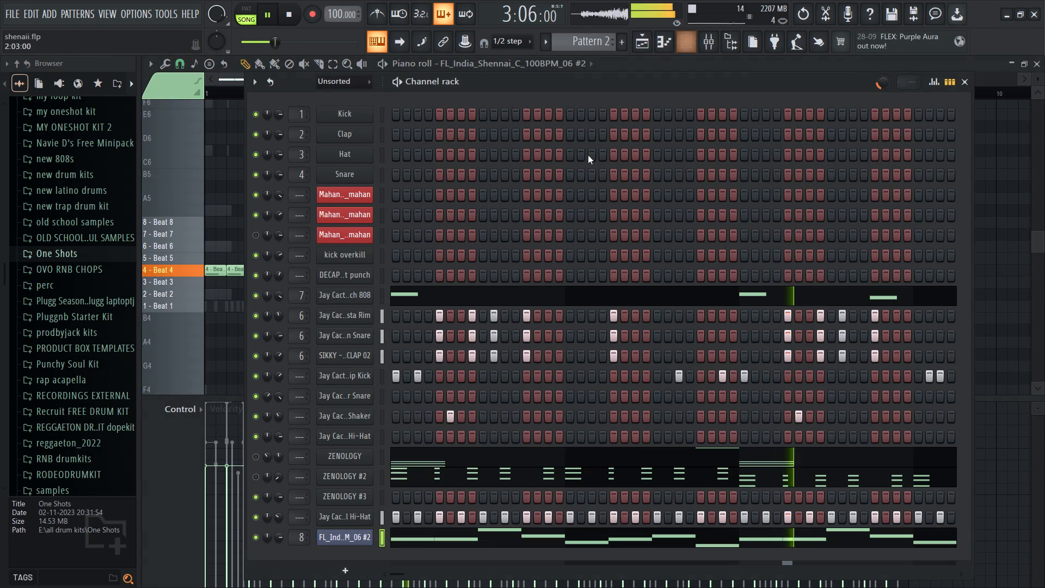
{"action": "left_click_drag", "start_coordinate": [281, 516], "coordinate": [281, 530]}
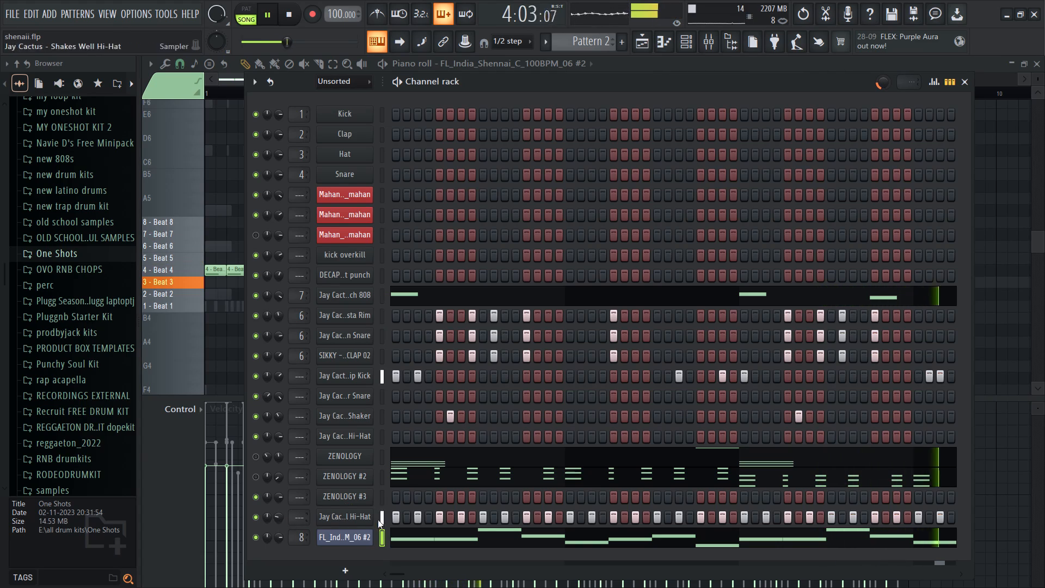
{"action": "left_click_drag", "start_coordinate": [270, 517], "coordinate": [270, 523]}
{"action": "left_click_drag", "start_coordinate": [276, 516], "coordinate": [276, 527]}
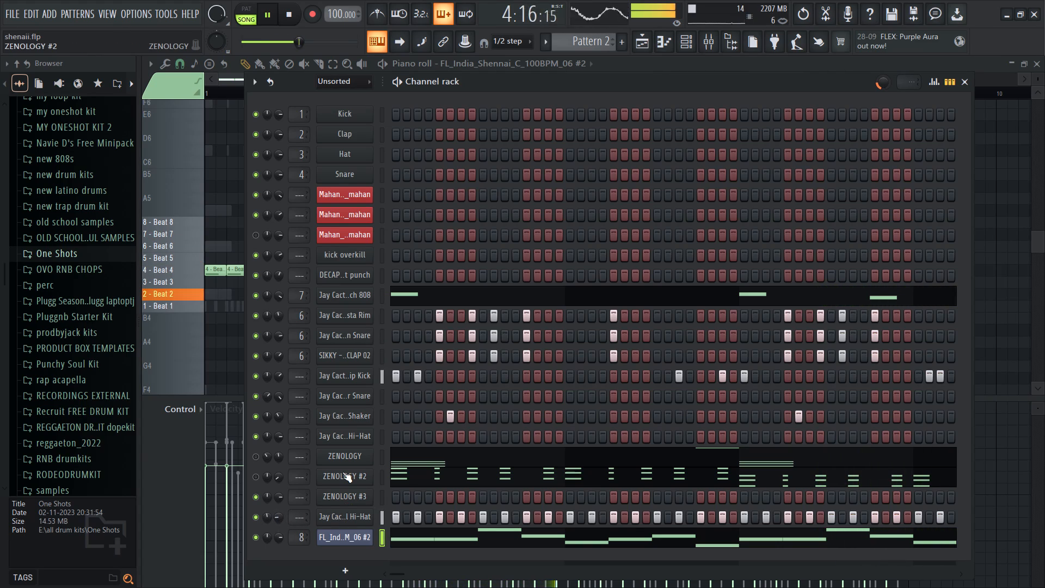
{"action": "left_click", "coordinate": [254, 519]}
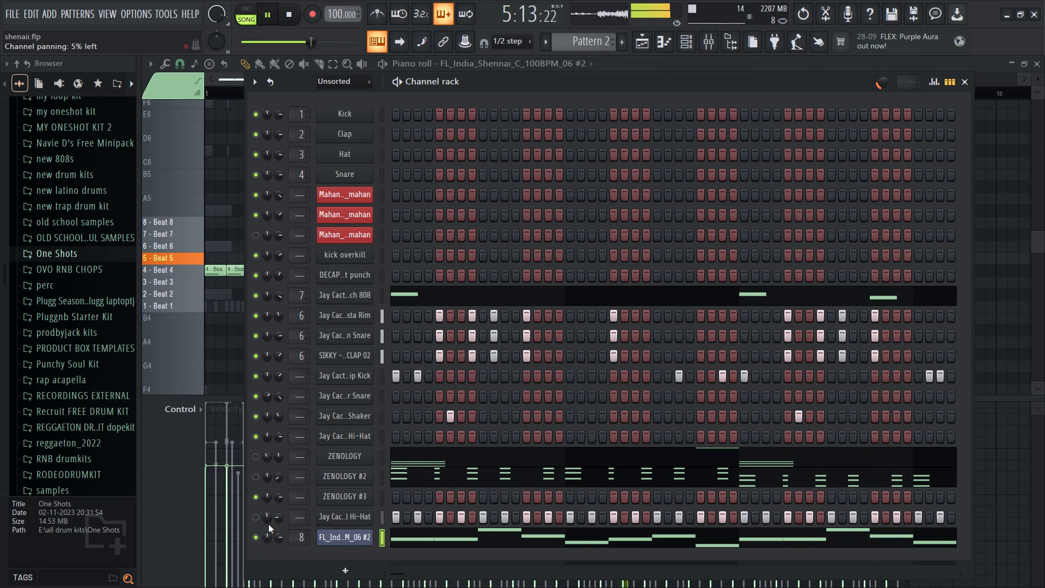
{"action": "left_click", "coordinate": [251, 518]}
{"action": "left_click", "coordinate": [279, 517]}
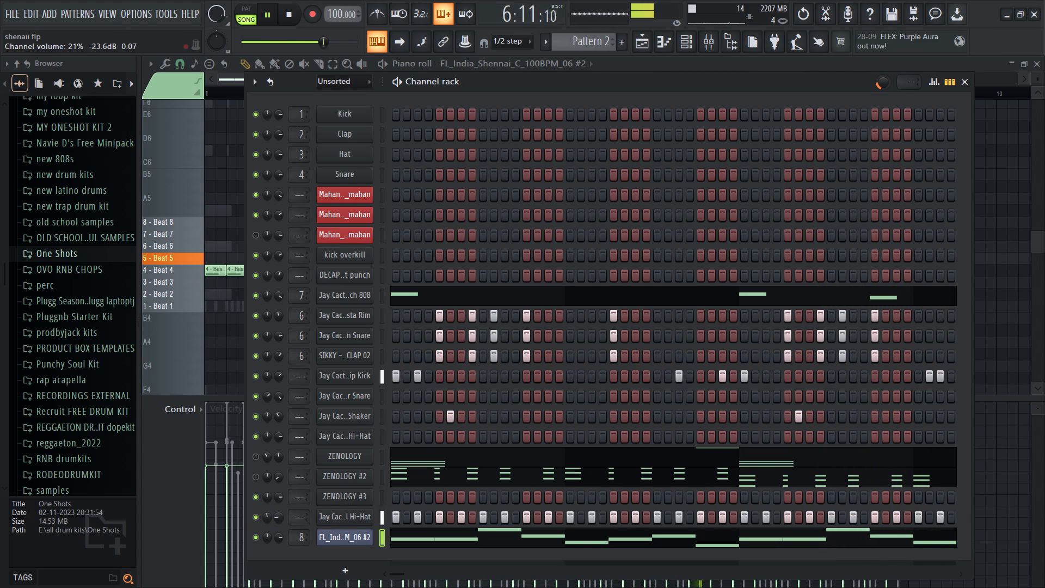
Browse down to the VERIFIED BOUNCE BY SIKKY kit, stop playback, and collapse its 04. RIM folder.
{"action": "scroll", "coordinate": [82, 338], "scroll_direction": "down", "scroll_amount": 3}
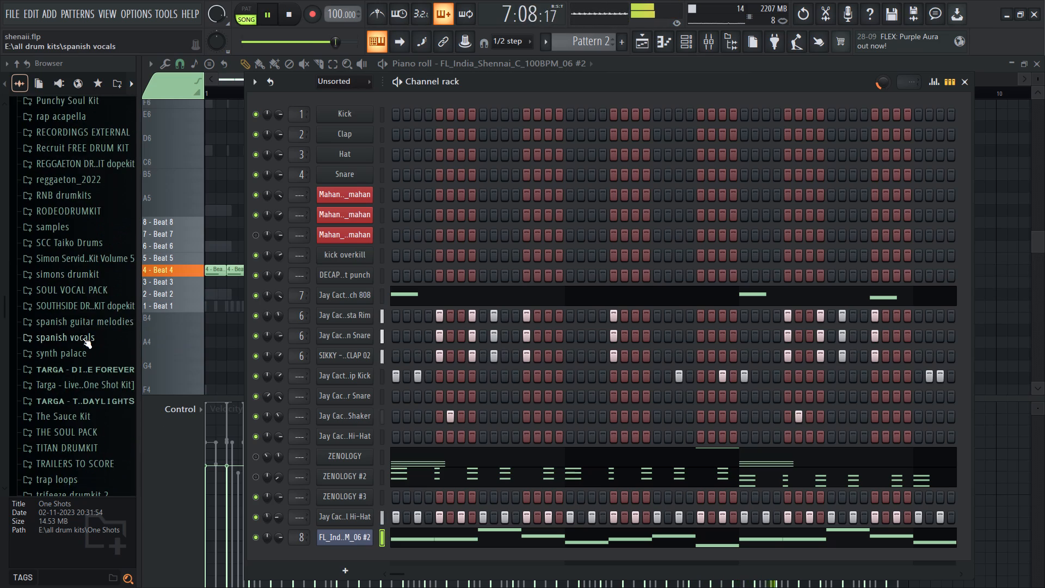
{"action": "scroll", "coordinate": [82, 338], "scroll_direction": "down", "scroll_amount": 2}
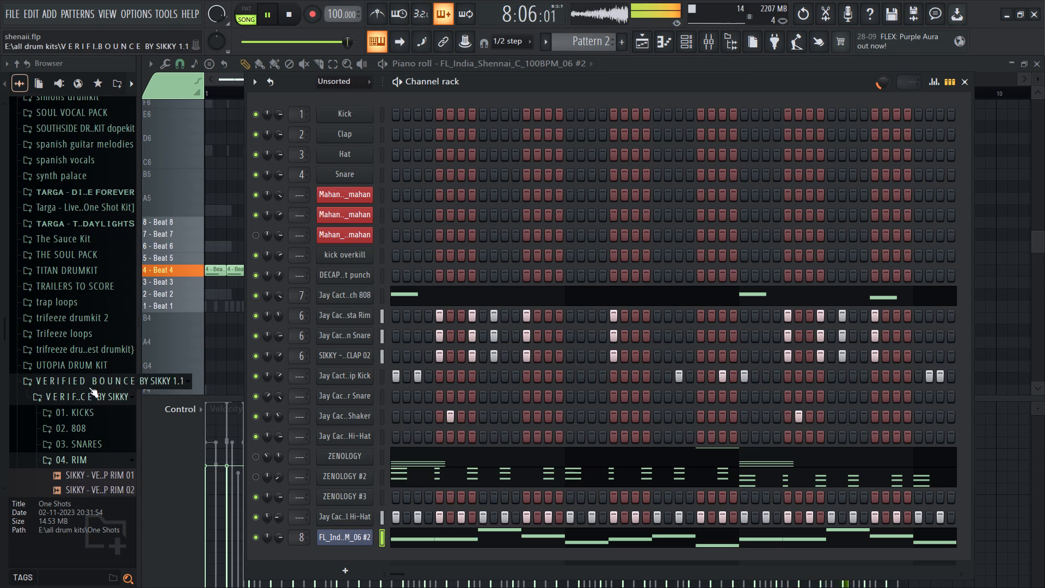
{"action": "left_click", "coordinate": [94, 395]}
{"action": "left_click", "coordinate": [94, 395]}
{"action": "scroll", "coordinate": [93, 400], "scroll_direction": "down", "scroll_amount": 1}
{"action": "left_click", "coordinate": [81, 294]}
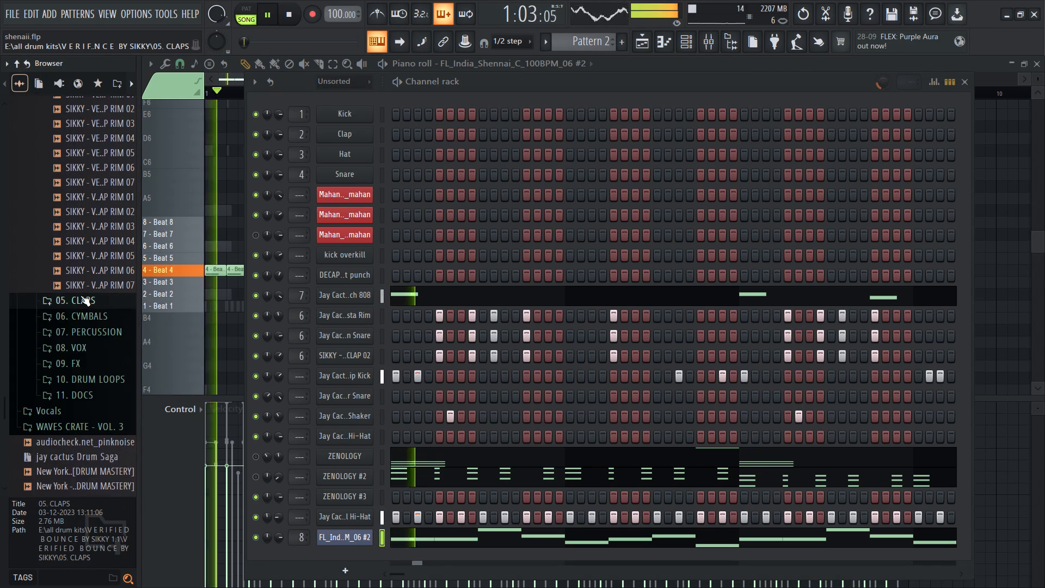
{"action": "scroll", "coordinate": [81, 296], "scroll_direction": "up", "scroll_amount": 1}
{"action": "key", "text": "space"}
{"action": "left_click", "coordinate": [103, 170]}
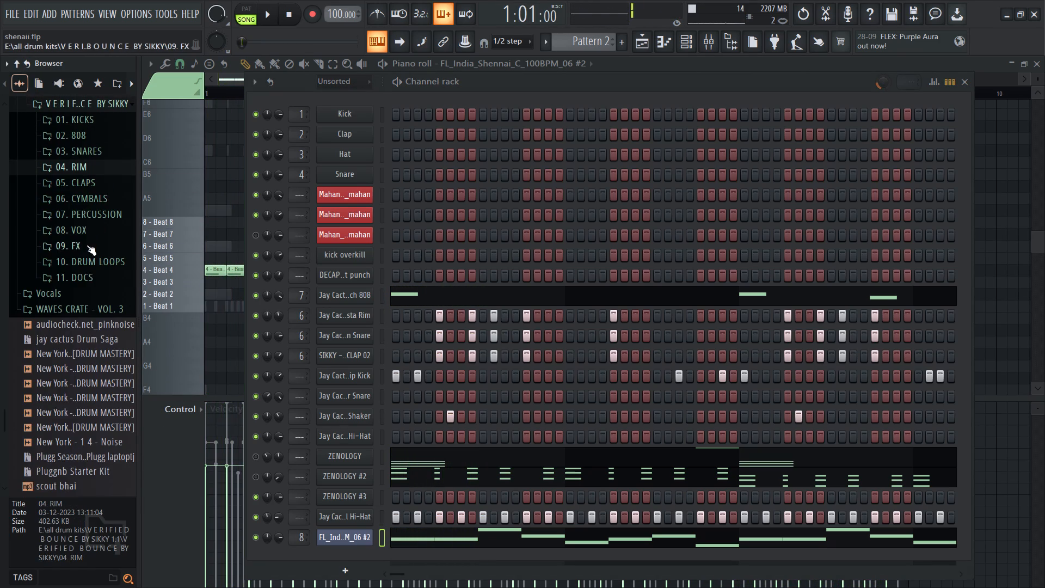
Audition bongos in 07. PERCUSSION and closed hi-hats in 06. CYMBALS, collapsing the percussion and closed hi-hat folders.
{"action": "left_click", "coordinate": [96, 215]}
{"action": "left_click", "coordinate": [95, 219]}
{"action": "scroll", "coordinate": [95, 219], "scroll_direction": "up", "scroll_amount": 1}
{"action": "left_click", "coordinate": [90, 228]}
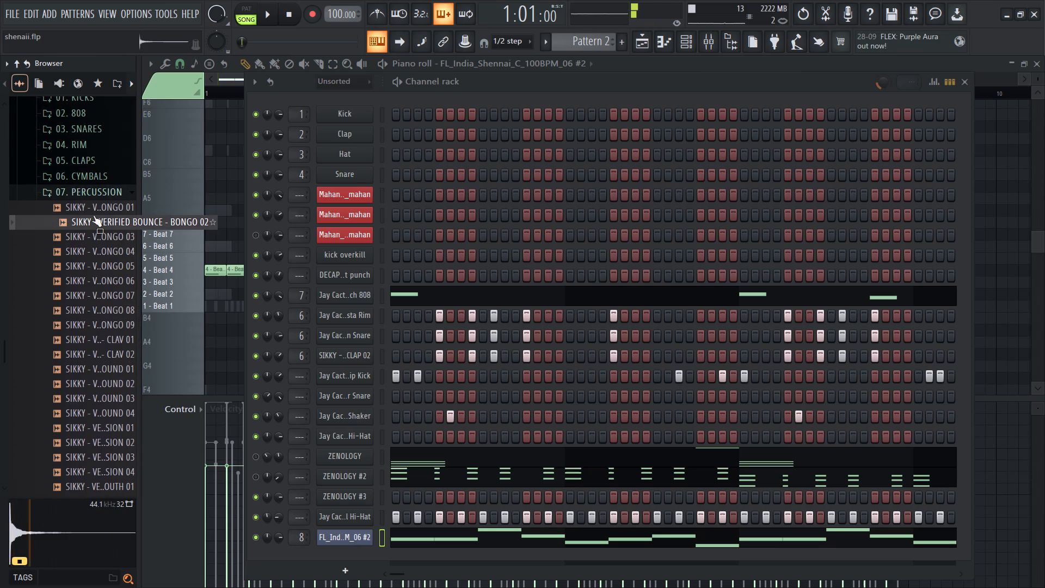
{"action": "left_click", "coordinate": [93, 215]}
{"action": "left_click", "coordinate": [91, 211]}
{"action": "left_click", "coordinate": [95, 193]}
{"action": "left_click", "coordinate": [97, 181]}
{"action": "left_click", "coordinate": [81, 199]}
{"action": "left_click", "coordinate": [83, 216]}
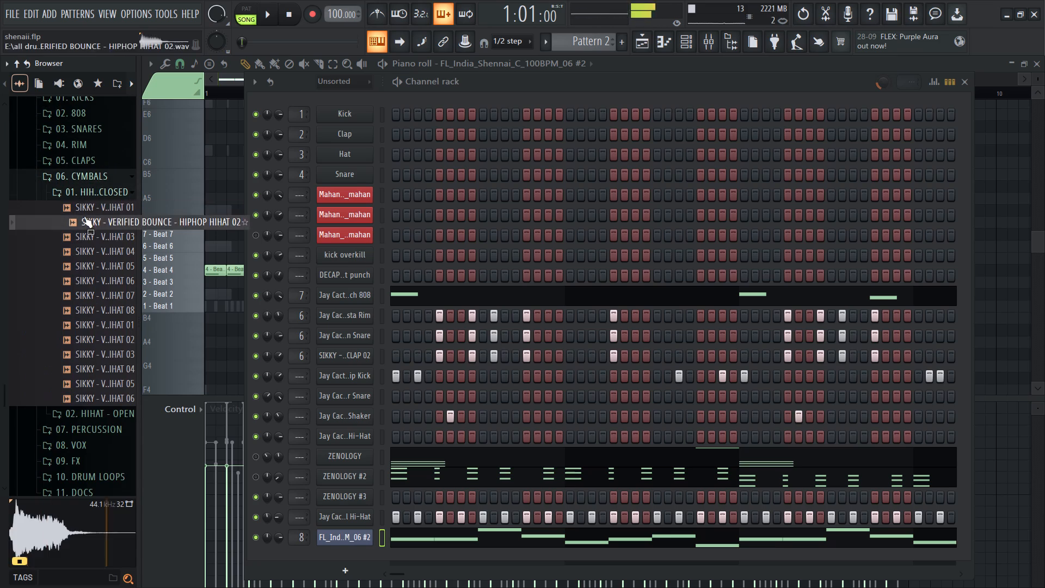
{"action": "left_click", "coordinate": [92, 183]}
{"action": "left_click", "coordinate": [99, 176]}
{"action": "left_click", "coordinate": [96, 193]}
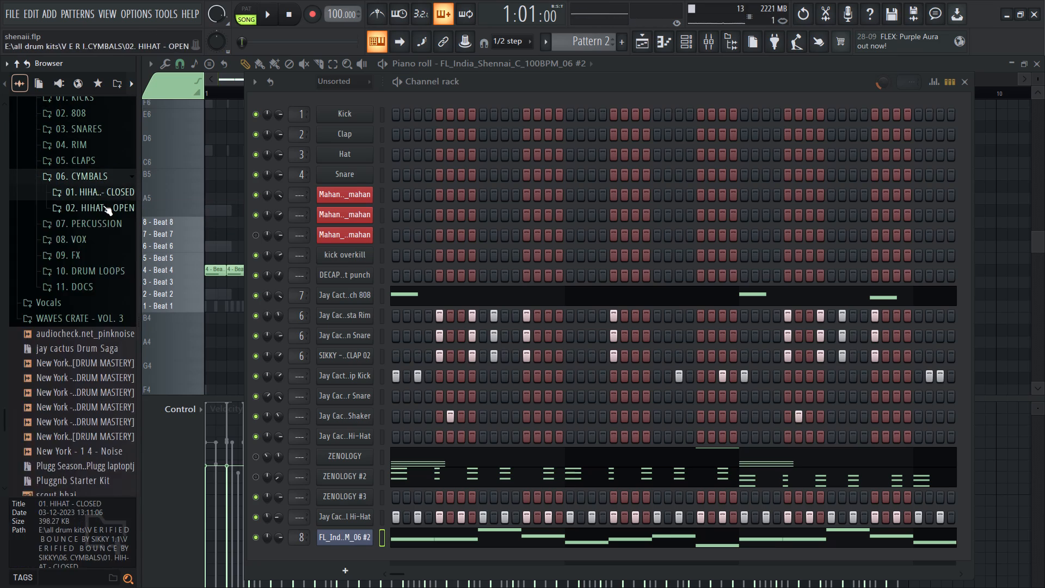
Audition the samples in 02. HIHAT - OPEN and add the second set's SIKKY hi-hat 02 as a new channel.
{"action": "left_click", "coordinate": [103, 205]}
{"action": "left_click", "coordinate": [99, 217]}
{"action": "left_click", "coordinate": [100, 277]}
{"action": "left_click", "coordinate": [112, 258]}
{"action": "left_click_drag", "start_coordinate": [103, 277], "coordinate": [346, 560]}
During playback, place a single open hi-hat step at 3:09:00 and erase any other steps tried near 3:01:00.
{"action": "key", "text": "space"}
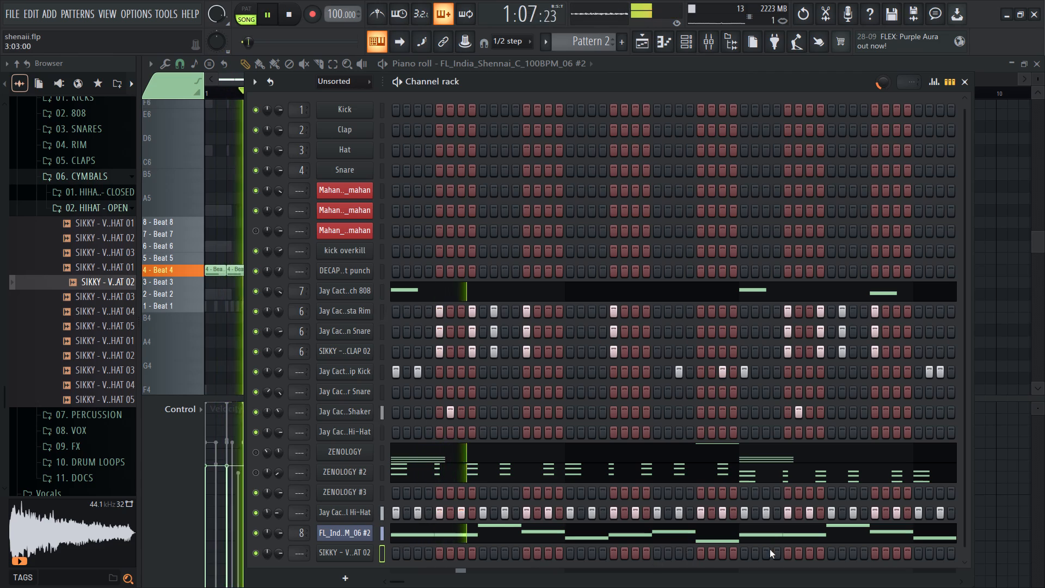
{"action": "left_click", "coordinate": [751, 552]}
{"action": "right_click_drag", "start_coordinate": [771, 553], "coordinate": [746, 555]}
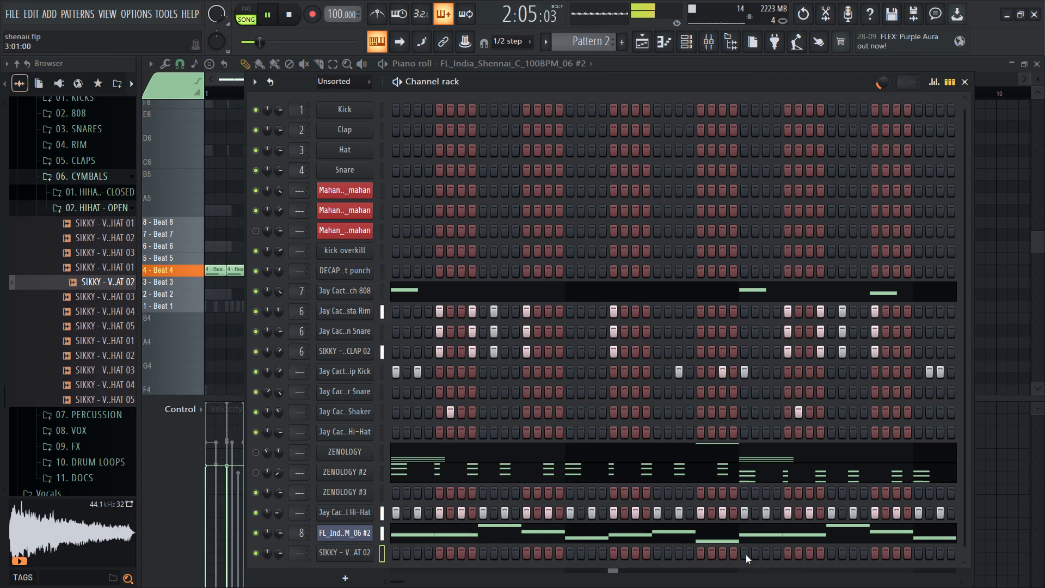
{"action": "right_click_drag", "start_coordinate": [746, 555], "coordinate": [745, 555]}
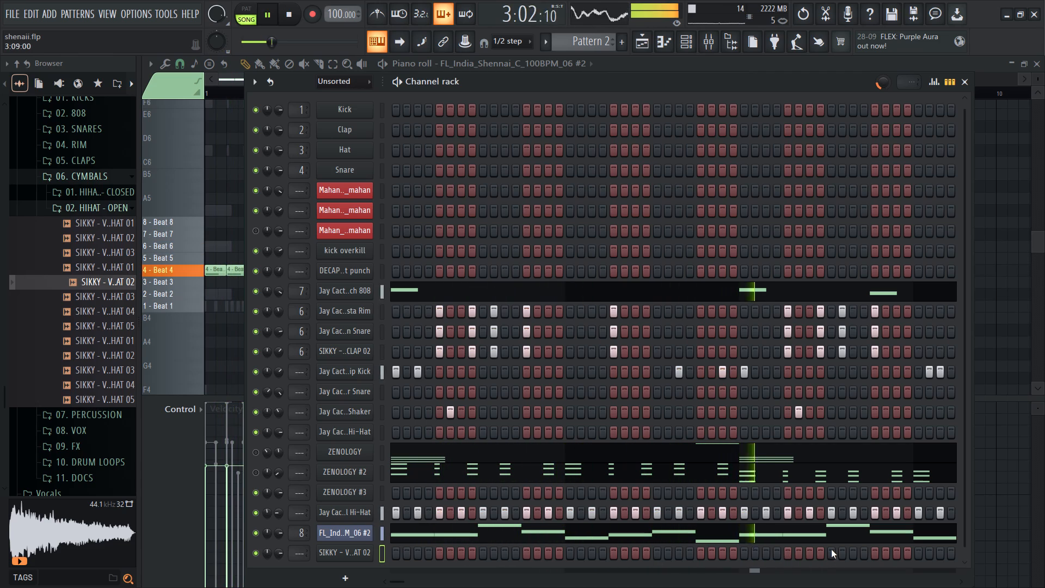
{"action": "left_click", "coordinate": [831, 549]}
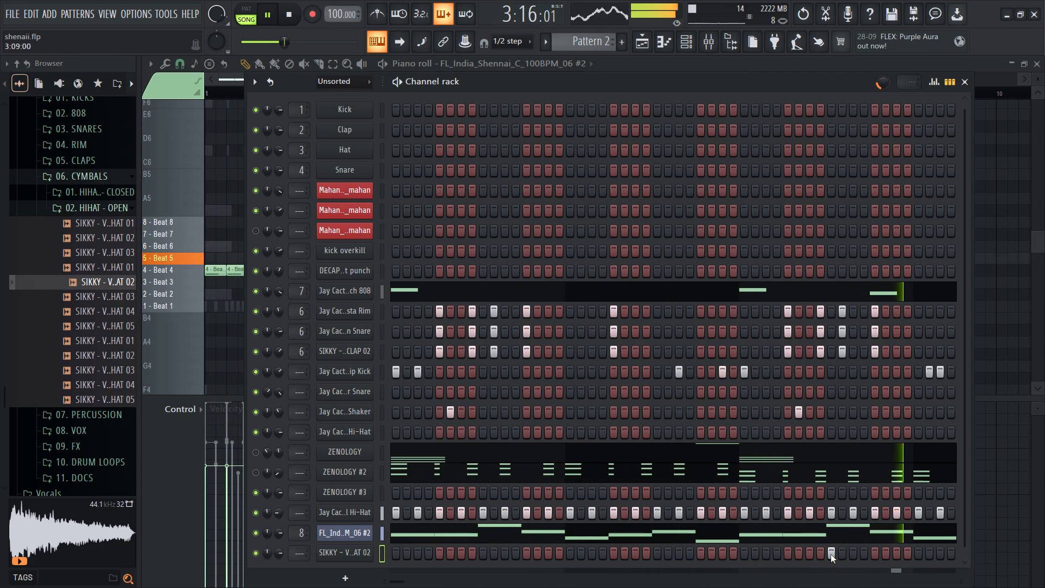
Adjust the volume and panning of the new SIKKY open hi-hat channel.
{"action": "left_click_drag", "start_coordinate": [275, 552], "coordinate": [281, 57]}
{"action": "left_click_drag", "start_coordinate": [275, 552], "coordinate": [280, 544]}
{"action": "left_click_drag", "start_coordinate": [269, 552], "coordinate": [269, 553]}
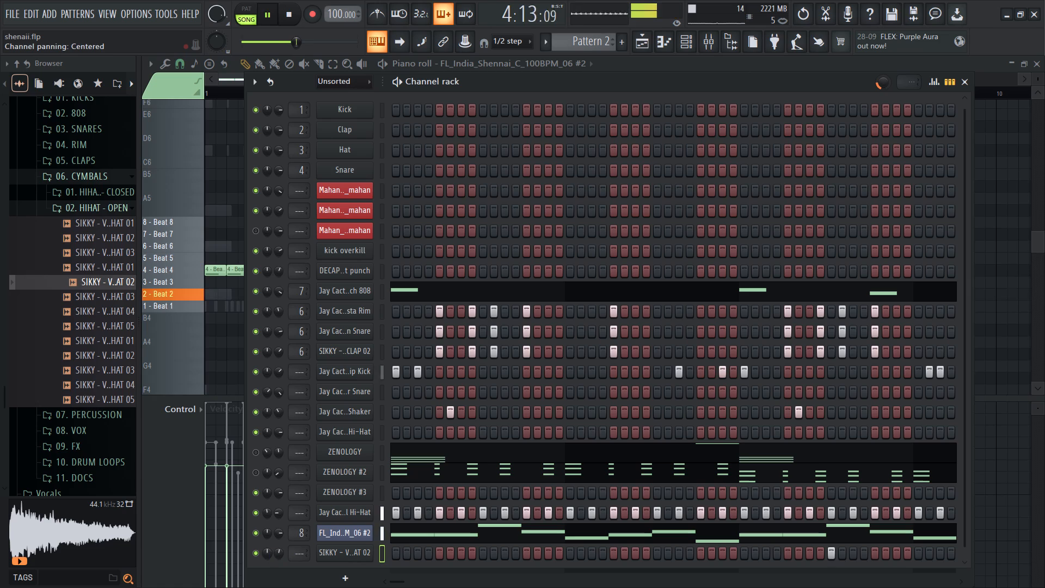
{"action": "left_click_drag", "start_coordinate": [269, 553], "coordinate": [272, 27]}
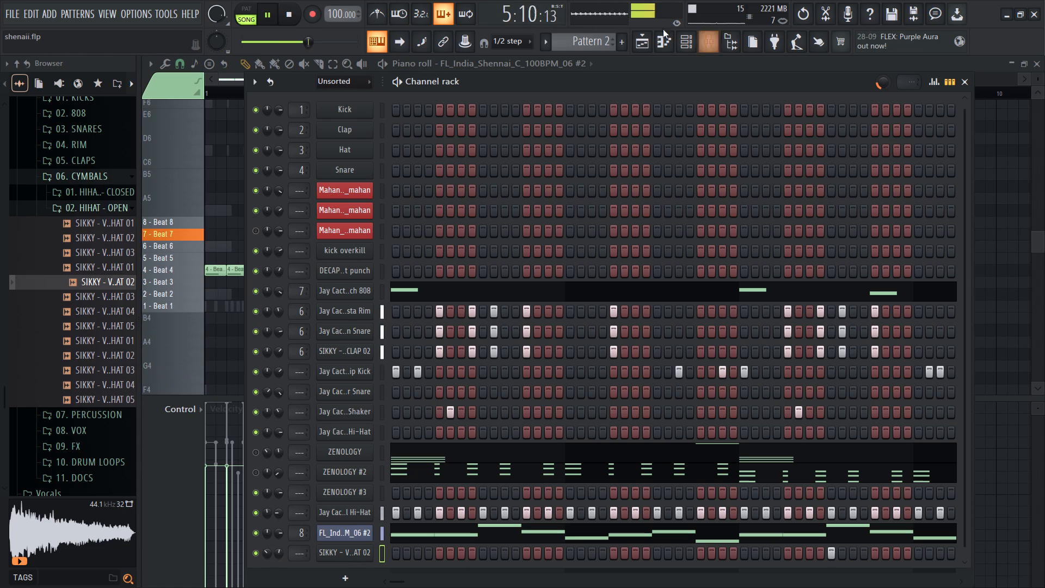
Slice off the end of the CHOP 1 clip that overhangs bar 9 on Track 5 of the playlist.
{"action": "left_click", "coordinate": [639, 36]}
{"action": "scroll", "coordinate": [869, 371], "scroll_direction": "up", "scroll_amount": 20, "text": "ctrl"}
{"action": "scroll", "coordinate": [869, 371], "scroll_direction": "up", "scroll_amount": 7, "text": "ctrl"}
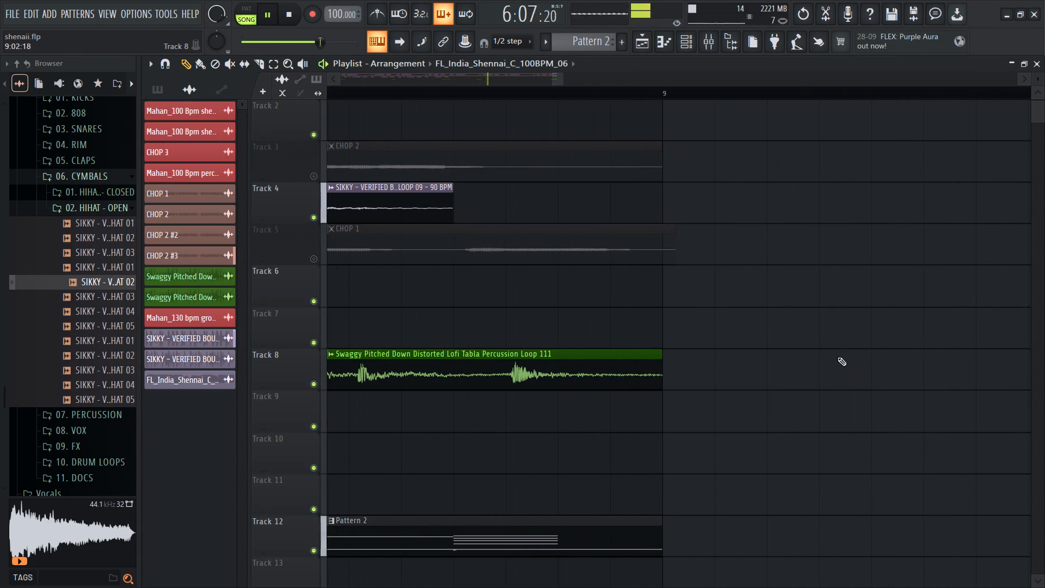
{"action": "left_click", "coordinate": [254, 59]}
{"action": "right_click_drag", "start_coordinate": [698, 180], "coordinate": [664, 269], "text": "shift"}
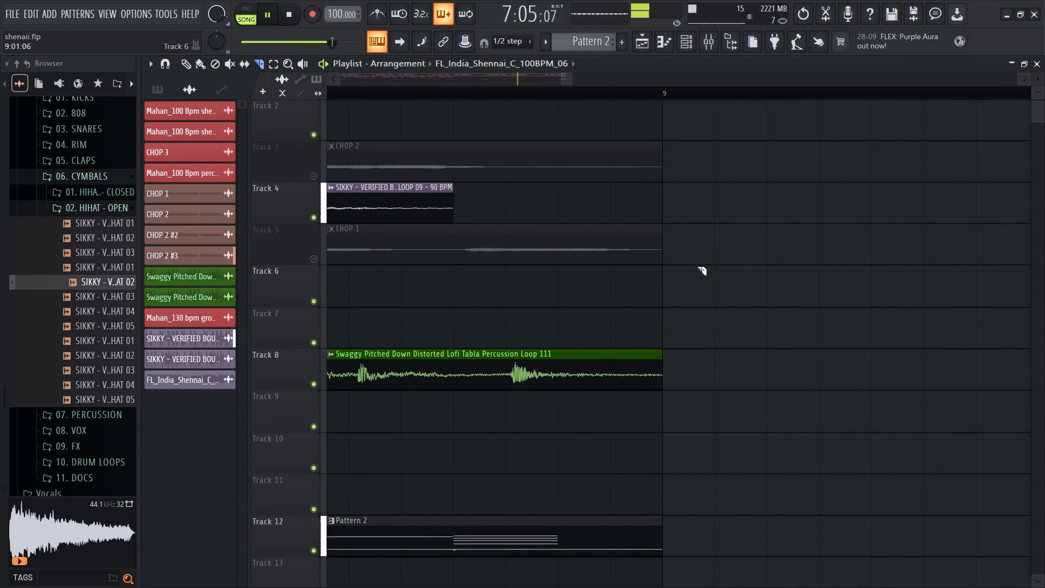
Cut the Swaggy tabla percussion clip that ends at bar 9 on Track 8.
{"action": "scroll", "coordinate": [710, 236], "scroll_direction": "up", "scroll_amount": 7}
{"action": "scroll", "coordinate": [712, 238], "scroll_direction": "down", "scroll_amount": 5}
{"action": "scroll", "coordinate": [711, 242], "scroll_direction": "down", "scroll_amount": 14, "text": "ctrl"}
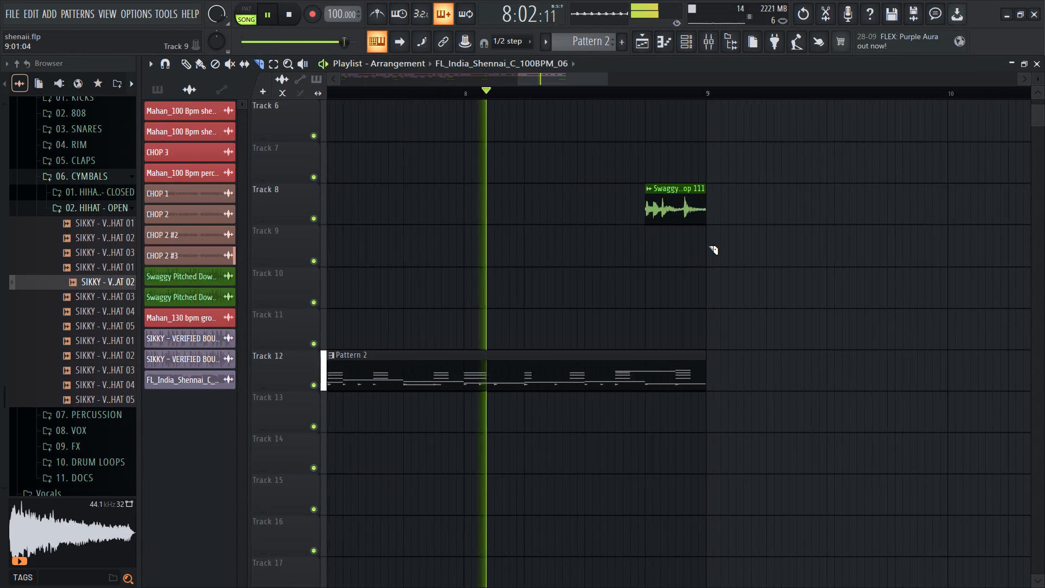
{"action": "scroll", "coordinate": [708, 246], "scroll_direction": "down", "scroll_amount": 4, "text": "ctrl"}
{"action": "scroll", "coordinate": [708, 246], "scroll_direction": "up", "scroll_amount": 19, "text": "ctrl"}
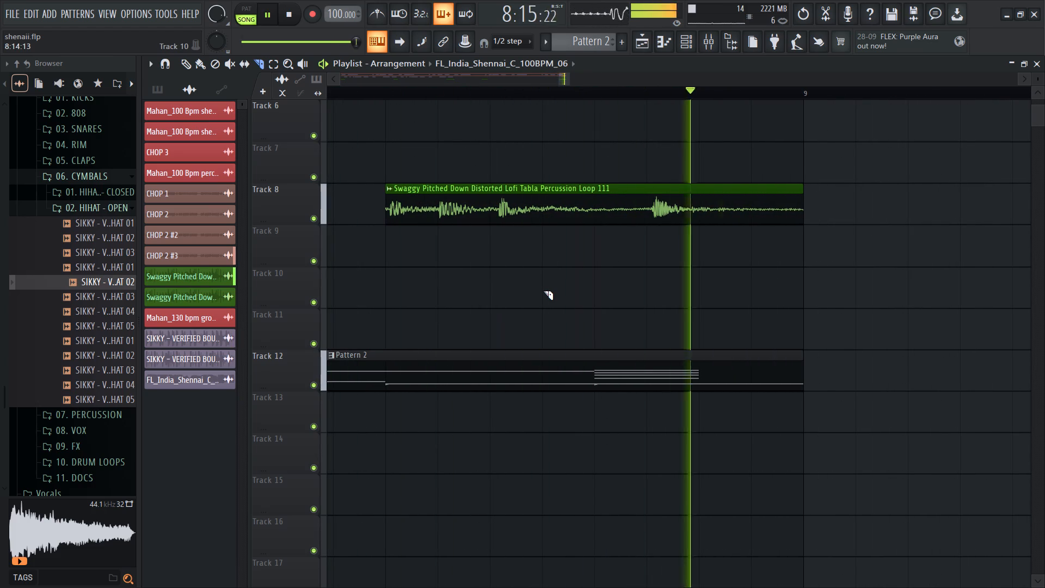
{"action": "scroll", "coordinate": [543, 291], "scroll_direction": "down", "scroll_amount": 8, "text": "ctrl"}
{"action": "scroll", "coordinate": [543, 291], "scroll_direction": "up", "scroll_amount": 8, "text": "ctrl"}
{"action": "scroll", "coordinate": [543, 291], "scroll_direction": "down", "scroll_amount": 14, "text": "ctrl"}
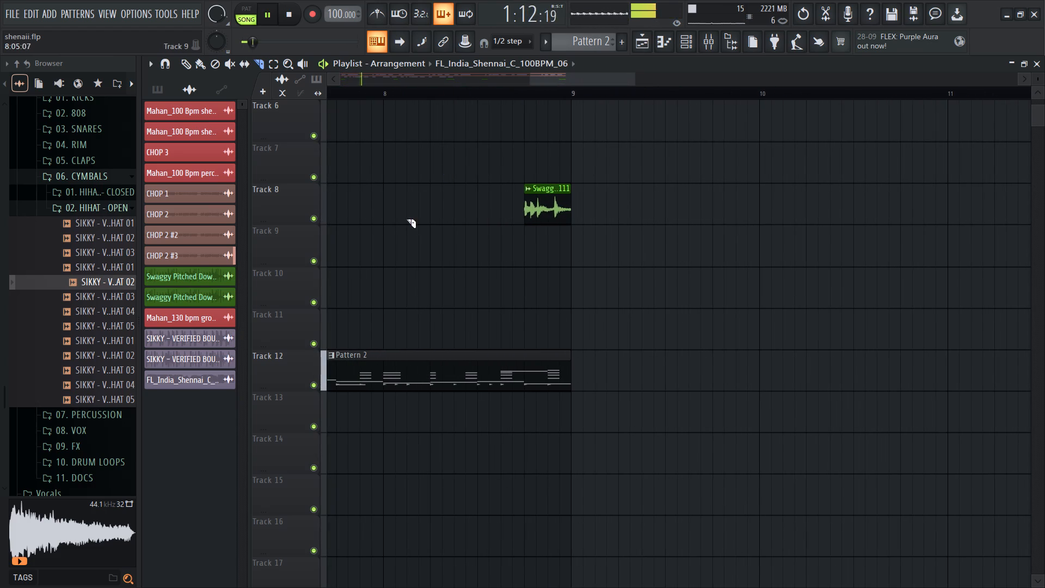
{"action": "scroll", "coordinate": [662, 200], "scroll_direction": "down", "scroll_amount": 15, "text": "ctrl"}
{"action": "left_click_drag", "start_coordinate": [648, 206], "coordinate": [515, 223], "text": "ctrl"}
{"action": "key", "text": "ctrl+x"}
Cut the Swaggy tabla percussion clip that crosses the start of bar 5 on Track 8.
{"action": "scroll", "coordinate": [409, 249], "scroll_direction": "up", "scroll_amount": 12, "text": "ctrl"}
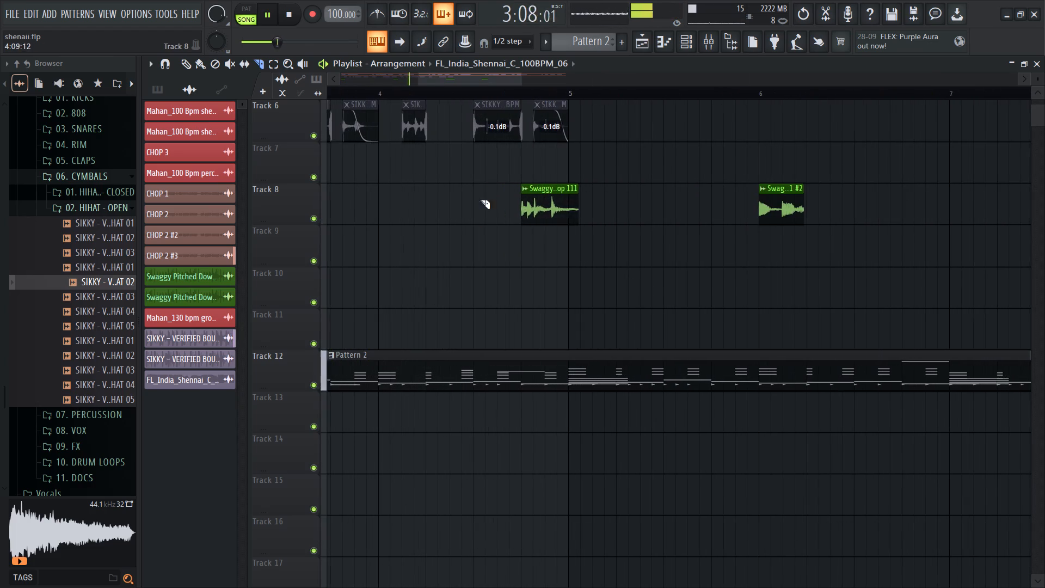
{"action": "left_click_drag", "start_coordinate": [507, 199], "coordinate": [596, 234], "text": "ctrl"}
{"action": "key", "text": "ctrl+x"}
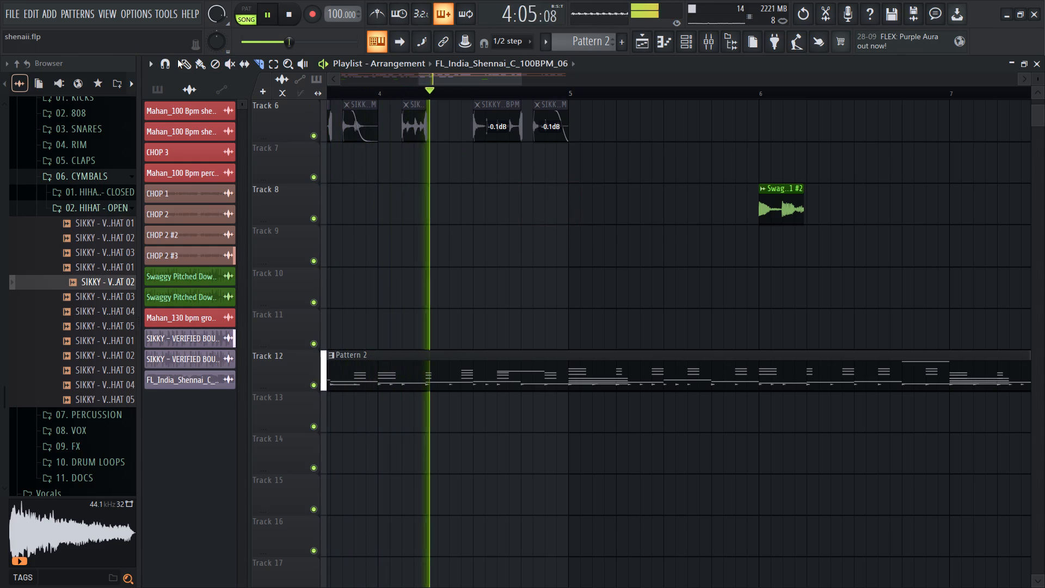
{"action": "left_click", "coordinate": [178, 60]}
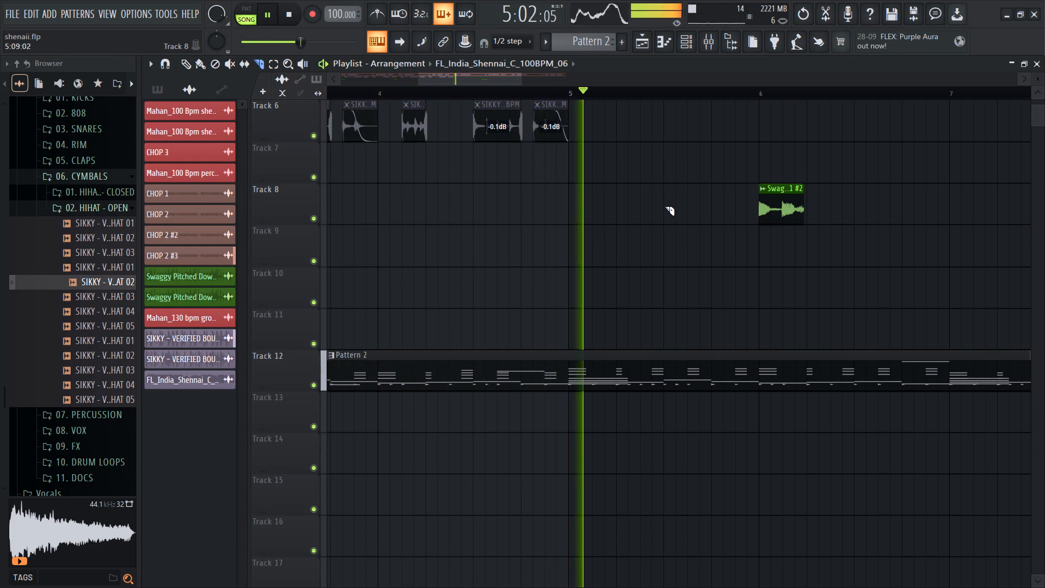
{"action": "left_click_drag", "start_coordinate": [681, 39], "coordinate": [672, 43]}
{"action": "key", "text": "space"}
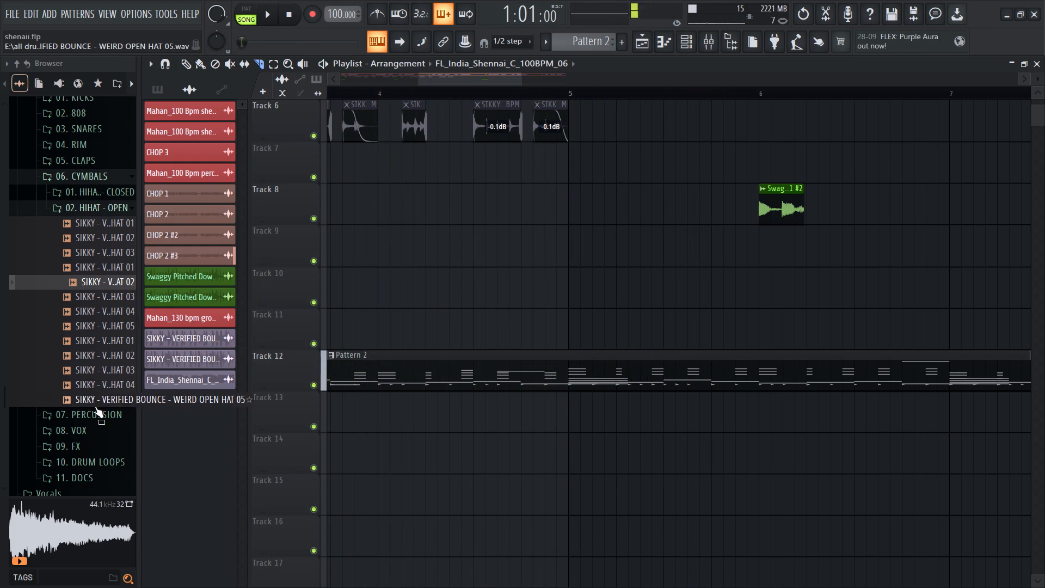
Audition the bongo samples in the SIKKY kit's 07. PERCUSSION folder, and collapse the 06. CYMBALS folder.
{"action": "left_click", "coordinate": [95, 406]}
{"action": "left_click", "coordinate": [101, 405]}
{"action": "double_click", "coordinate": [94, 411]}
{"action": "left_click", "coordinate": [107, 320]}
{"action": "left_click", "coordinate": [102, 228]}
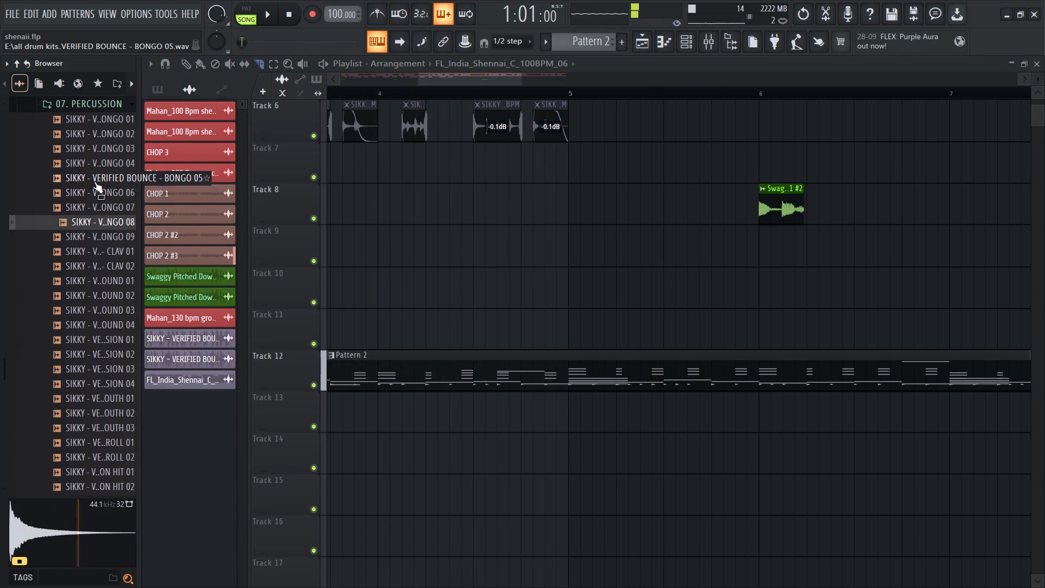
{"action": "scroll", "coordinate": [94, 181], "scroll_direction": "up", "scroll_amount": 2}
{"action": "left_click", "coordinate": [67, 310]}
{"action": "left_click", "coordinate": [82, 292]}
{"action": "left_click", "coordinate": [79, 315]}
{"action": "left_click", "coordinate": [79, 318]}
{"action": "left_click", "coordinate": [77, 323]}
{"action": "scroll", "coordinate": [94, 290], "scroll_direction": "up", "scroll_amount": 2}
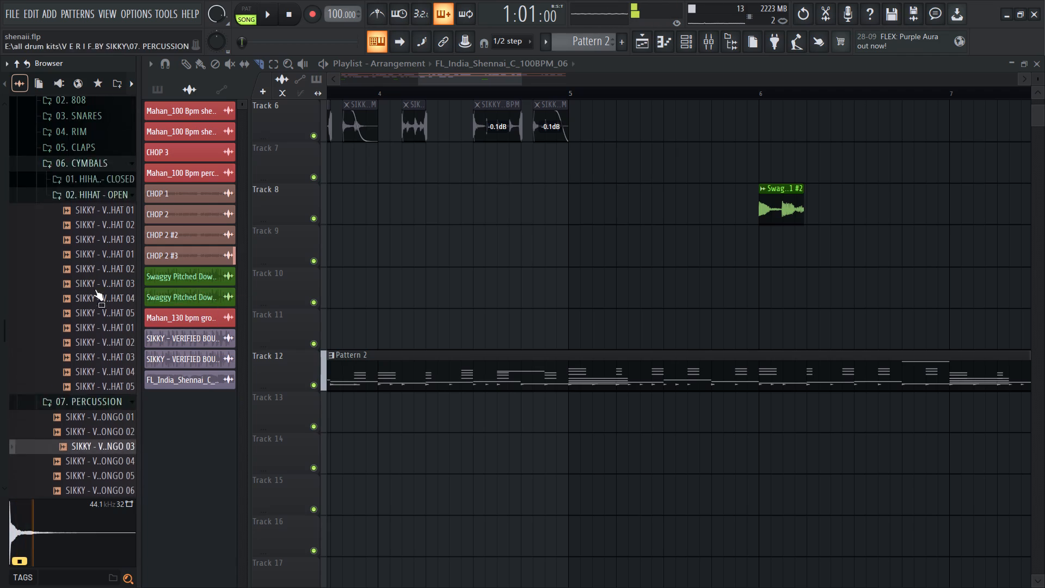
{"action": "left_click", "coordinate": [100, 219]}
{"action": "scroll", "coordinate": [316, 228], "scroll_direction": "up", "scroll_amount": 7}
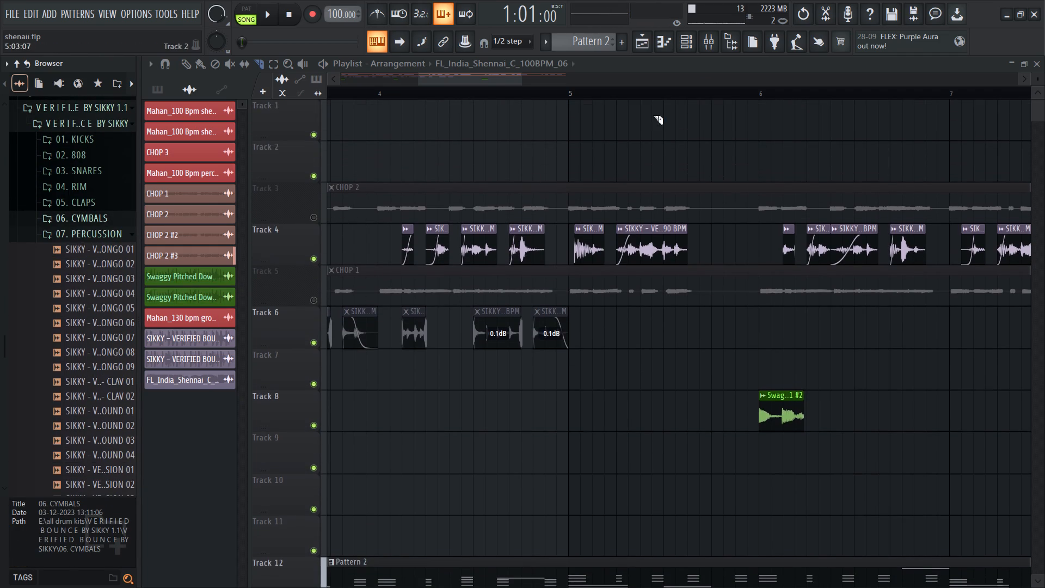
Play the song from the start while viewing the levels of the mixer tracks.
{"action": "left_click", "coordinate": [718, 43]}
{"action": "left_click", "coordinate": [426, 260]}
{"action": "key", "text": "space"}
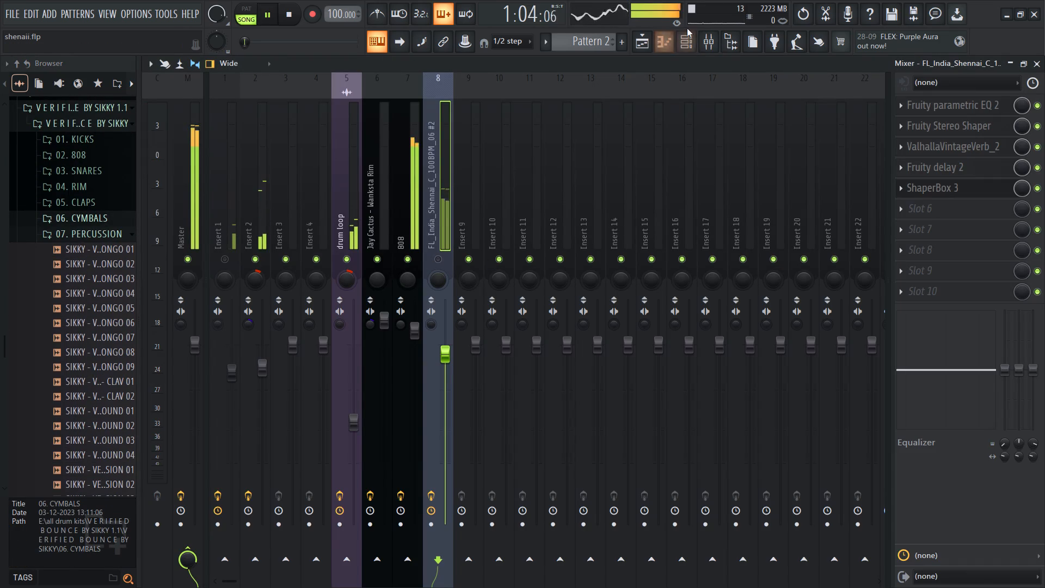
{"action": "key", "text": "space"}
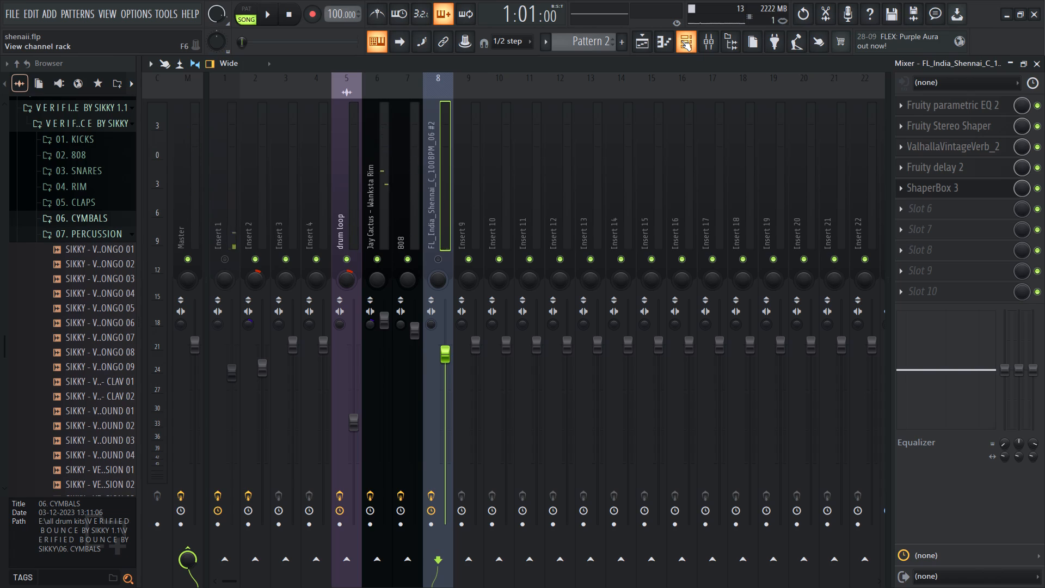
Unmute the ZENOLOGY #2 channel.
{"action": "left_click", "coordinate": [681, 40]}
{"action": "left_click", "coordinate": [263, 474]}
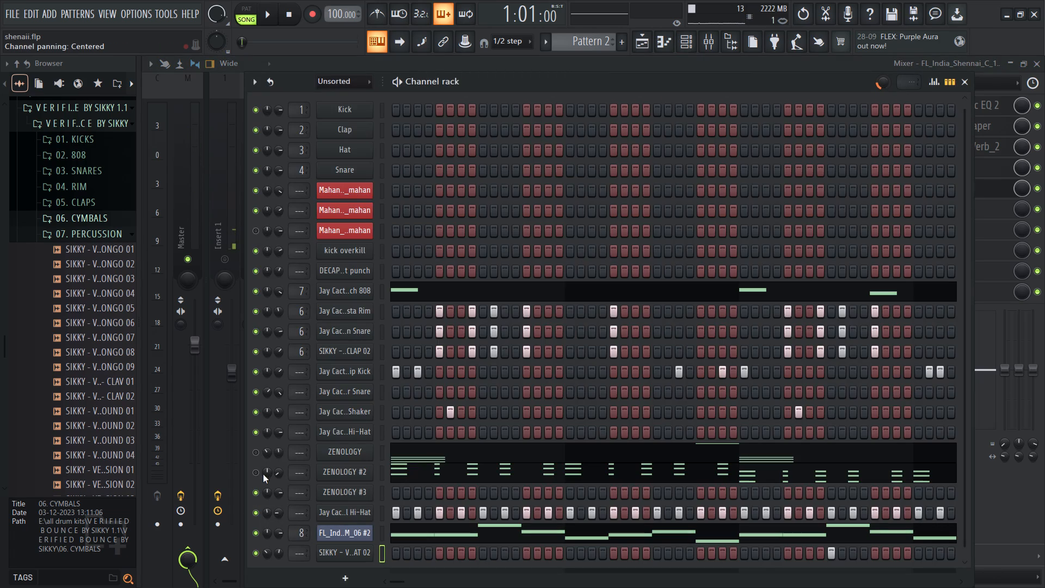
{"action": "triple_click", "coordinate": [256, 474]}
Cut all existing notes from the ZENOLOGY #2 part in Pattern 2.
{"action": "left_click", "coordinate": [453, 472]}
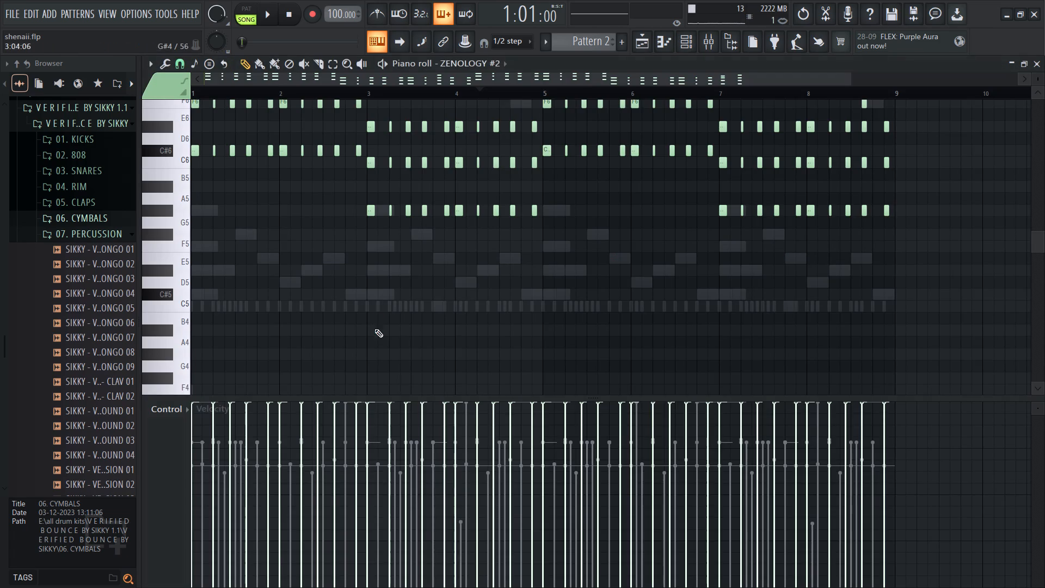
{"action": "key", "text": "ctrl+x"}
Draw a C#6, F6, G#6 and C7 chord at the start of bar 1 for ZENOLOGY #2 and play it back.
{"action": "scroll", "coordinate": [208, 223], "scroll_direction": "up", "scroll_amount": 7}
{"action": "scroll", "coordinate": [206, 295], "scroll_direction": "down", "scroll_amount": 3}
{"action": "left_click_drag", "start_coordinate": [210, 301], "coordinate": [49, 313]}
{"action": "right_click_drag", "start_coordinate": [196, 318], "coordinate": [199, 334]}
{"action": "left_click_drag", "start_coordinate": [204, 293], "coordinate": [134, 296]}
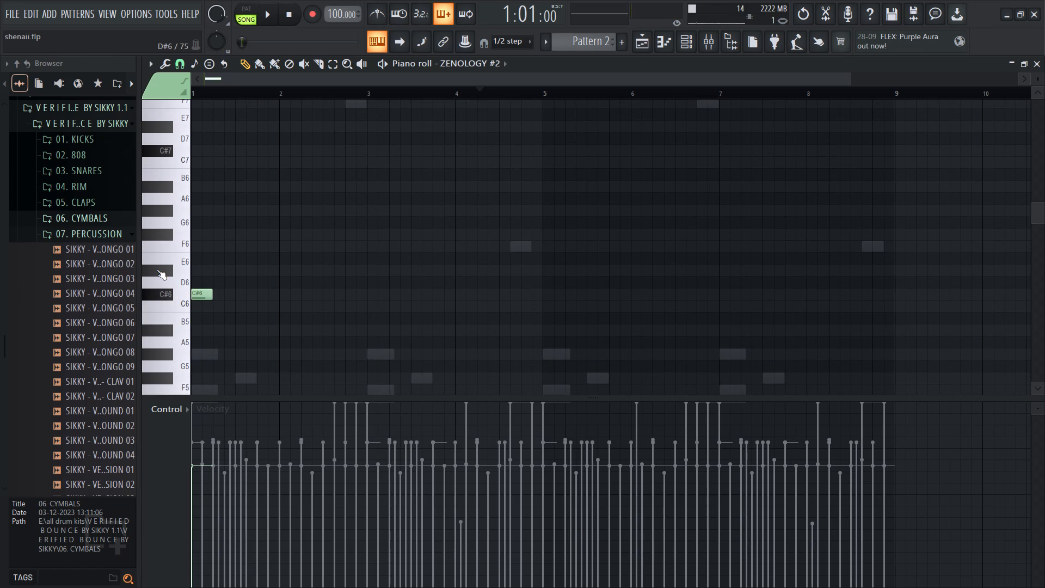
{"action": "scroll", "coordinate": [145, 283], "scroll_direction": "up", "scroll_amount": 7, "text": "ctrl"}
{"action": "left_click_drag", "start_coordinate": [201, 254], "coordinate": [144, 235]}
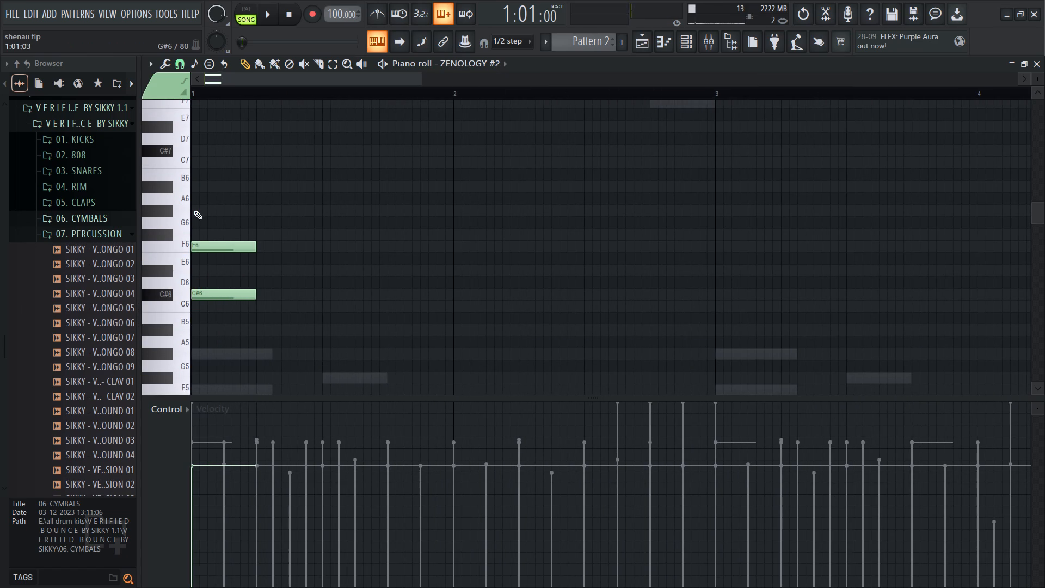
{"action": "left_click_drag", "start_coordinate": [194, 208], "coordinate": [159, 210]}
{"action": "left_click_drag", "start_coordinate": [193, 158], "coordinate": [100, 174]}
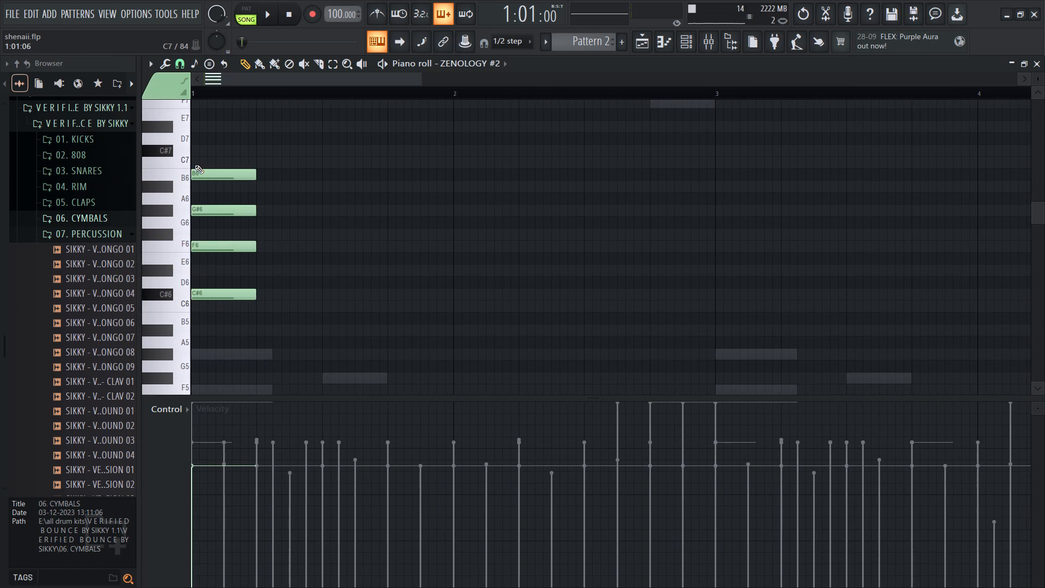
{"action": "right_click", "coordinate": [213, 164]}
{"action": "left_click_drag", "start_coordinate": [208, 164], "coordinate": [175, 164]}
{"action": "right_click", "coordinate": [219, 170]}
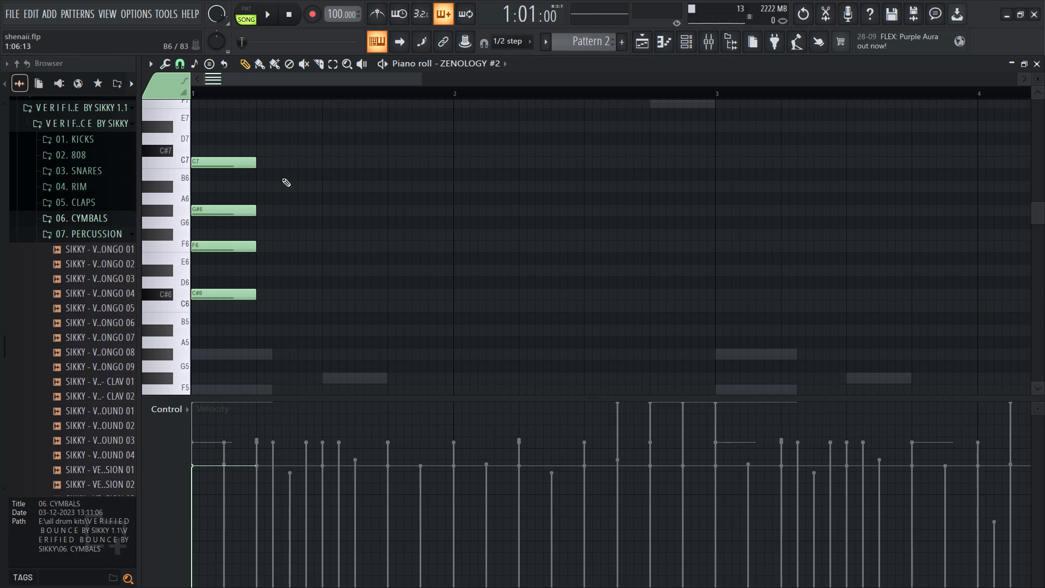
{"action": "key", "text": "space"}
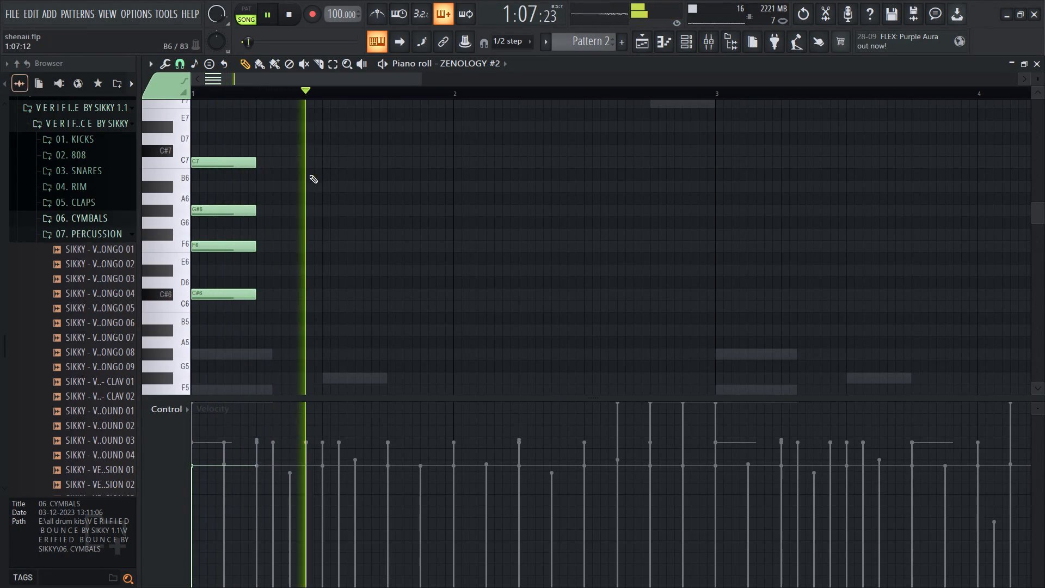
{"action": "key", "text": "space"}
Raise the velocity of the four chord notes to maximum and listen to the result.
{"action": "left_click_drag", "start_coordinate": [199, 457], "coordinate": [228, 382]}
{"action": "key", "text": "space"}
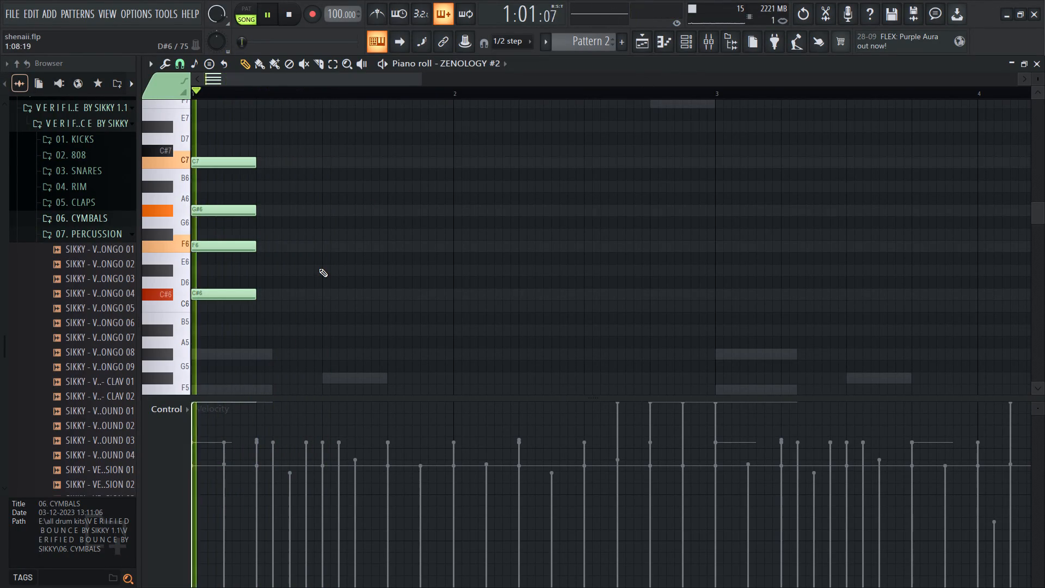
{"action": "key", "text": "space"}
Shorten all four chord notes together to about two steps and listen to them with the beat.
{"action": "left_click_drag", "start_coordinate": [241, 136], "coordinate": [257, 329], "text": "ctrl"}
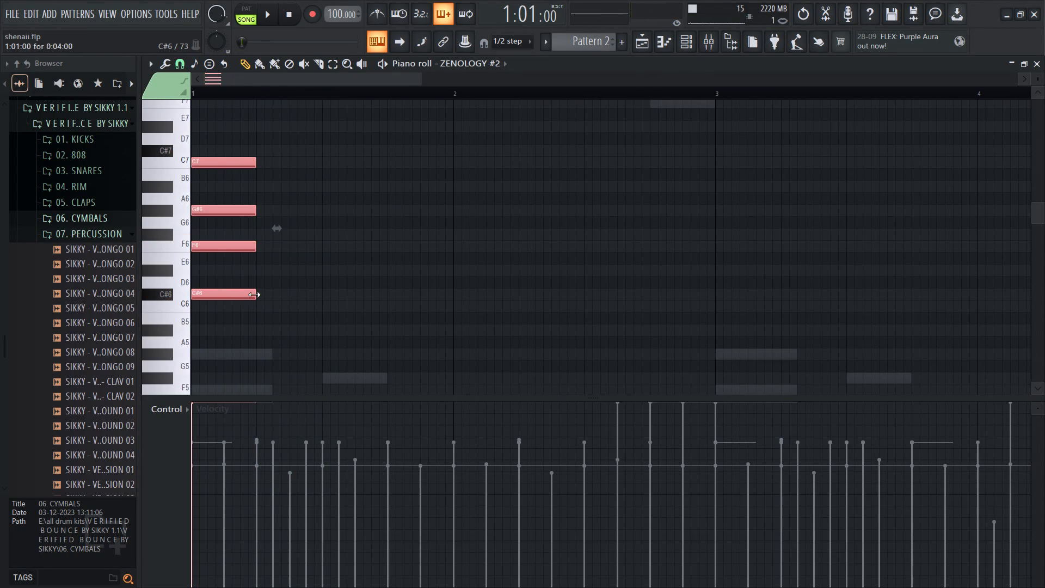
{"action": "left_click_drag", "start_coordinate": [254, 295], "coordinate": [223, 301]}
{"action": "key", "text": "space"}
{"action": "scroll", "coordinate": [389, 234], "scroll_direction": "down", "scroll_amount": 6, "text": "ctrl"}
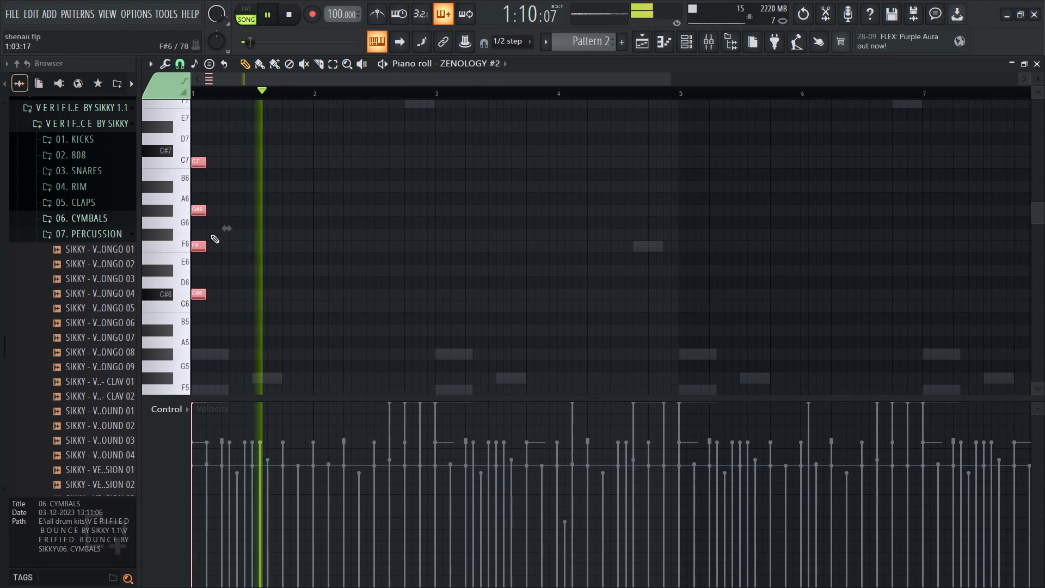
{"action": "key", "text": "space"}
Adjust the ZENOLOGY #2 channel's volume while the beat plays.
{"action": "left_click", "coordinate": [697, 36]}
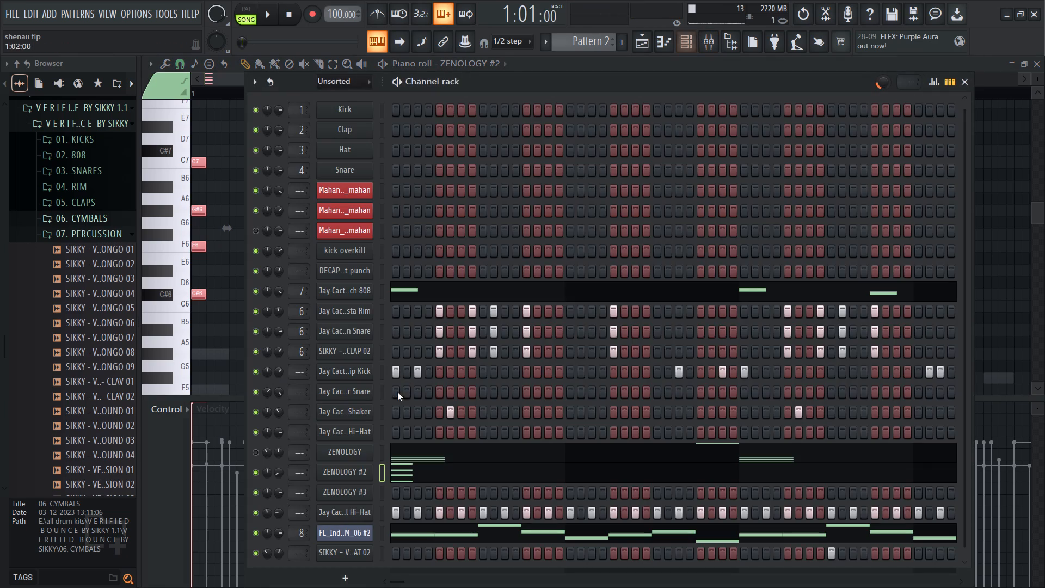
{"action": "left_click_drag", "start_coordinate": [279, 473], "coordinate": [286, 386]}
{"action": "key", "text": "space"}
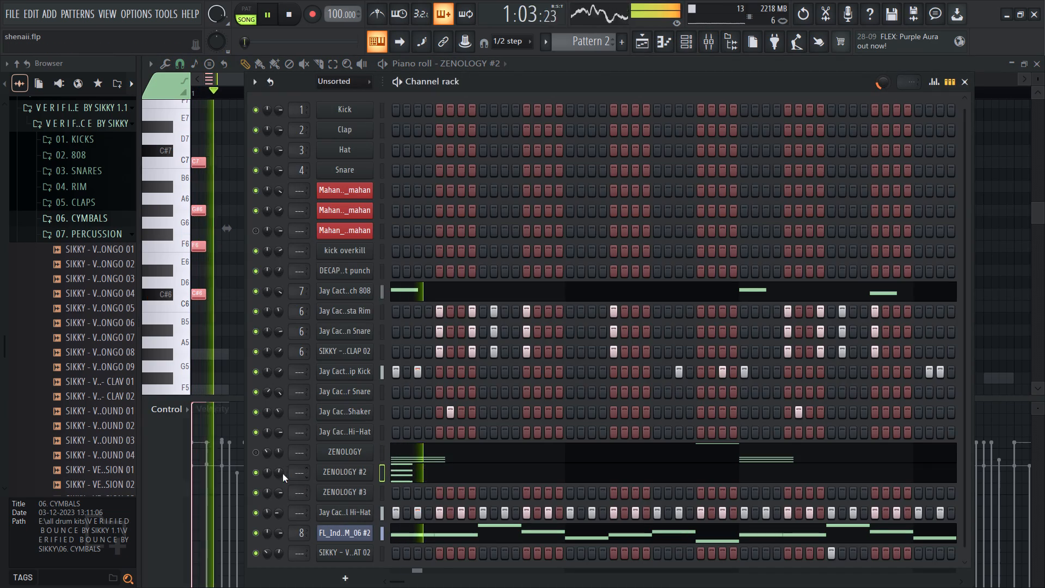
{"action": "left_click_drag", "start_coordinate": [279, 477], "coordinate": [279, 497]}
{"action": "right_click", "coordinate": [204, 346]}
{"action": "key", "text": "space"}
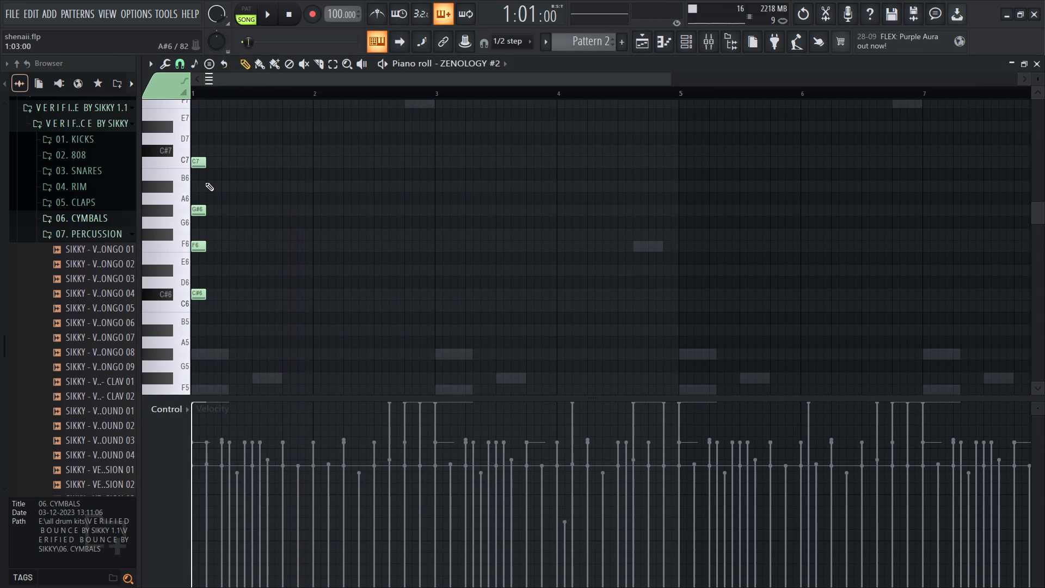
Open the ZENOLOGY #2 synth's preset browser and listen to the Trance Synth preset with test notes and the beat.
{"action": "scroll", "coordinate": [132, 306], "scroll_direction": "up", "scroll_amount": 7, "text": "ctrl"}
{"action": "scroll", "coordinate": [204, 306], "scroll_direction": "up", "scroll_amount": 7, "text": "ctrl"}
{"action": "scroll", "coordinate": [204, 306], "scroll_direction": "down", "scroll_amount": 4, "text": "ctrl"}
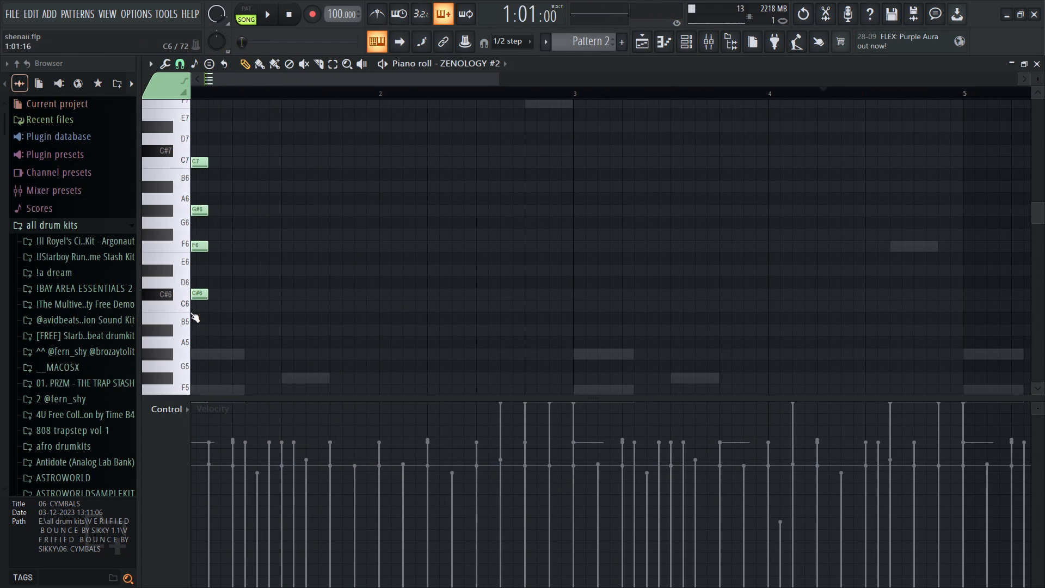
{"action": "left_click", "coordinate": [694, 40]}
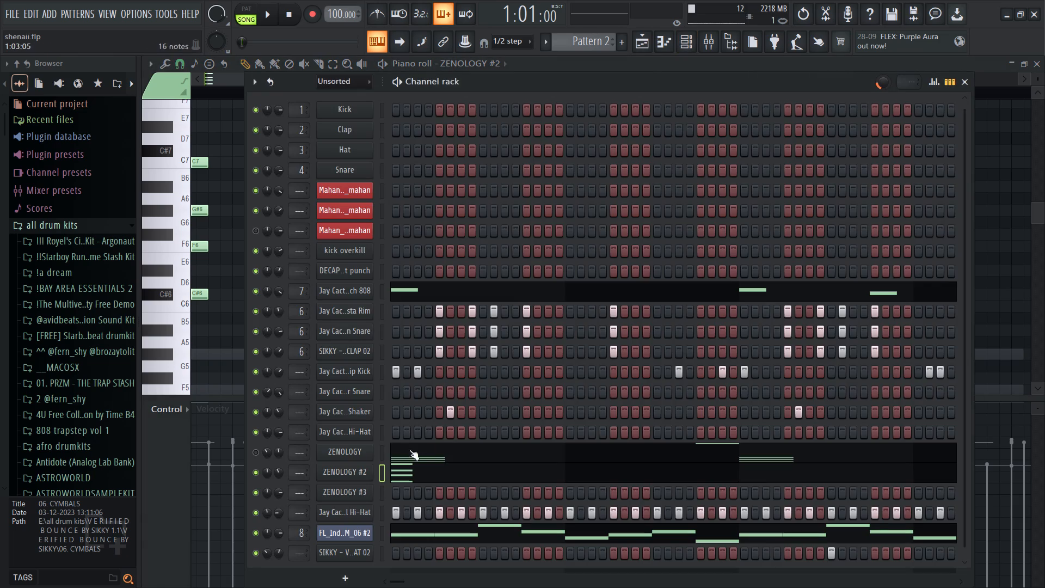
{"action": "left_click", "coordinate": [351, 474]}
{"action": "left_click", "coordinate": [254, 156]}
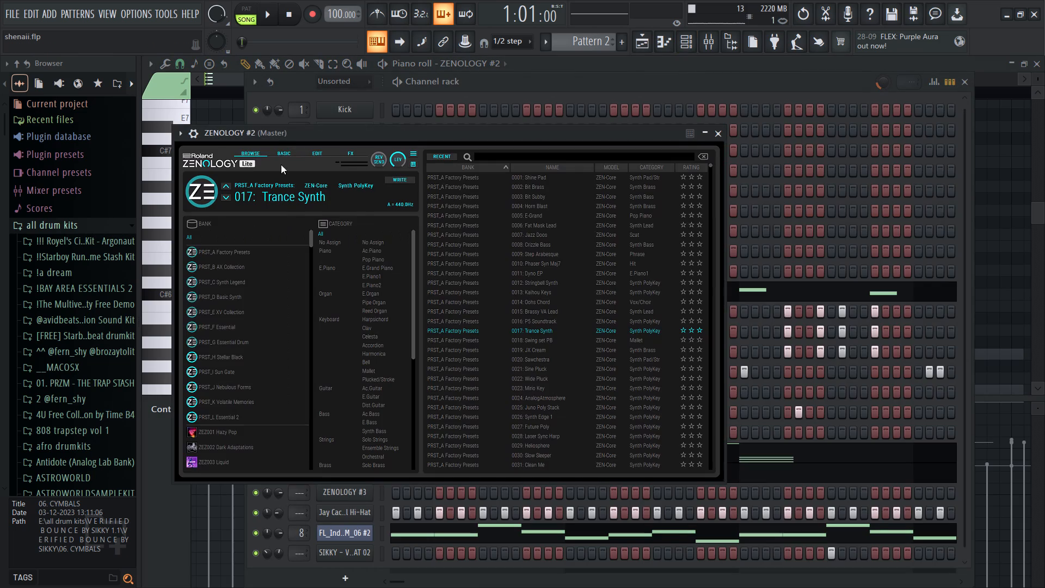
{"action": "left_click", "coordinate": [473, 219]}
{"action": "key", "text": "q"}
{"action": "key", "text": "q"}
{"action": "left_click", "coordinate": [468, 328]}
{"action": "key", "text": "w"}
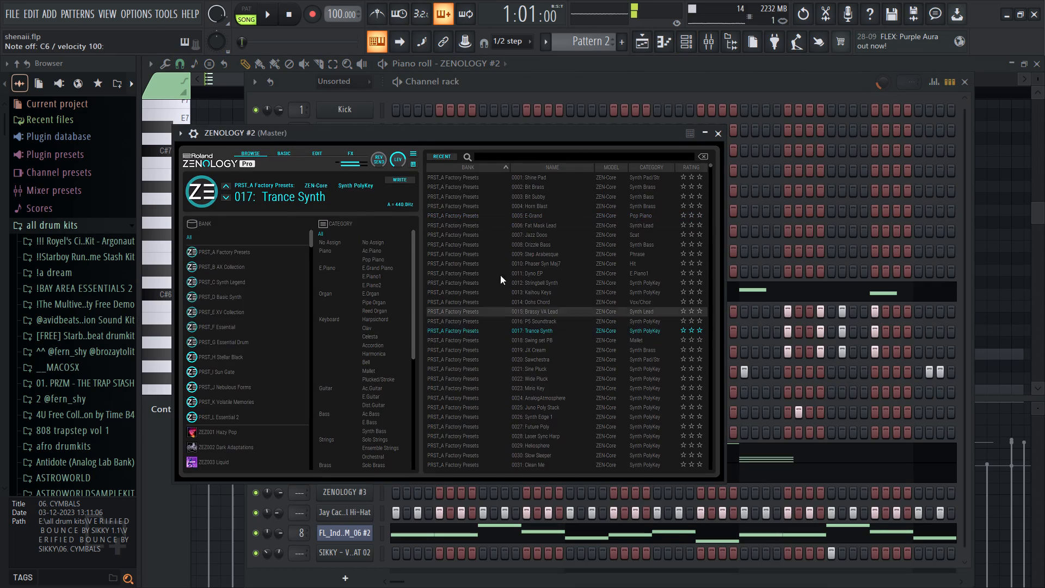
{"action": "key", "text": "space"}
{"action": "key", "text": "space"}
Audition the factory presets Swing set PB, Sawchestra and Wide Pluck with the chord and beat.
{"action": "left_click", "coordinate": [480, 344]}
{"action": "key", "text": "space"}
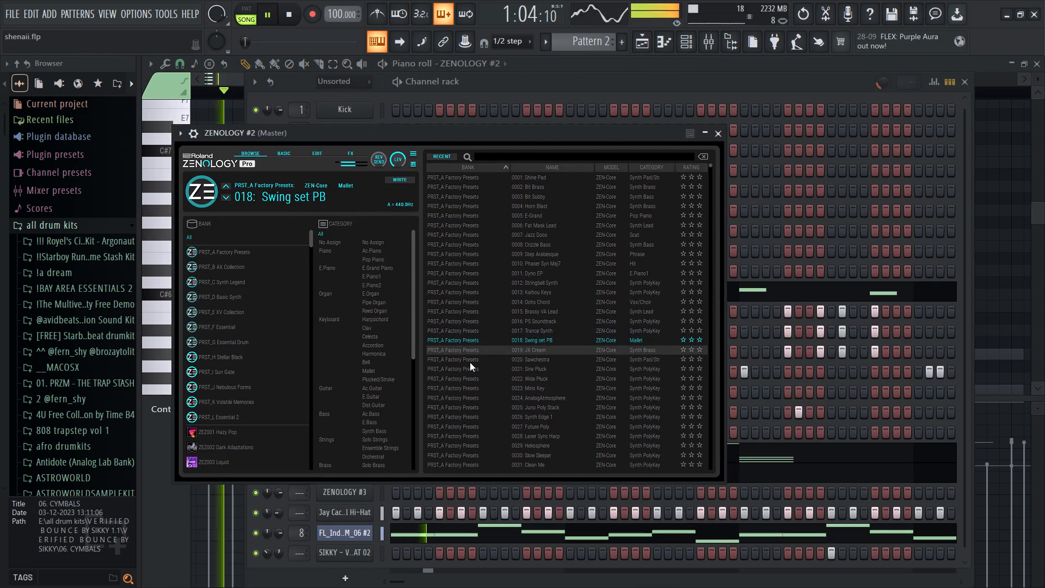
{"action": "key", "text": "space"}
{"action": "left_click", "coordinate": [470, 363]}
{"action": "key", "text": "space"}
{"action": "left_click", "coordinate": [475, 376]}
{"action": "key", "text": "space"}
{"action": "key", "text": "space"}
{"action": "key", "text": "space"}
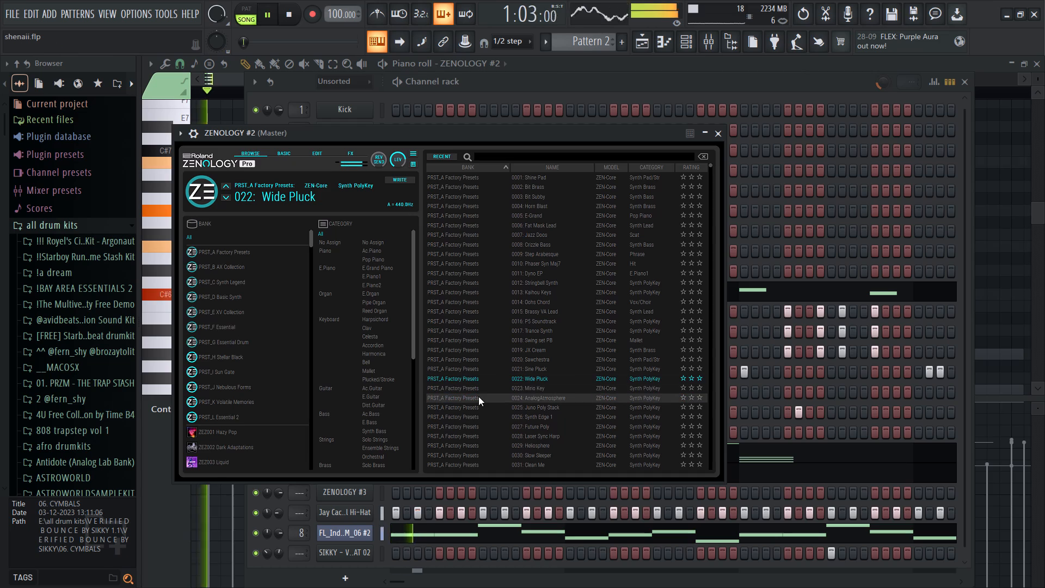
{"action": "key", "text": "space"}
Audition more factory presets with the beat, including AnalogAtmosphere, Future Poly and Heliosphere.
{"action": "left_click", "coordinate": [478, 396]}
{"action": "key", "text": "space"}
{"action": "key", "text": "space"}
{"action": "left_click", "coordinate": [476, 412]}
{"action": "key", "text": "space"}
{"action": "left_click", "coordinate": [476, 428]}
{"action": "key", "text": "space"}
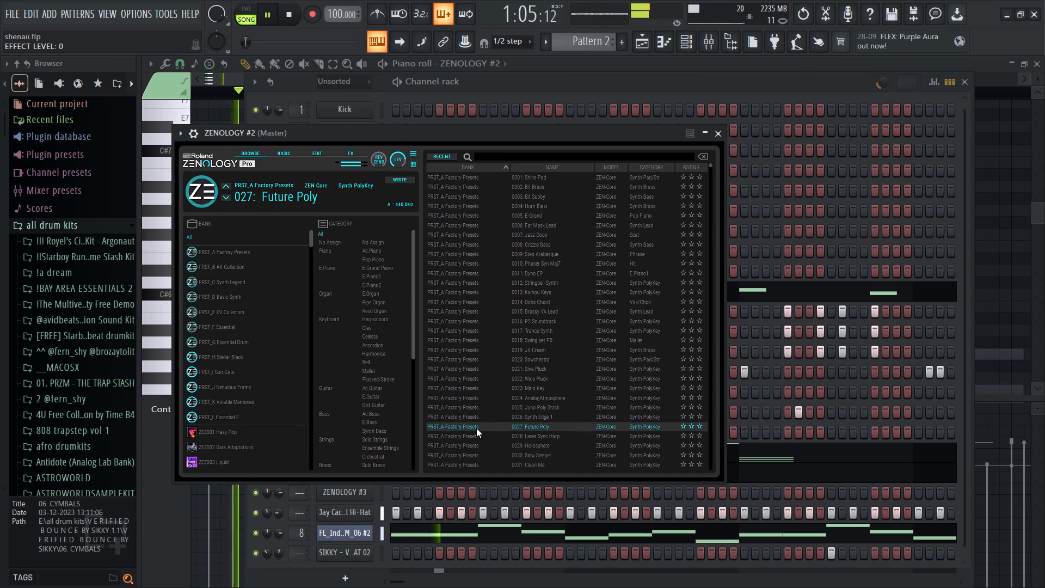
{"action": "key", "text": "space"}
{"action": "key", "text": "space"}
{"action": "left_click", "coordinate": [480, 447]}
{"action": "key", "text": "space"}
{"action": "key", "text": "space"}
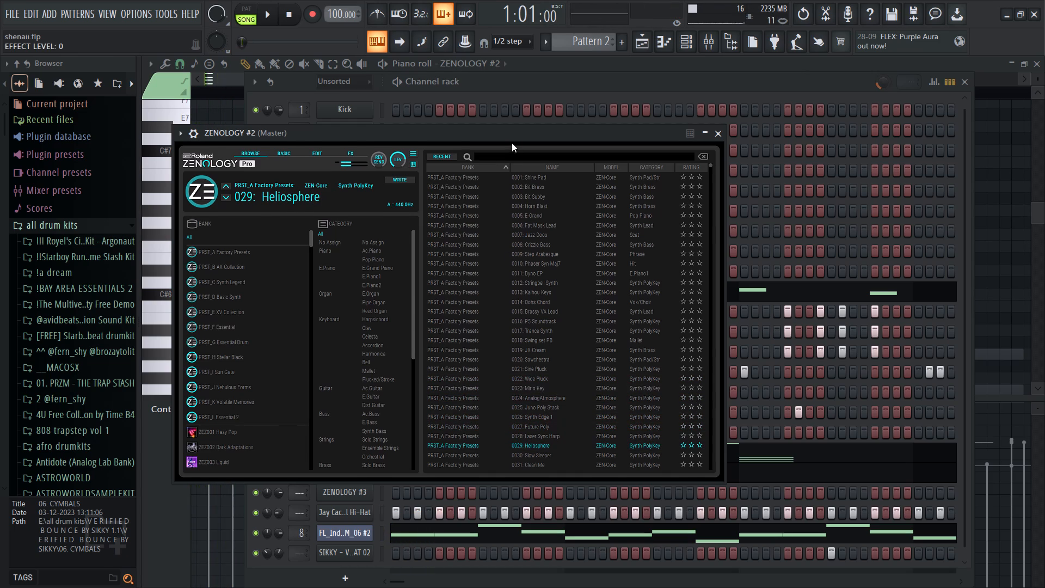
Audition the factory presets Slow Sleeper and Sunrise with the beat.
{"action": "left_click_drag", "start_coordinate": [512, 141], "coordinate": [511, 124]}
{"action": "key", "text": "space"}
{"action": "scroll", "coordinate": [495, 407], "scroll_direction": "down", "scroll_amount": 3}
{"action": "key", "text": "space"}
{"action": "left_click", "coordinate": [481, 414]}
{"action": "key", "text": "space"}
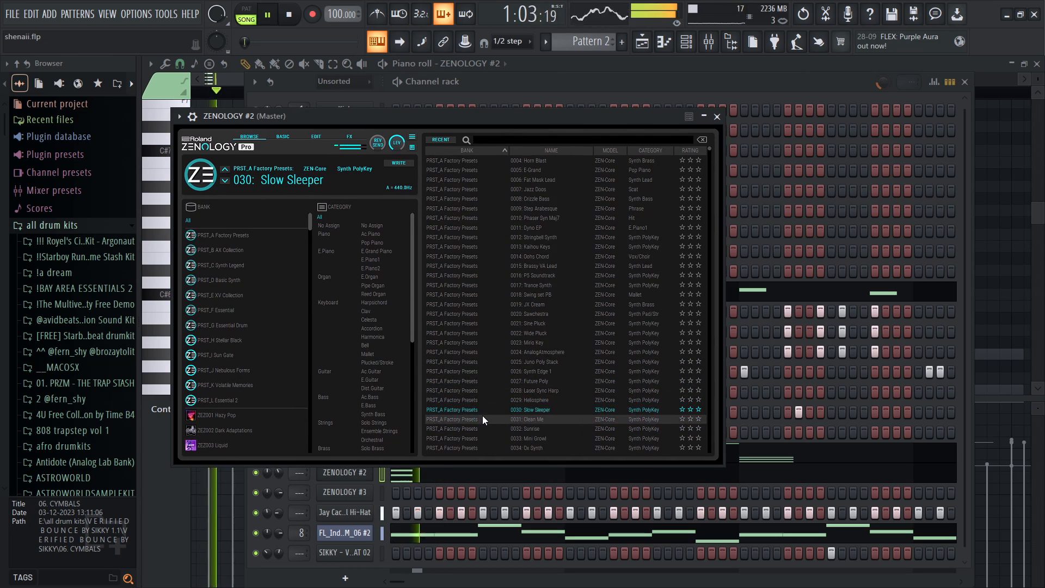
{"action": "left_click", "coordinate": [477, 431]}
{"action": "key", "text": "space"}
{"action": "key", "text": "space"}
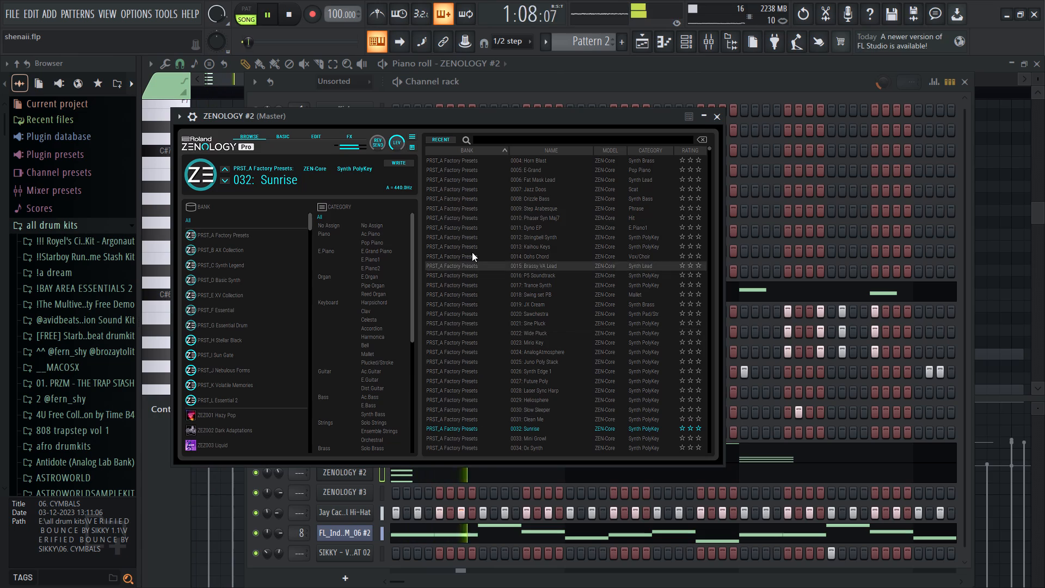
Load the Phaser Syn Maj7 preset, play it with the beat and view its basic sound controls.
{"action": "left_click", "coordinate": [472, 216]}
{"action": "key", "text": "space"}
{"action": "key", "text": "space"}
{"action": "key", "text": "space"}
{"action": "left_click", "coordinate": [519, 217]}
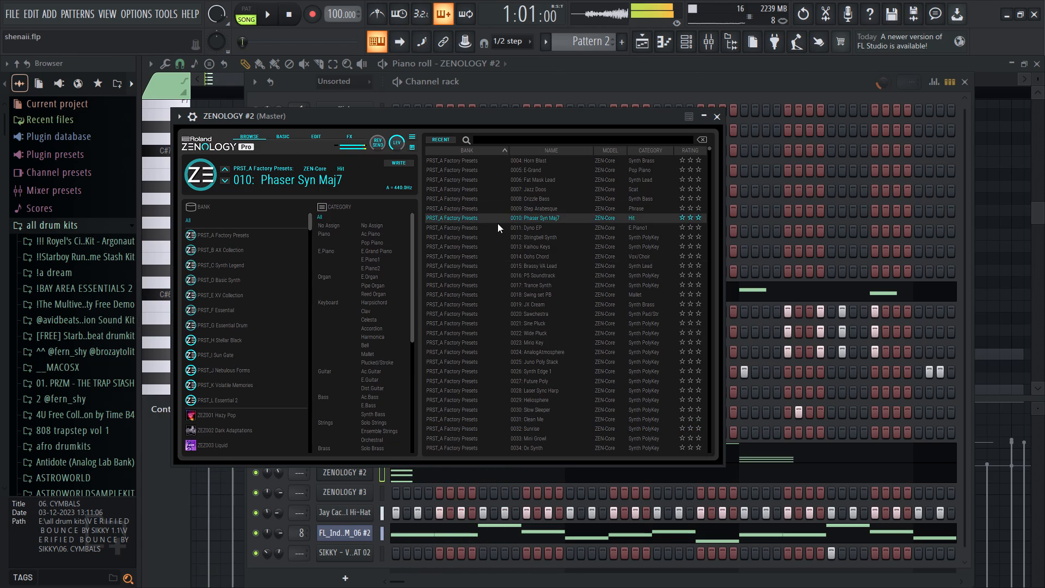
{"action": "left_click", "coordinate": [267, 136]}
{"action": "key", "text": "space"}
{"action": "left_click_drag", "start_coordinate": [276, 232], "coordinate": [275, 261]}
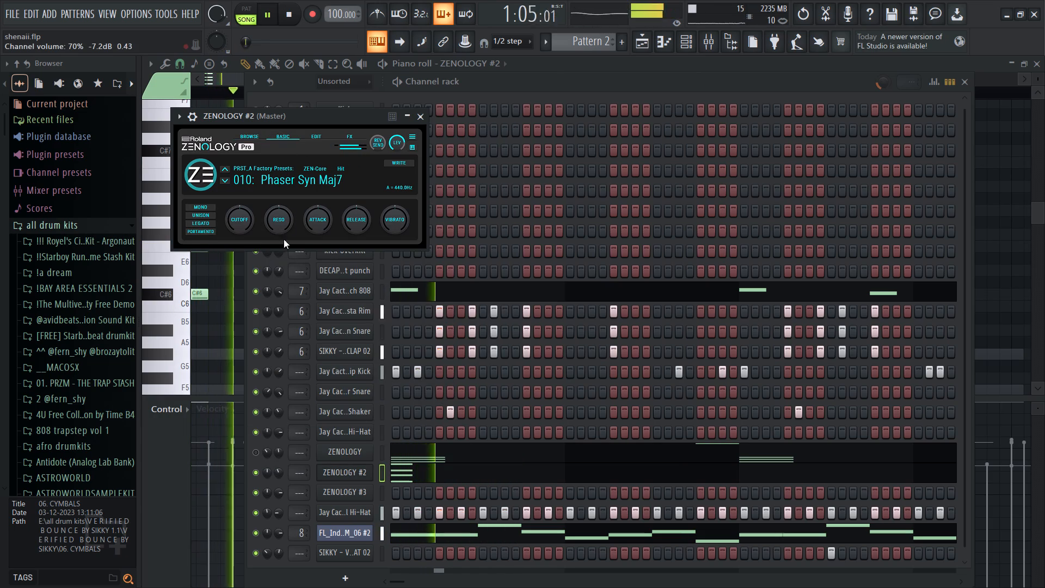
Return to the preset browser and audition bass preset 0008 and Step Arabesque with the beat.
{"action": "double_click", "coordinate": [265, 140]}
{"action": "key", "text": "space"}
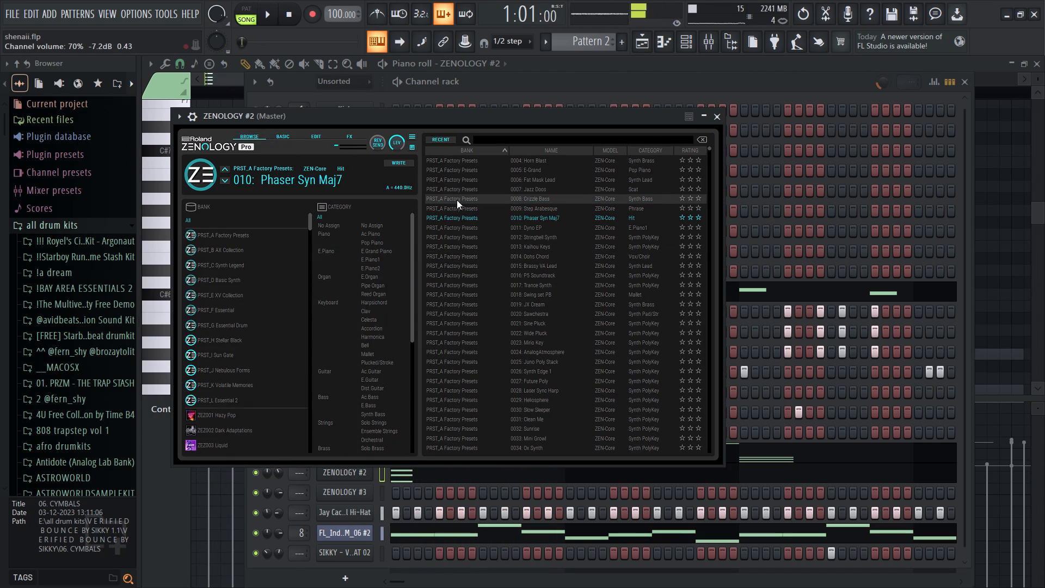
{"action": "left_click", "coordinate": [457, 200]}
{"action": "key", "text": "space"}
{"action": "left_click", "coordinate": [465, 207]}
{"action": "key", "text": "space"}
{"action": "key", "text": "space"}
Audition the Fat Mask Lead and Bit Subby presets, and load Bit Brass to hear it with the beat.
{"action": "left_click", "coordinate": [485, 176]}
{"action": "key", "text": "space"}
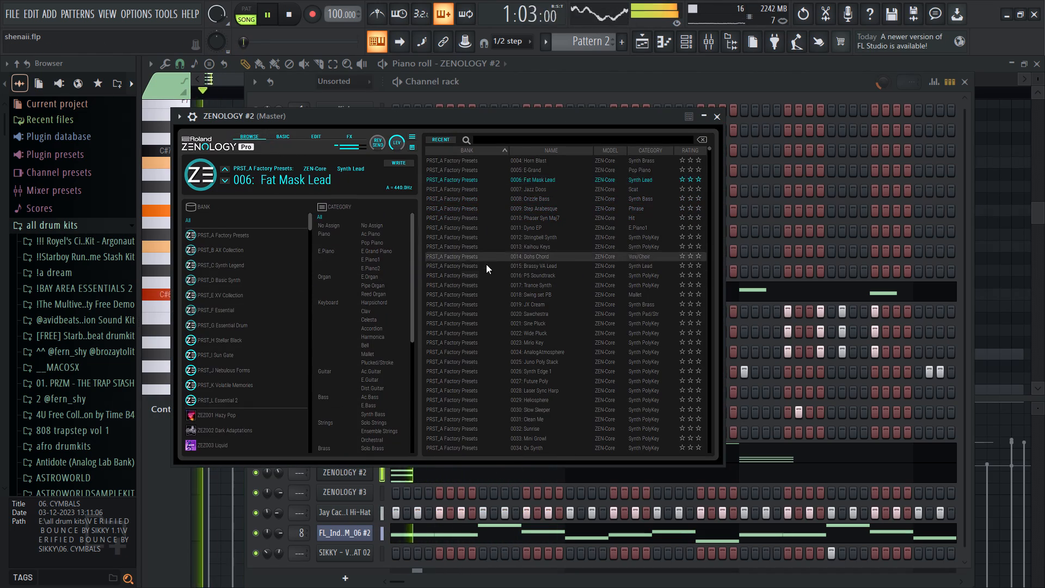
{"action": "scroll", "coordinate": [486, 273], "scroll_direction": "up", "scroll_amount": 6}
{"action": "left_click", "coordinate": [476, 182]}
{"action": "key", "text": "space"}
{"action": "key", "text": "space"}
{"action": "left_click", "coordinate": [485, 169]}
{"action": "key", "text": "space"}
{"action": "key", "text": "space"}
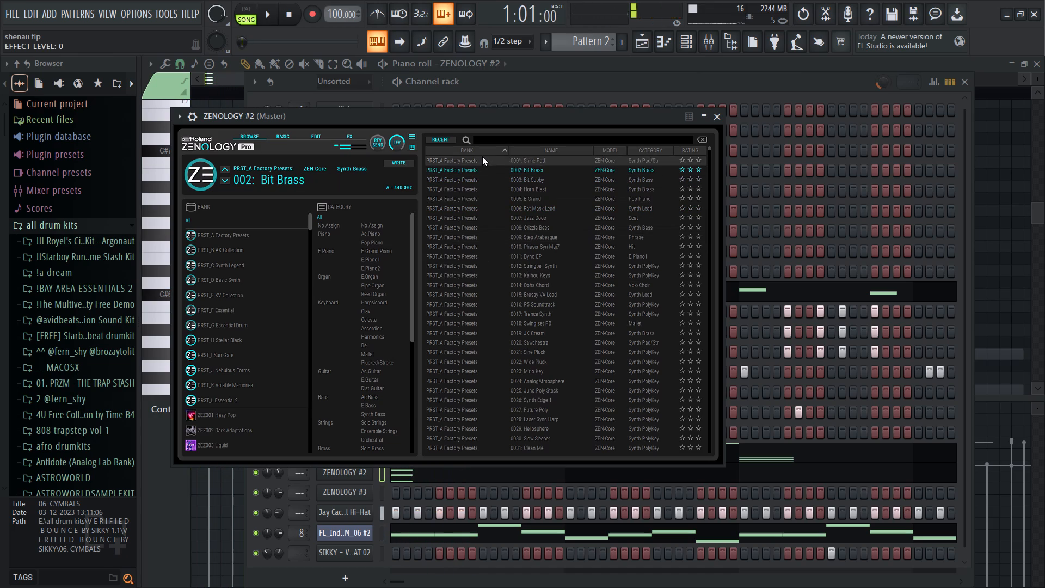
Play the beat with the Bit Brass preset and audition Shine Pad against it.
{"action": "key", "text": "space"}
{"action": "key", "text": "space"}
{"action": "key", "text": "space"}
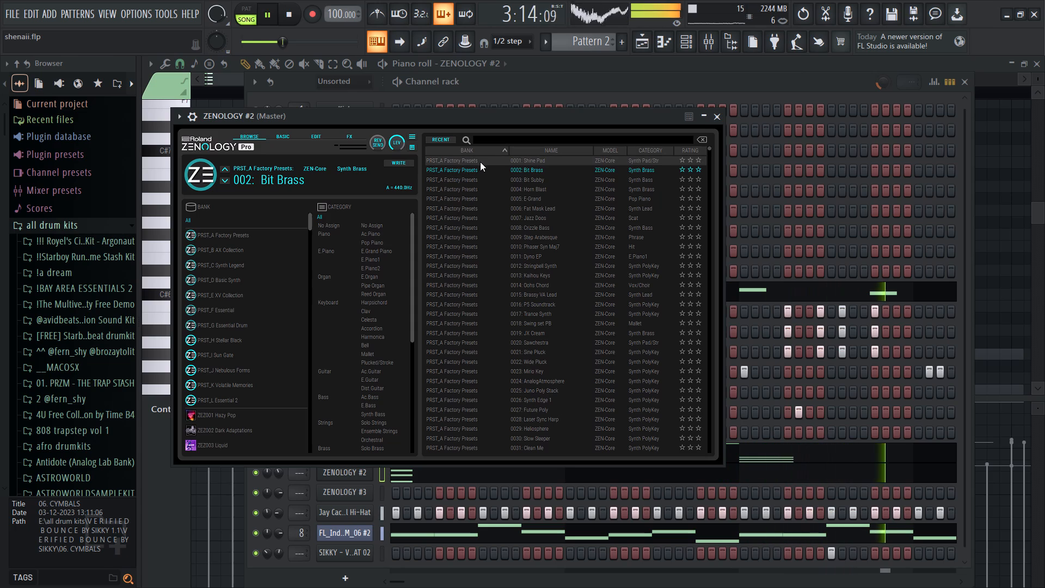
{"action": "key", "text": "space"}
{"action": "key", "text": "space"}
{"action": "key", "text": "space"}
{"action": "left_click", "coordinate": [480, 162]}
{"action": "key", "text": "space"}
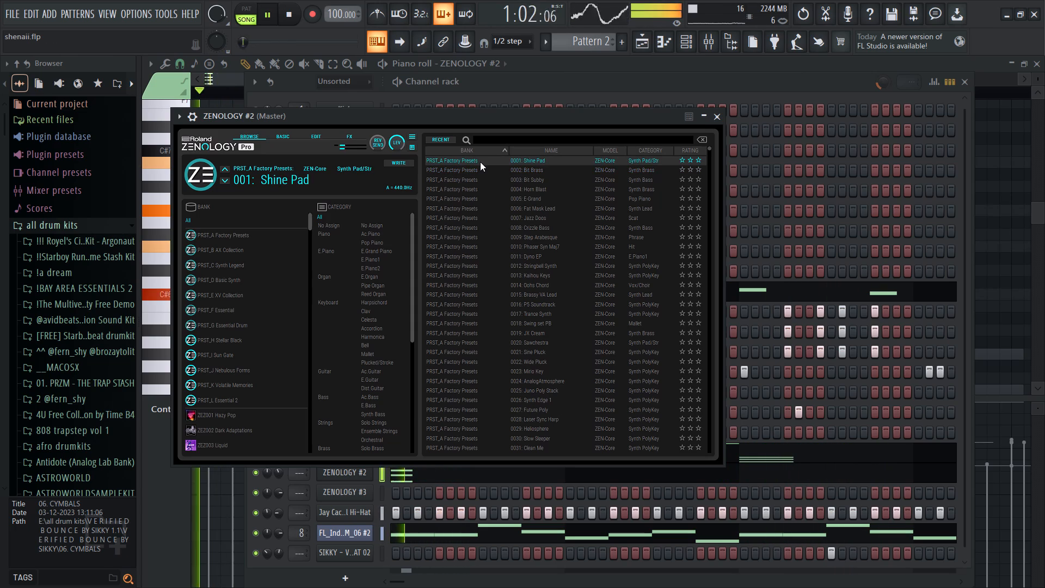
{"action": "key", "text": "space"}
{"action": "left_click", "coordinate": [472, 167]}
{"action": "key", "text": "space"}
Search the presets for "pad", audition Shine Pad and Sawchestra with the beat, and clear the search.
{"action": "left_click", "coordinate": [505, 141]}
{"action": "type", "text": "pad"}
{"action": "key", "text": "Return"}
{"action": "left_click", "coordinate": [478, 161]}
{"action": "key", "text": "space"}
{"action": "key", "text": "space"}
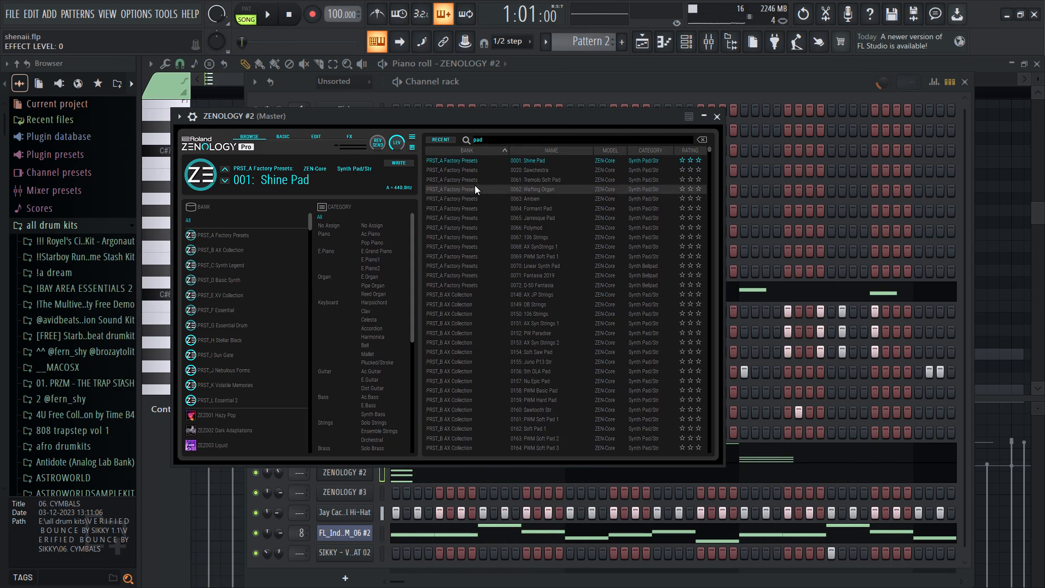
{"action": "key", "text": "space"}
{"action": "left_click", "coordinate": [480, 171]}
{"action": "key", "text": "space"}
{"action": "key", "text": "space"}
{"action": "key", "text": "space"}
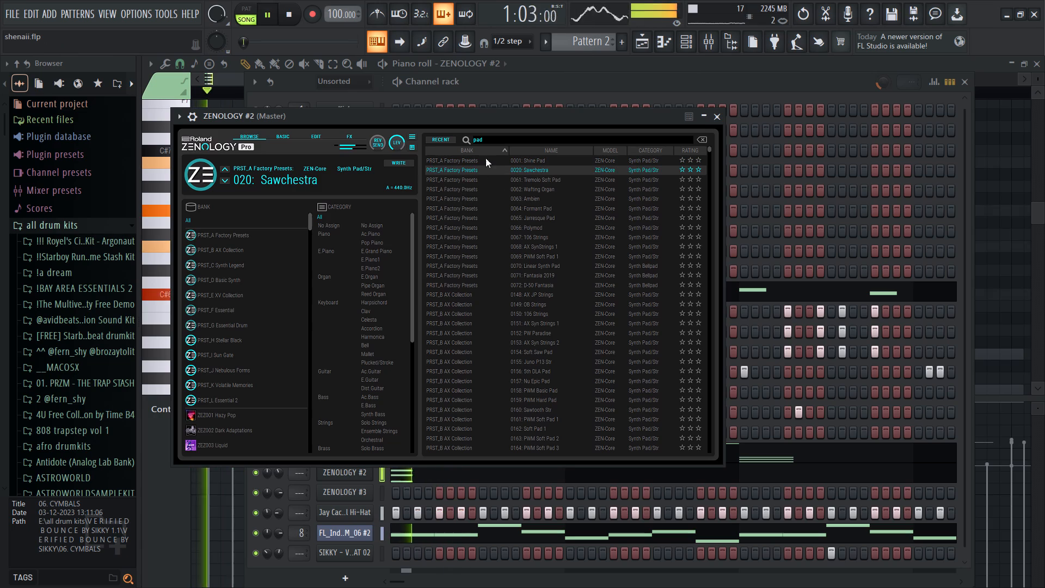
{"action": "left_click", "coordinate": [495, 139]}
{"action": "key", "text": "space"}
{"action": "left_click", "coordinate": [483, 177]}
{"action": "key", "text": "space"}
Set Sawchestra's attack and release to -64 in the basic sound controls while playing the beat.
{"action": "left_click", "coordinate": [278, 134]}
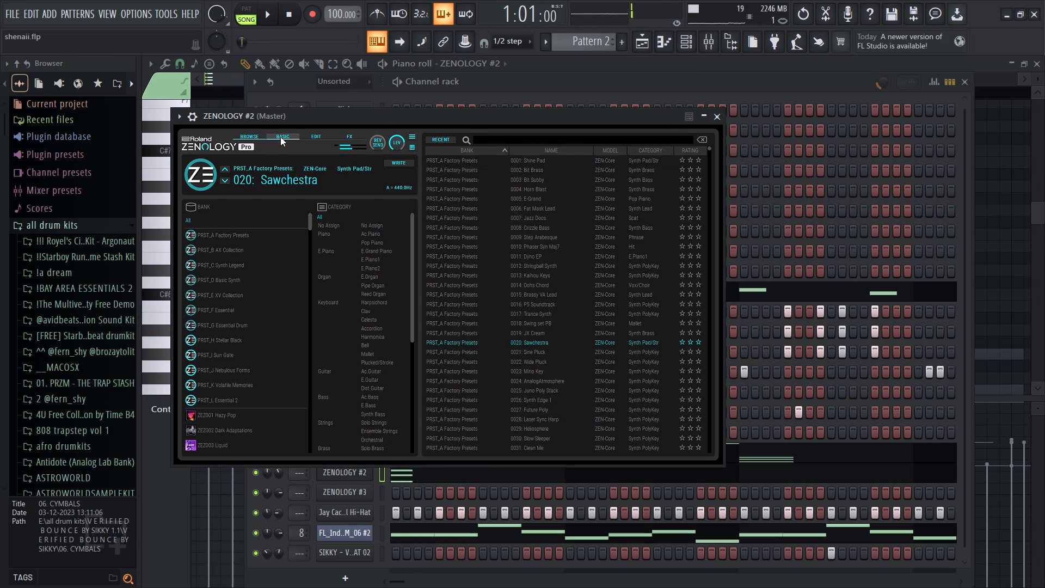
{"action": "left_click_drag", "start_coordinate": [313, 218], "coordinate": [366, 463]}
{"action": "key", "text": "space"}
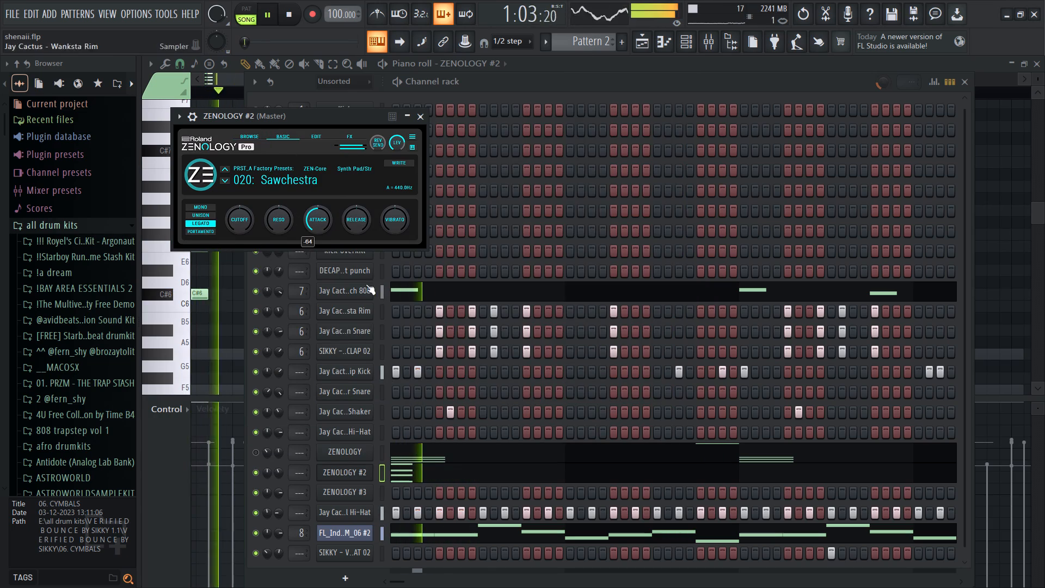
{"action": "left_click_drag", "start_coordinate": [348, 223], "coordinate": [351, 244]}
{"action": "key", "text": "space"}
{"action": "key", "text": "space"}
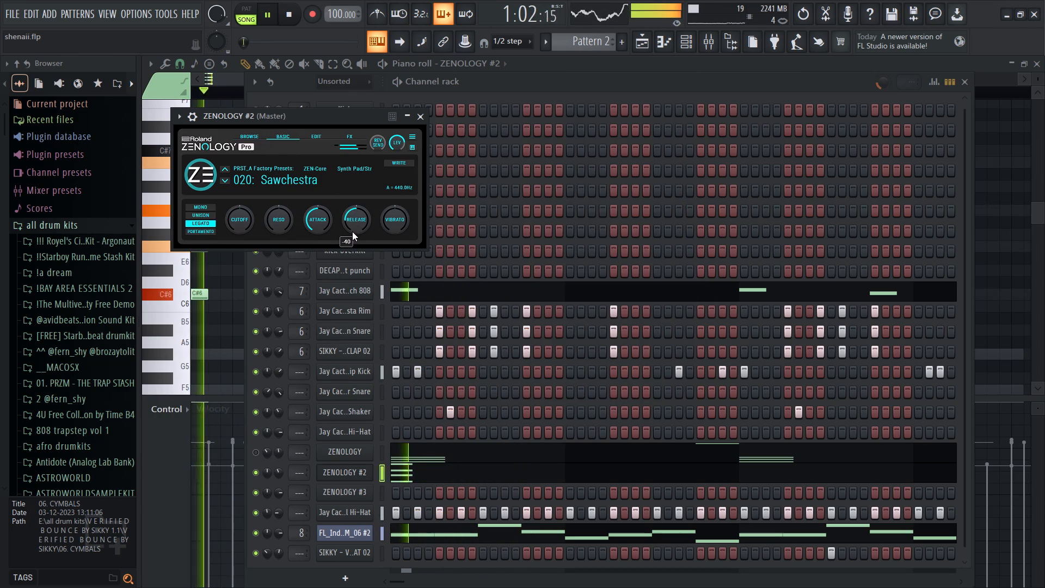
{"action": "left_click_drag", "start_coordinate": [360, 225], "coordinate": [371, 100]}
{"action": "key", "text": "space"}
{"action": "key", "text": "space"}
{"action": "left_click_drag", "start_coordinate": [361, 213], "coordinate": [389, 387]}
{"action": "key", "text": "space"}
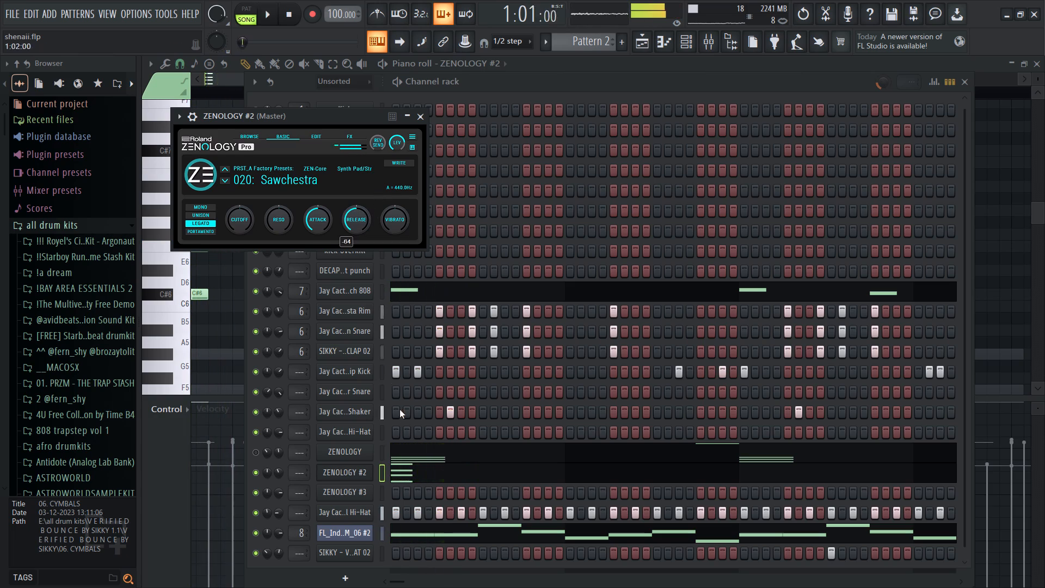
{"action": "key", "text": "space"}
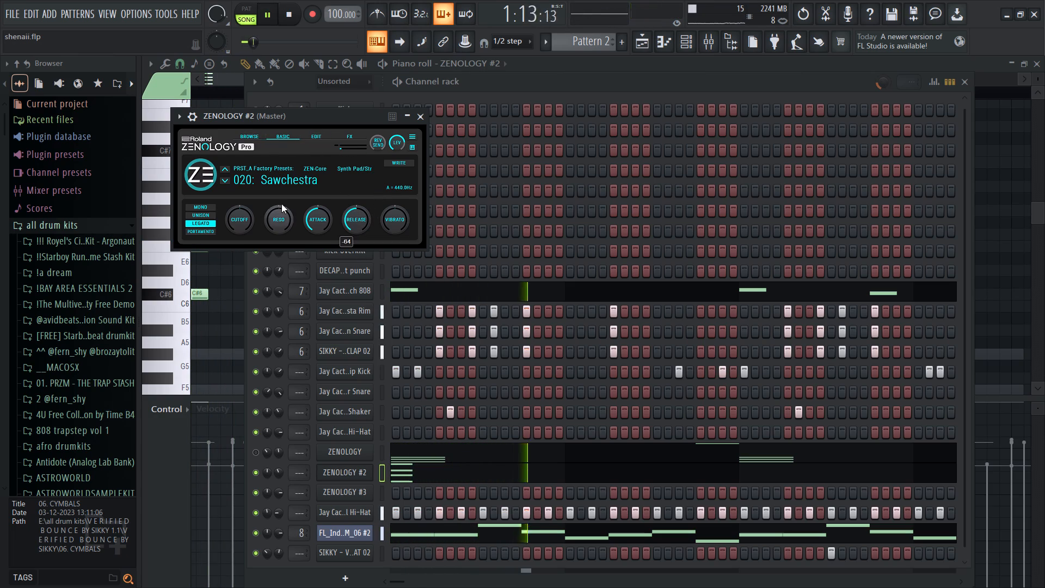
Return to the preset browser, search for "synth", and audition Shine Pad and Bit Brass with the beat.
{"action": "left_click", "coordinate": [255, 136]}
{"action": "key", "text": "space"}
{"action": "left_click", "coordinate": [483, 140]}
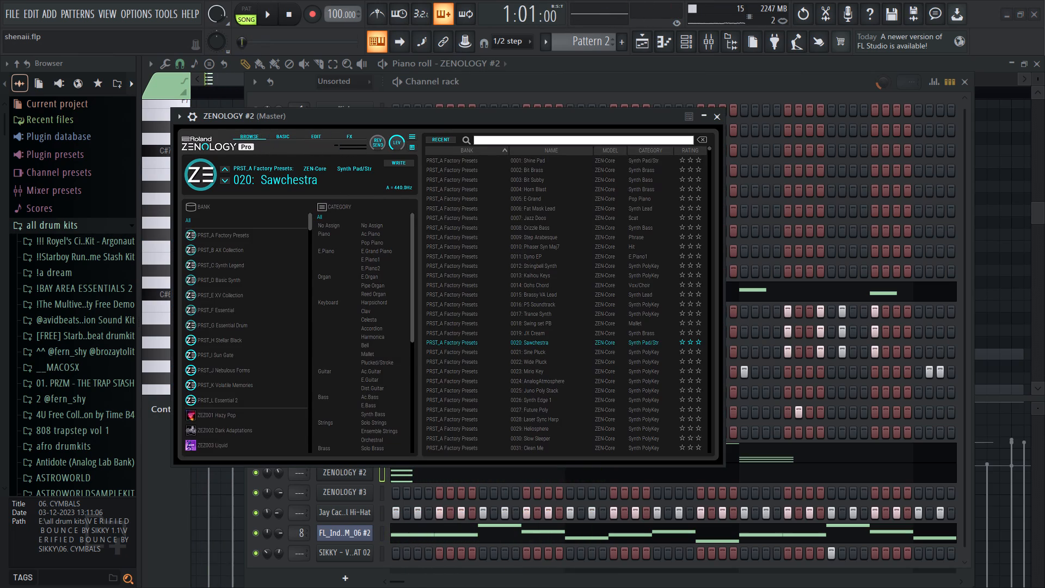
{"action": "type", "text": "synth"}
{"action": "key", "text": "Return"}
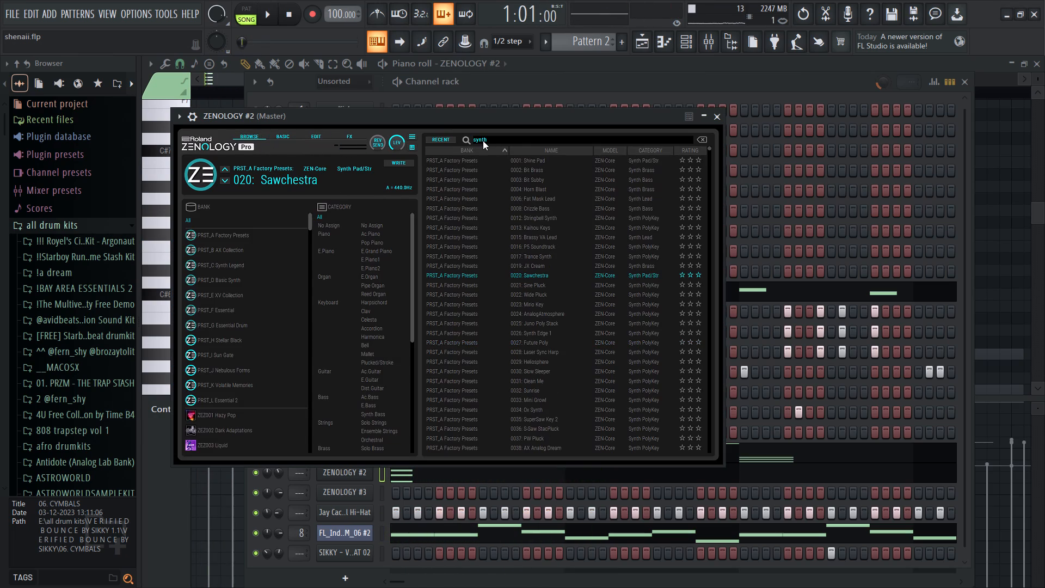
{"action": "left_click", "coordinate": [481, 158]}
{"action": "key", "text": "space"}
{"action": "left_click", "coordinate": [485, 170]}
{"action": "key", "text": "space"}
{"action": "key", "text": "space"}
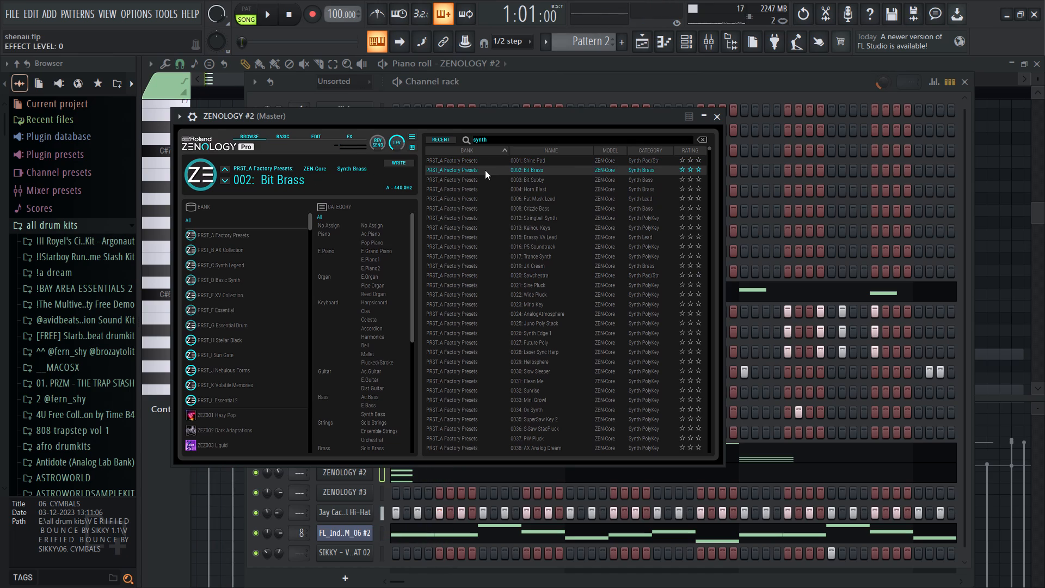
{"action": "key", "text": "space"}
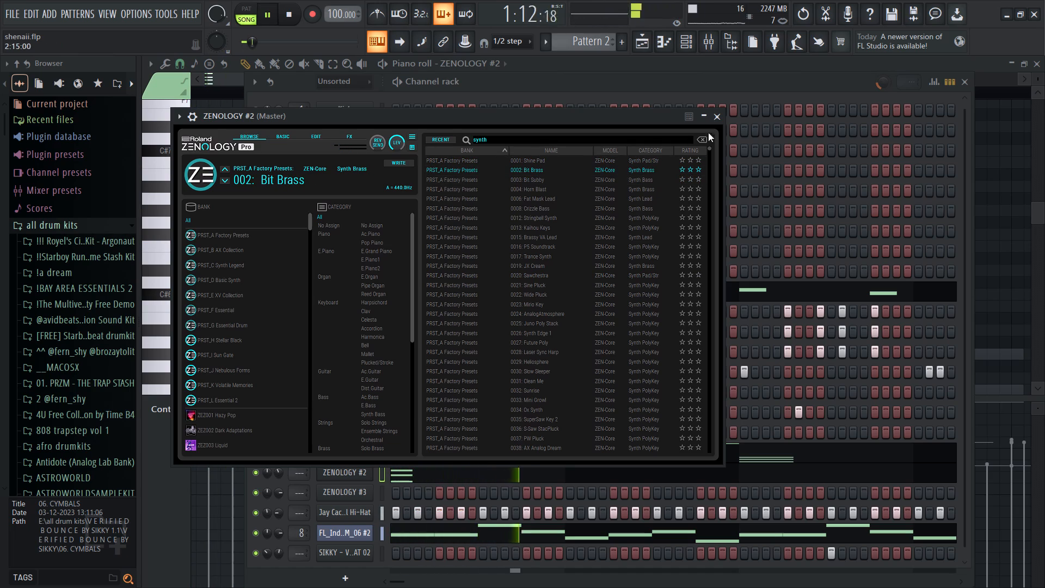
Audition the Bit Subby preset, and reload Bit Brass to hear it with the beat.
{"action": "left_click", "coordinate": [462, 177]}
{"action": "key", "text": "space"}
{"action": "key", "text": "space"}
{"action": "key", "text": "space"}
{"action": "key", "text": "space"}
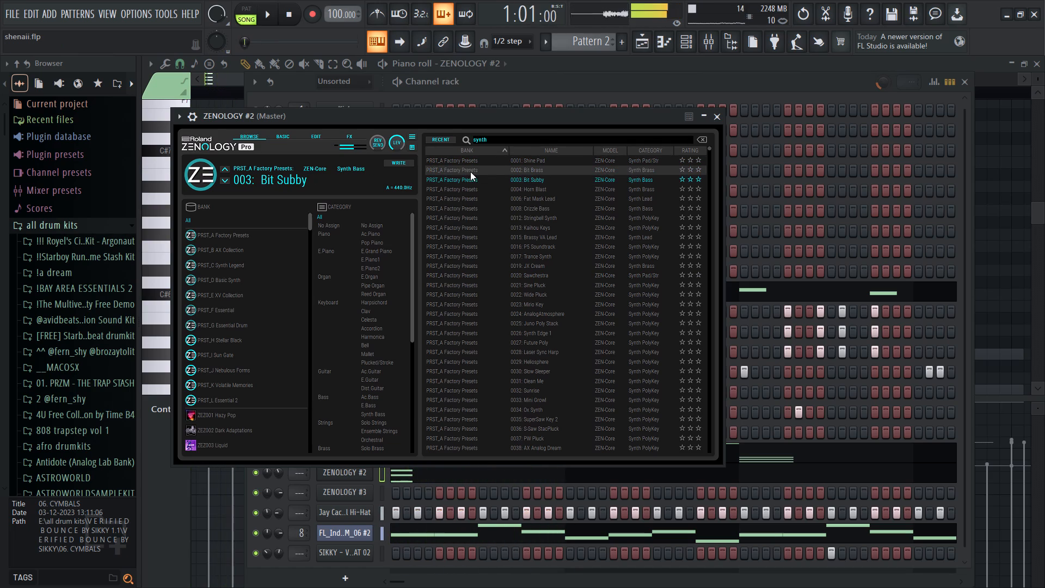
{"action": "left_click", "coordinate": [470, 171]}
{"action": "key", "text": "space"}
Open ZENOLOGY #2's piano roll and copy the opening four-note chord to the fourth beat of bar 1.
{"action": "left_click", "coordinate": [716, 118]}
{"action": "left_click", "coordinate": [426, 474]}
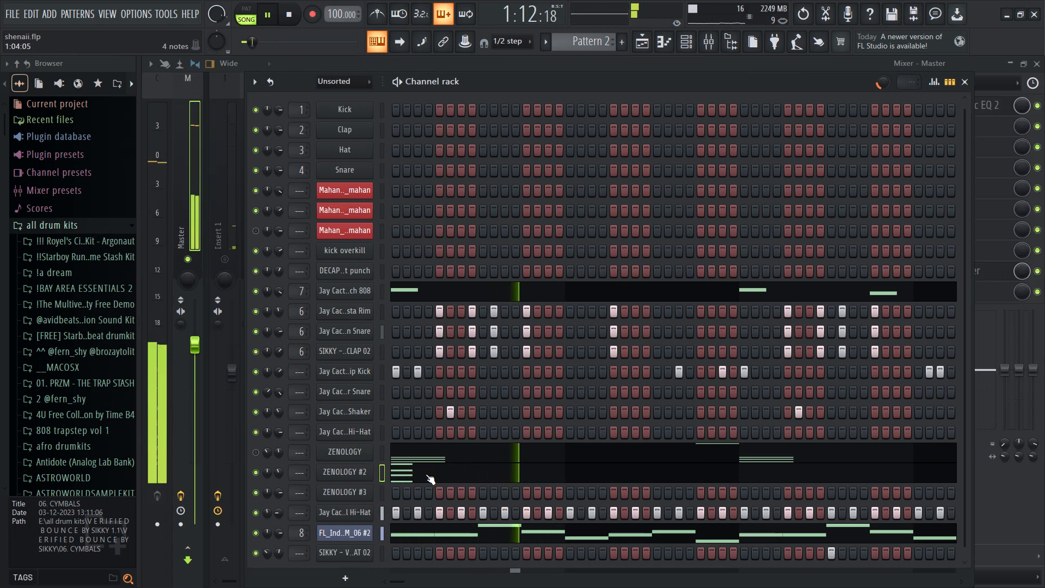
{"action": "key", "text": "space"}
{"action": "key", "text": "space"}
{"action": "left_click", "coordinate": [426, 474]}
{"action": "left_click_drag", "start_coordinate": [195, 151], "coordinate": [219, 376], "text": "ctrl"}
{"action": "key", "text": "space"}
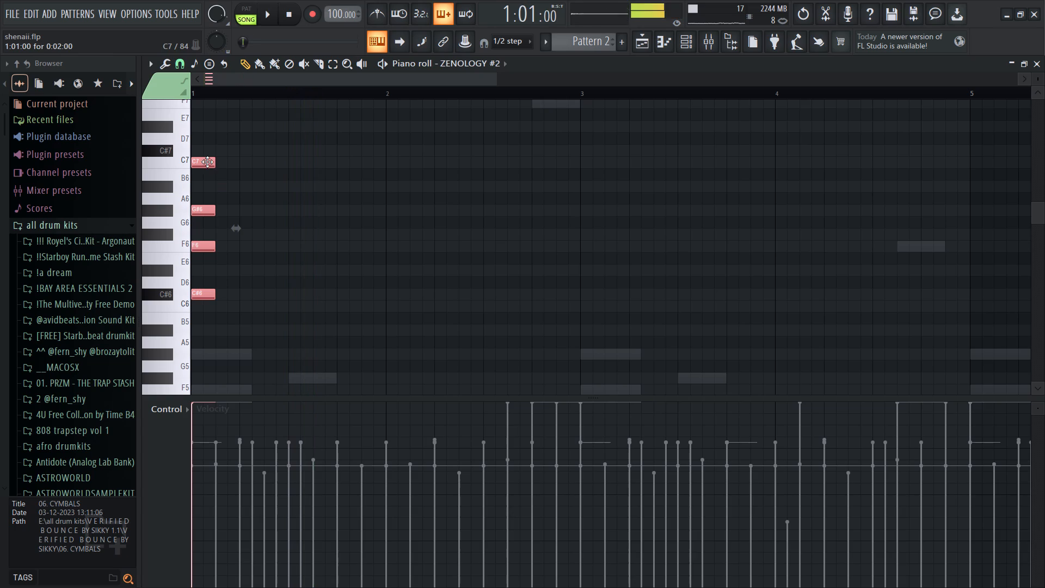
{"action": "left_click_drag", "start_coordinate": [205, 161], "coordinate": [302, 160], "text": "shift"}
{"action": "key", "text": "space"}
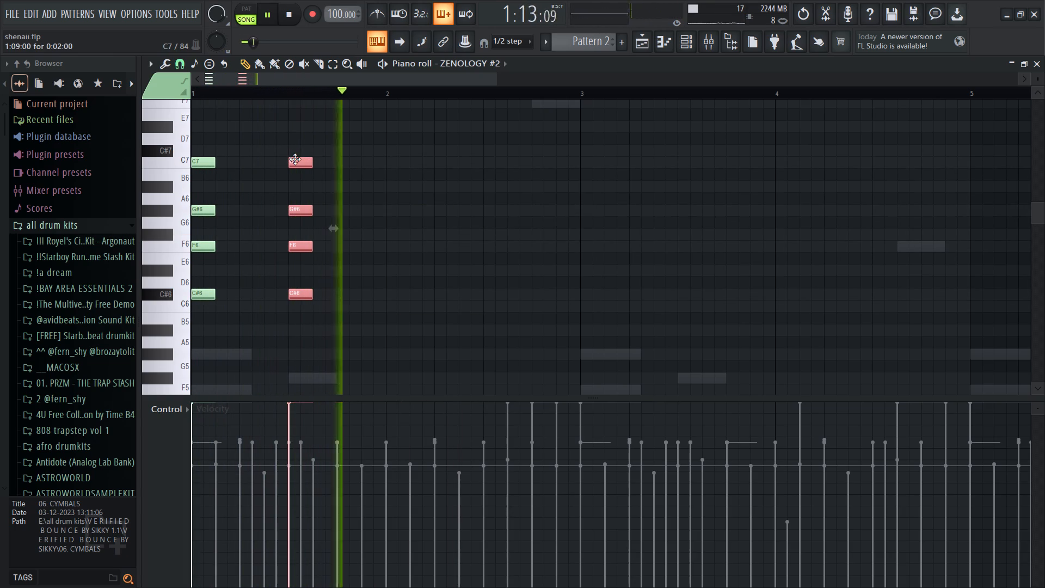
{"action": "key", "text": "space"}
{"action": "left_click_drag", "start_coordinate": [297, 161], "coordinate": [287, 160]}
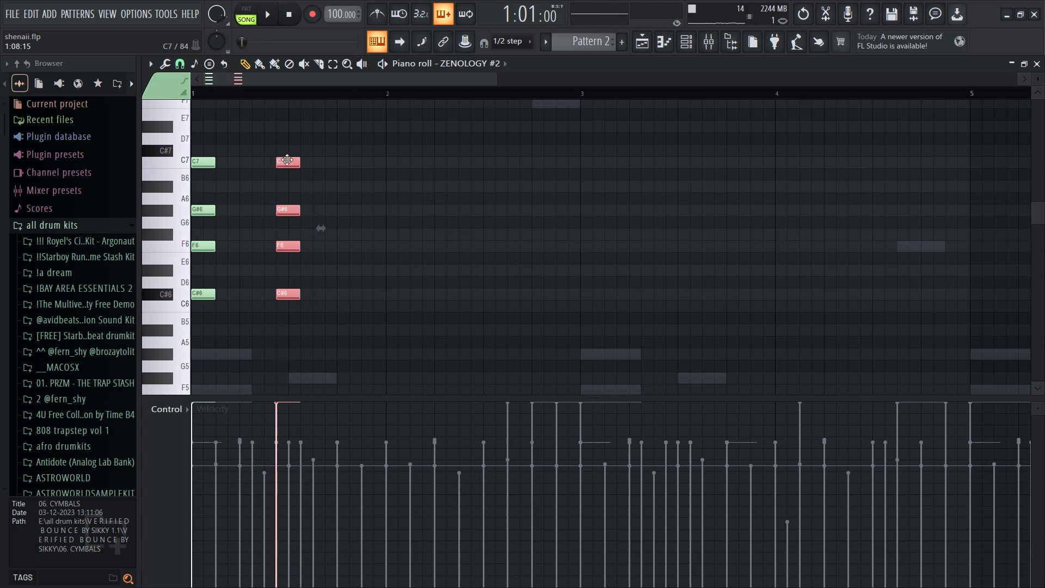
{"action": "left_click_drag", "start_coordinate": [287, 160], "coordinate": [347, 156]}
{"action": "key", "text": "space"}
Copy the chord stab to the starts of bars 2, 3 and 4.
{"action": "left_click_drag", "start_coordinate": [351, 158], "coordinate": [408, 167], "text": "shift"}
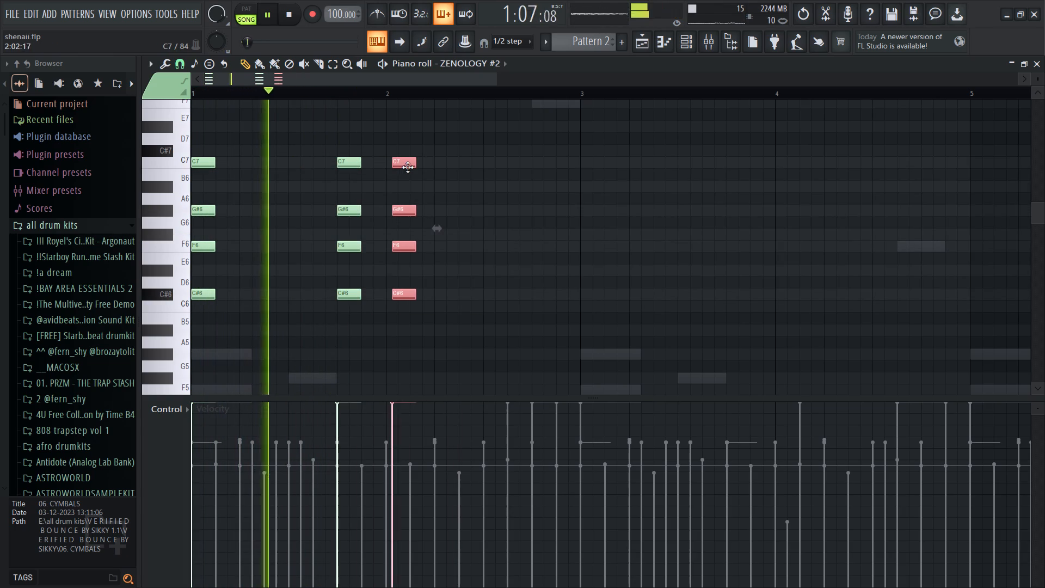
{"action": "left_click_drag", "start_coordinate": [408, 167], "coordinate": [402, 167], "text": "shift"}
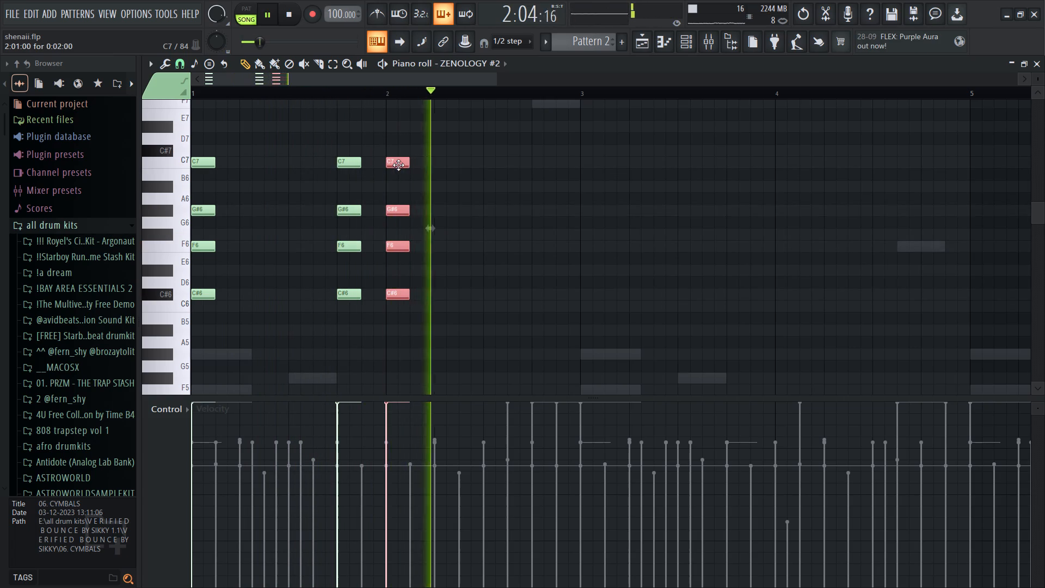
{"action": "left_click_drag", "start_coordinate": [398, 165], "coordinate": [594, 160], "text": "shift"}
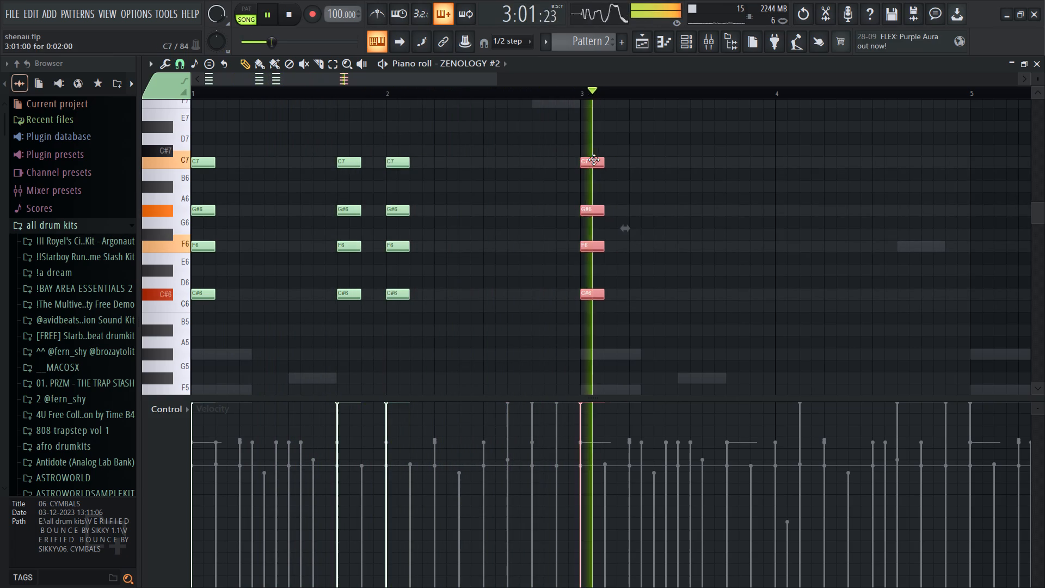
{"action": "left_click_drag", "start_coordinate": [594, 160], "coordinate": [788, 161], "text": "shift"}
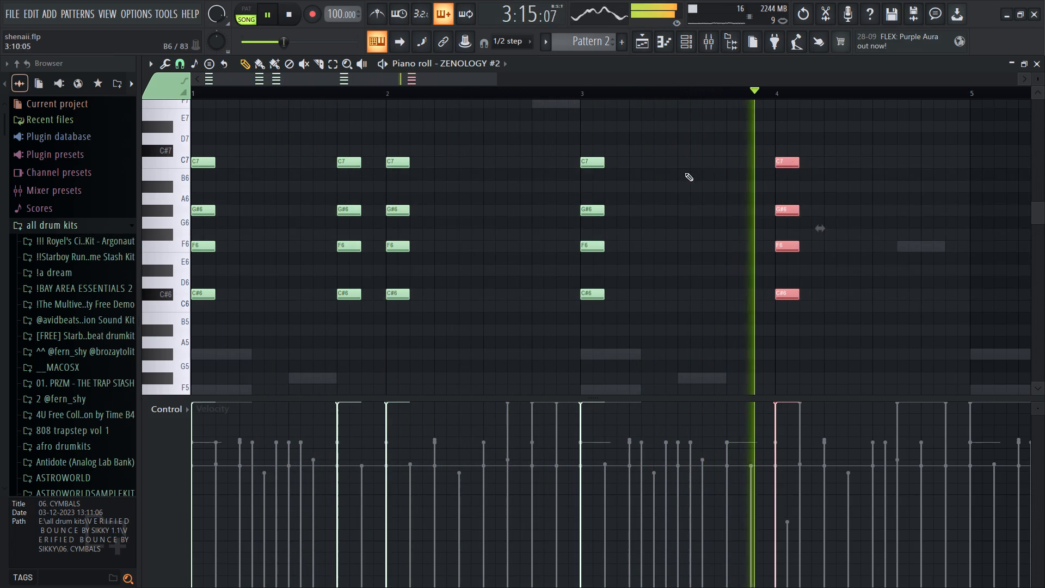
Play the beat and review the chord pattern in the piano roll and channel rack.
{"action": "scroll", "coordinate": [548, 189], "scroll_direction": "down", "scroll_amount": 6, "text": "ctrl"}
{"action": "scroll", "coordinate": [538, 199], "scroll_direction": "up", "scroll_amount": 6, "text": "ctrl"}
{"action": "scroll", "coordinate": [538, 199], "scroll_direction": "down", "scroll_amount": 6, "text": "ctrl"}
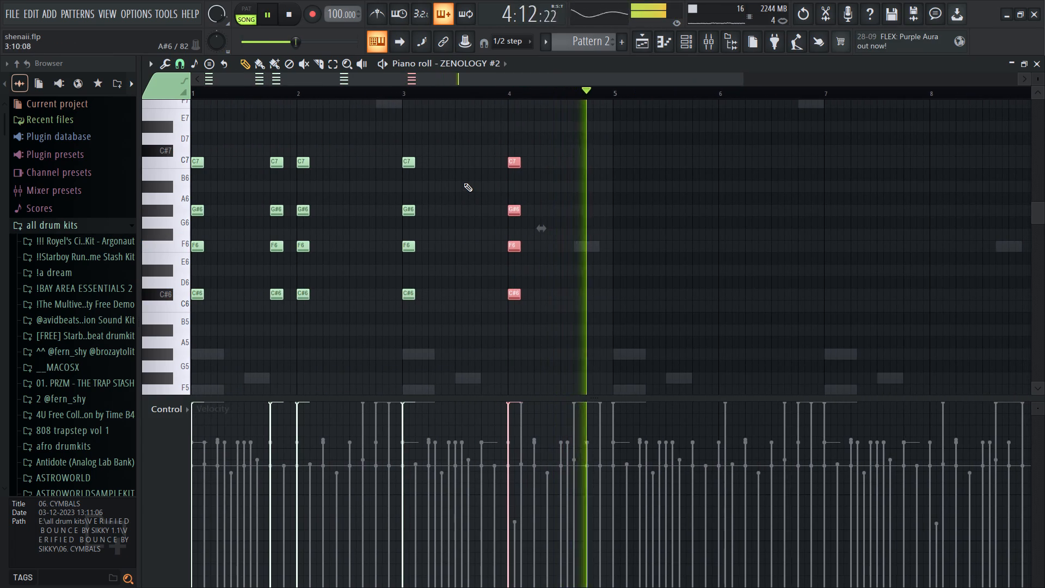
{"action": "left_click", "coordinate": [686, 44]}
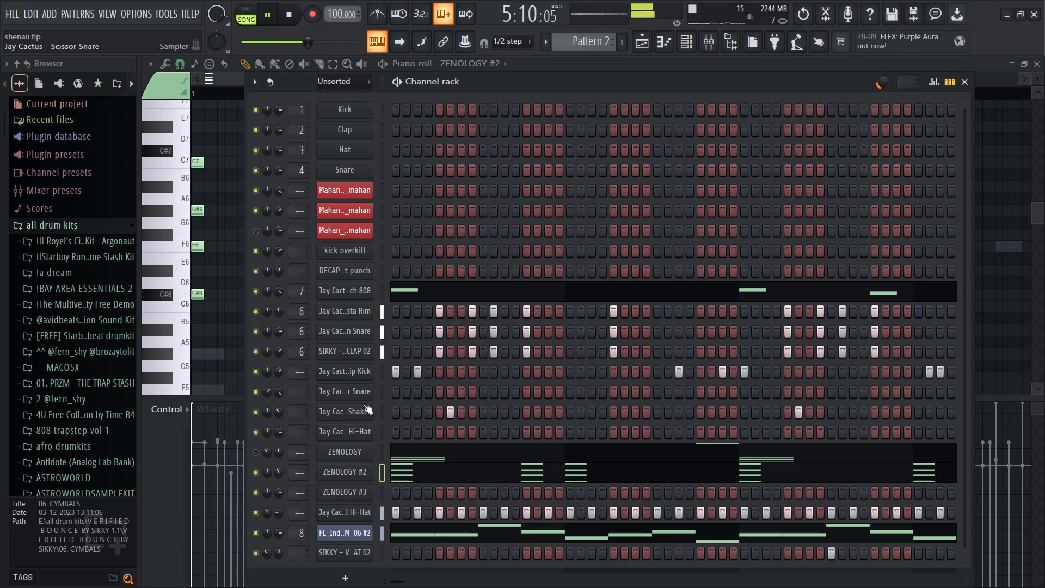
{"action": "left_click", "coordinate": [710, 35]}
{"action": "left_click", "coordinate": [710, 35]}
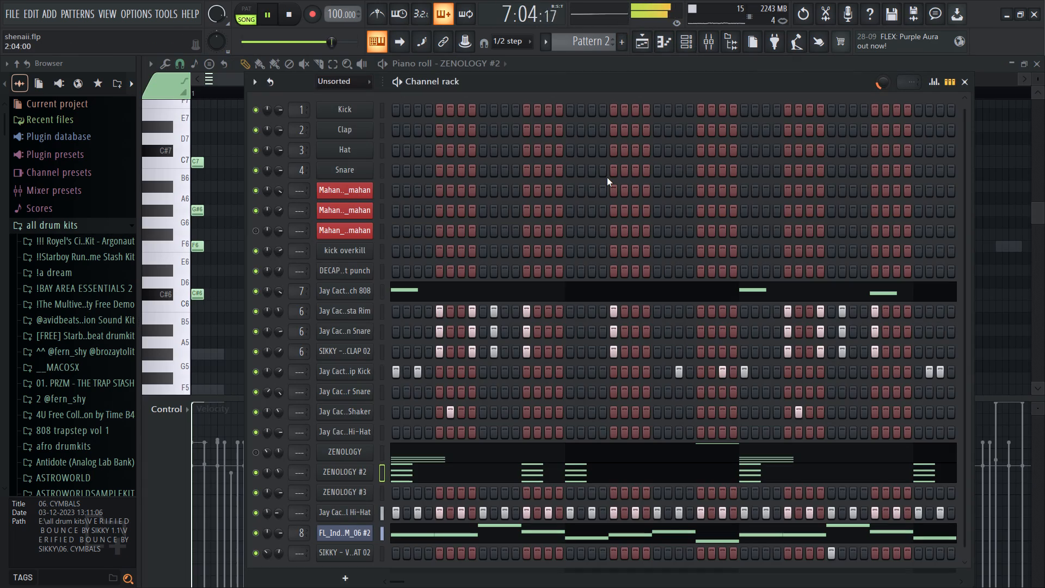
{"action": "left_click_drag", "start_coordinate": [568, 76], "coordinate": [563, 46]}
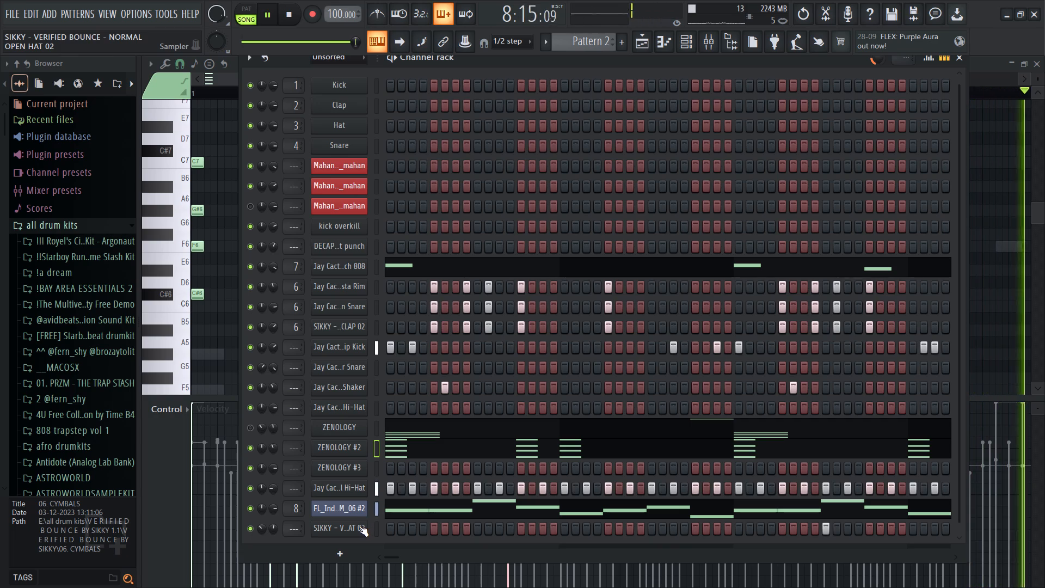
{"action": "key", "text": "space"}
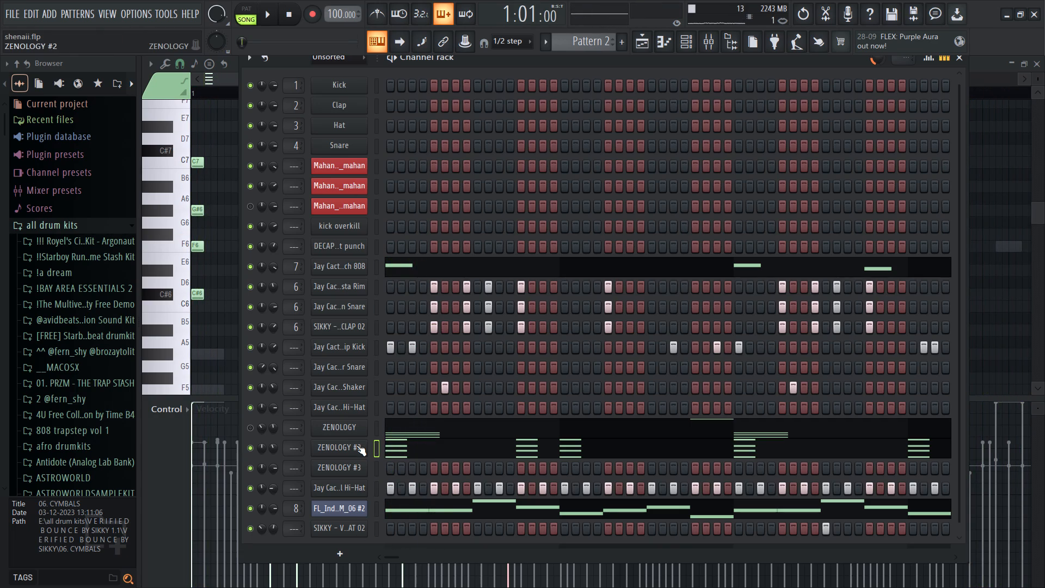
Reopen ZENOLOGY #2 and audition the JX Cream and Ox Synth presets with the beat.
{"action": "left_click", "coordinate": [356, 445]}
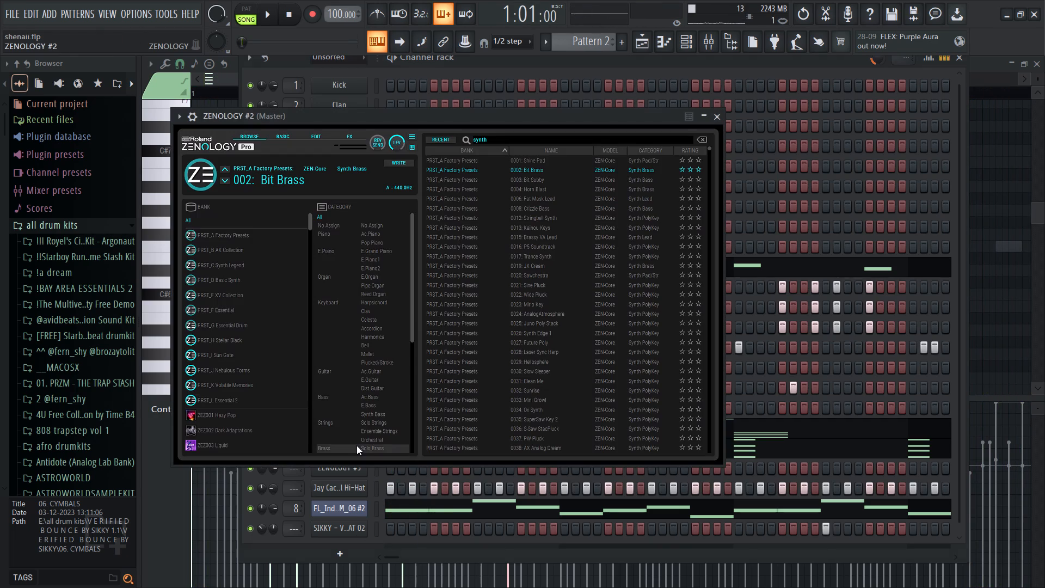
{"action": "left_click", "coordinate": [475, 271]}
{"action": "key", "text": "space"}
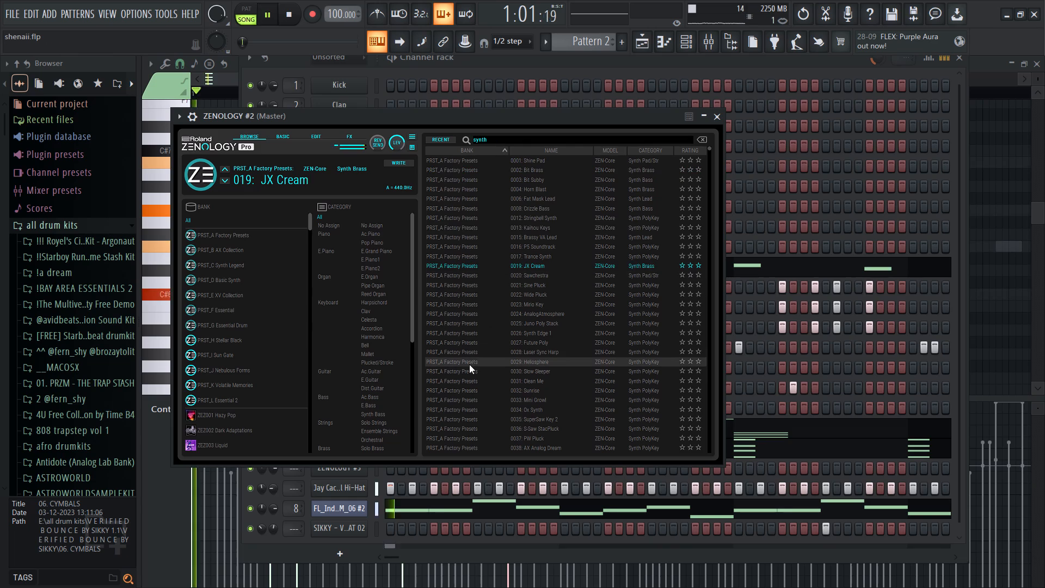
{"action": "key", "text": "space"}
{"action": "left_click", "coordinate": [469, 405]}
{"action": "key", "text": "space"}
{"action": "key", "text": "space"}
{"action": "left_click", "coordinate": [472, 407]}
{"action": "key", "text": "space"}
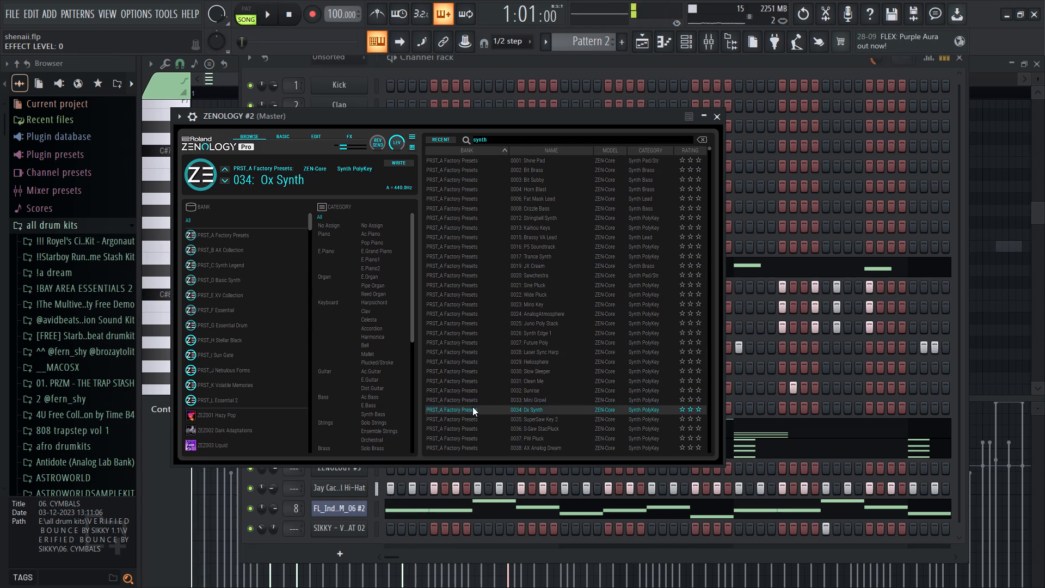
{"action": "key", "text": "space"}
Load the SuperSaw Key 2 preset, play it with the beat and close the synth window.
{"action": "left_click", "coordinate": [474, 420]}
{"action": "key", "text": "space"}
{"action": "key", "text": "space"}
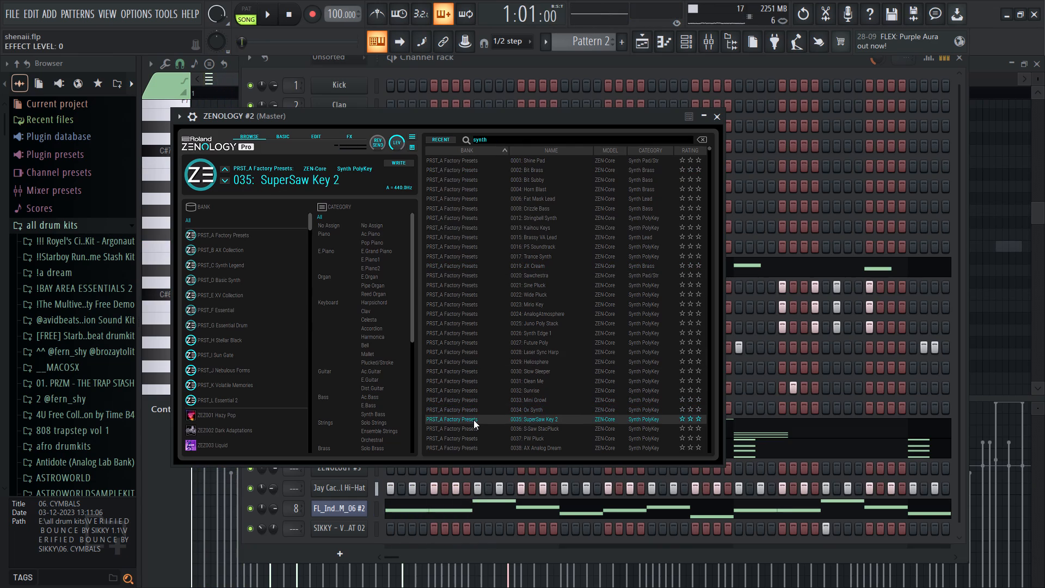
{"action": "key", "text": "space"}
{"action": "left_click", "coordinate": [715, 122]}
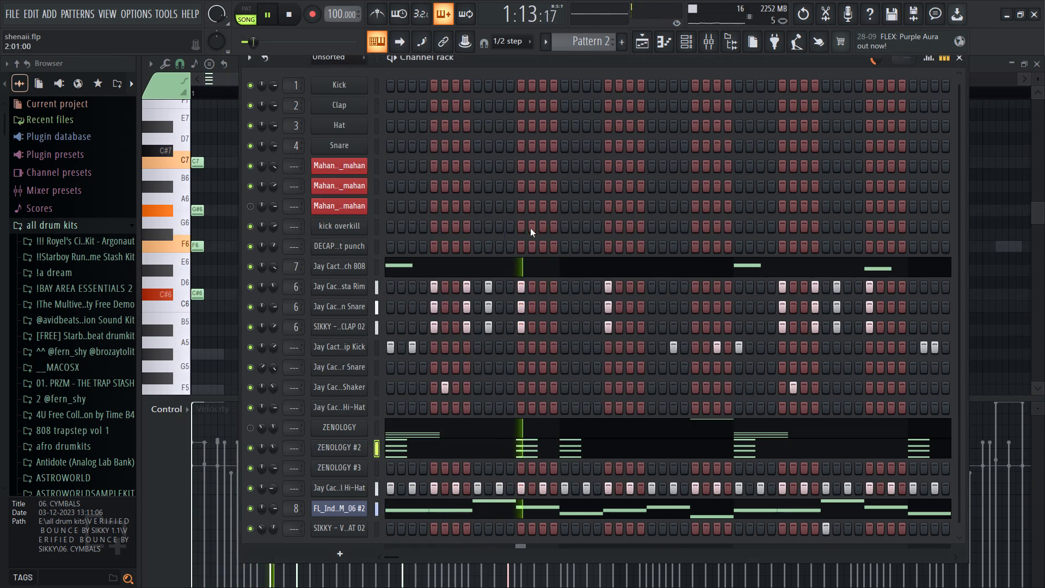
Play the beat and examine the ZENOLOGY #2 chord stabs across bars 2 to 4 in the piano roll.
{"action": "right_click", "coordinate": [201, 216]}
{"action": "scroll", "coordinate": [409, 279], "scroll_direction": "up", "scroll_amount": 8, "text": "ctrl"}
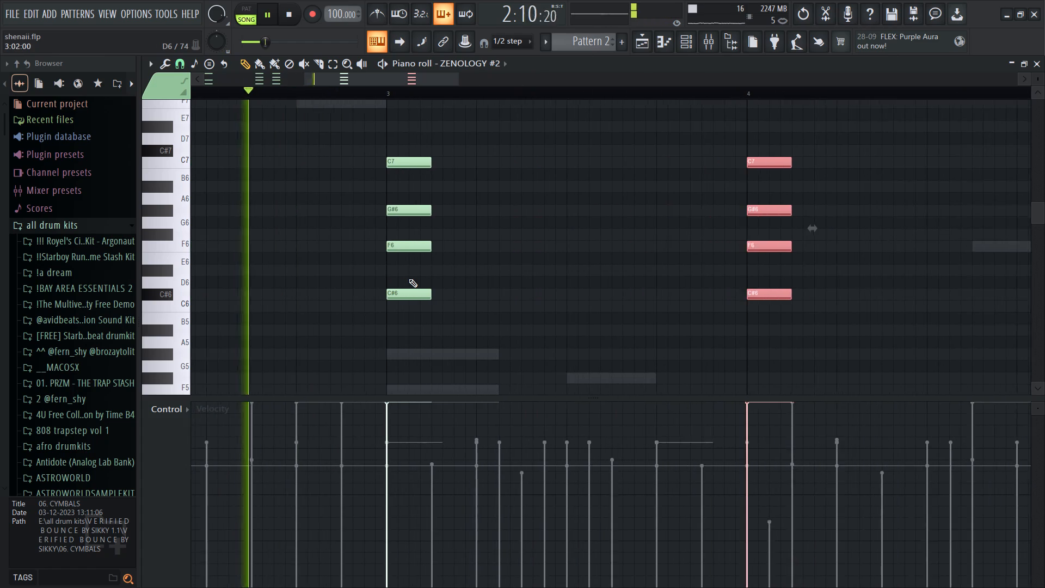
{"action": "scroll", "coordinate": [409, 279], "scroll_direction": "up", "scroll_amount": 8, "text": "ctrl"}
{"action": "scroll", "coordinate": [414, 279], "scroll_direction": "down", "scroll_amount": 5, "text": "ctrl"}
{"action": "key", "text": "space"}
{"action": "left_click_drag", "start_coordinate": [425, 130], "coordinate": [423, 296], "text": "ctrl"}
{"action": "scroll", "coordinate": [559, 244], "scroll_direction": "down", "scroll_amount": 5, "text": "ctrl"}
{"action": "key", "text": "space"}
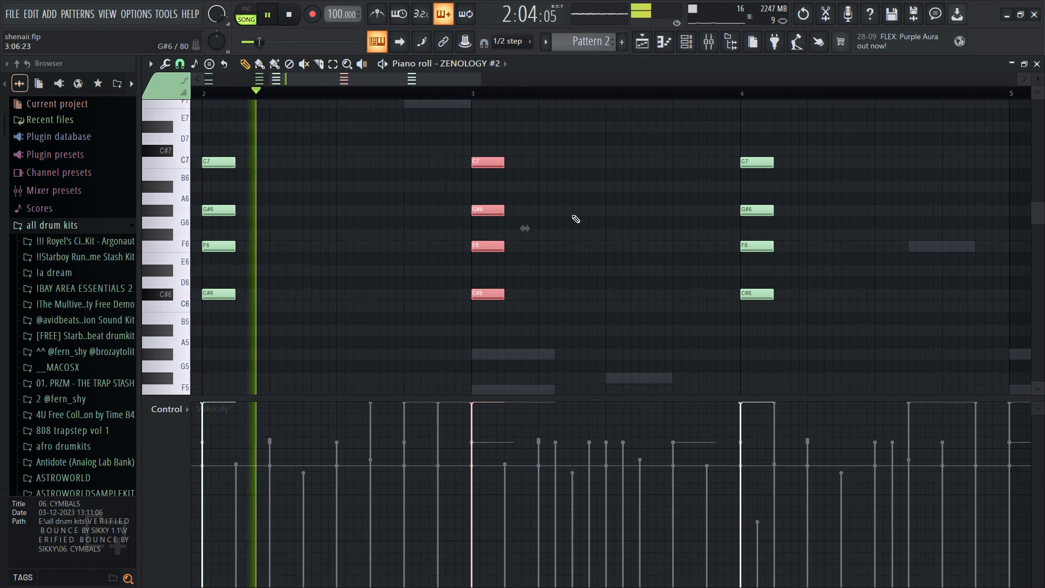
{"action": "scroll", "coordinate": [237, 222], "scroll_direction": "up", "scroll_amount": 4, "text": "ctrl"}
{"action": "scroll", "coordinate": [237, 222], "scroll_direction": "down", "scroll_amount": 8, "text": "ctrl"}
{"action": "scroll", "coordinate": [545, 254], "scroll_direction": "up", "scroll_amount": 7, "text": "ctrl"}
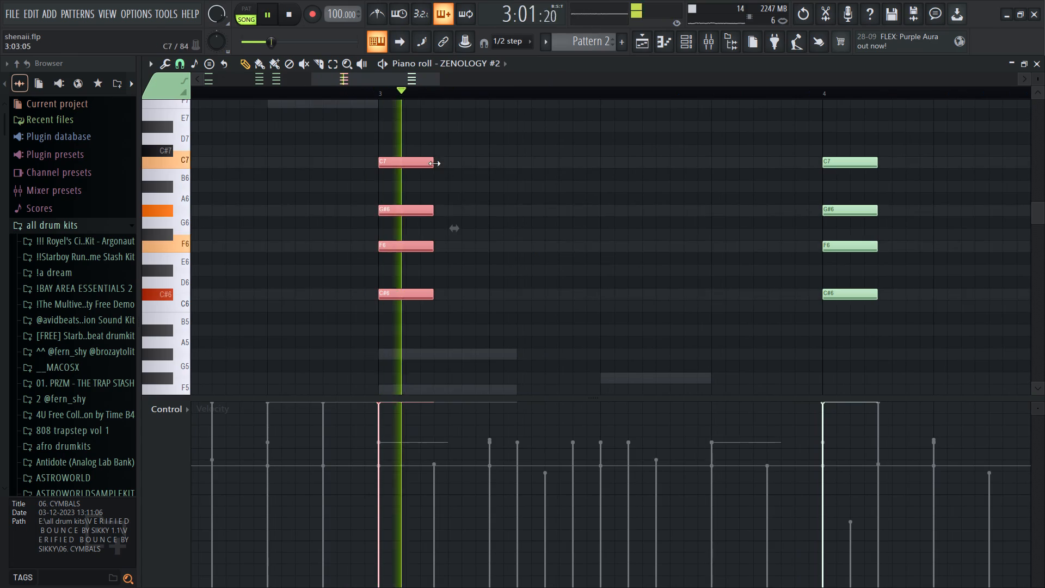
{"action": "scroll", "coordinate": [765, 246], "scroll_direction": "down", "scroll_amount": 2, "text": "ctrl"}
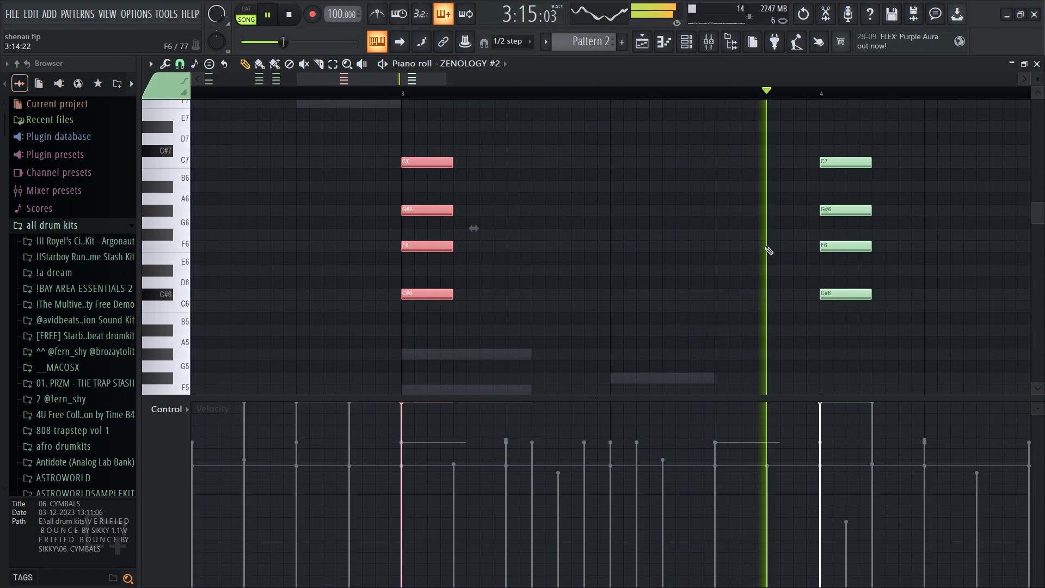
Transpose the bar 4 chord stab down to G6, D#6, C6 and G#5.
{"action": "scroll", "coordinate": [765, 246], "scroll_direction": "down", "scroll_amount": 2, "text": "ctrl"}
{"action": "key", "text": "space"}
{"action": "left_click_drag", "start_coordinate": [821, 146], "coordinate": [826, 328], "text": "ctrl"}
{"action": "left_click", "coordinate": [825, 298]}
{"action": "left_click_drag", "start_coordinate": [820, 293], "coordinate": [820, 296]}
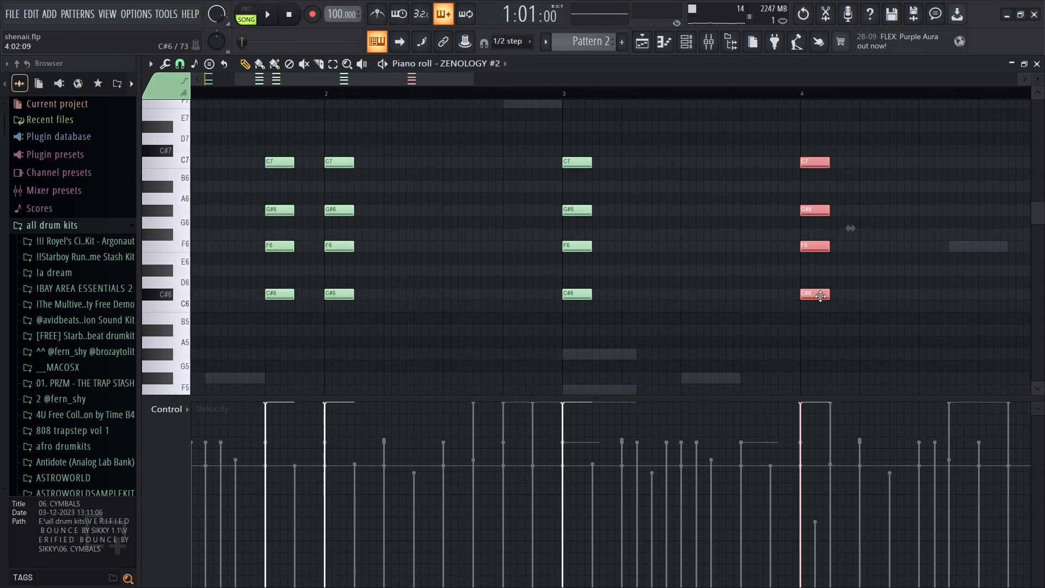
{"action": "left_click_drag", "start_coordinate": [820, 296], "coordinate": [823, 358]}
Copy the bar 3 chord stab to step 15 of bar 3 and play it back with the beat.
{"action": "left_click_drag", "start_coordinate": [567, 118], "coordinate": [556, 307], "text": "ctrl"}
{"action": "left_click_drag", "start_coordinate": [579, 162], "coordinate": [786, 166], "text": "shift"}
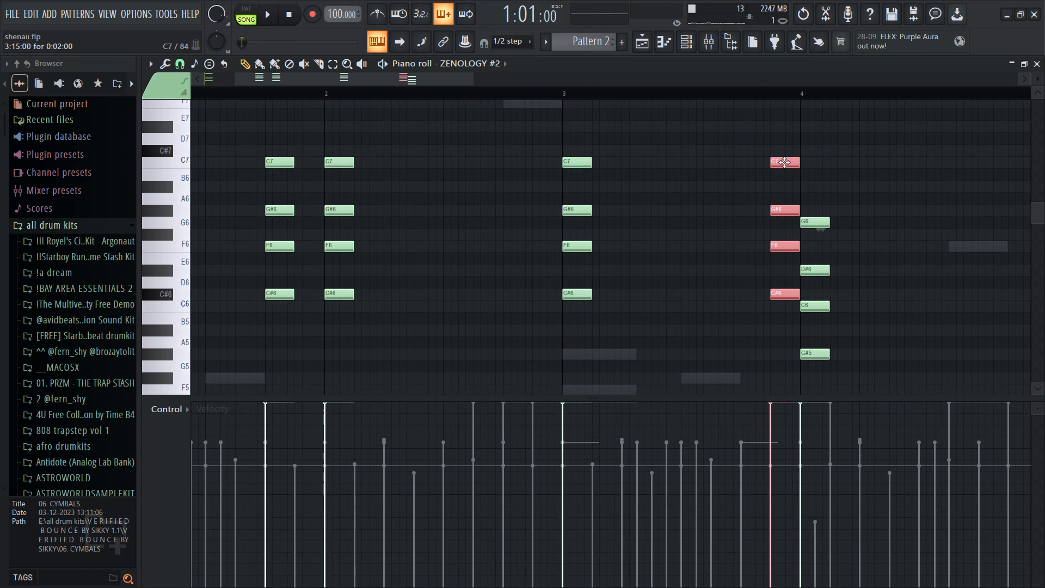
{"action": "key", "text": "space"}
{"action": "left_click", "coordinate": [558, 92]}
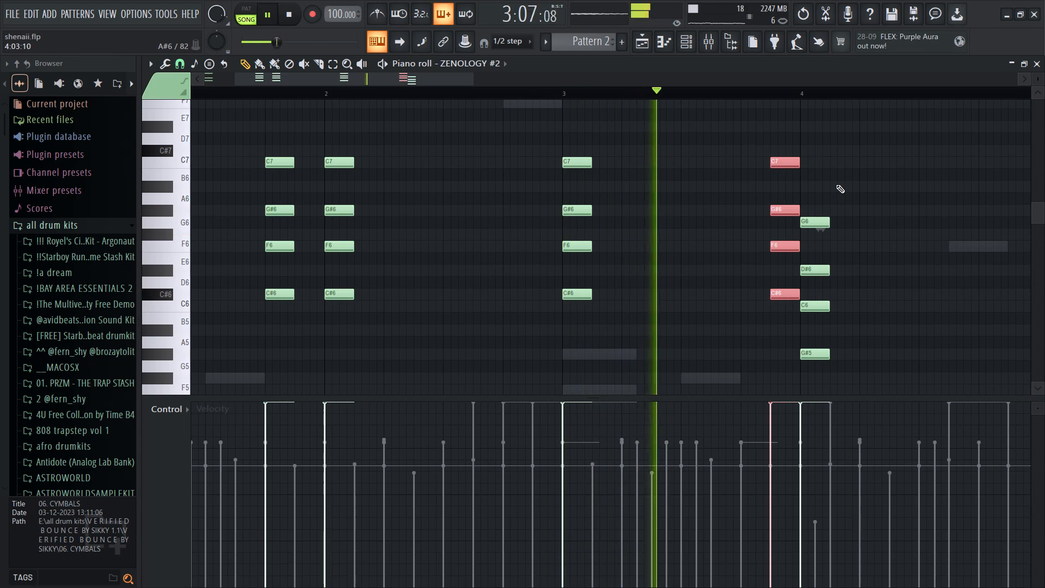
{"action": "scroll", "coordinate": [836, 186], "scroll_direction": "up", "scroll_amount": 2, "text": "ctrl"}
{"action": "scroll", "coordinate": [836, 186], "scroll_direction": "down", "scroll_amount": 6, "text": "ctrl"}
{"action": "scroll", "coordinate": [760, 226], "scroll_direction": "up", "scroll_amount": 7, "text": "ctrl"}
{"action": "scroll", "coordinate": [720, 243], "scroll_direction": "down", "scroll_amount": 5, "text": "ctrl"}
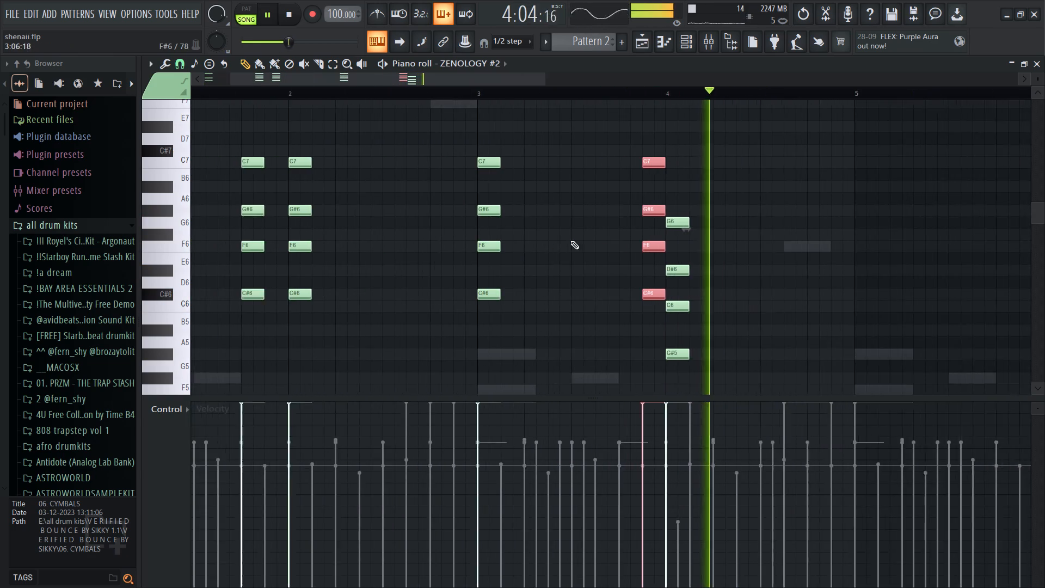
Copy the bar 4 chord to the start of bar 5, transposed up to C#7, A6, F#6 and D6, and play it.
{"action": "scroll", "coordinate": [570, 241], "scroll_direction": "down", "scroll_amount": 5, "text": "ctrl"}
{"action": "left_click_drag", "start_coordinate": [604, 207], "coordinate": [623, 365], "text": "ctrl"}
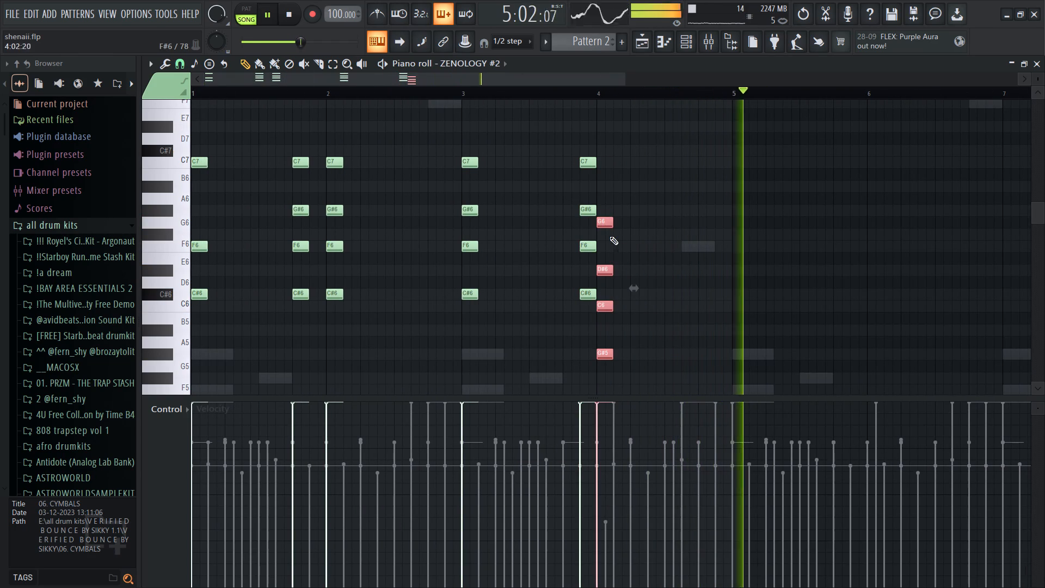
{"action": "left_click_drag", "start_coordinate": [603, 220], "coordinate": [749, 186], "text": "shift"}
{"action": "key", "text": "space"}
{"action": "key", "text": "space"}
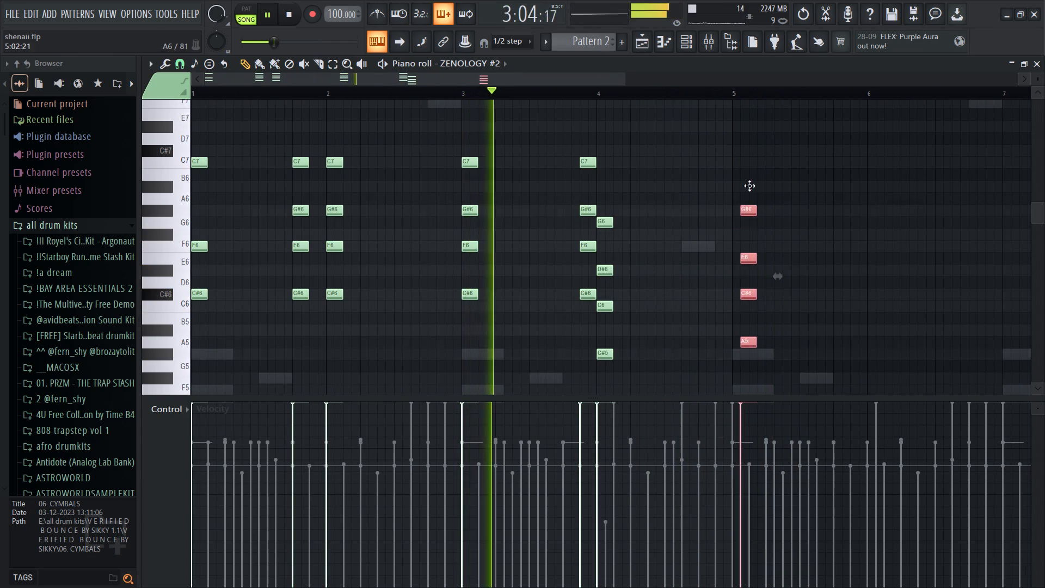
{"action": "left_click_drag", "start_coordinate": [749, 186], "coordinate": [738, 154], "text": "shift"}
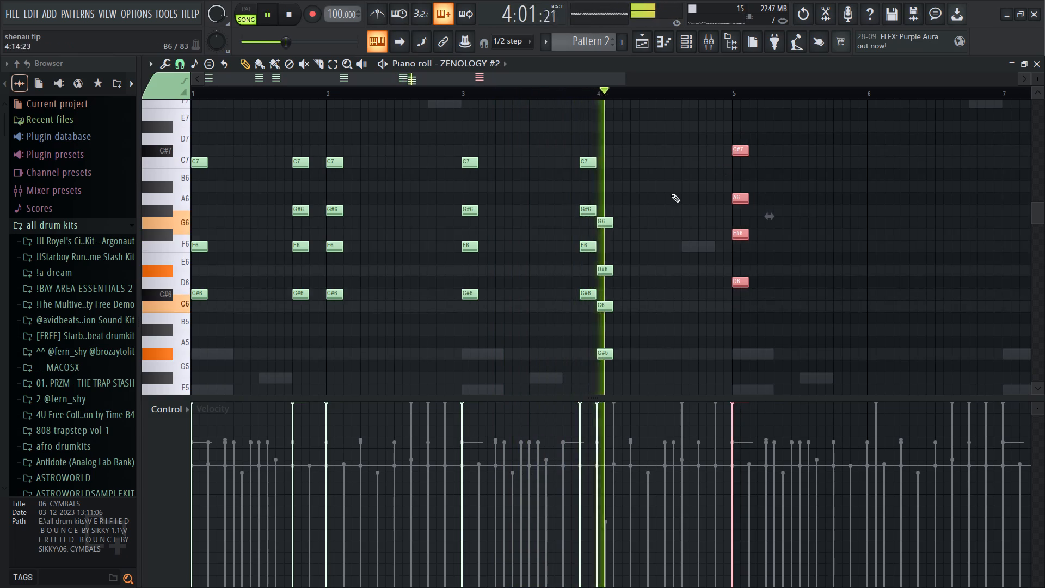
Move the late bar 3 chord stab earlier to step 13 of the bar and play the result.
{"action": "scroll", "coordinate": [593, 219], "scroll_direction": "up", "scroll_amount": 7, "text": "ctrl"}
{"action": "key", "text": "space"}
{"action": "left_click_drag", "start_coordinate": [565, 165], "coordinate": [571, 372], "text": "ctrl"}
{"action": "key", "text": "space"}
{"action": "left_click_drag", "start_coordinate": [582, 160], "coordinate": [531, 157]}
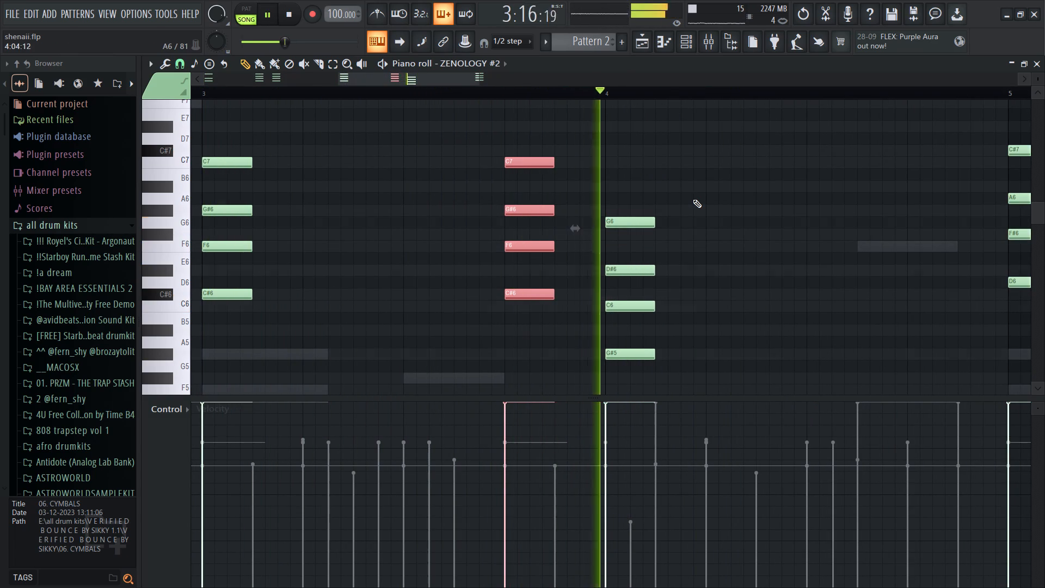
{"action": "scroll", "coordinate": [693, 200], "scroll_direction": "down", "scroll_amount": 7, "text": "ctrl"}
{"action": "scroll", "coordinate": [671, 237], "scroll_direction": "up", "scroll_amount": 7, "text": "ctrl"}
Copy the G6, D#6, C6 and G#5 chord to step 7 of bar 4 and play it with the beat.
{"action": "key", "text": "space"}
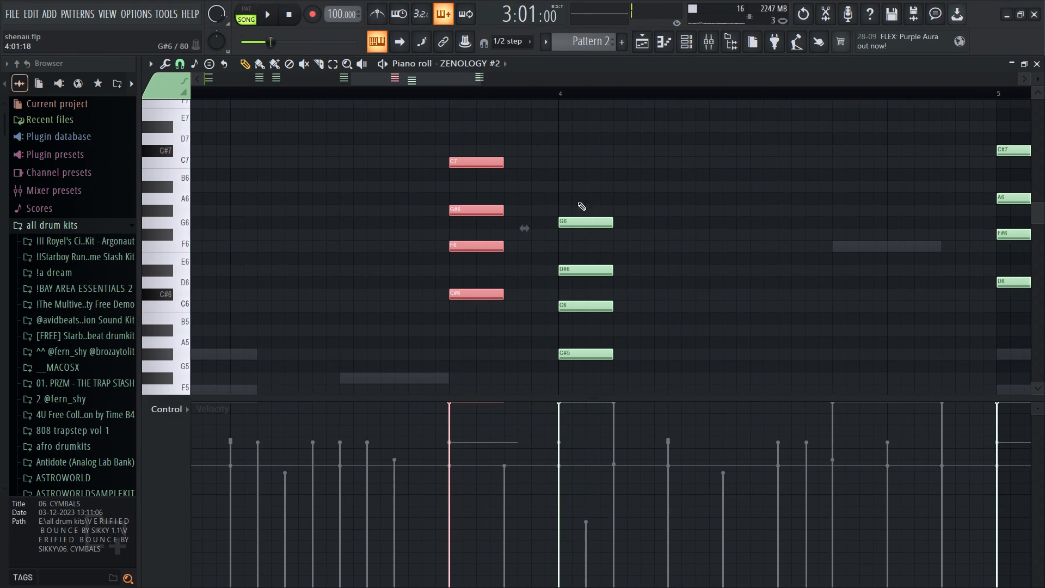
{"action": "left_click_drag", "start_coordinate": [575, 203], "coordinate": [583, 403], "text": "ctrl"}
{"action": "left_click_drag", "start_coordinate": [593, 210], "coordinate": [809, 212], "text": "shift"}
{"action": "key", "text": "space"}
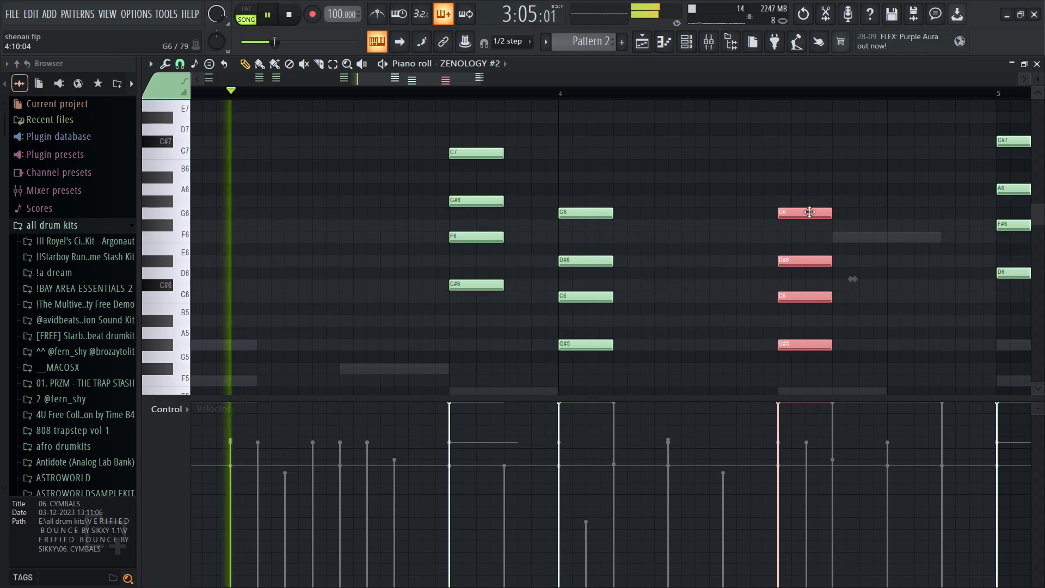
{"action": "left_click_drag", "start_coordinate": [809, 212], "coordinate": [757, 215], "text": "shift"}
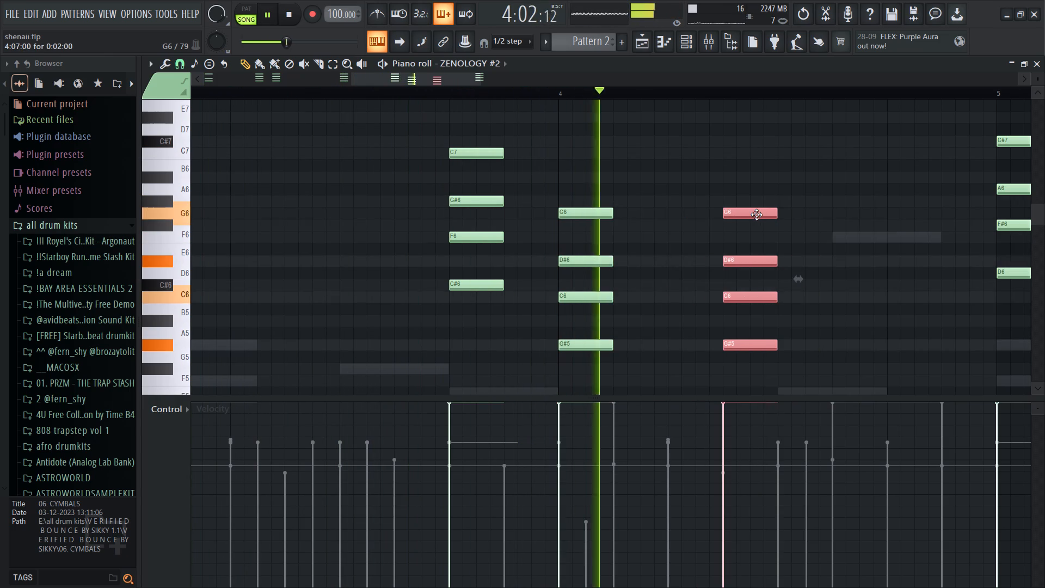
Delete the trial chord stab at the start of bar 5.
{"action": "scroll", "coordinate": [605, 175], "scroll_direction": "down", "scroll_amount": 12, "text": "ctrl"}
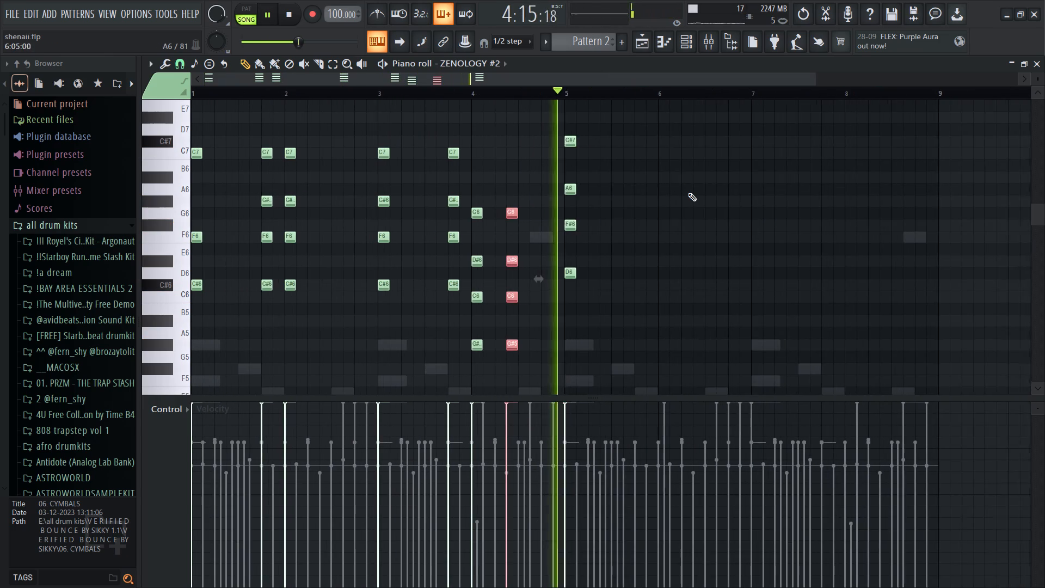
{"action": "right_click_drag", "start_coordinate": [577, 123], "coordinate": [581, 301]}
Copy the entire four-bar chord sequence to bars 5 through 8 and play it with the beat.
{"action": "left_click_drag", "start_coordinate": [644, 360], "coordinate": [134, 48], "text": "ctrl"}
{"action": "left_click_drag", "start_coordinate": [198, 212], "coordinate": [569, 218], "text": "shift"}
{"action": "key", "text": "space"}
{"action": "key", "text": "space"}
{"action": "scroll", "coordinate": [582, 308], "scroll_direction": "up", "scroll_amount": 15, "text": "ctrl"}
{"action": "scroll", "coordinate": [542, 312], "scroll_direction": "down", "scroll_amount": 10, "text": "ctrl"}
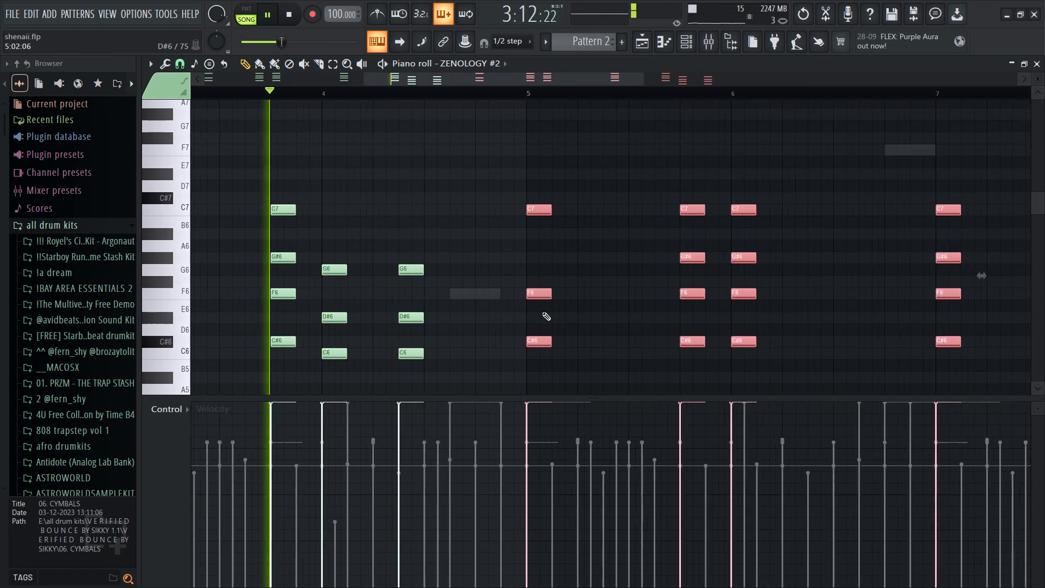
{"action": "scroll", "coordinate": [542, 312], "scroll_direction": "down", "scroll_amount": 5, "text": "ctrl"}
{"action": "left_click", "coordinate": [681, 49]}
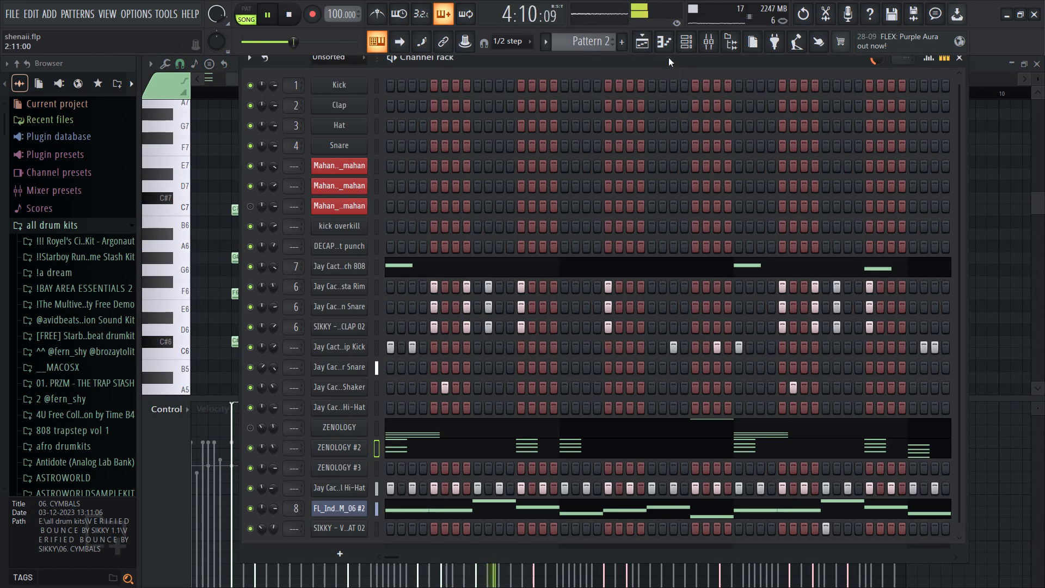
{"action": "left_click", "coordinate": [648, 44]}
{"action": "left_click", "coordinate": [668, 42]}
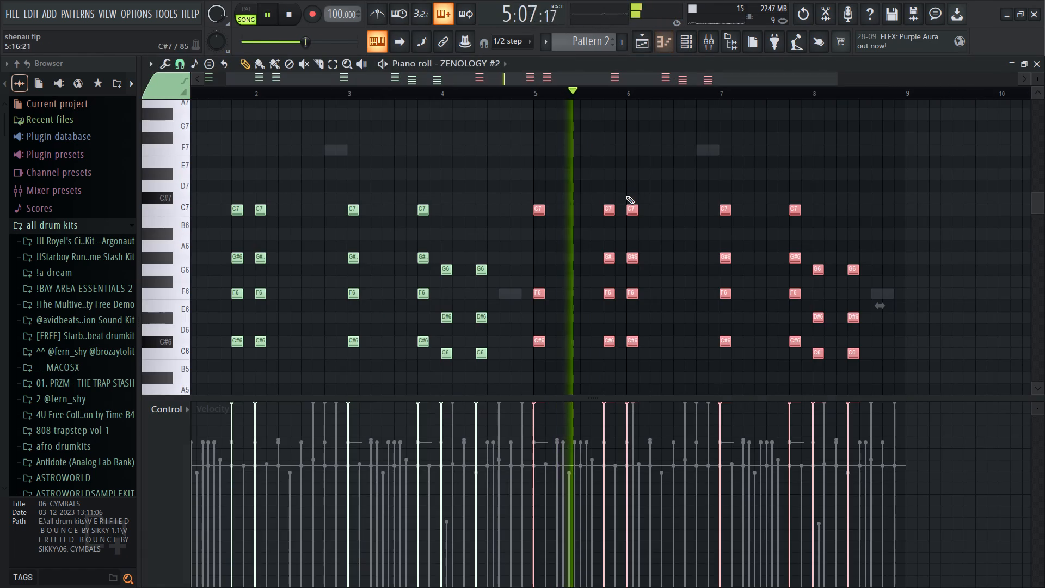
Deselect the copied notes and review the full eight-bar chord pattern during playback.
{"action": "right_click", "coordinate": [592, 166]}
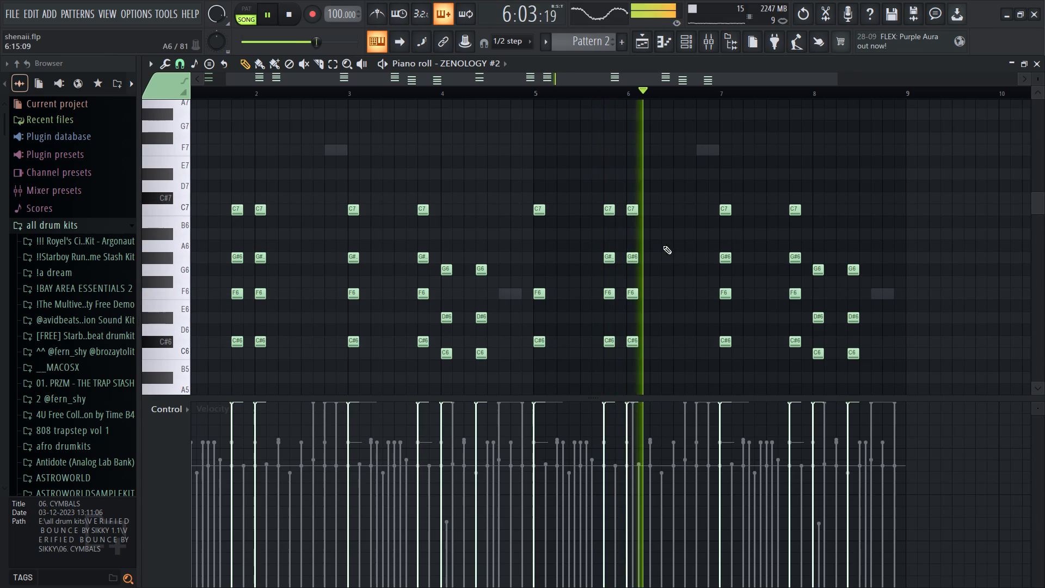
{"action": "scroll", "coordinate": [602, 264], "scroll_direction": "up", "scroll_amount": 8, "text": "ctrl"}
{"action": "scroll", "coordinate": [602, 264], "scroll_direction": "down", "scroll_amount": 10, "text": "ctrl"}
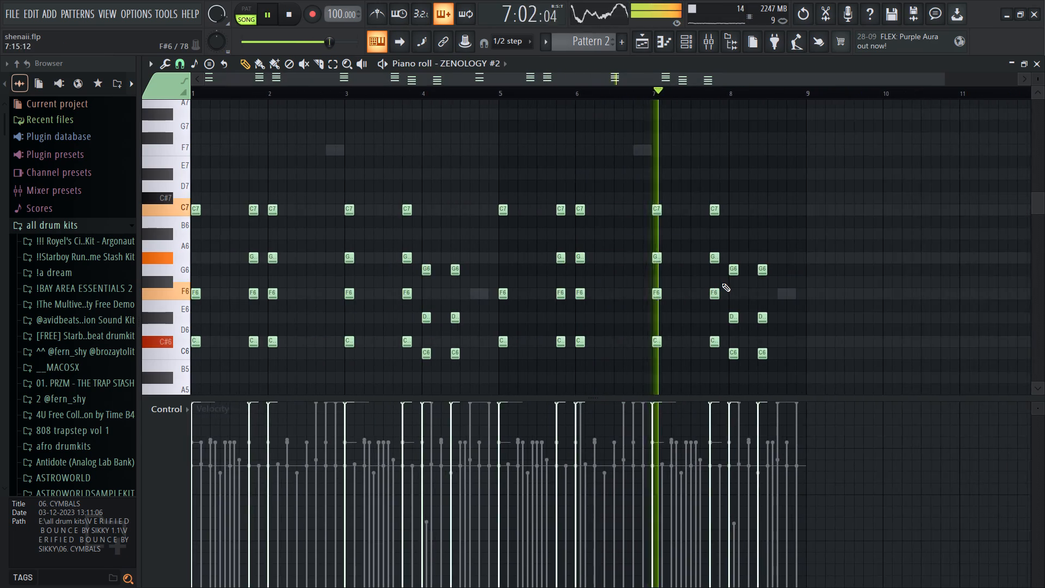
{"action": "scroll", "coordinate": [722, 283], "scroll_direction": "up", "scroll_amount": 8, "text": "ctrl"}
{"action": "scroll", "coordinate": [722, 283], "scroll_direction": "down", "scroll_amount": 7, "text": "ctrl"}
{"action": "scroll", "coordinate": [722, 283], "scroll_direction": "up", "scroll_amount": 9, "text": "ctrl"}
{"action": "scroll", "coordinate": [722, 283], "scroll_direction": "down", "scroll_amount": 9, "text": "ctrl"}
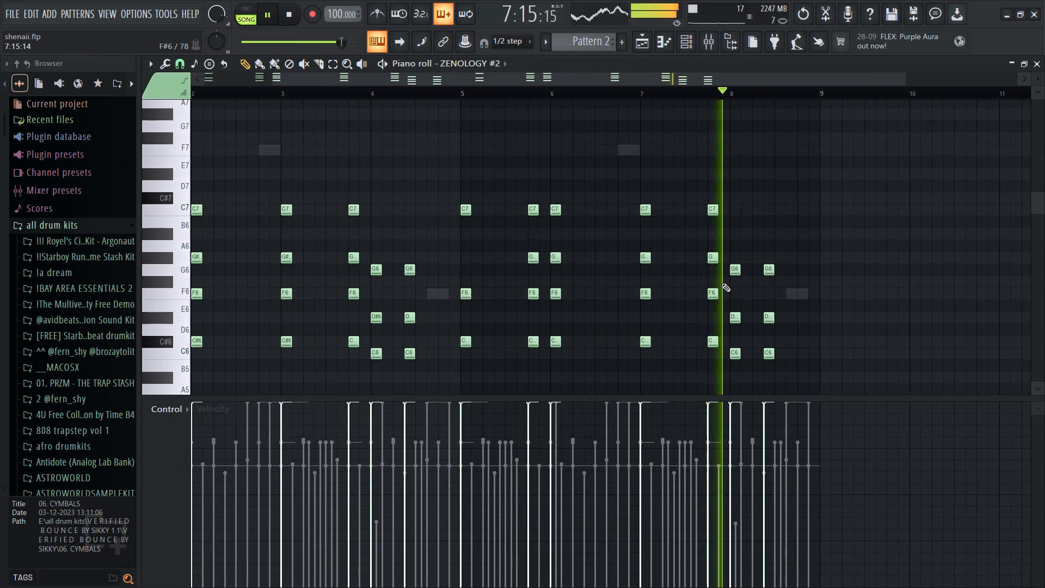
{"action": "scroll", "coordinate": [722, 283], "scroll_direction": "down", "scroll_amount": 4, "text": "ctrl"}
{"action": "scroll", "coordinate": [722, 283], "scroll_direction": "up", "scroll_amount": 9, "text": "ctrl"}
{"action": "scroll", "coordinate": [722, 283], "scroll_direction": "down", "scroll_amount": 8, "text": "ctrl"}
{"action": "scroll", "coordinate": [722, 283], "scroll_direction": "up", "scroll_amount": 9, "text": "ctrl"}
{"action": "scroll", "coordinate": [722, 283], "scroll_direction": "down", "scroll_amount": 10, "text": "ctrl"}
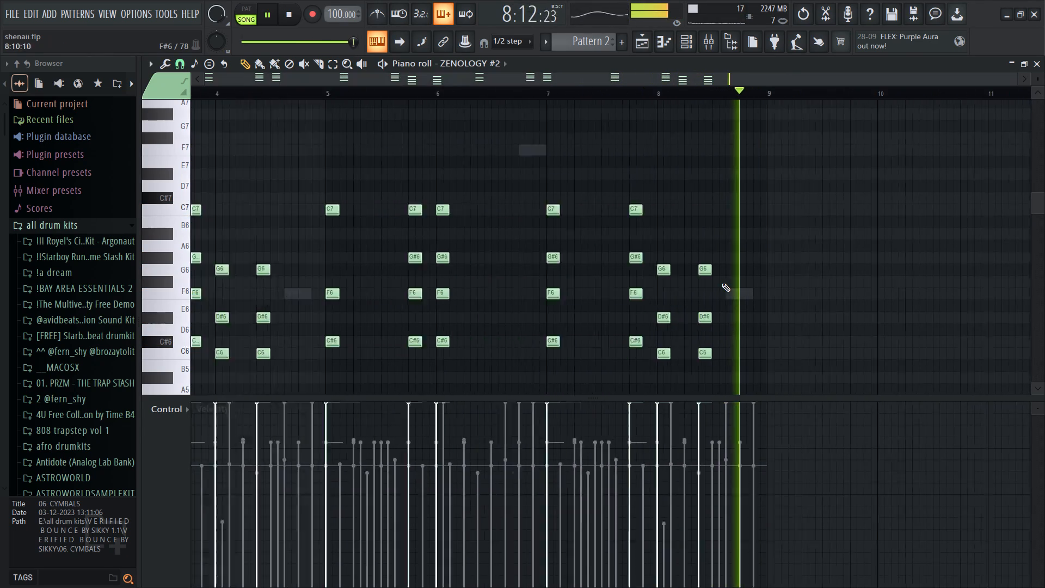
{"action": "scroll", "coordinate": [722, 283], "scroll_direction": "up", "scroll_amount": 9, "text": "ctrl"}
Unmute the first ZENOLOGY channel, listen to it with the beat and cut its notes from Pattern 2.
{"action": "left_click", "coordinate": [683, 32]}
{"action": "key", "text": "space"}
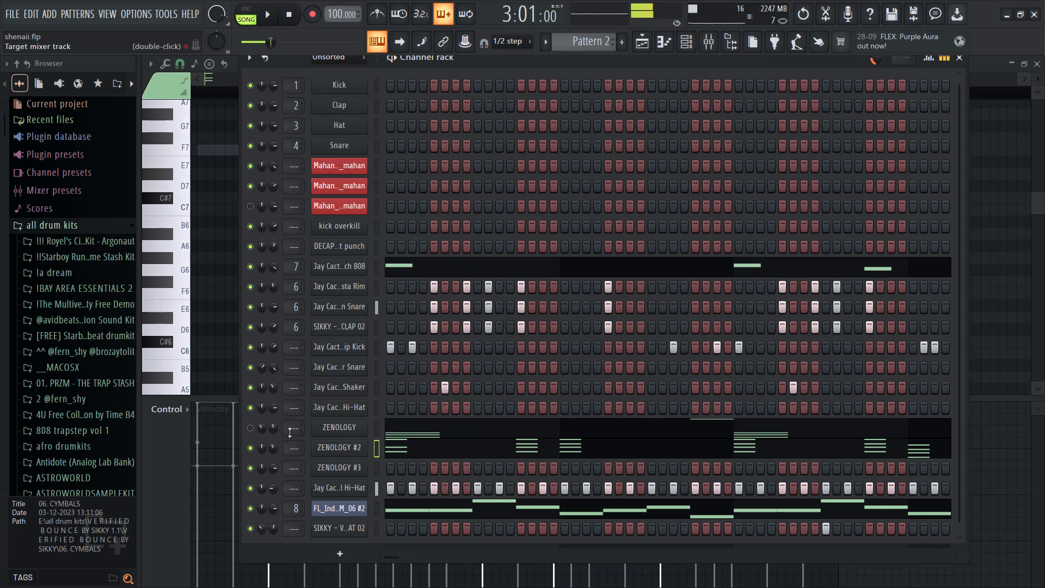
{"action": "left_click", "coordinate": [255, 427]}
{"action": "left_click", "coordinate": [249, 430]}
{"action": "left_click", "coordinate": [382, 427]}
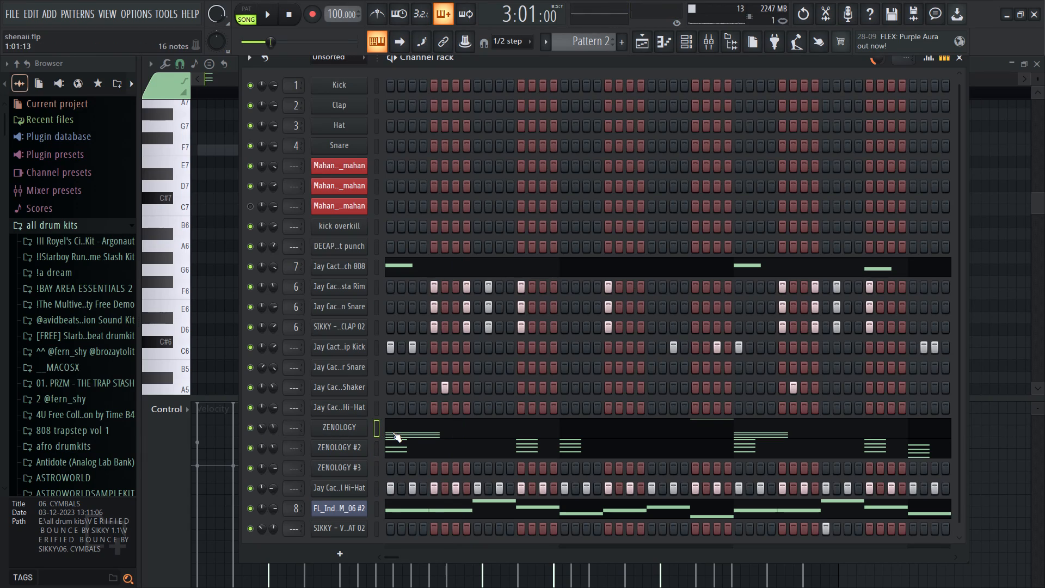
{"action": "key", "text": "space"}
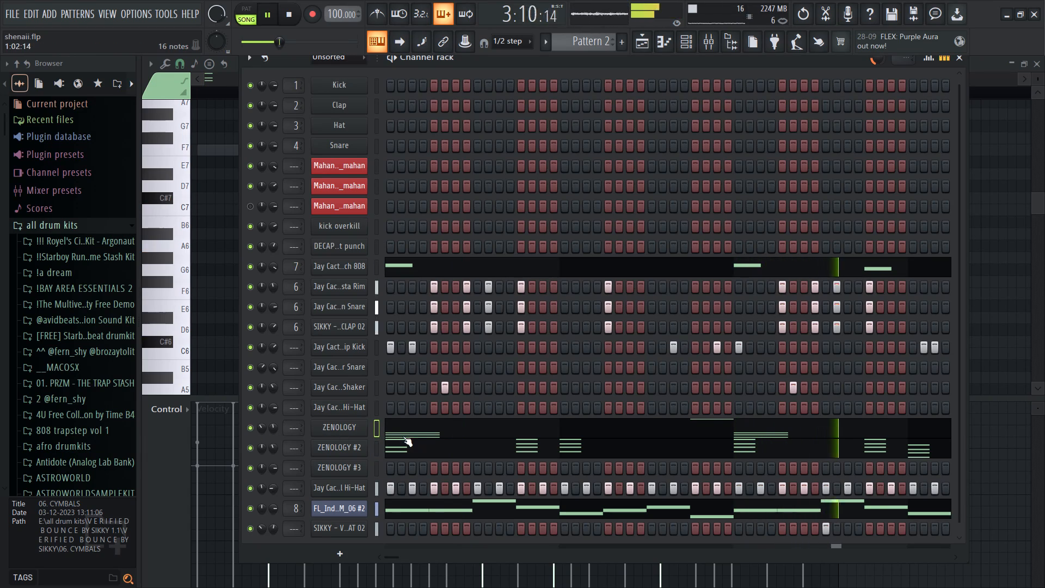
{"action": "key", "text": "ctrl+x"}
{"action": "key", "text": "space"}
Open the first ZENOLOGY channel's preset browser and search for "synth".
{"action": "left_click", "coordinate": [352, 431]}
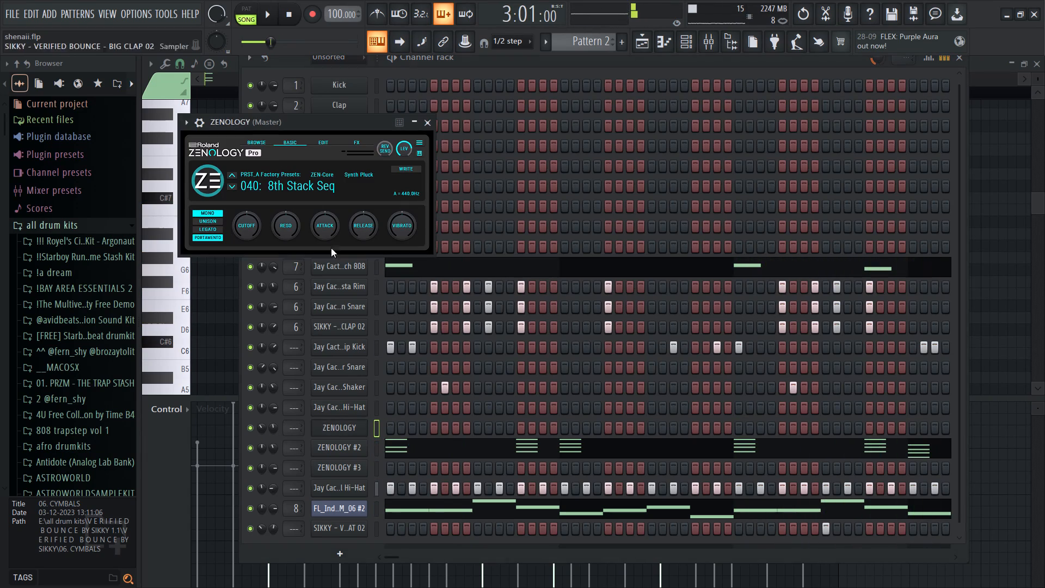
{"action": "left_click", "coordinate": [264, 147]}
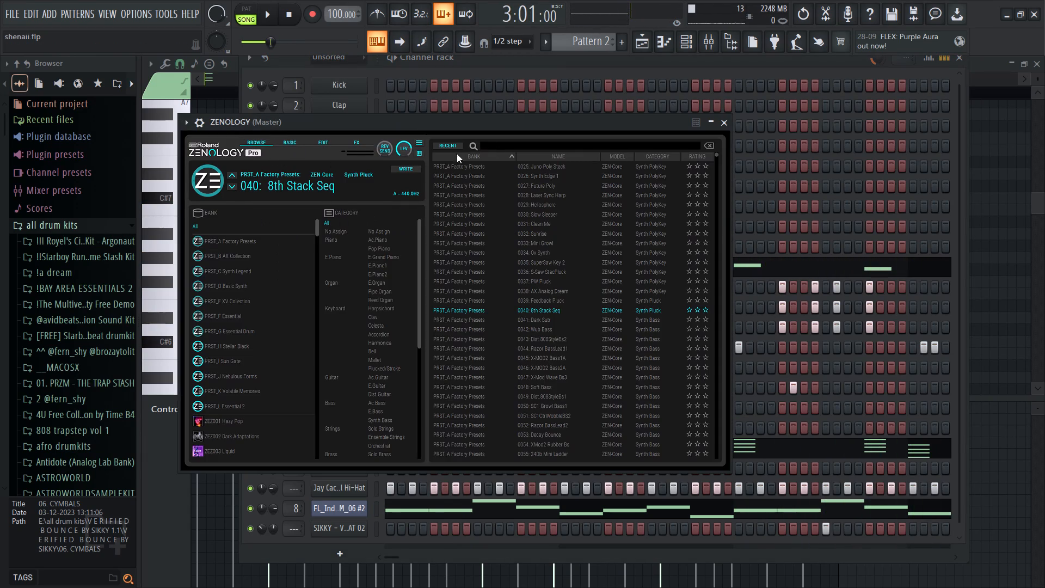
{"action": "left_click", "coordinate": [504, 144]}
{"action": "type", "text": "synth"}
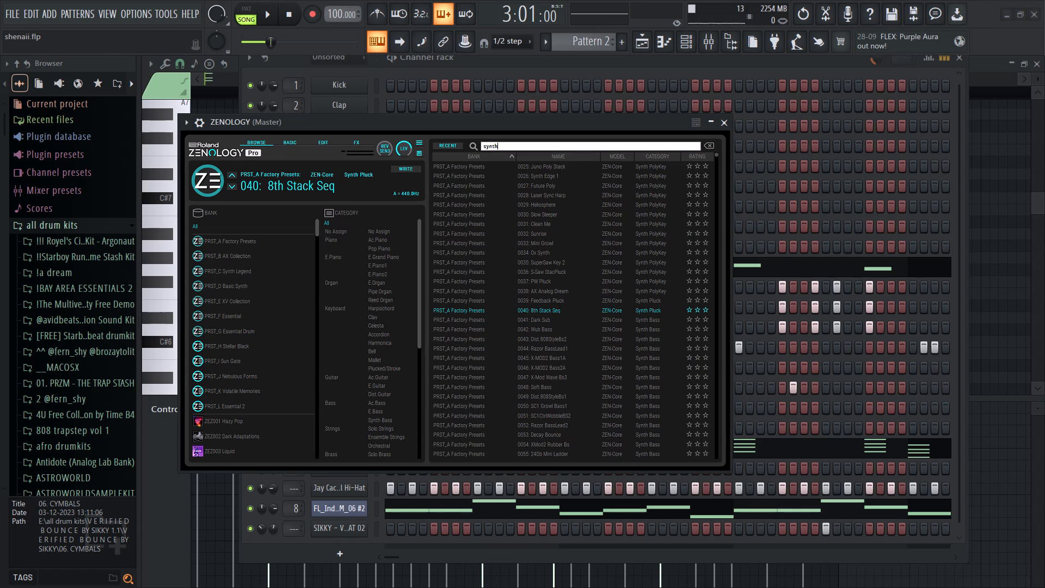
{"action": "key", "text": "Return"}
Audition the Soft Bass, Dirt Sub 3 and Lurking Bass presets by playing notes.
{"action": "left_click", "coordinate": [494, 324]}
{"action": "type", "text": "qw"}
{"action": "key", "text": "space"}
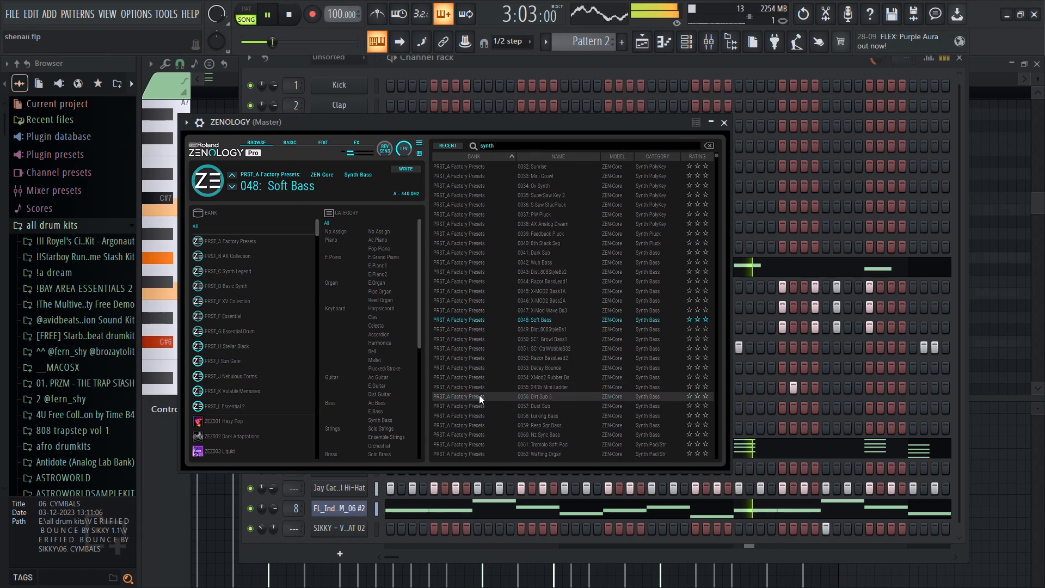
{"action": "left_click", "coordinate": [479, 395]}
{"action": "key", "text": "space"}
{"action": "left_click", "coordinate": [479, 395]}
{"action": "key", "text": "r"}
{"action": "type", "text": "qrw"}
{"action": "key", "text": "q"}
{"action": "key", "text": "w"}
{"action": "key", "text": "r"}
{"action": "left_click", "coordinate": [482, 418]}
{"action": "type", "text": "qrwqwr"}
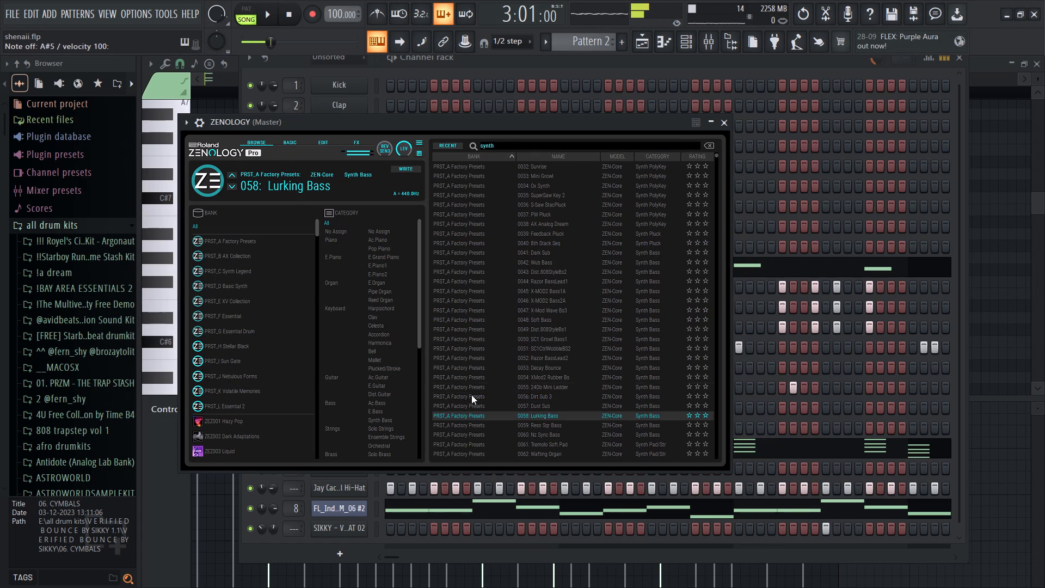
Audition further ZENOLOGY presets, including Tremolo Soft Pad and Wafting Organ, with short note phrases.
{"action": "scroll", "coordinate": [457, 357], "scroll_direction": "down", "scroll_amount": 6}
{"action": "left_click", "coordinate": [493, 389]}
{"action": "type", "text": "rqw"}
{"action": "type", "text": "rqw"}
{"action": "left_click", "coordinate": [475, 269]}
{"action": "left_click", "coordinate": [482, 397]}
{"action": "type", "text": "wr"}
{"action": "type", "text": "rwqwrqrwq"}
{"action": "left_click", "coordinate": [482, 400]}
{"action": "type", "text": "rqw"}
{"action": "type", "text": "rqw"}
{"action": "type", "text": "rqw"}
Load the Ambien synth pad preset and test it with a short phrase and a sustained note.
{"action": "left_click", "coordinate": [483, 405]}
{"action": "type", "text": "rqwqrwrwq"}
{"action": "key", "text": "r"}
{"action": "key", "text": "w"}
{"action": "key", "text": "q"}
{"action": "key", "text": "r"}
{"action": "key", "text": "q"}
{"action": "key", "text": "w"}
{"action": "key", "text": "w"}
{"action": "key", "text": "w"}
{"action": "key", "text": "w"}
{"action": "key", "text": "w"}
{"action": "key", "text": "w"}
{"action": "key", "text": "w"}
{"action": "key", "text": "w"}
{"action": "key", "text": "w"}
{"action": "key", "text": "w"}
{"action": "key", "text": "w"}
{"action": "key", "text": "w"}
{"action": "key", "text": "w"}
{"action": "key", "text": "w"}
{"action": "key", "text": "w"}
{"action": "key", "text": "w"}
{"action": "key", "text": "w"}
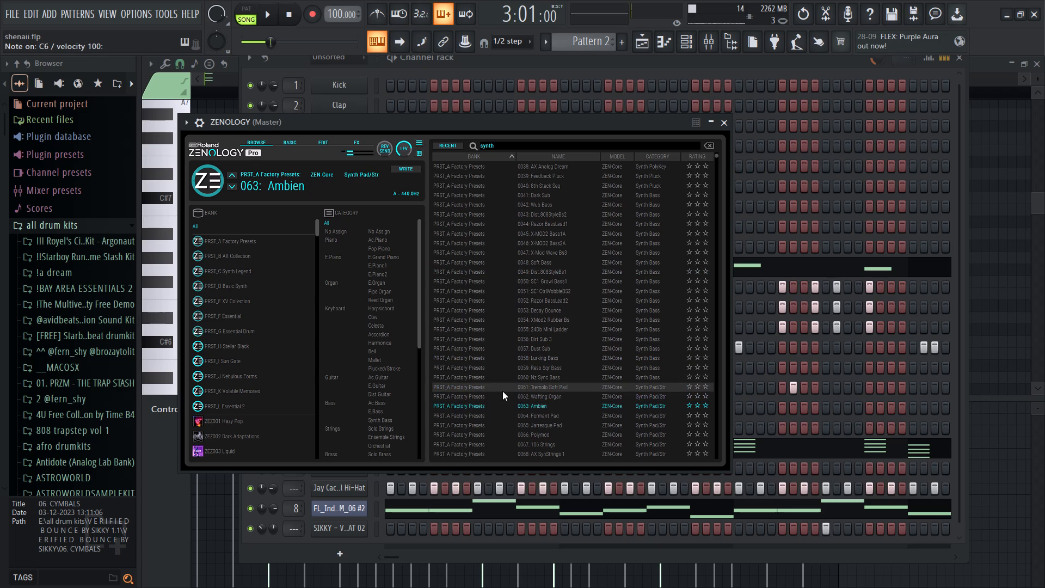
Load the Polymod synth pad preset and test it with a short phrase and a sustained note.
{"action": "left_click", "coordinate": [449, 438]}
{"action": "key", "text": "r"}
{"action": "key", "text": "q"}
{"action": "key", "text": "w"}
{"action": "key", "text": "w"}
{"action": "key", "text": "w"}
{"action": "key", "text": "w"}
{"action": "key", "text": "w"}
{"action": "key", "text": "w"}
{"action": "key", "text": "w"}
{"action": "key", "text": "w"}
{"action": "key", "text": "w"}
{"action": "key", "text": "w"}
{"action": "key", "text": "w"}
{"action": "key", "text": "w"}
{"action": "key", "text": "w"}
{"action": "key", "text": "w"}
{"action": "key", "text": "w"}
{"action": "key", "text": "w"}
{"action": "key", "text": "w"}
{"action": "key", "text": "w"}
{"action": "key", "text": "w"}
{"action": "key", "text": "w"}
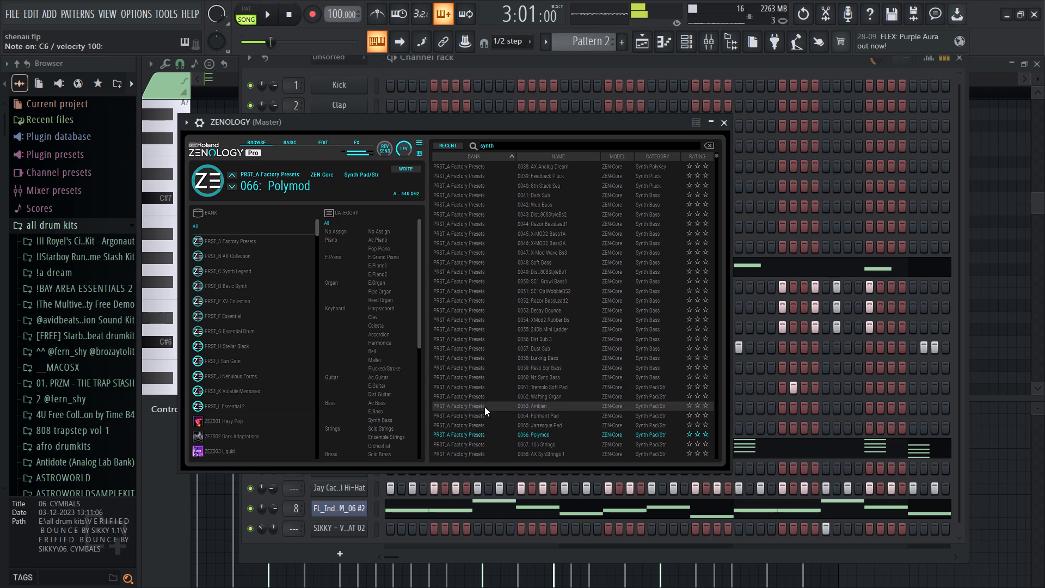
Load the Ambien preset again and play a short test phrase.
{"action": "left_click", "coordinate": [484, 407]}
{"action": "type", "text": "qwr"}
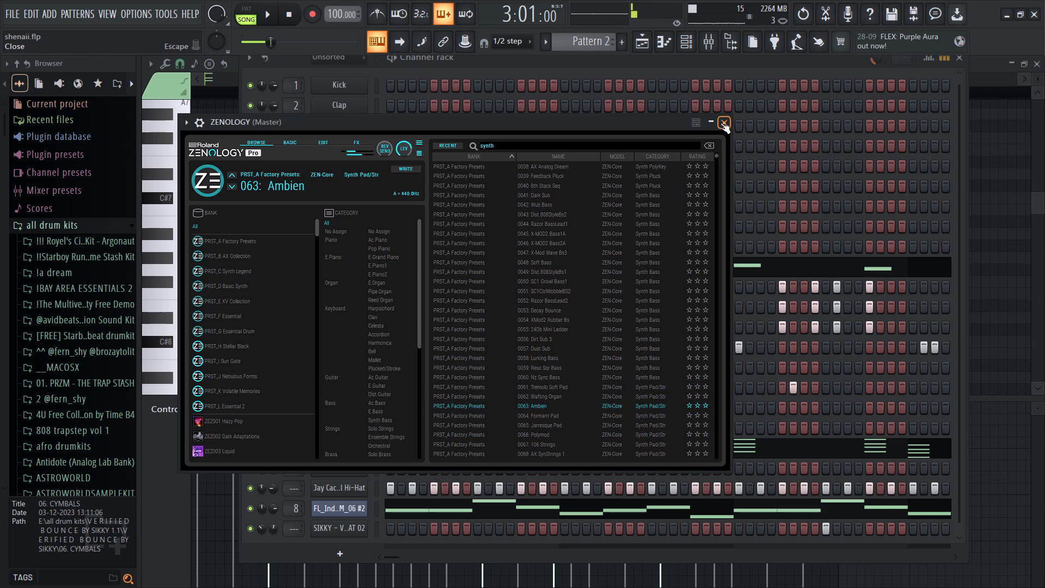
Copy the ZENOLOGY #2 chord pattern and paste it into the ZENOLOGY channel.
{"action": "left_click", "coordinate": [721, 123]}
{"action": "left_click", "coordinate": [376, 445]}
{"action": "key", "text": "ctrl+c"}
{"action": "left_click", "coordinate": [376, 421], "text": "ctrl"}
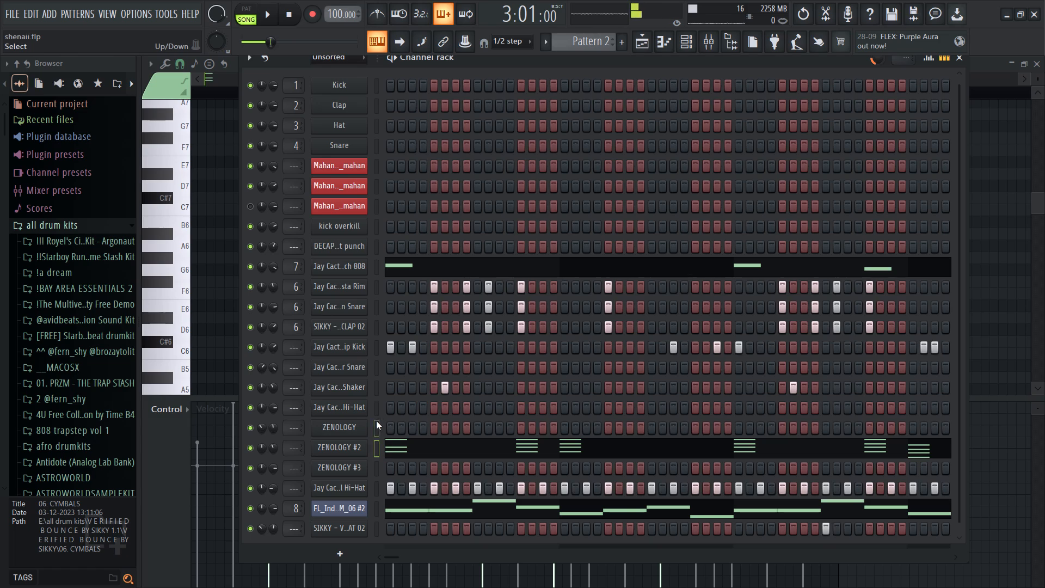
{"action": "key", "text": "ctrl+v"}
Make the pasted ZENOLOGY chords legato so that each one sustains until the following chord.
{"action": "key", "text": "space"}
{"action": "left_click", "coordinate": [395, 428]}
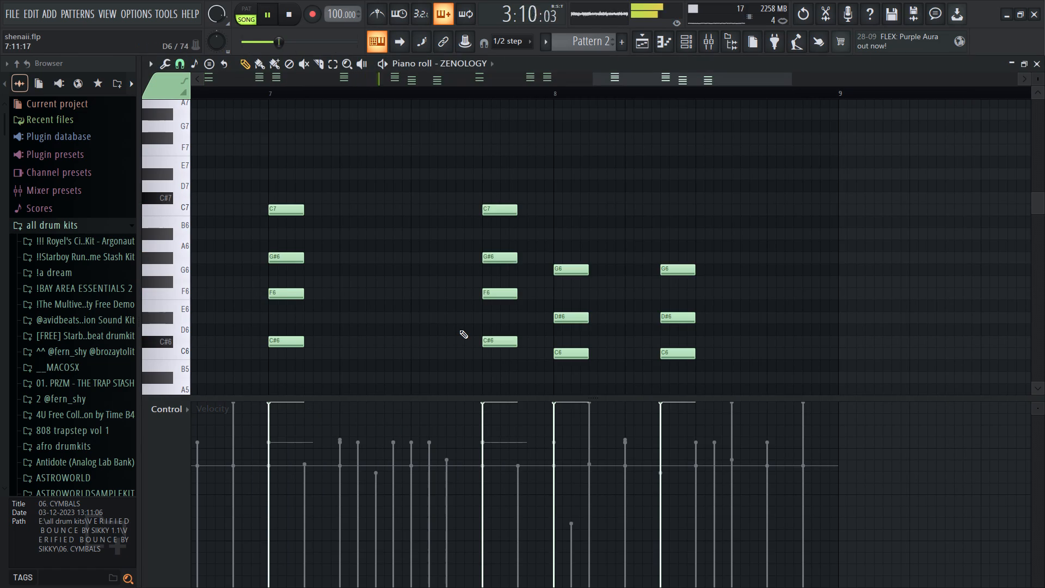
{"action": "key", "text": "ctrl+l"}
{"action": "left_click", "coordinate": [684, 29]}
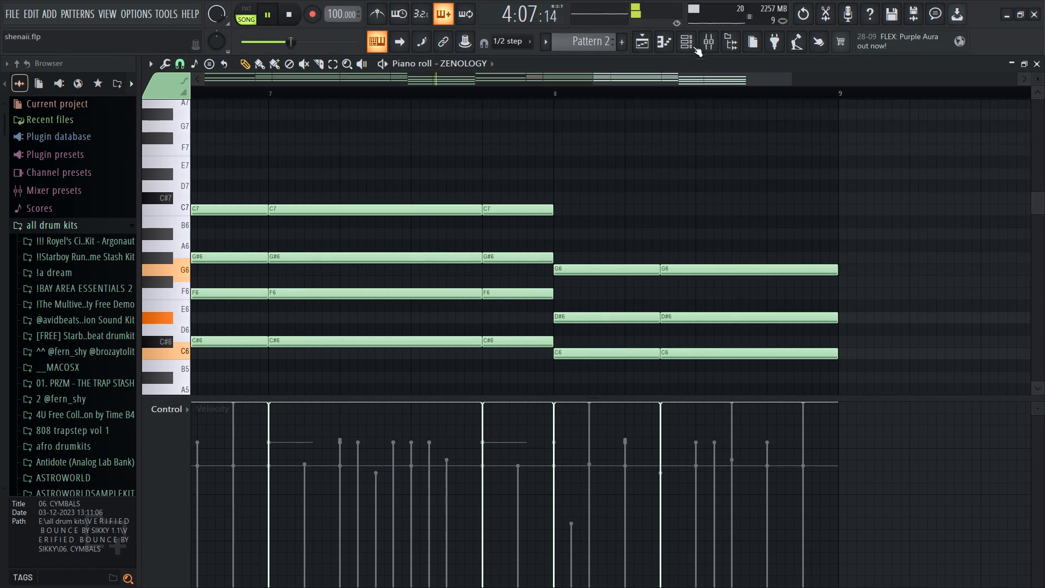
{"action": "left_click", "coordinate": [695, 38]}
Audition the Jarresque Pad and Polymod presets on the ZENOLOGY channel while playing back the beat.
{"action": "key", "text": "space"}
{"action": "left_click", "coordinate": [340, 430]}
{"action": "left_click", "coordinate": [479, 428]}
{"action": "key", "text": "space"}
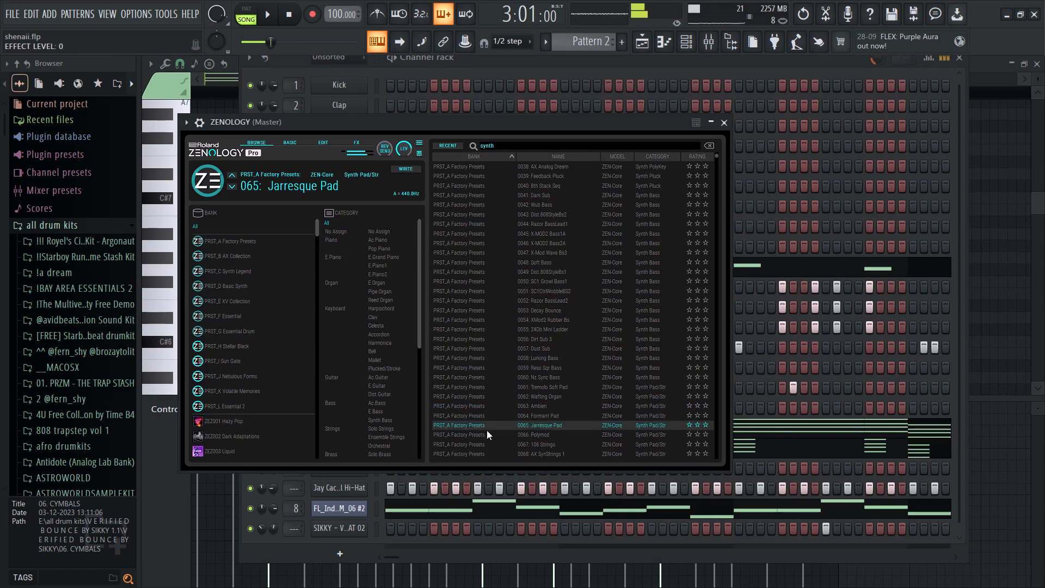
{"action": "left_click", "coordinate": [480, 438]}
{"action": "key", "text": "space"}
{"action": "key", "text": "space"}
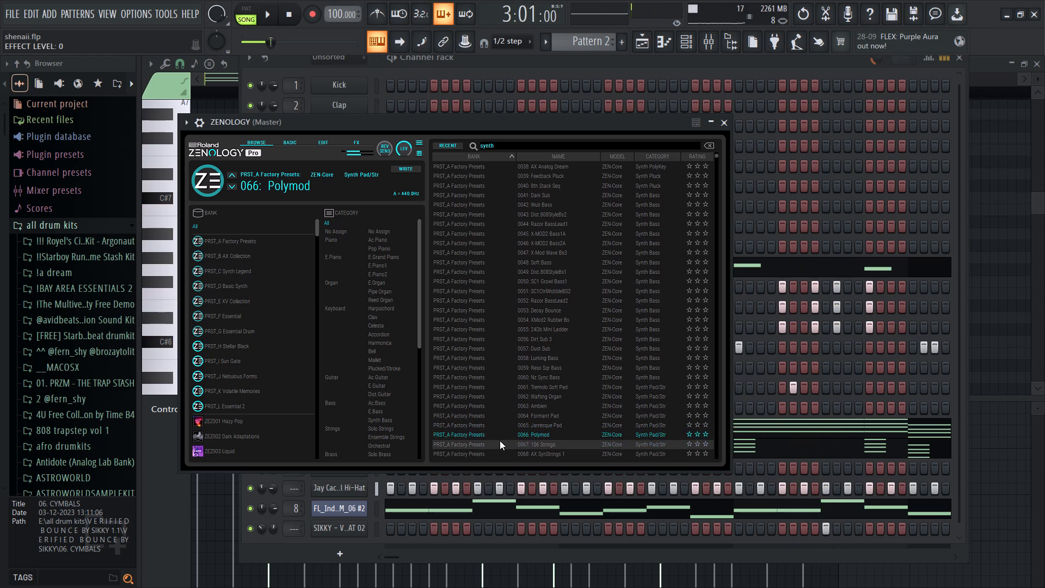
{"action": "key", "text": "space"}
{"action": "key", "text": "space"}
Load the AX SynStrings 1 preset on the ZENOLOGY channel and play it with the beat.
{"action": "scroll", "coordinate": [483, 425], "scroll_direction": "down", "scroll_amount": 2}
{"action": "key", "text": "space"}
{"action": "left_click", "coordinate": [458, 438]}
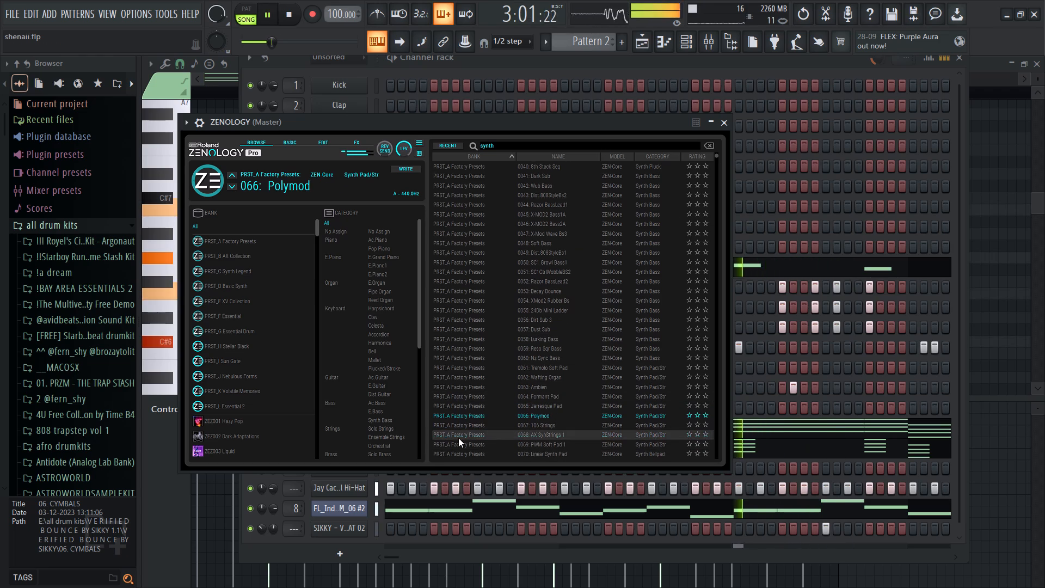
{"action": "key", "text": "space"}
{"action": "key", "text": "space"}
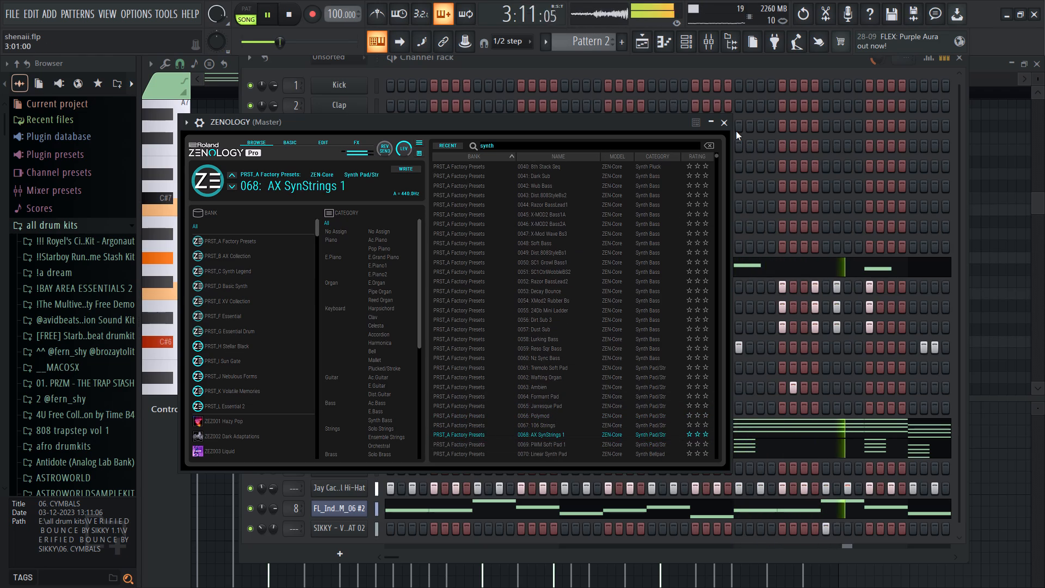
Lower the ZENOLOGY channel volume to a quiet level, fine-tuning it while the beat plays.
{"action": "left_click", "coordinate": [733, 128]}
{"action": "right_click_drag", "start_coordinate": [743, 123], "coordinate": [711, 119]}
{"action": "left_click_drag", "start_coordinate": [273, 427], "coordinate": [290, 491]}
{"action": "left_click_drag", "start_coordinate": [273, 427], "coordinate": [272, 422]}
{"action": "left_click_drag", "start_coordinate": [272, 431], "coordinate": [275, 440]}
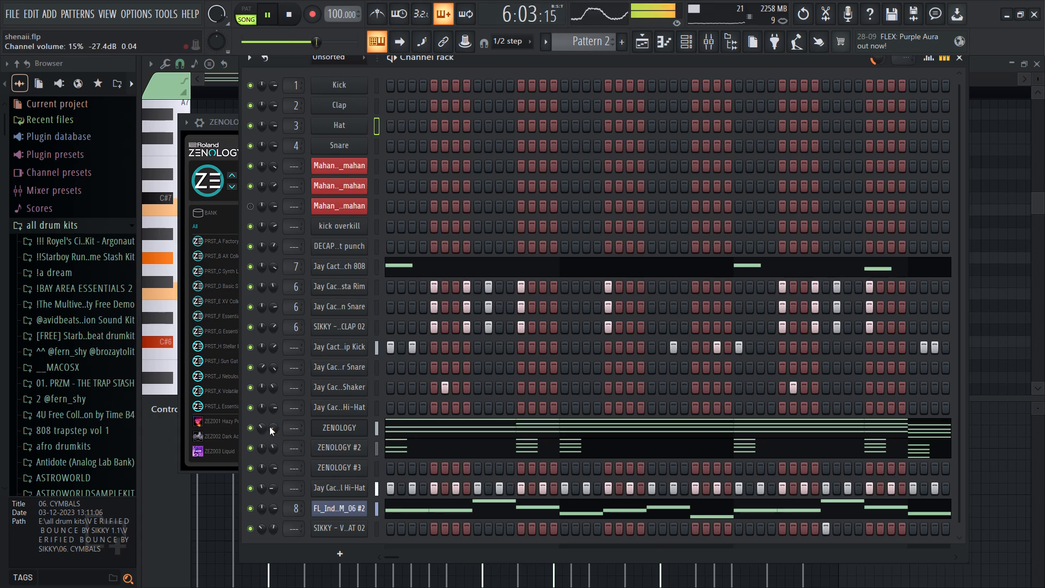
{"action": "left_click_drag", "start_coordinate": [271, 425], "coordinate": [278, 413]}
Duplicate the last C6, D#6 and G6 chord of ZENOLOGY #2 to step 13 of bar 8.
{"action": "left_click", "coordinate": [431, 440]}
{"action": "scroll", "coordinate": [600, 258], "scroll_direction": "down", "scroll_amount": 8, "text": "ctrl"}
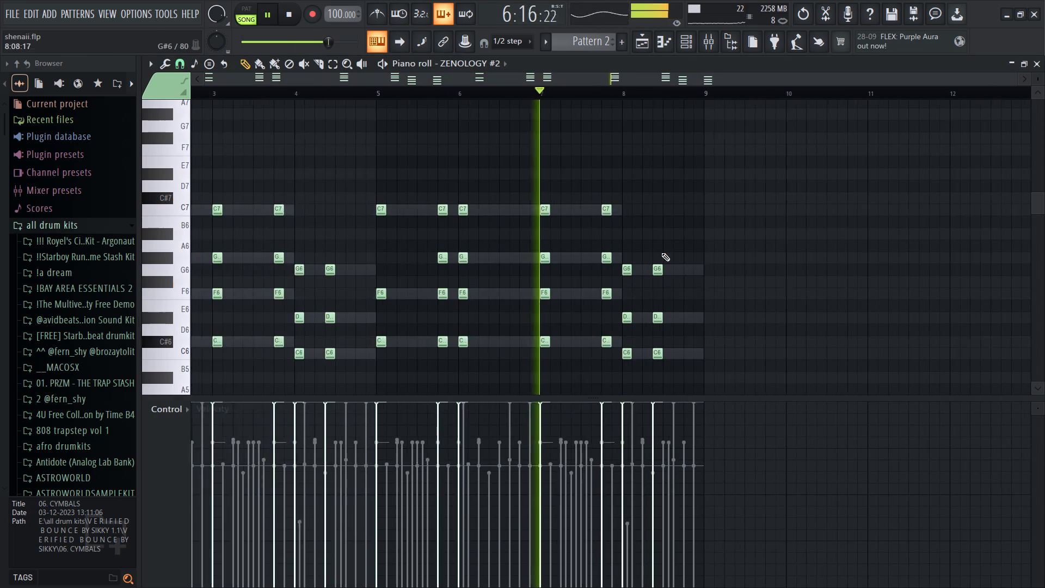
{"action": "scroll", "coordinate": [661, 253], "scroll_direction": "down", "scroll_amount": 10, "text": "ctrl"}
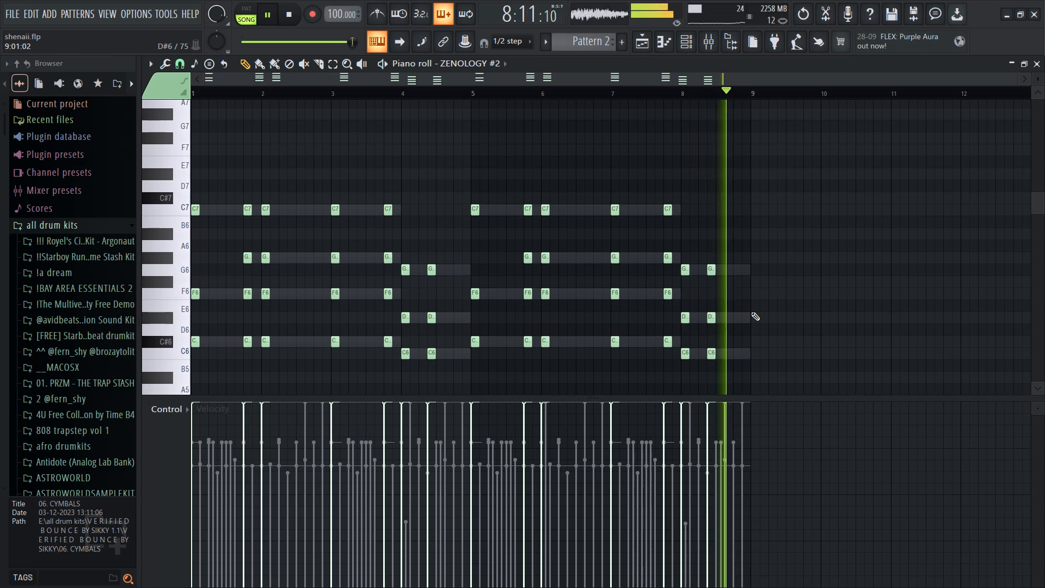
{"action": "left_click_drag", "start_coordinate": [715, 228], "coordinate": [709, 386], "text": "ctrl"}
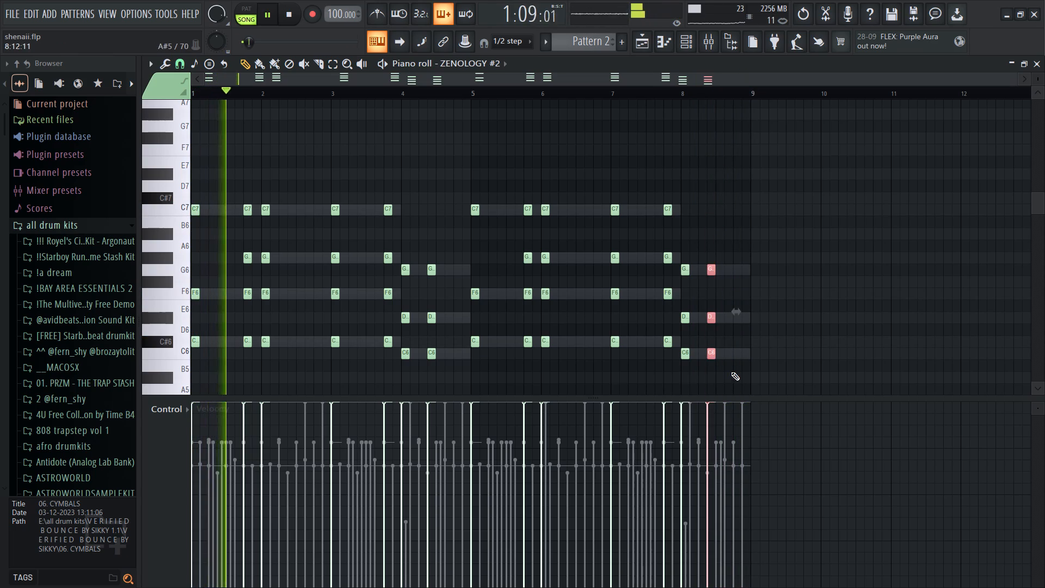
{"action": "scroll", "coordinate": [732, 371], "scroll_direction": "up", "scroll_amount": 6, "text": "ctrl"}
{"action": "left_click_drag", "start_coordinate": [681, 268], "coordinate": [752, 271], "text": "shift"}
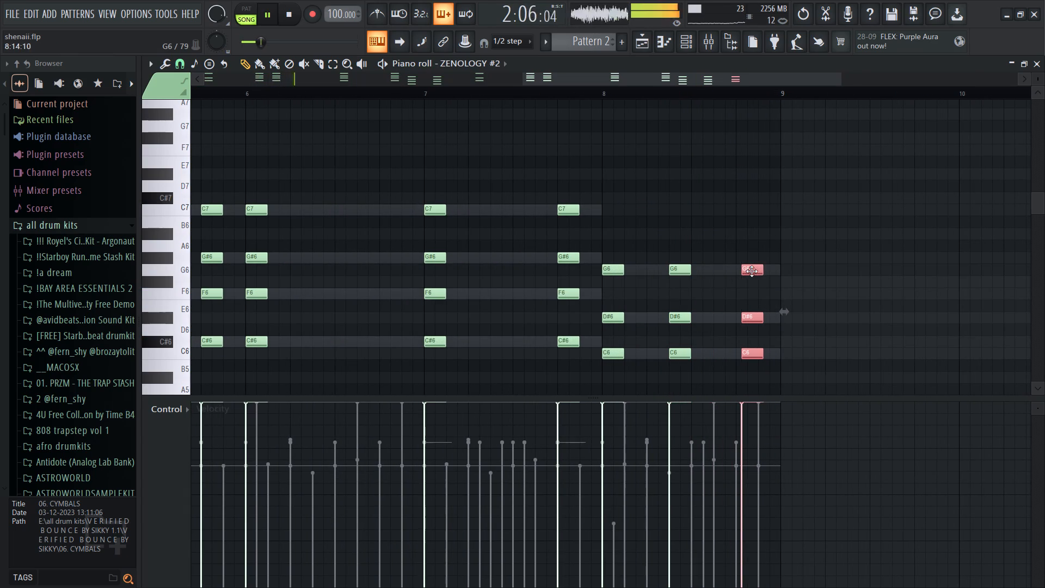
{"action": "left_click_drag", "start_coordinate": [752, 271], "coordinate": [749, 270], "text": "shift"}
{"action": "scroll", "coordinate": [754, 274], "scroll_direction": "up", "scroll_amount": 8, "text": "ctrl"}
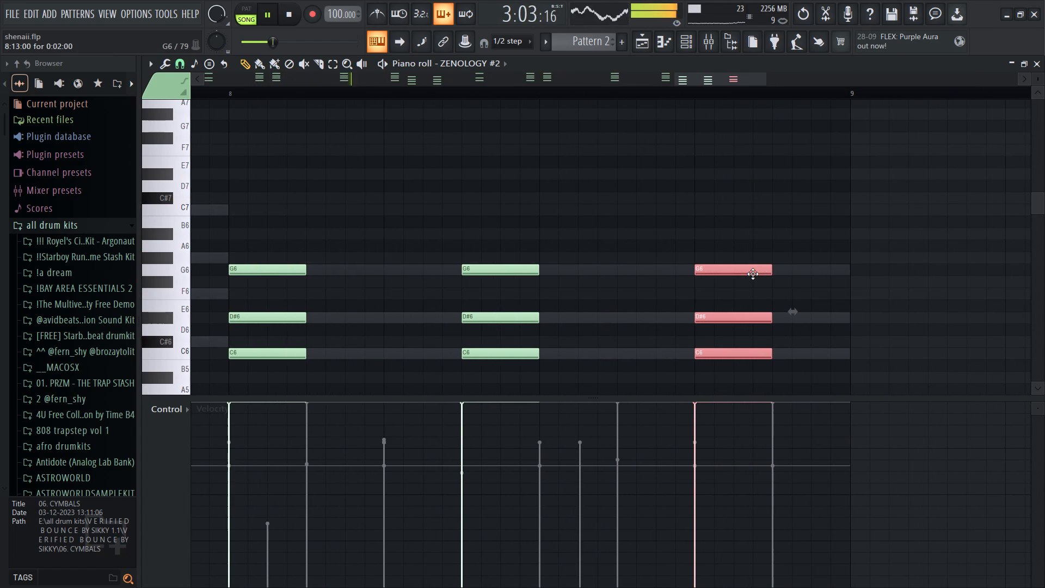
{"action": "scroll", "coordinate": [731, 263], "scroll_direction": "down", "scroll_amount": 20, "text": "ctrl"}
{"action": "scroll", "coordinate": [731, 263], "scroll_direction": "down", "scroll_amount": 7, "text": "ctrl"}
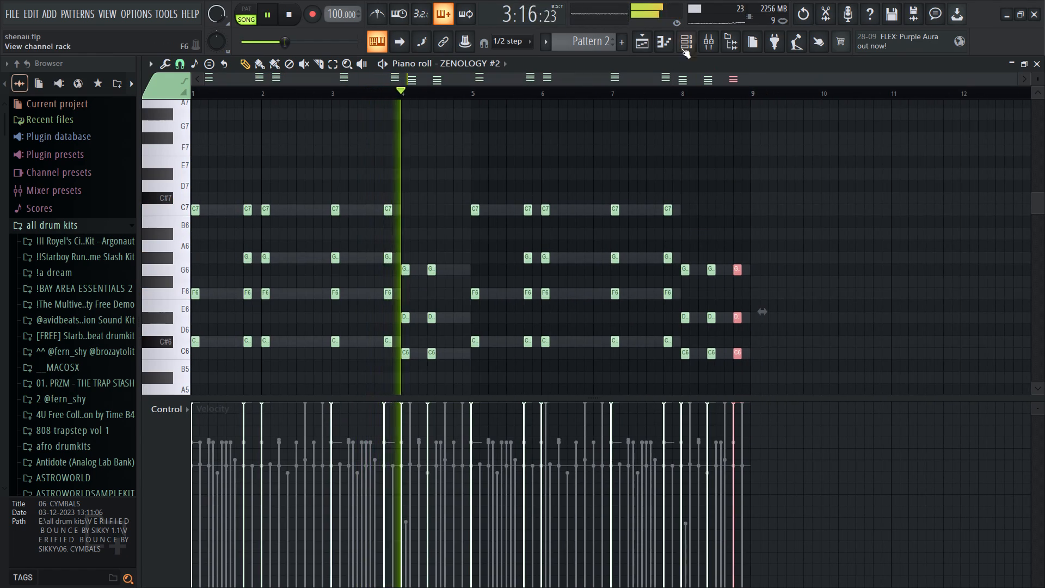
{"action": "left_click", "coordinate": [685, 44]}
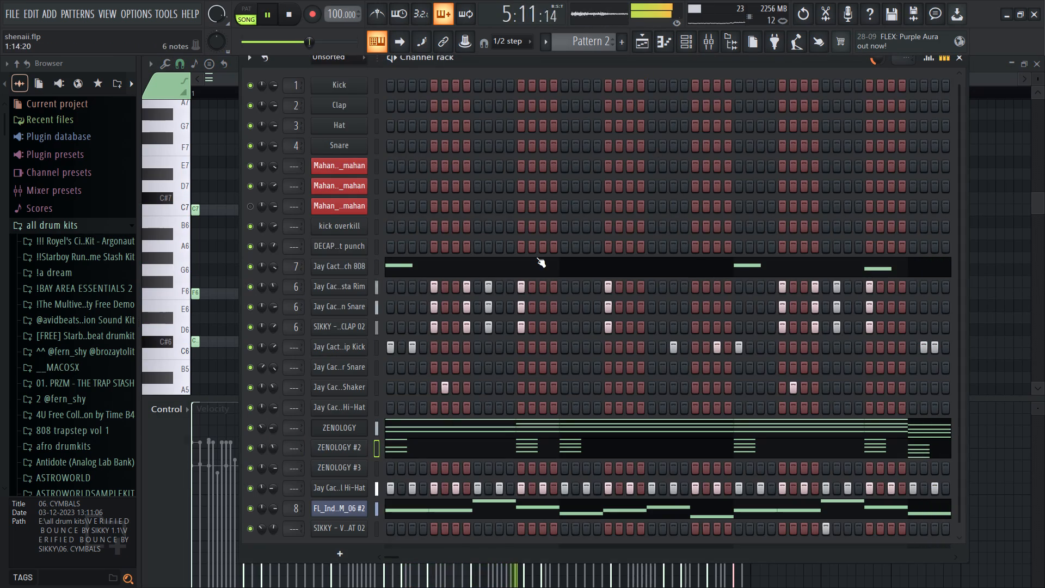
{"action": "right_click", "coordinate": [991, 243]}
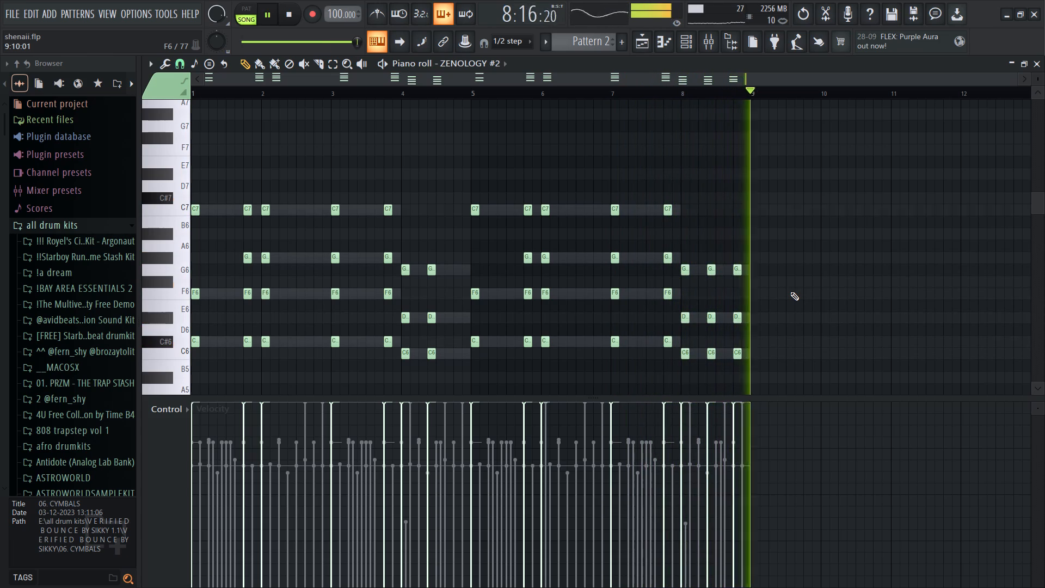
{"action": "scroll", "coordinate": [720, 357], "scroll_direction": "up", "scroll_amount": 9, "text": "ctrl"}
{"action": "scroll", "coordinate": [720, 358], "scroll_direction": "down", "scroll_amount": 8, "text": "ctrl"}
Start a descending run above the ZENOLOGY chords with two-step notes D#8 at 1:13 and C#8 at 1:15.
{"action": "left_click", "coordinate": [689, 34]}
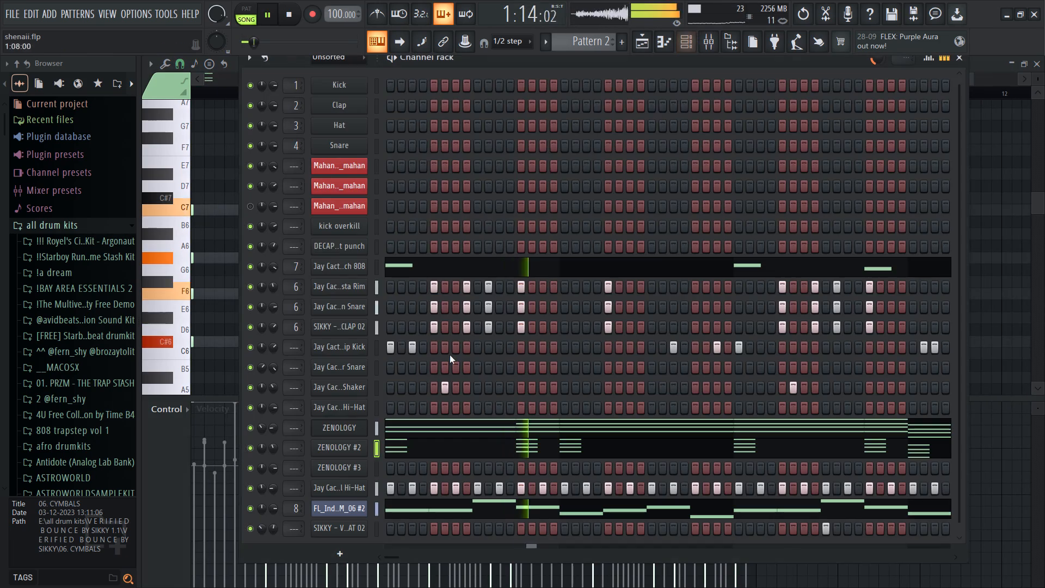
{"action": "left_click", "coordinate": [415, 428]}
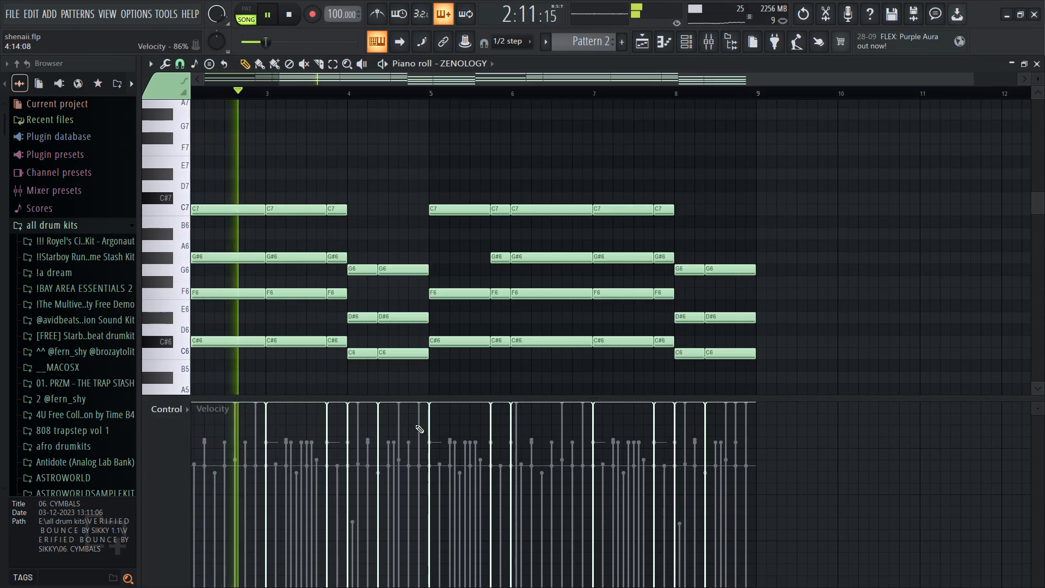
{"action": "scroll", "coordinate": [369, 308], "scroll_direction": "up", "scroll_amount": 6}
{"action": "key", "text": "space"}
{"action": "key", "text": "space"}
{"action": "key", "text": "space"}
{"action": "left_click_drag", "start_coordinate": [213, 90], "coordinate": [77, 99]}
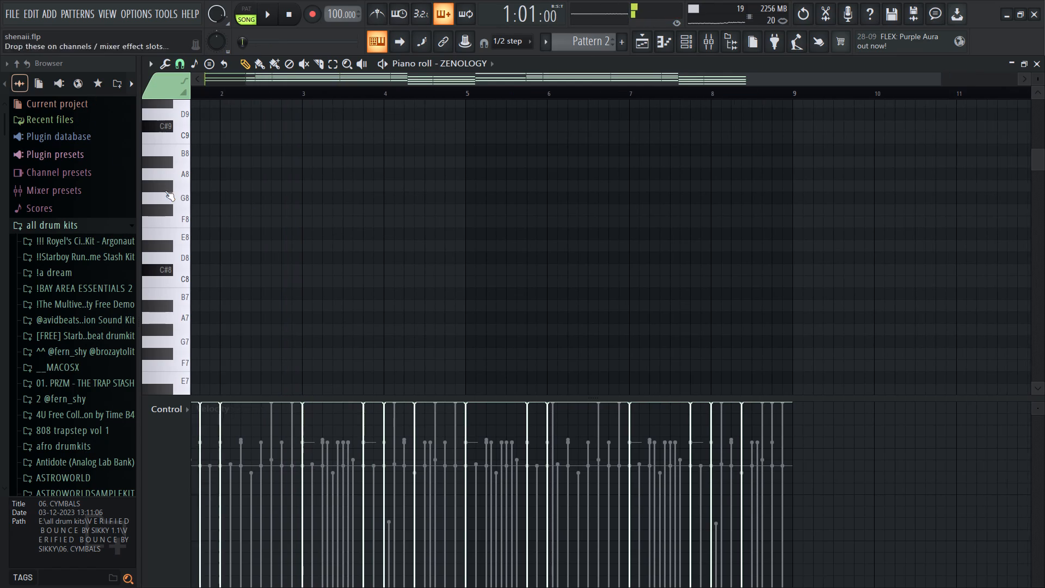
{"action": "scroll", "coordinate": [293, 154], "scroll_direction": "down", "scroll_amount": 11, "text": "ctrl"}
{"action": "left_click_drag", "start_coordinate": [205, 95], "coordinate": [54, 109]}
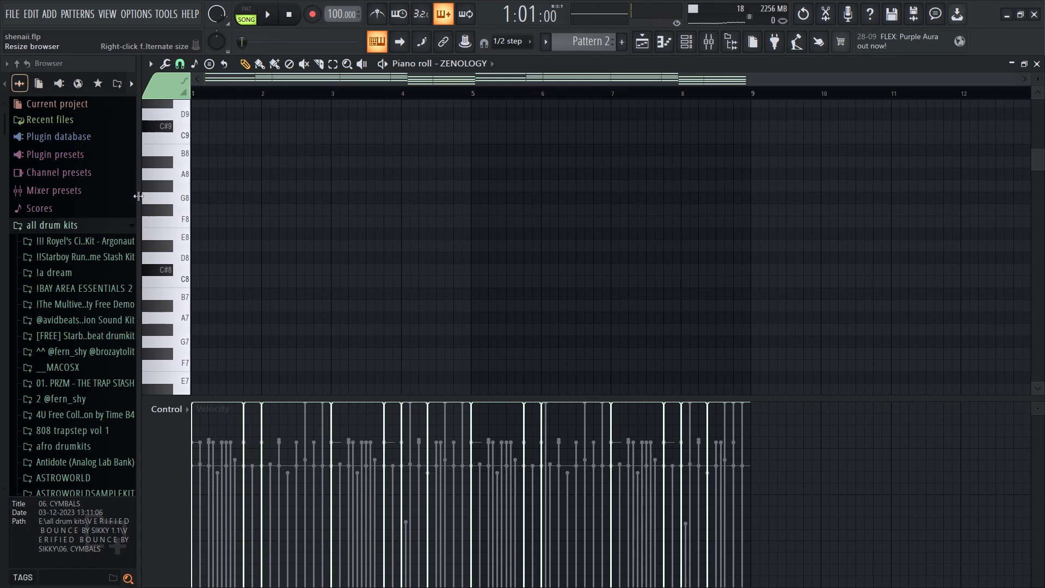
{"action": "scroll", "coordinate": [138, 203], "scroll_direction": "up", "scroll_amount": 7, "text": "ctrl"}
{"action": "scroll", "coordinate": [198, 208], "scroll_direction": "up", "scroll_amount": 6, "text": "ctrl"}
{"action": "scroll", "coordinate": [251, 170], "scroll_direction": "down", "scroll_amount": 4, "text": "ctrl"}
{"action": "scroll", "coordinate": [174, 179], "scroll_direction": "up", "scroll_amount": 5, "text": "ctrl"}
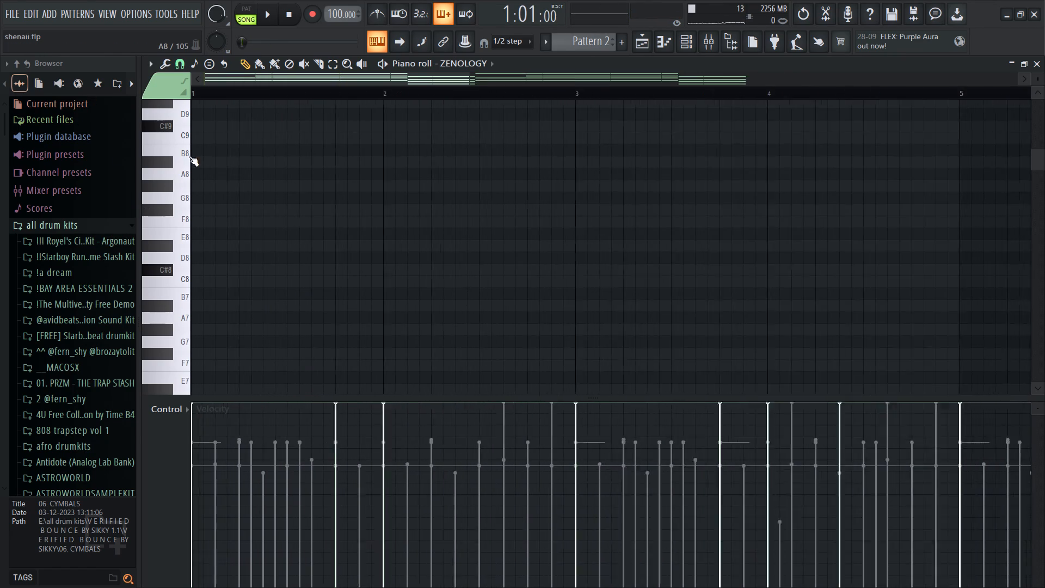
{"action": "left_click_drag", "start_coordinate": [272, 77], "coordinate": [141, 86]}
{"action": "left_click_drag", "start_coordinate": [213, 146], "coordinate": [214, 244]}
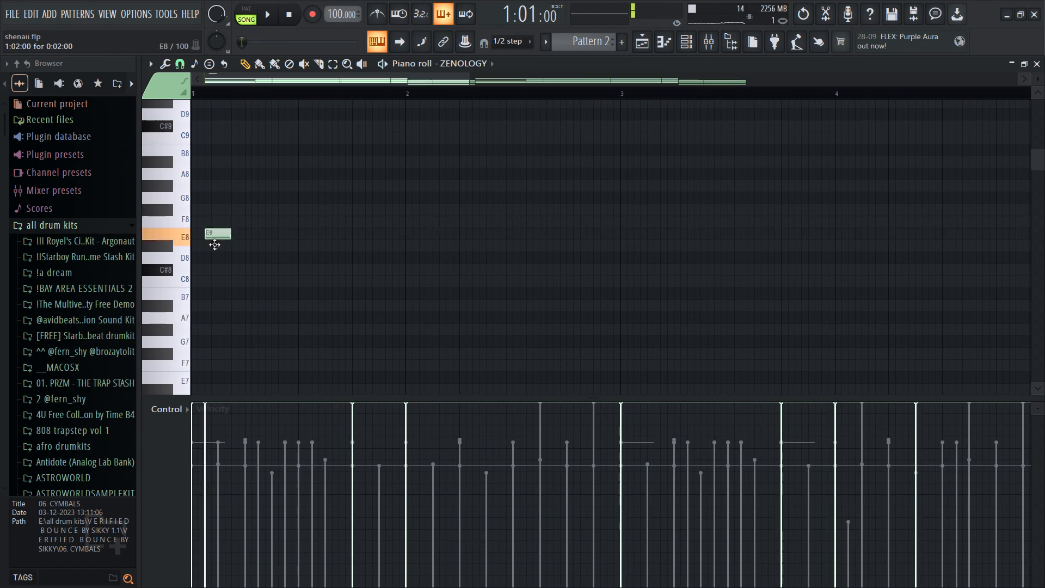
{"action": "left_click_drag", "start_coordinate": [214, 244], "coordinate": [356, 238]}
{"action": "key", "text": "space"}
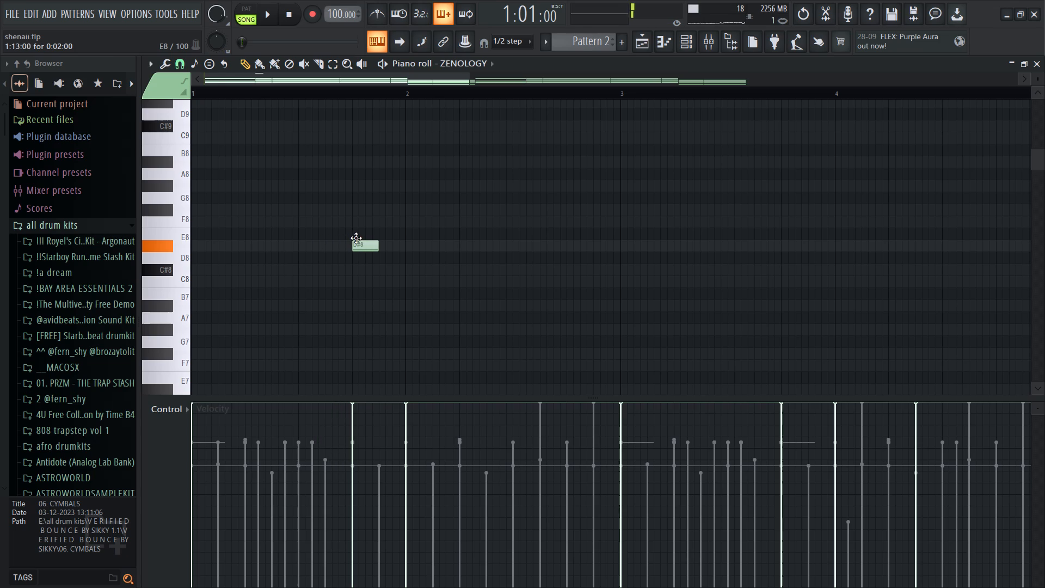
{"action": "left_click_drag", "start_coordinate": [356, 238], "coordinate": [354, 236]}
{"action": "left_click", "coordinate": [382, 267]}
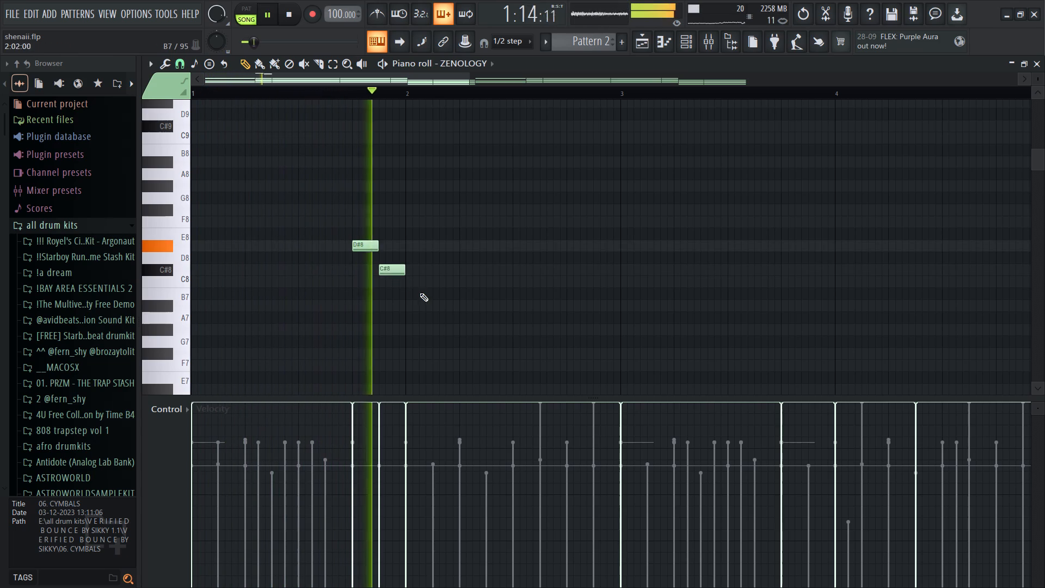
Continue the descending ZENOLOGY run with two-step notes C8 at 2:01, A#7 at 2:03 and G#7 at 2:05.
{"action": "left_click", "coordinate": [412, 292]}
{"action": "right_click_drag", "start_coordinate": [433, 288], "coordinate": [426, 302]}
{"action": "key", "text": "space"}
{"action": "key", "text": "space"}
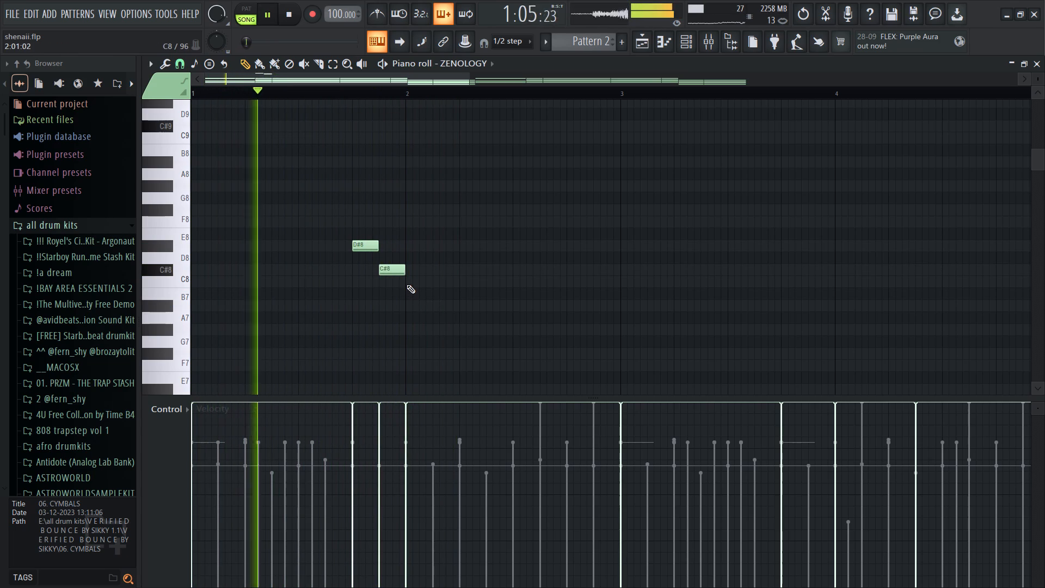
{"action": "left_click", "coordinate": [406, 284]}
{"action": "left_click", "coordinate": [436, 308]}
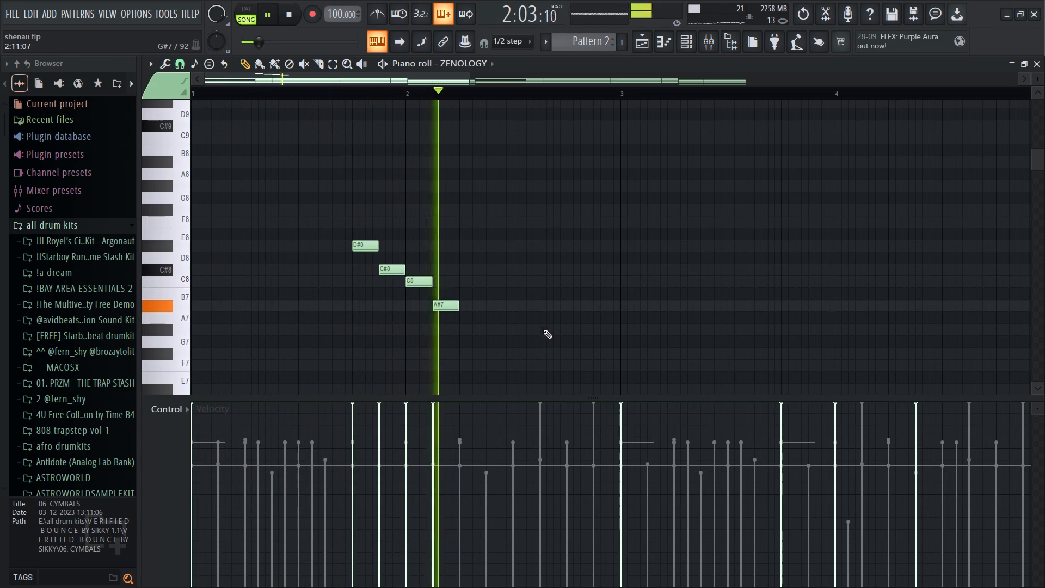
{"action": "key", "text": "space"}
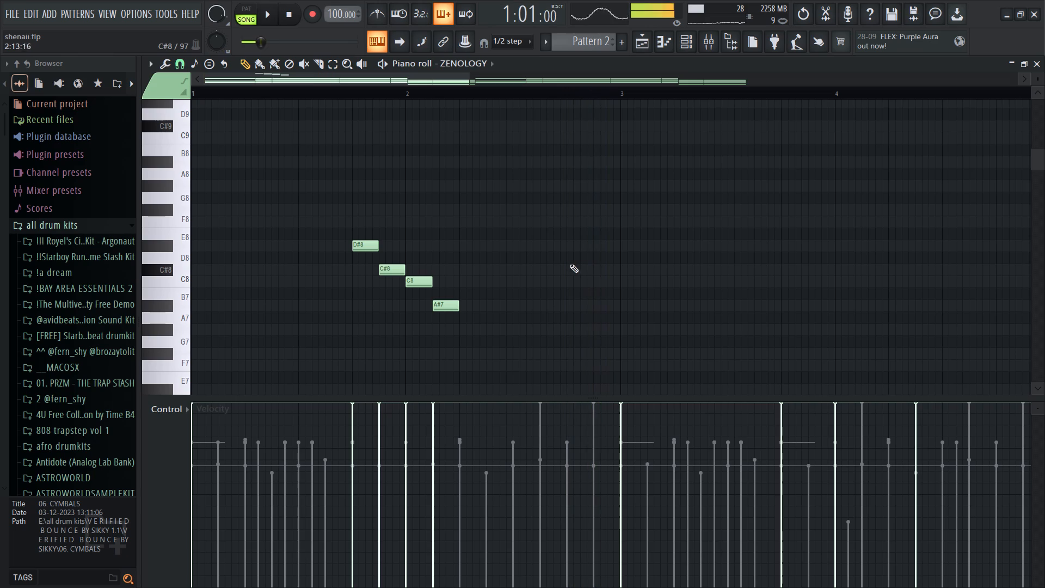
{"action": "key", "text": "space"}
{"action": "left_click", "coordinate": [461, 326]}
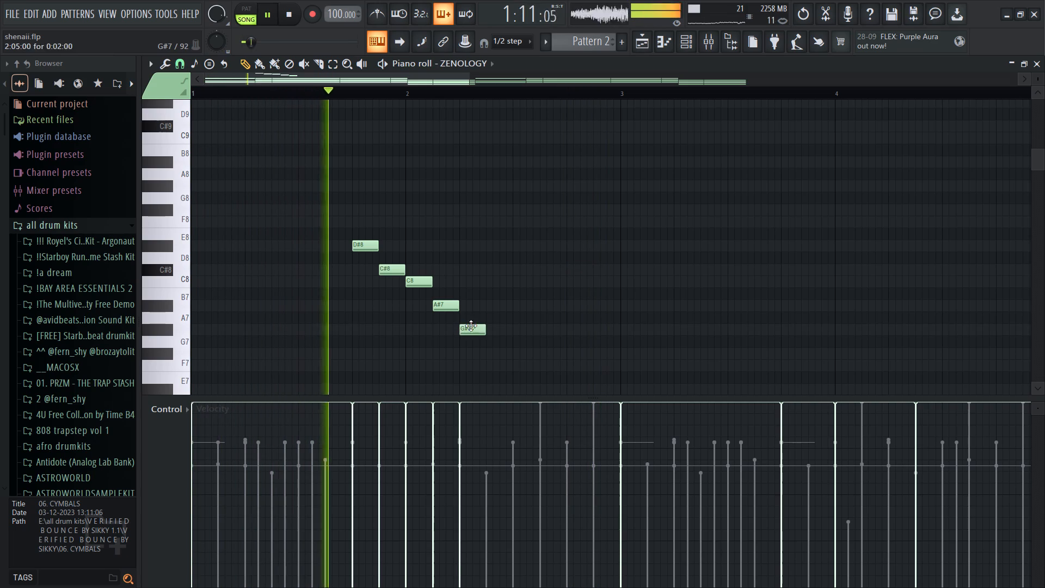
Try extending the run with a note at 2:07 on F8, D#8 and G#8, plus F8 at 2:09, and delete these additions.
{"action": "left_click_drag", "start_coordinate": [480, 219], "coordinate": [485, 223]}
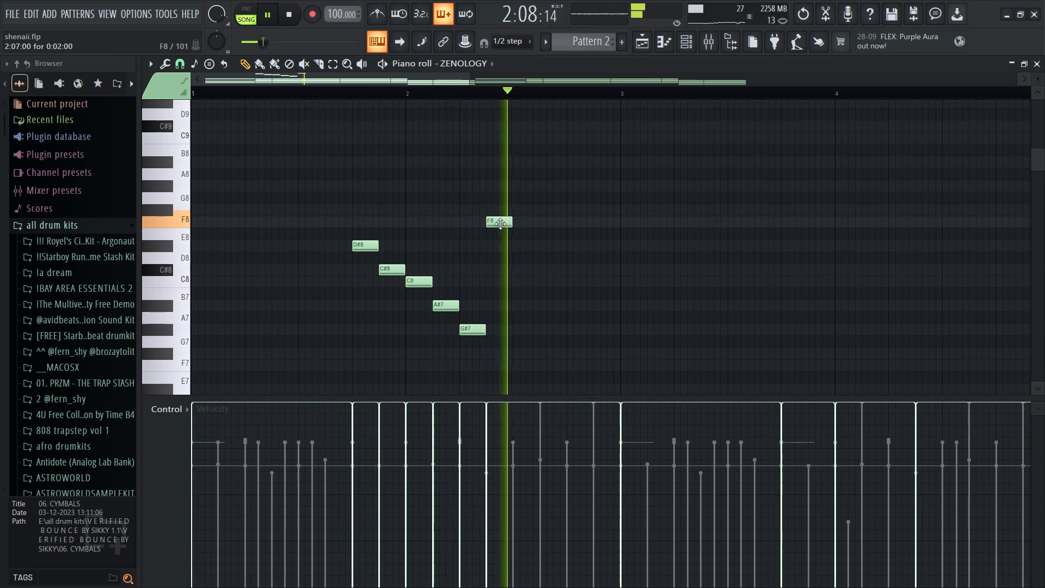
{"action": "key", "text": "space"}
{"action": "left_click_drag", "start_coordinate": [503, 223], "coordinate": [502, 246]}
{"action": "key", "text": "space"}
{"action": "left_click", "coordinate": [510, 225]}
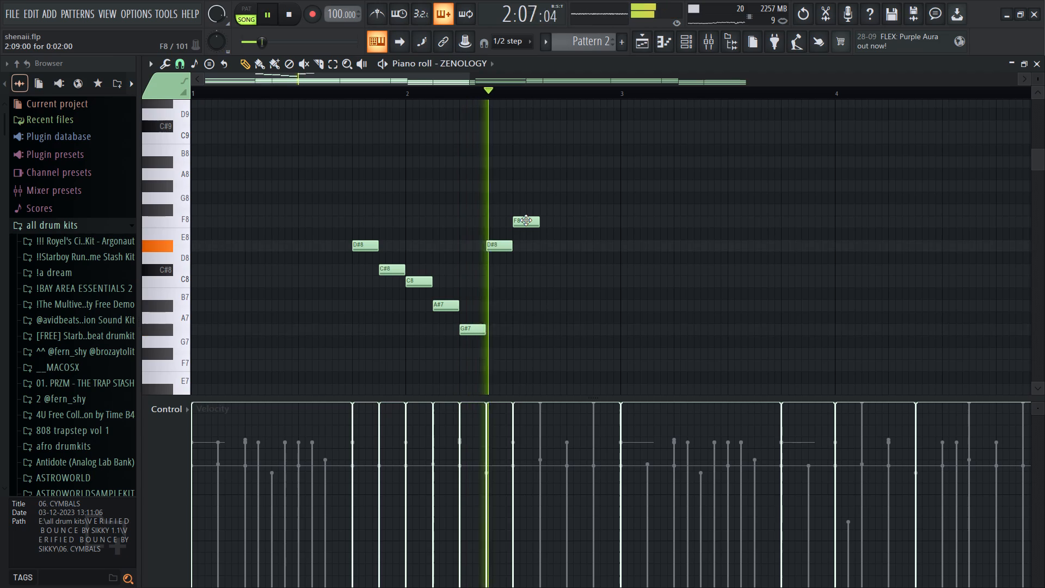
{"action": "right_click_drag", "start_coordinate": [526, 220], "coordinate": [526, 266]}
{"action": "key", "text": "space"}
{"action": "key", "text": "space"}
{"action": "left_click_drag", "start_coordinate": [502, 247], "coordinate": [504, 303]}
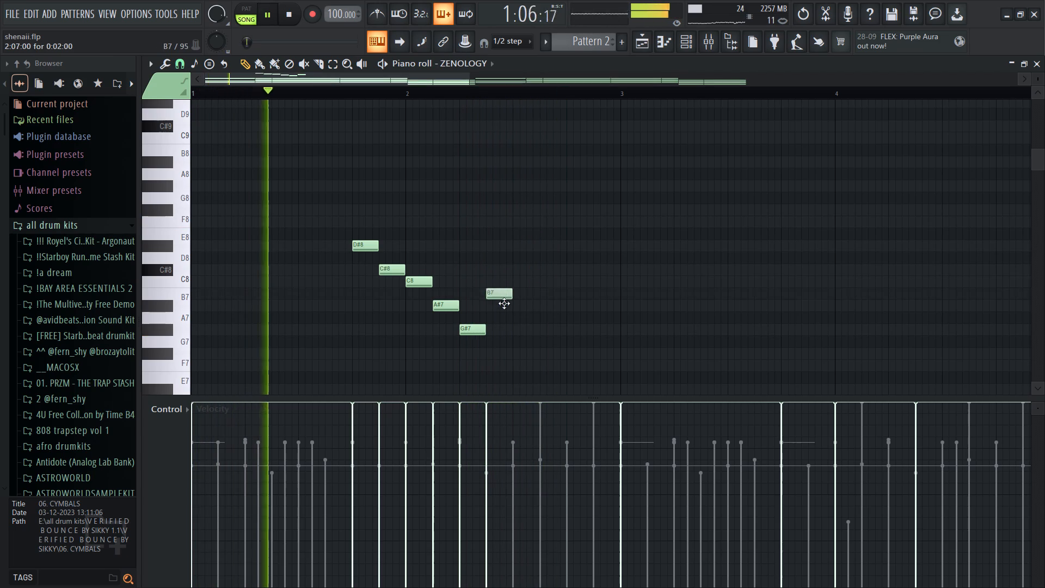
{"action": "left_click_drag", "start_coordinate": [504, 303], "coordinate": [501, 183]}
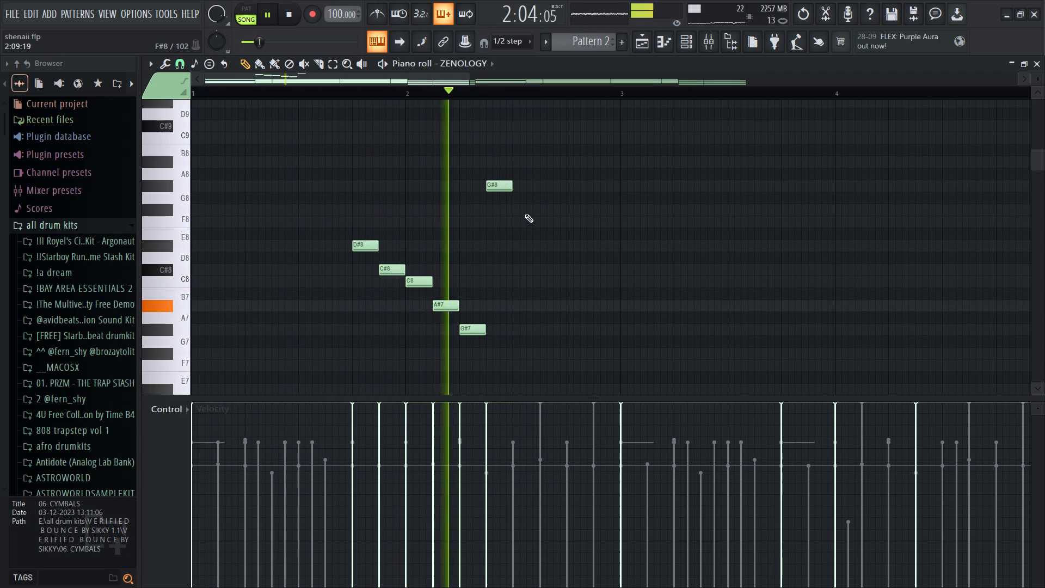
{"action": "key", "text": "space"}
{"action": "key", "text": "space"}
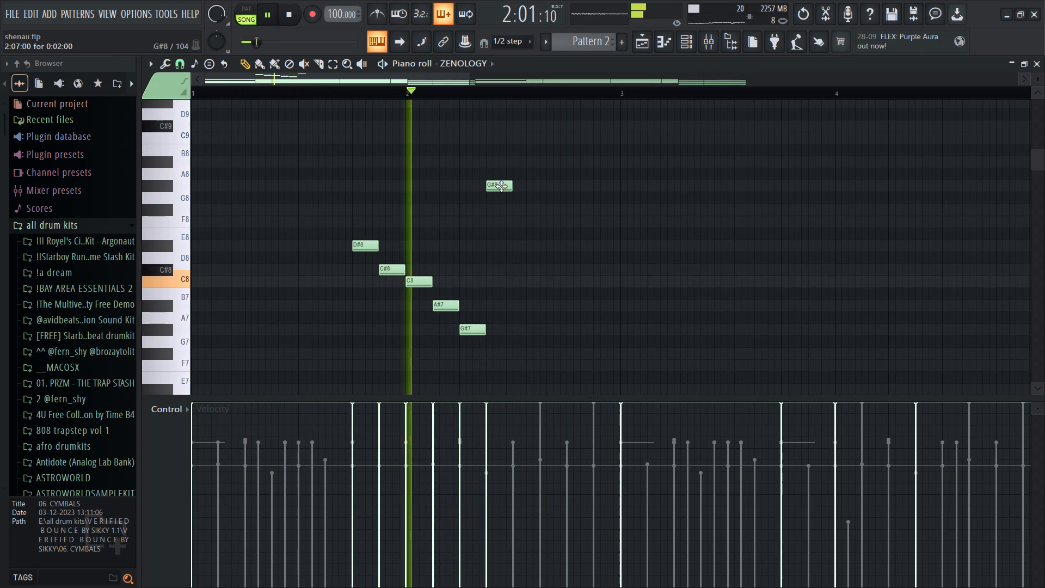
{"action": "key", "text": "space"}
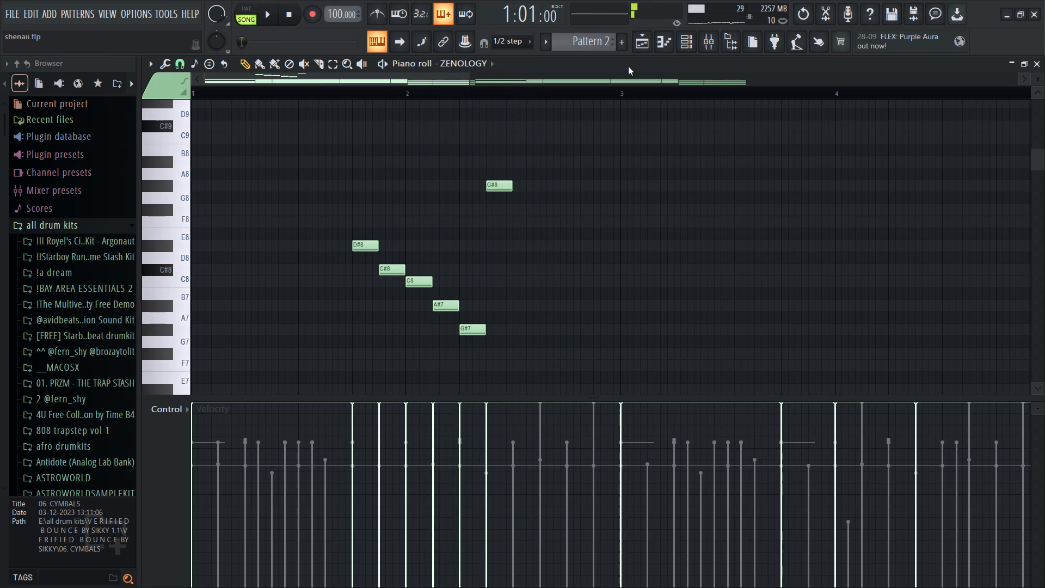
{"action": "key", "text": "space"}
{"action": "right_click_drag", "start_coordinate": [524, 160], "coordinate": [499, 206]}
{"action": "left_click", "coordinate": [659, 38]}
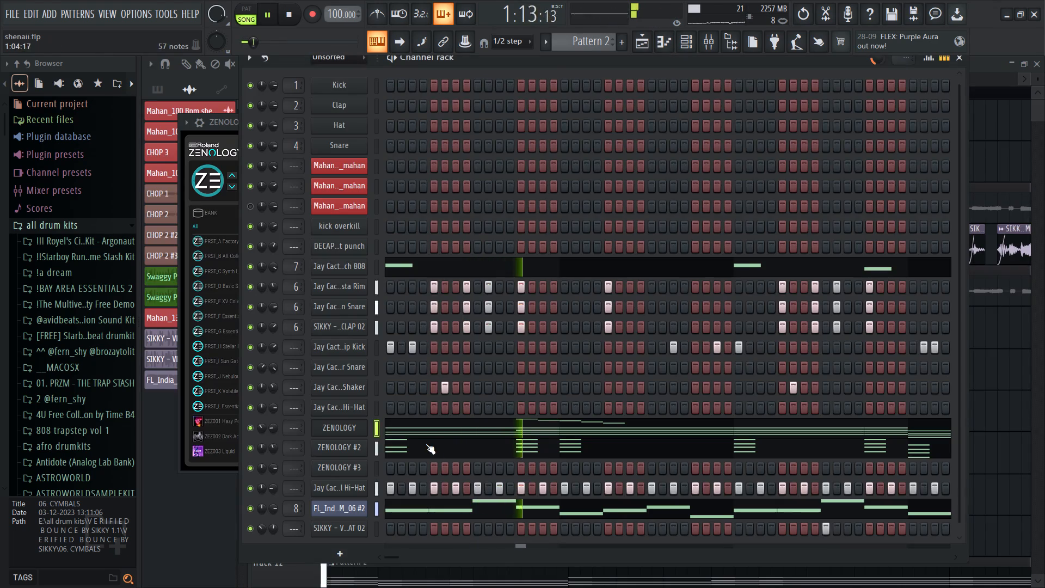
Open ZENOLOGY #2's notes in the piano roll and play back the opening chords of the pattern.
{"action": "left_click", "coordinate": [420, 450]}
{"action": "scroll", "coordinate": [526, 255], "scroll_direction": "down", "scroll_amount": 5, "text": "ctrl"}
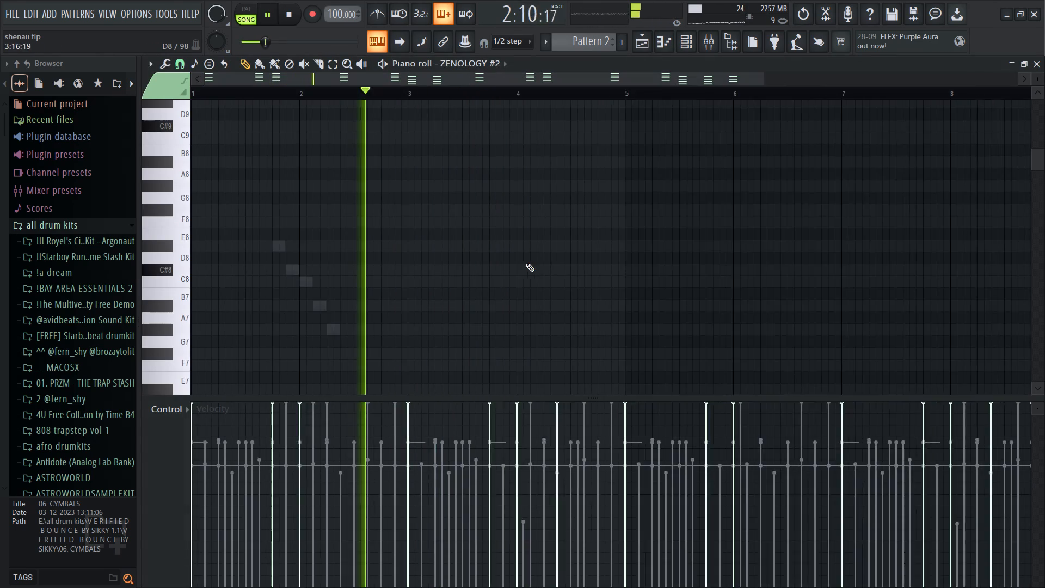
{"action": "scroll", "coordinate": [526, 263], "scroll_direction": "down", "scroll_amount": 13, "text": "ctrl"}
{"action": "scroll", "coordinate": [204, 303], "scroll_direction": "up", "scroll_amount": 10, "text": "ctrl"}
{"action": "key", "text": "space"}
{"action": "key", "text": "space"}
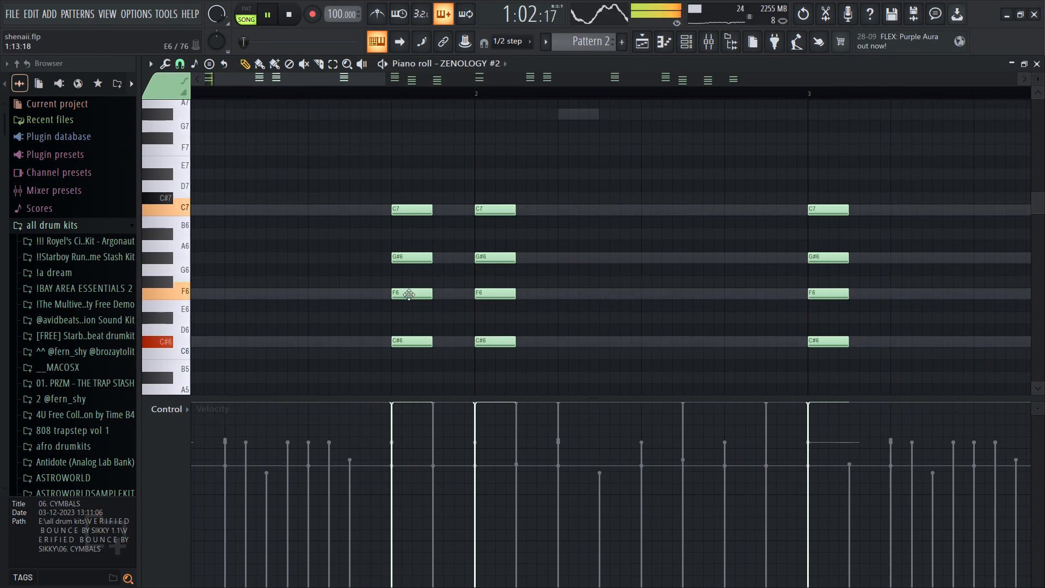
{"action": "scroll", "coordinate": [395, 250], "scroll_direction": "down", "scroll_amount": 6, "text": "ctrl"}
{"action": "scroll", "coordinate": [185, 287], "scroll_direction": "up", "scroll_amount": 7, "text": "ctrl"}
{"action": "key", "text": "space"}
Add a two-step G#6 note to ZENOLOGY #2's first chord at the start of bar 1.
{"action": "scroll", "coordinate": [208, 289], "scroll_direction": "down", "scroll_amount": 2}
{"action": "left_click_drag", "start_coordinate": [209, 196], "coordinate": [209, 313], "text": "ctrl"}
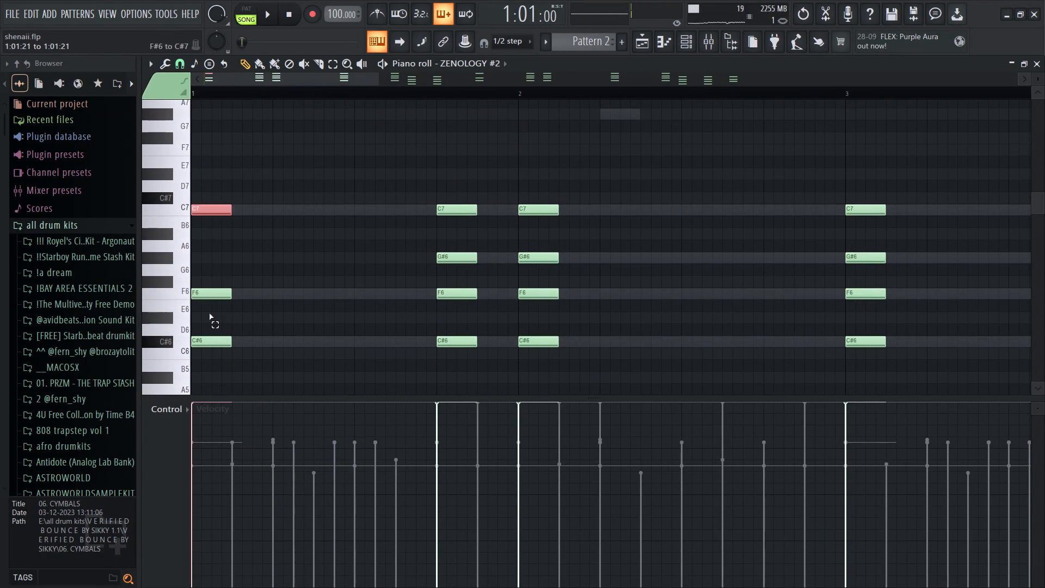
{"action": "left_click_drag", "start_coordinate": [209, 313], "coordinate": [210, 383], "text": "ctrl"}
{"action": "scroll", "coordinate": [217, 326], "scroll_direction": "down", "scroll_amount": 4}
{"action": "scroll", "coordinate": [221, 271], "scroll_direction": "up", "scroll_amount": 3, "text": "ctrl"}
{"action": "scroll", "coordinate": [221, 271], "scroll_direction": "down", "scroll_amount": 5, "text": "ctrl"}
{"action": "scroll", "coordinate": [221, 271], "scroll_direction": "up", "scroll_amount": 6}
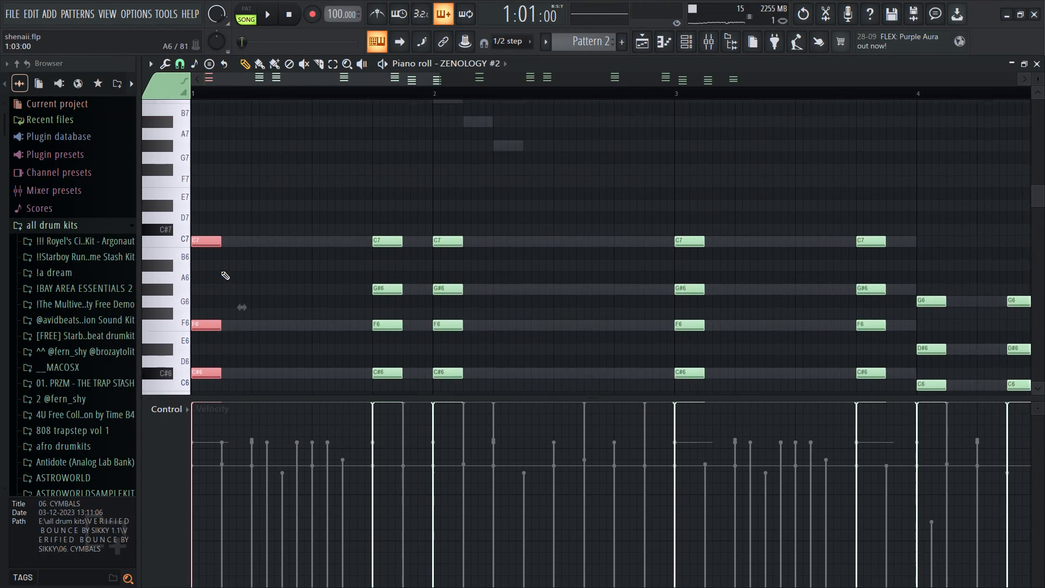
{"action": "scroll", "coordinate": [221, 271], "scroll_direction": "down", "scroll_amount": 2}
{"action": "right_click", "coordinate": [334, 259]}
{"action": "left_click", "coordinate": [386, 256]}
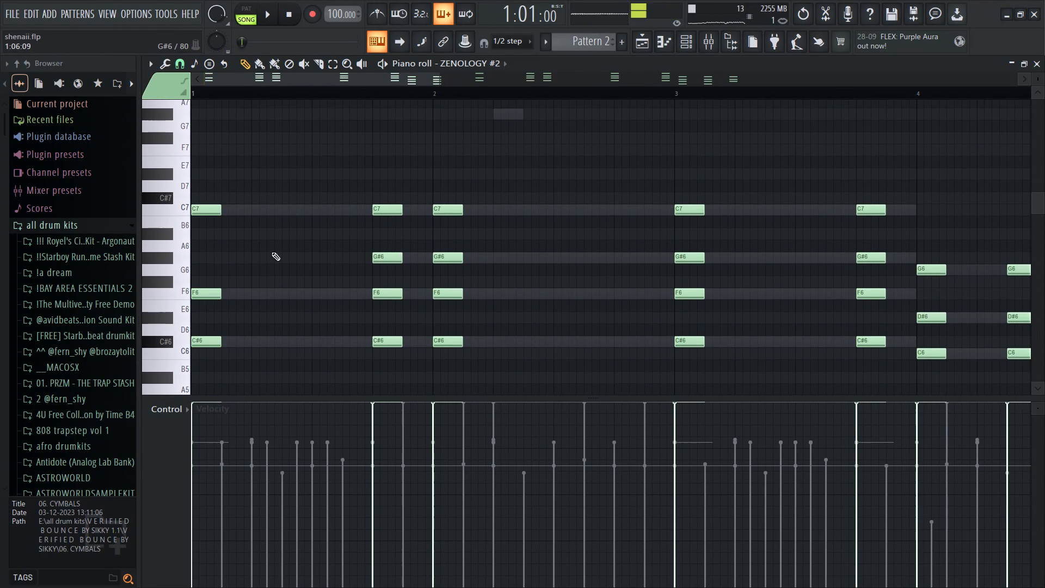
{"action": "left_click_drag", "start_coordinate": [263, 254], "coordinate": [78, 249]}
Duplicate the opening C#6, F6, G#6 and C7 chord to 1:04 in ZENOLOGY #2, auditioning the placement.
{"action": "left_click_drag", "start_coordinate": [181, 187], "coordinate": [207, 359], "text": "ctrl"}
{"action": "right_click", "coordinate": [247, 271]}
{"action": "left_click_drag", "start_coordinate": [214, 180], "coordinate": [210, 365], "text": "ctrl"}
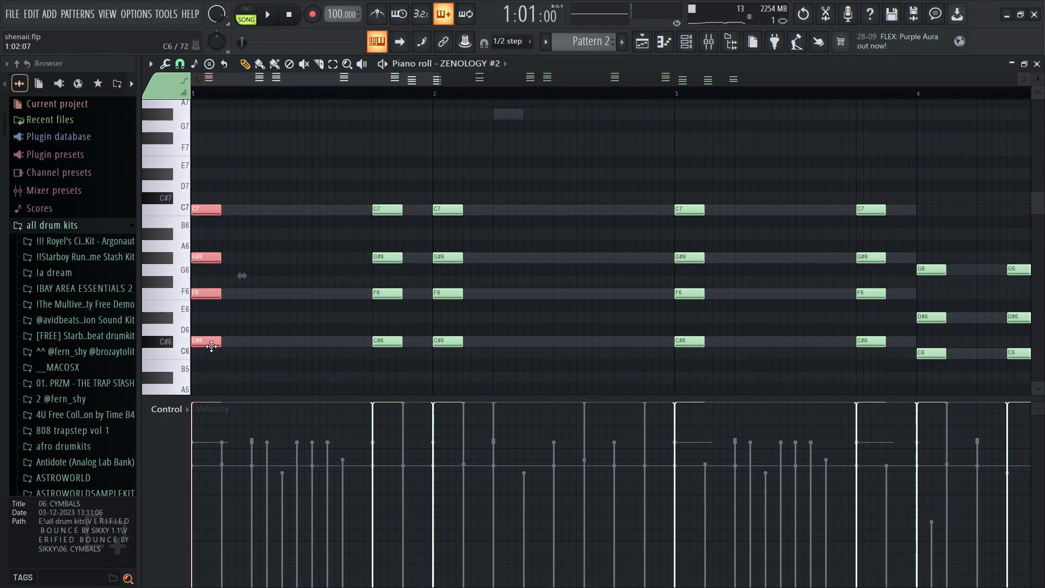
{"action": "left_click_drag", "start_coordinate": [206, 208], "coordinate": [248, 203], "text": "shift"}
{"action": "key", "text": "space"}
{"action": "key", "text": "space"}
{"action": "left_click_drag", "start_coordinate": [250, 206], "coordinate": [243, 207]}
{"action": "scroll", "coordinate": [226, 240], "scroll_direction": "up", "scroll_amount": 2, "text": "ctrl"}
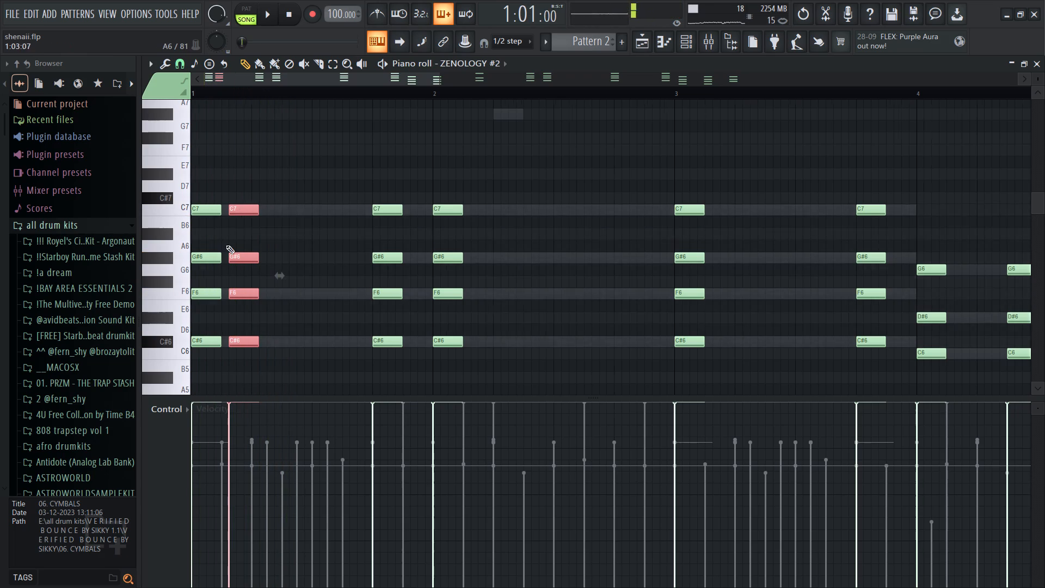
{"action": "scroll", "coordinate": [226, 245], "scroll_direction": "up", "scroll_amount": 3, "text": "ctrl"}
{"action": "key", "text": "space"}
{"action": "scroll", "coordinate": [160, 265], "scroll_direction": "up", "scroll_amount": 4, "text": "ctrl"}
{"action": "scroll", "coordinate": [157, 283], "scroll_direction": "down", "scroll_amount": 6, "text": "ctrl"}
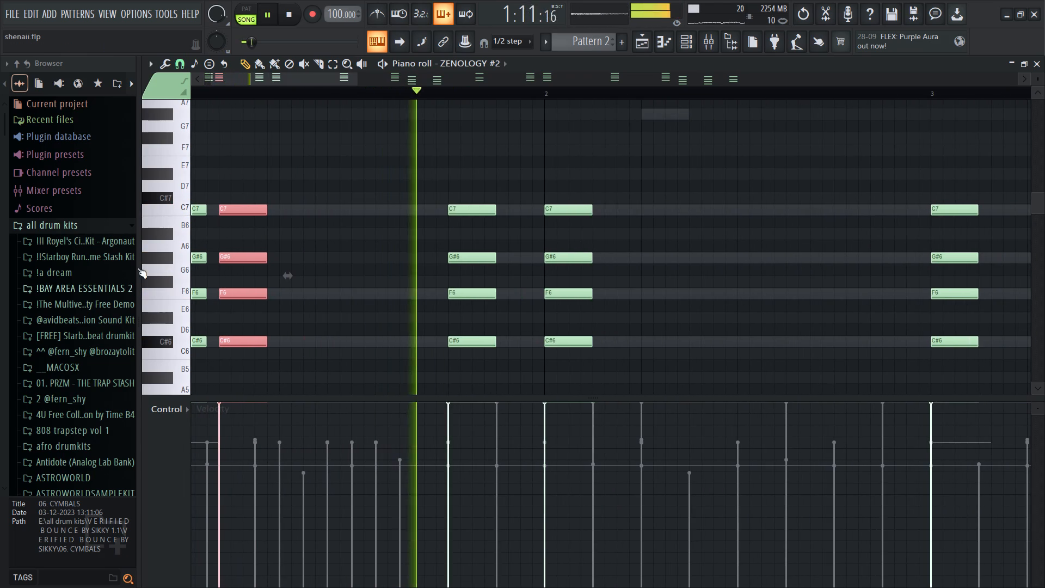
{"action": "key", "text": "space"}
{"action": "left_click_drag", "start_coordinate": [269, 76], "coordinate": [125, 81]}
{"action": "scroll", "coordinate": [132, 285], "scroll_direction": "up", "scroll_amount": 6, "text": "ctrl"}
{"action": "scroll", "coordinate": [254, 232], "scroll_direction": "up", "scroll_amount": 3, "text": "ctrl"}
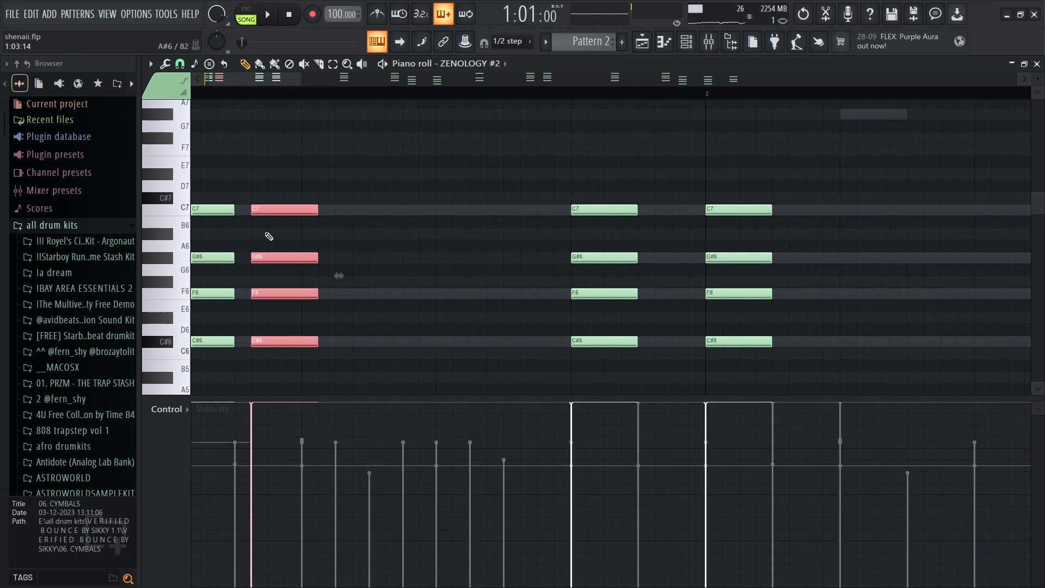
{"action": "left_click_drag", "start_coordinate": [279, 209], "coordinate": [296, 210]}
Duplicate the 1:04 chord to 1:07:12, shorten it to half a step, and duplicate the short chord to 1:08:12.
{"action": "left_click_drag", "start_coordinate": [293, 206], "coordinate": [451, 208], "text": "shift"}
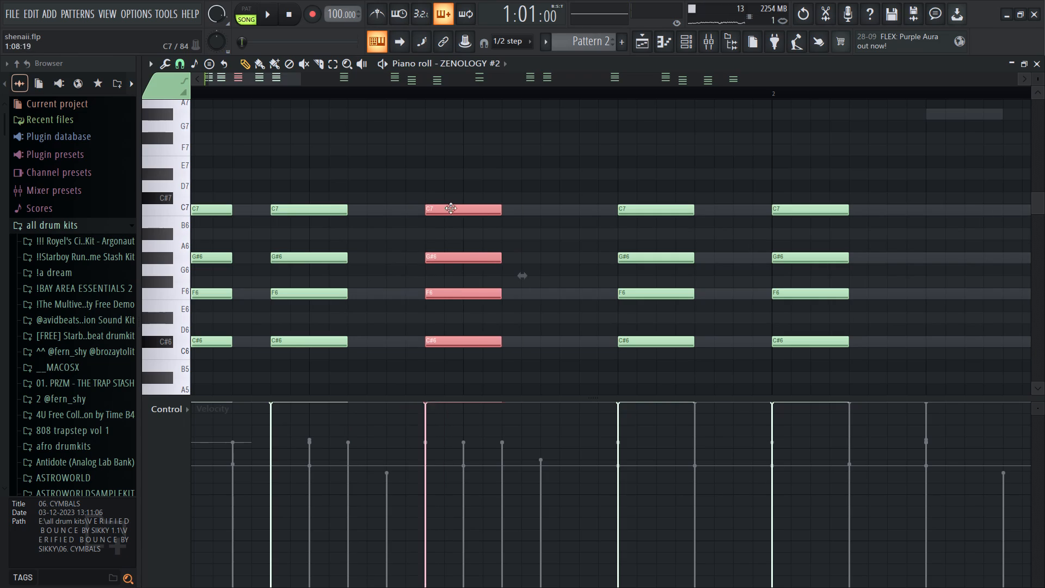
{"action": "left_click_drag", "start_coordinate": [451, 208], "coordinate": [432, 198], "text": "shift"}
{"action": "left_click_drag", "start_coordinate": [481, 208], "coordinate": [467, 209]}
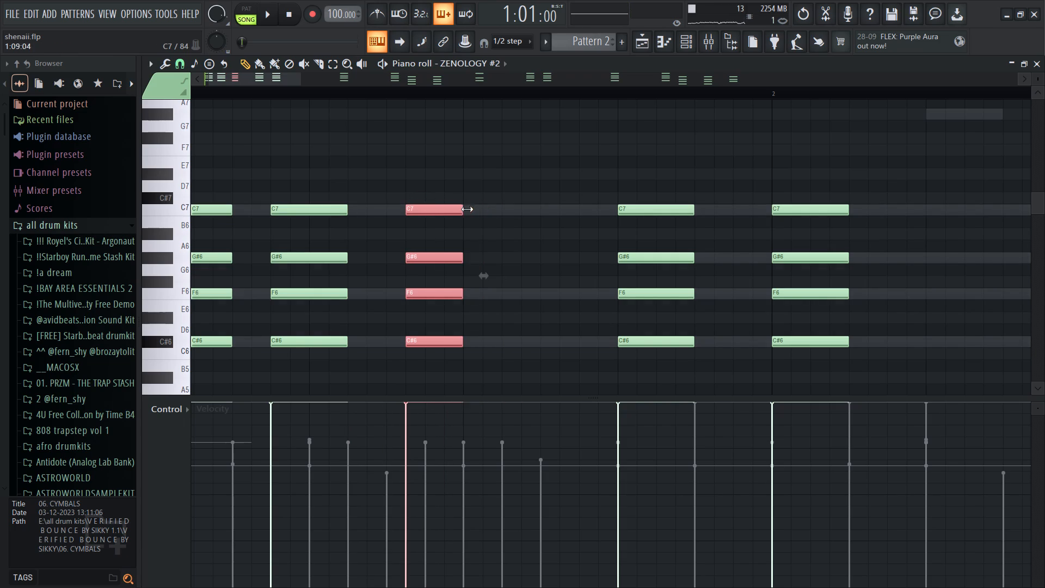
{"action": "left_click_drag", "start_coordinate": [467, 209], "coordinate": [435, 213]}
{"action": "left_click_drag", "start_coordinate": [442, 213], "coordinate": [429, 213]}
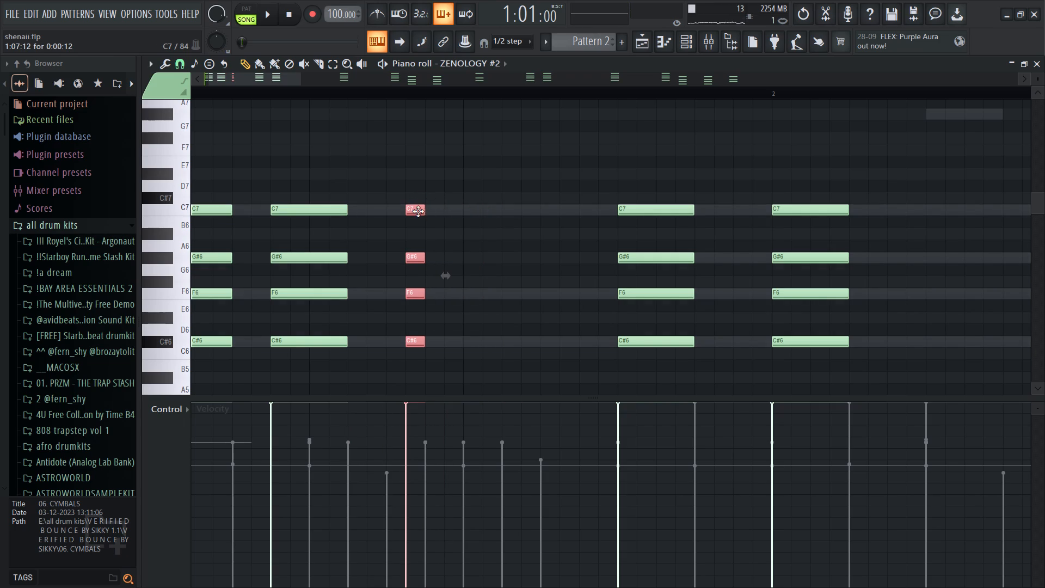
{"action": "left_click_drag", "start_coordinate": [416, 211], "coordinate": [458, 213], "text": "shift"}
{"action": "key", "text": "space"}
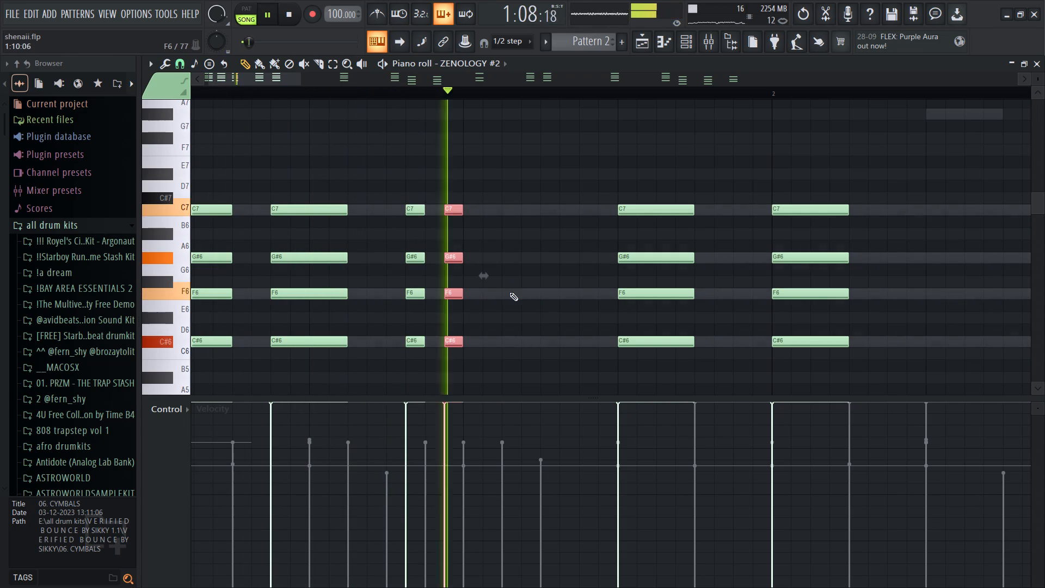
{"action": "key", "text": "space"}
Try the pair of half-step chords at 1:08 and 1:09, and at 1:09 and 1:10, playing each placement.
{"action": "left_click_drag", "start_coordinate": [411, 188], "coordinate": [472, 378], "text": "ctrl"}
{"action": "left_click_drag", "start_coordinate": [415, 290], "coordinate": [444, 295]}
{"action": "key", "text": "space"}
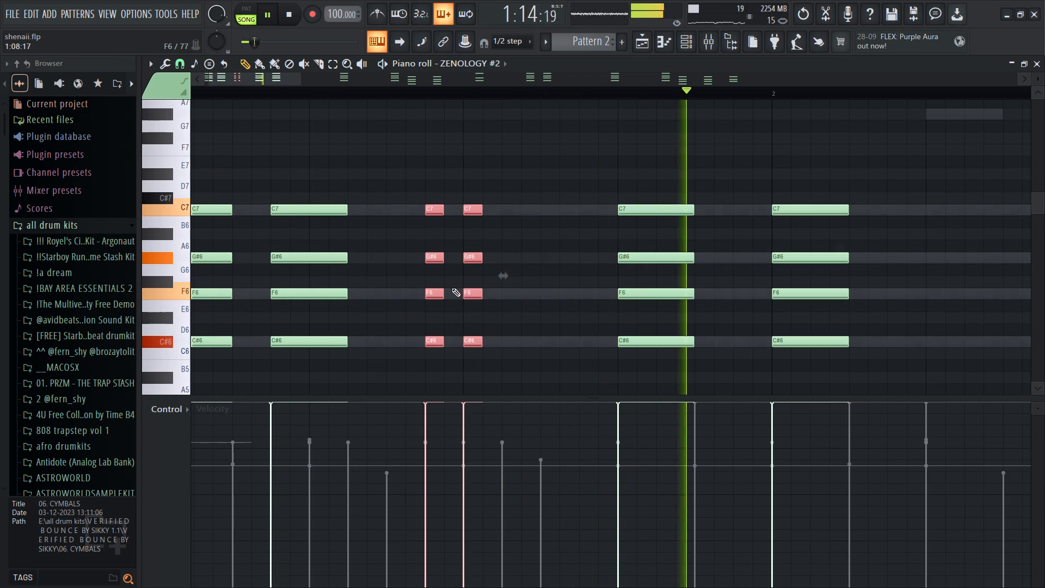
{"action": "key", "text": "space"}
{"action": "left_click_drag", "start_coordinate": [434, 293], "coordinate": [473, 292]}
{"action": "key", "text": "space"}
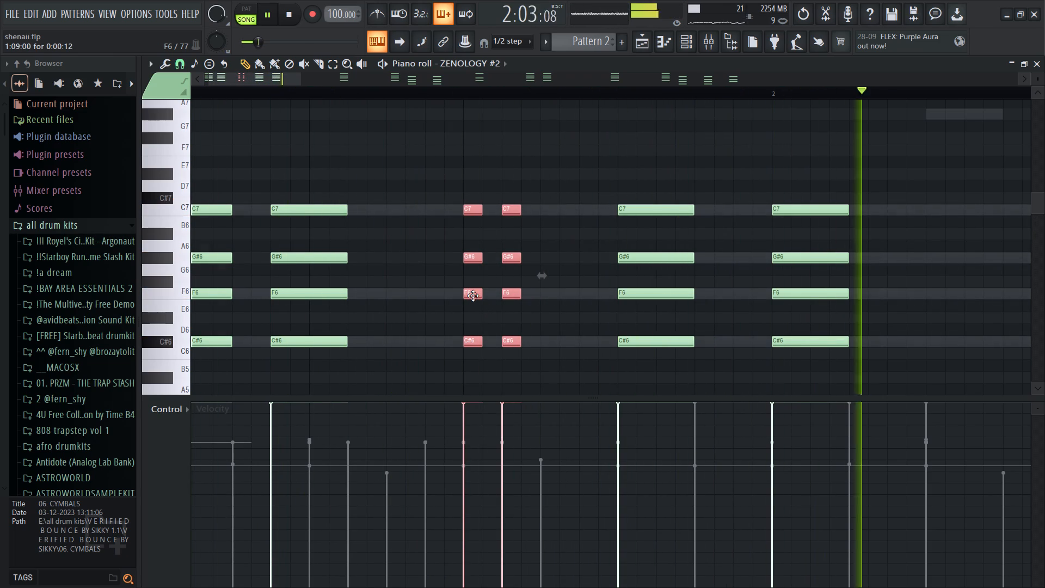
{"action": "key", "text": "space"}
Move the pair of half-step chords to 1:07 and 1:08 and play the result.
{"action": "left_click_drag", "start_coordinate": [473, 296], "coordinate": [391, 292]}
{"action": "key", "text": "space"}
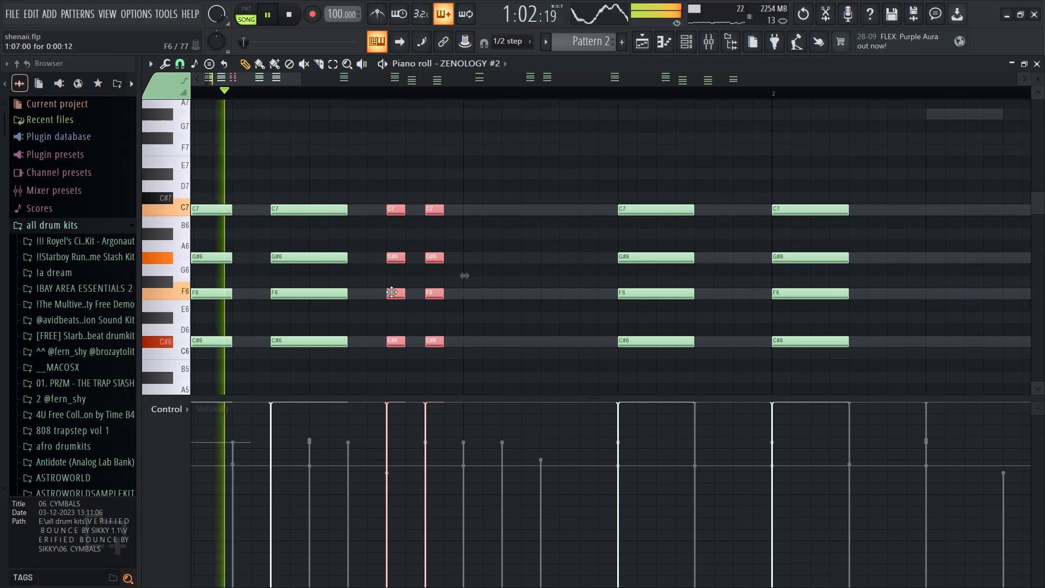
{"action": "key", "text": "space"}
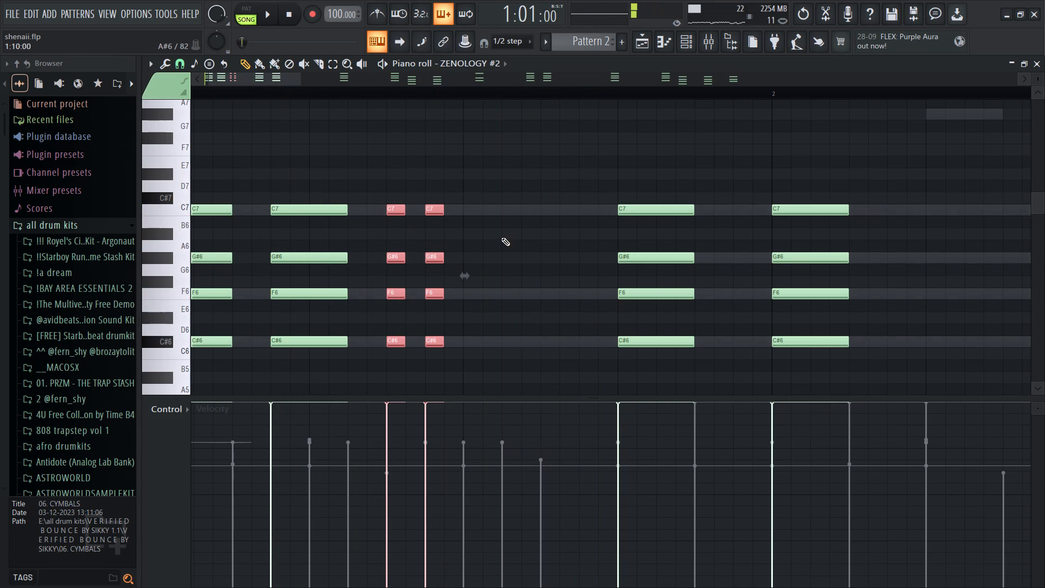
Duplicate the half-step chord at 1:08 to 1:10:12, keeping its C#6, F6, G#6 and C7 pitches, and play it.
{"action": "left_click_drag", "start_coordinate": [441, 182], "coordinate": [435, 364], "text": "ctrl"}
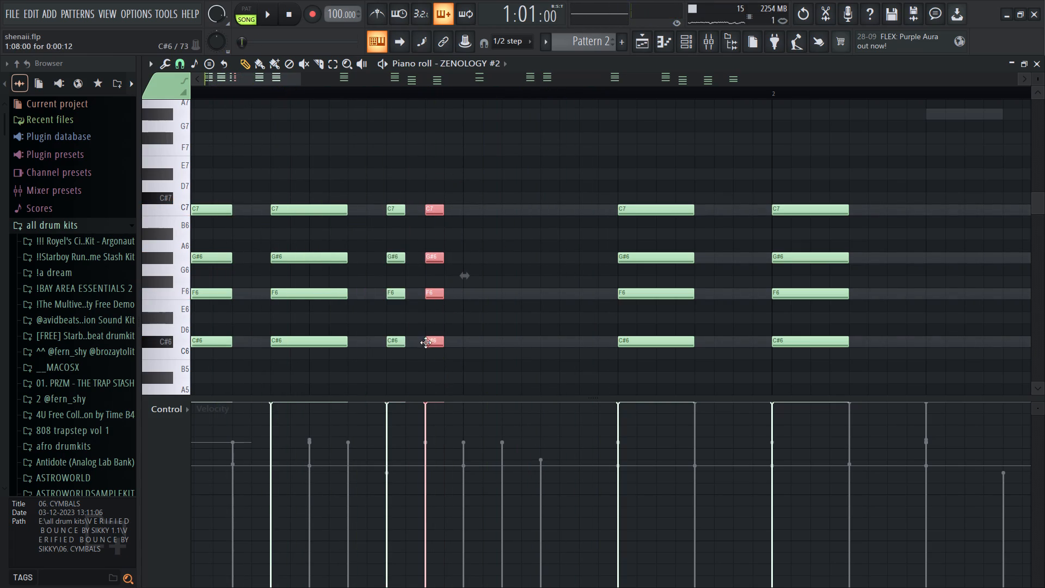
{"action": "left_click_drag", "start_coordinate": [435, 339], "coordinate": [531, 313], "text": "shift"}
{"action": "key", "text": "space"}
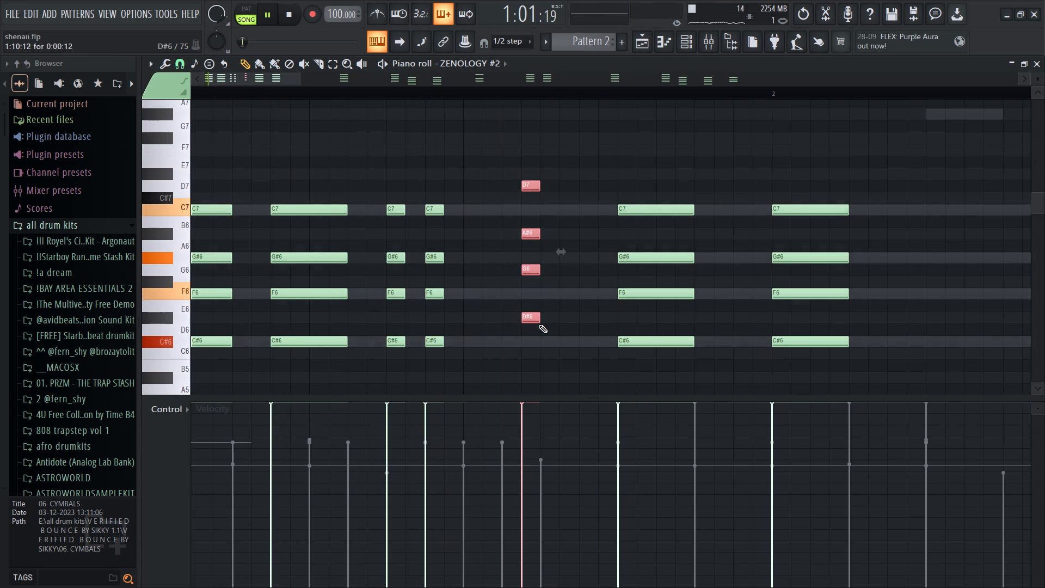
{"action": "key", "text": "space"}
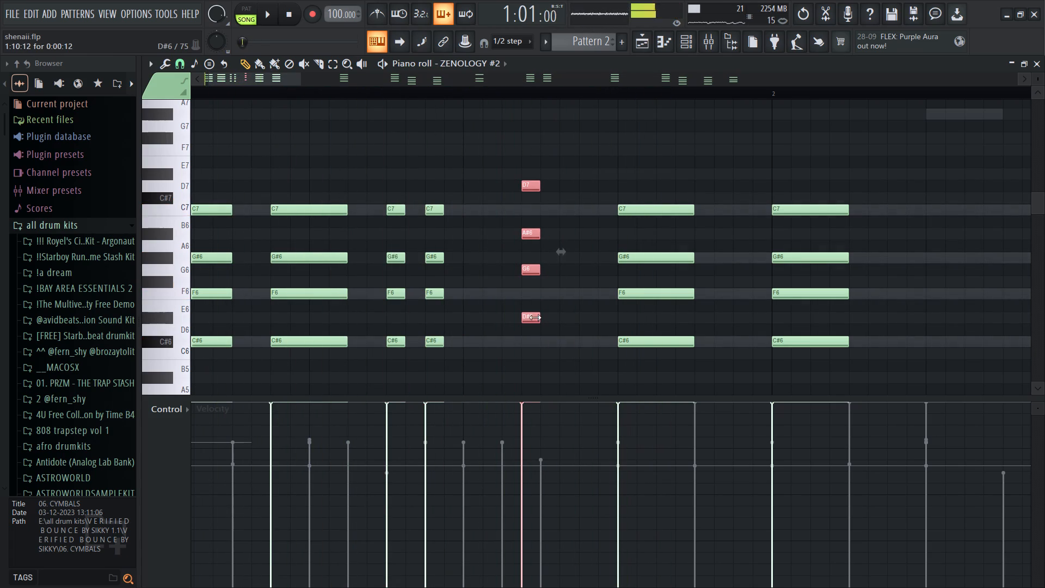
{"action": "left_click_drag", "start_coordinate": [527, 314], "coordinate": [527, 344]}
{"action": "key", "text": "space"}
Delete the C#6, F6, G#6 and C7 chord at 2:01.
{"action": "scroll", "coordinate": [558, 330], "scroll_direction": "down", "scroll_amount": 6, "text": "ctrl"}
{"action": "right_click_drag", "start_coordinate": [546, 182], "coordinate": [541, 336]}
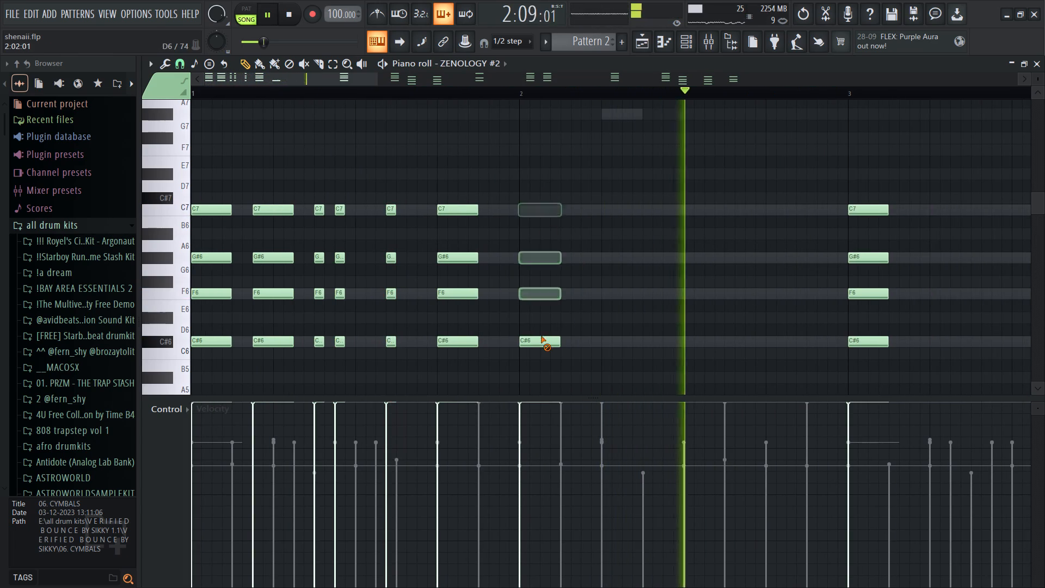
{"action": "right_click_drag", "start_coordinate": [541, 336], "coordinate": [541, 336]}
{"action": "key", "text": "space"}
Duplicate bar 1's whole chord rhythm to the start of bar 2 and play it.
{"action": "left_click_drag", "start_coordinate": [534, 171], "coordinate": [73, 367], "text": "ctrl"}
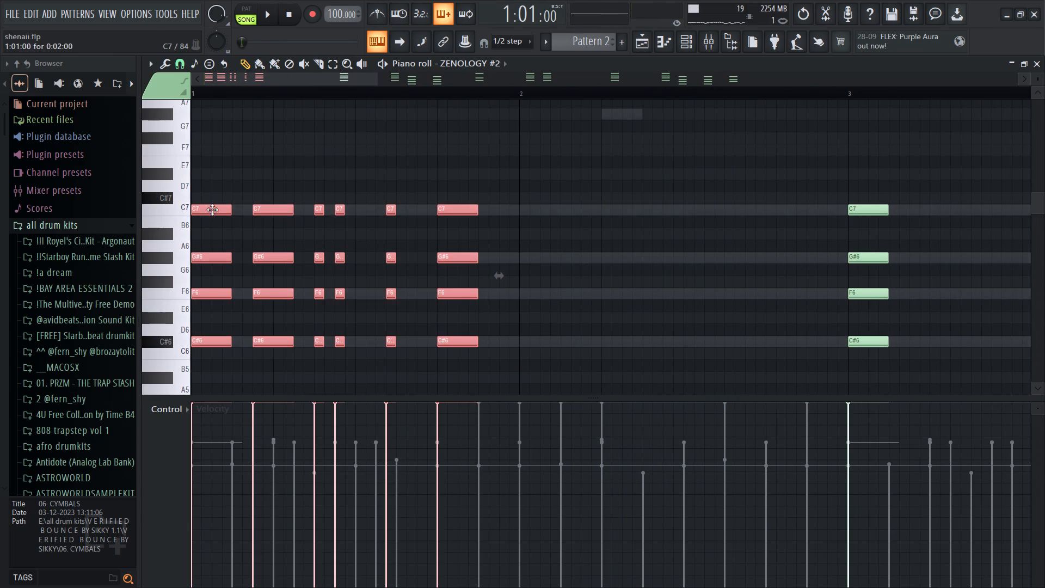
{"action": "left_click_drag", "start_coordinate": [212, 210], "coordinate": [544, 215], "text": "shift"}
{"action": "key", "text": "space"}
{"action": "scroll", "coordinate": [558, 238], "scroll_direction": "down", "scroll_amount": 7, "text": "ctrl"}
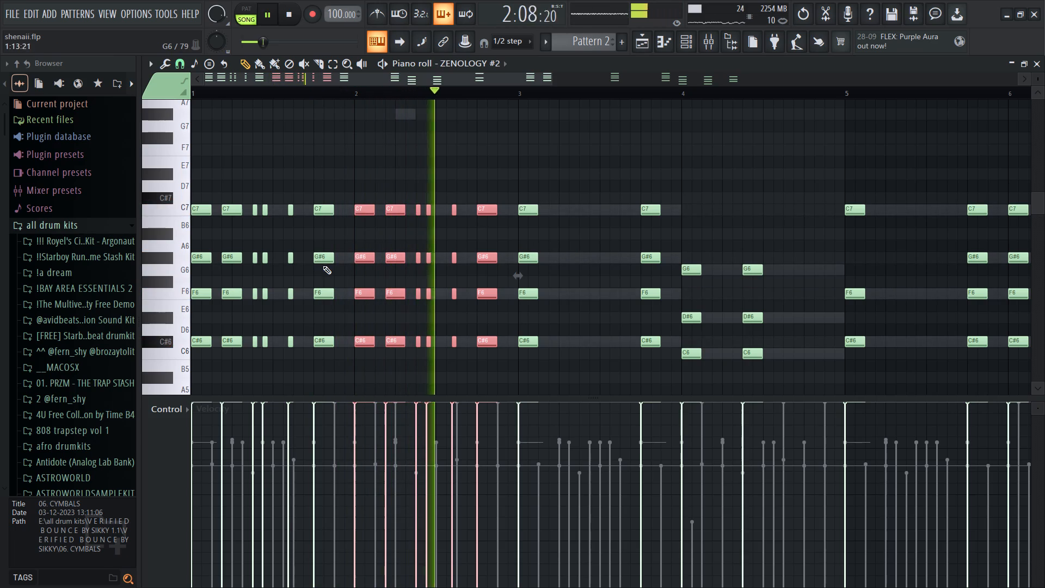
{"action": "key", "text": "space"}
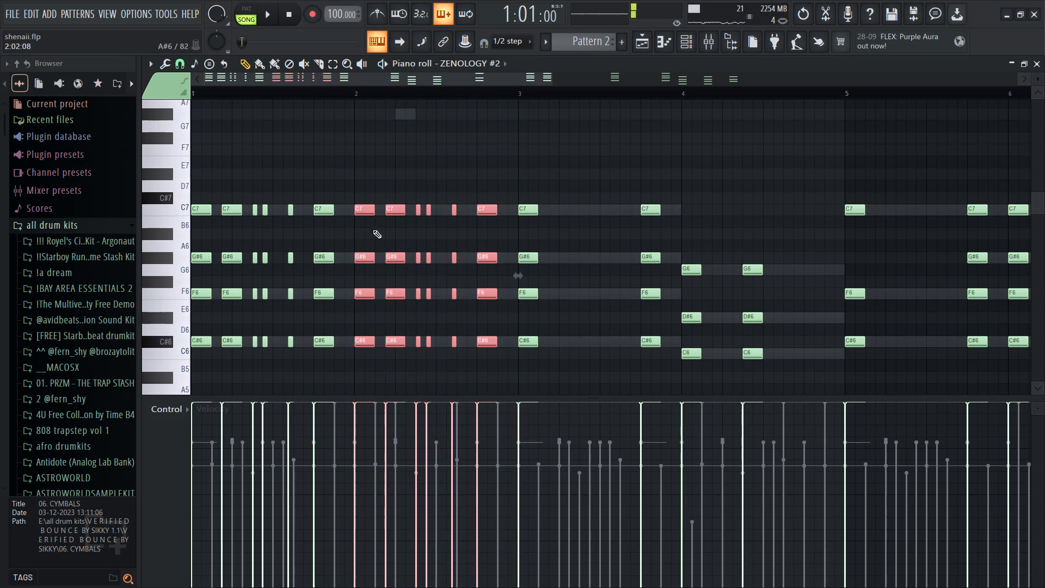
Cut all chords in bar 2 together with the chord at 3:01.
{"action": "left_click_drag", "start_coordinate": [343, 192], "coordinate": [558, 367], "text": "ctrl"}
{"action": "key", "text": "ctrl+x"}
{"action": "scroll", "coordinate": [168, 330], "scroll_direction": "up", "scroll_amount": 8, "text": "ctrl"}
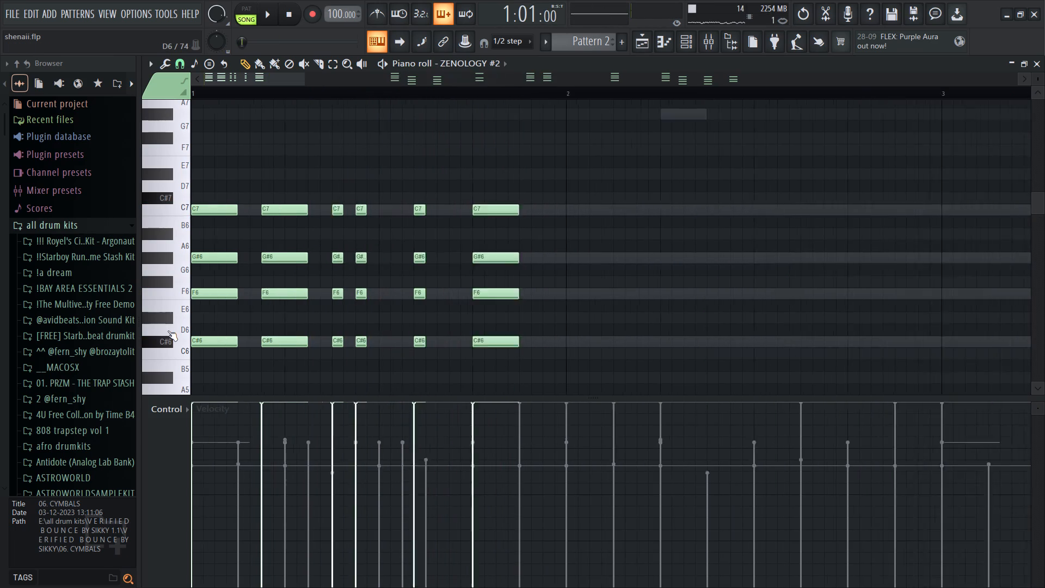
Move the half-step chord at 1:10:12 half a step earlier to 1:10, checking the rhythm by playback.
{"action": "key", "text": "space"}
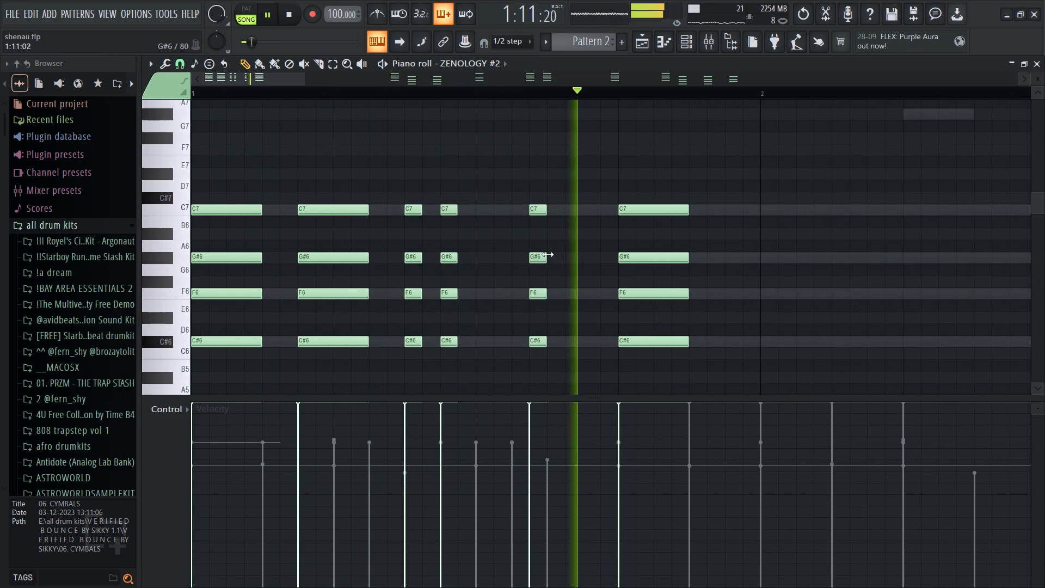
{"action": "left_click_drag", "start_coordinate": [515, 179], "coordinate": [577, 397], "text": "ctrl"}
{"action": "key", "text": "space"}
{"action": "left_click_drag", "start_coordinate": [537, 203], "coordinate": [522, 204]}
{"action": "key", "text": "space"}
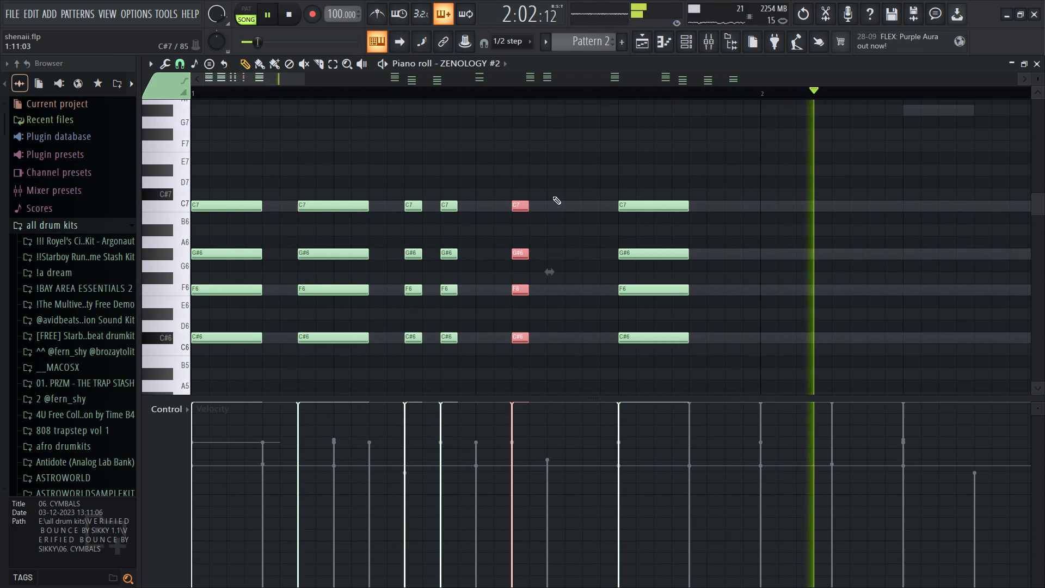
Duplicate bar 1's revised chord rhythm to bar 2, starting at 2:01, and play it.
{"action": "scroll", "coordinate": [552, 198], "scroll_direction": "down", "scroll_amount": 6, "text": "ctrl"}
{"action": "left_click_drag", "start_coordinate": [552, 192], "coordinate": [164, 376], "text": "ctrl"}
{"action": "left_click_drag", "start_coordinate": [211, 204], "coordinate": [512, 201], "text": "shift"}
{"action": "key", "text": "space"}
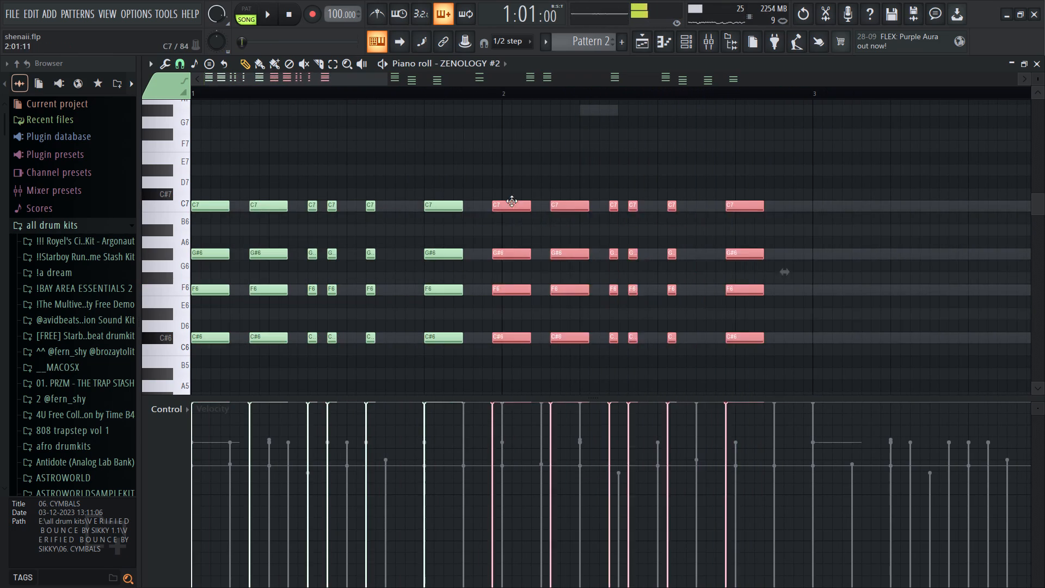
{"action": "left_click_drag", "start_coordinate": [512, 201], "coordinate": [526, 199], "text": "shift"}
{"action": "key", "text": "space"}
{"action": "right_click", "coordinate": [496, 176]}
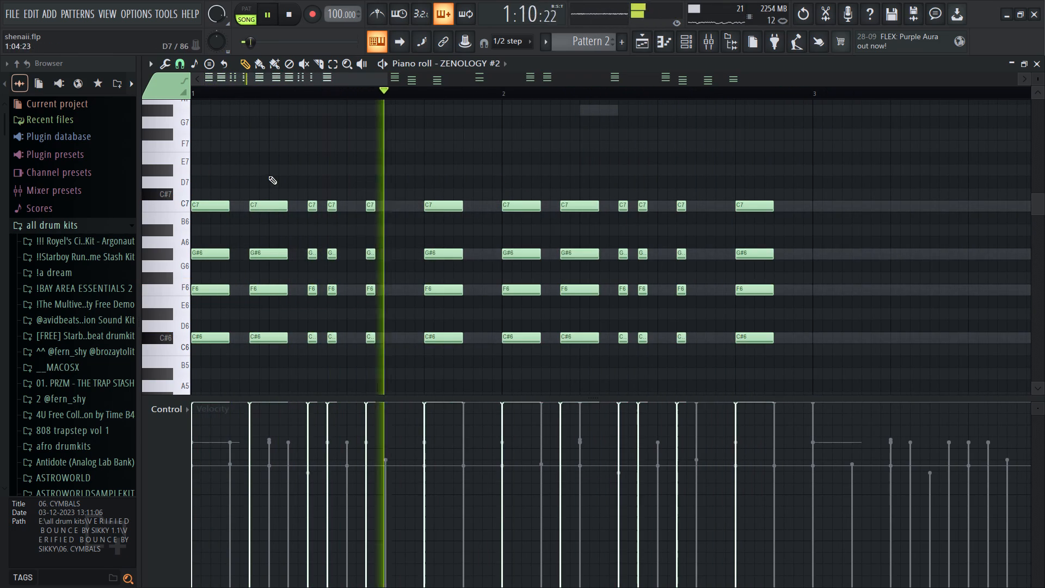
{"action": "key", "text": "space"}
Shorten the chords at 1:04 and 2:04 to one step each, listening to the change.
{"action": "left_click_drag", "start_coordinate": [267, 179], "coordinate": [275, 358], "text": "ctrl"}
{"action": "left_click_drag", "start_coordinate": [283, 337], "coordinate": [270, 333]}
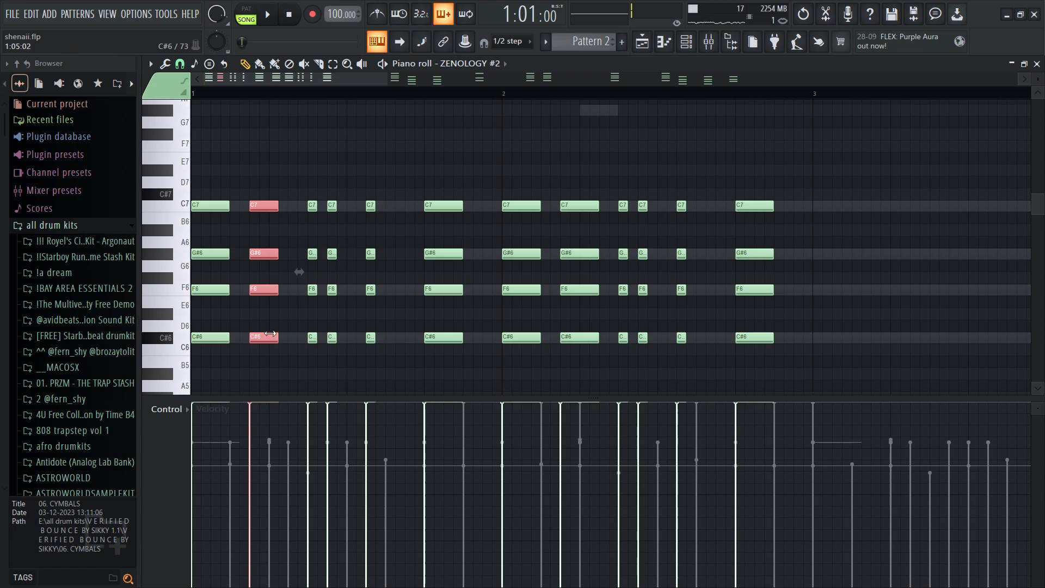
{"action": "left_click_drag", "start_coordinate": [270, 333], "coordinate": [266, 332]}
{"action": "key", "text": "space"}
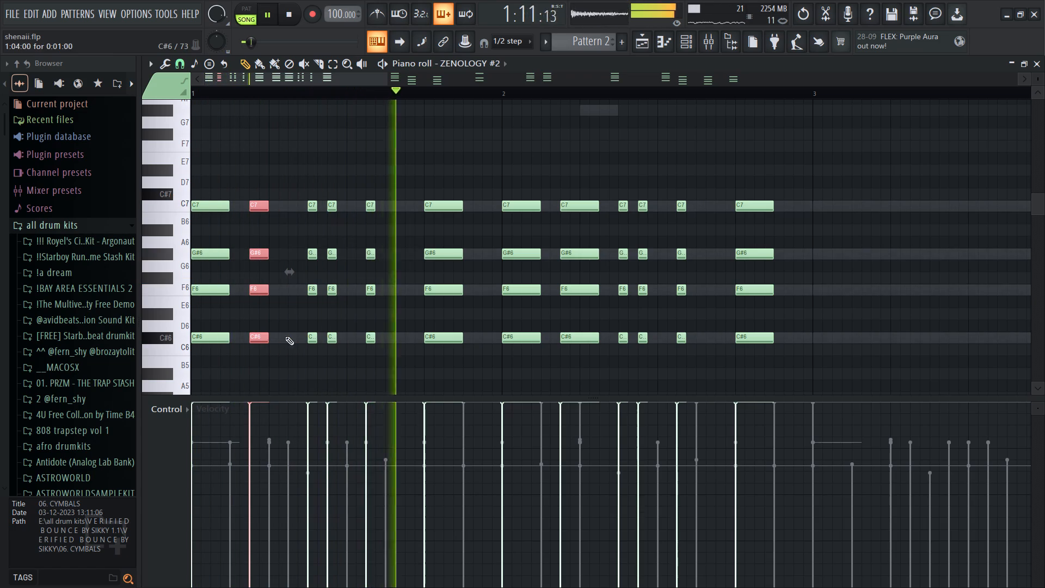
{"action": "left_click_drag", "start_coordinate": [579, 192], "coordinate": [591, 382], "text": "ctrl"}
{"action": "key", "text": "space"}
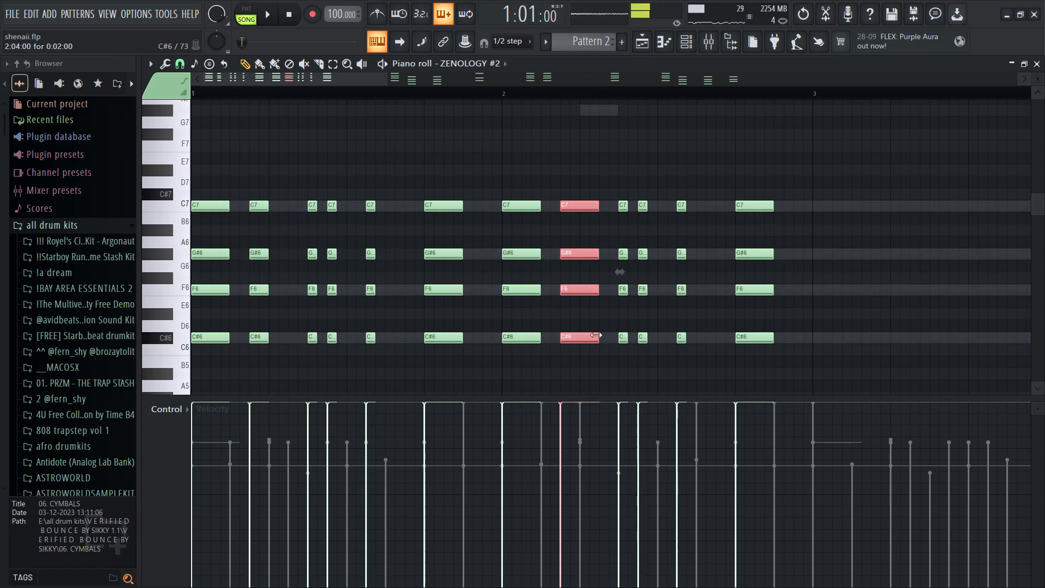
{"action": "left_click_drag", "start_coordinate": [596, 335], "coordinate": [580, 336]}
{"action": "key", "text": "space"}
Shorten the chord at 2:13 to about one and a half steps.
{"action": "left_click_drag", "start_coordinate": [754, 174], "coordinate": [776, 346], "text": "ctrl"}
{"action": "left_click_drag", "start_coordinate": [773, 332], "coordinate": [763, 333]}
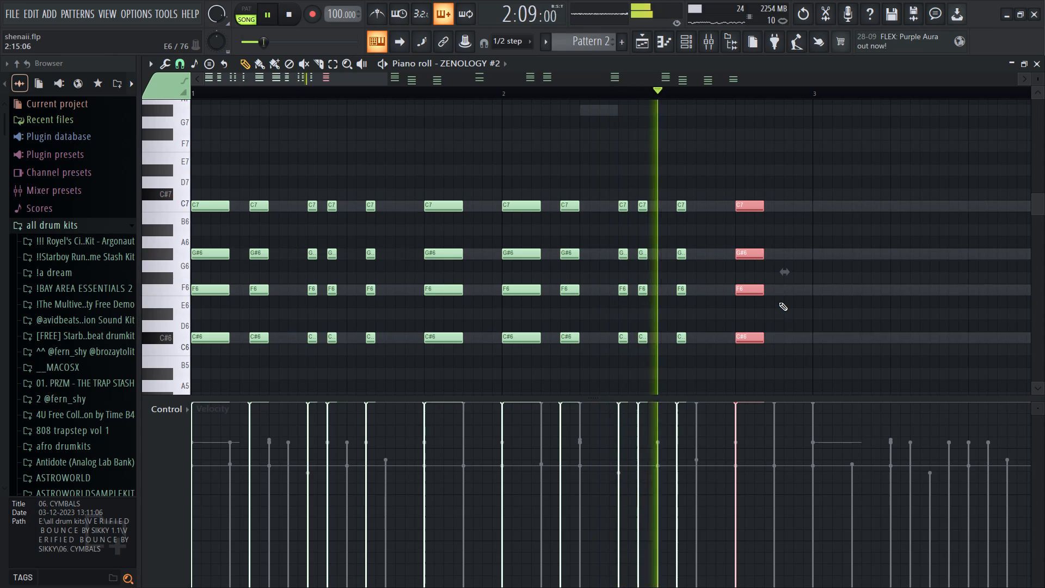
{"action": "scroll", "coordinate": [846, 241], "scroll_direction": "down", "scroll_amount": 6, "text": "ctrl"}
{"action": "key", "text": "space"}
Duplicate the bars 1–2 chord rhythm into bars 3–4 and raise the copy clear of the old chords, with its top note at F#8.
{"action": "left_click_drag", "start_coordinate": [717, 167], "coordinate": [132, 381], "text": "ctrl"}
{"action": "left_click_drag", "start_coordinate": [201, 206], "coordinate": [672, 205], "text": "shift"}
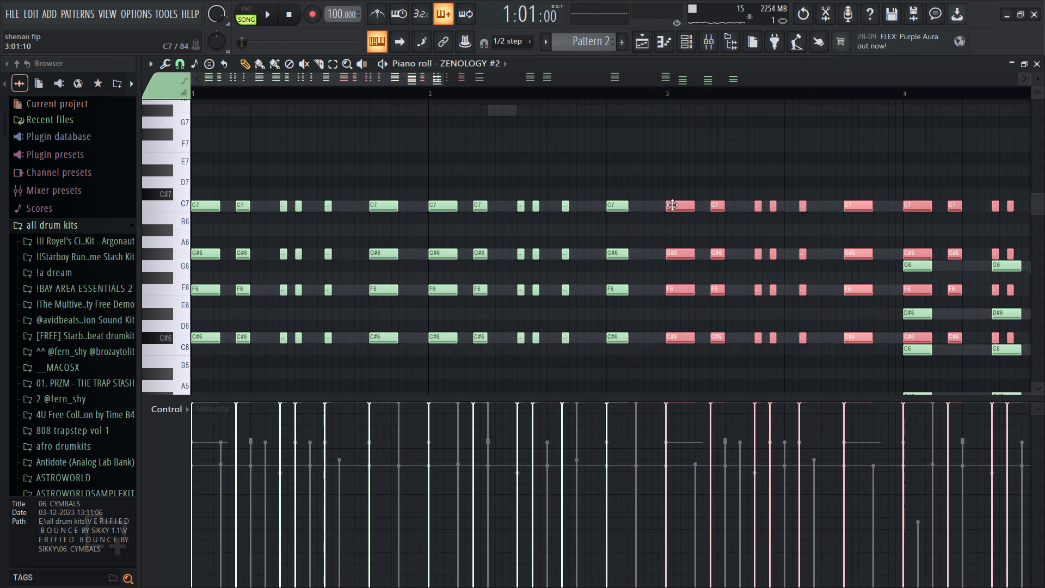
{"action": "left_click_drag", "start_coordinate": [672, 205], "coordinate": [681, 77], "text": "shift"}
Cut the old chords from bar 3 through bar 8.
{"action": "scroll", "coordinate": [689, 244], "scroll_direction": "down", "scroll_amount": 17, "text": "ctrl"}
{"action": "scroll", "coordinate": [568, 210], "scroll_direction": "up", "scroll_amount": 1, "text": "ctrl"}
{"action": "scroll", "coordinate": [568, 210], "scroll_direction": "down", "scroll_amount": 1, "text": "ctrl"}
{"action": "scroll", "coordinate": [568, 210], "scroll_direction": "up", "scroll_amount": 2}
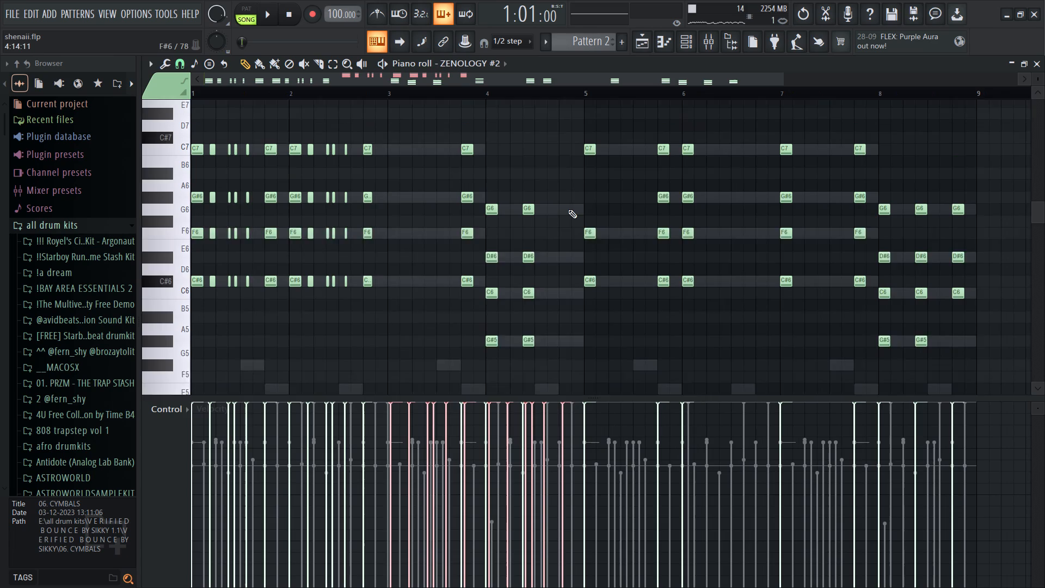
{"action": "scroll", "coordinate": [568, 210], "scroll_direction": "up", "scroll_amount": 1}
{"action": "left_click_drag", "start_coordinate": [446, 185], "coordinate": [1033, 448], "text": "ctrl"}
{"action": "key", "text": "ctrl+x"}
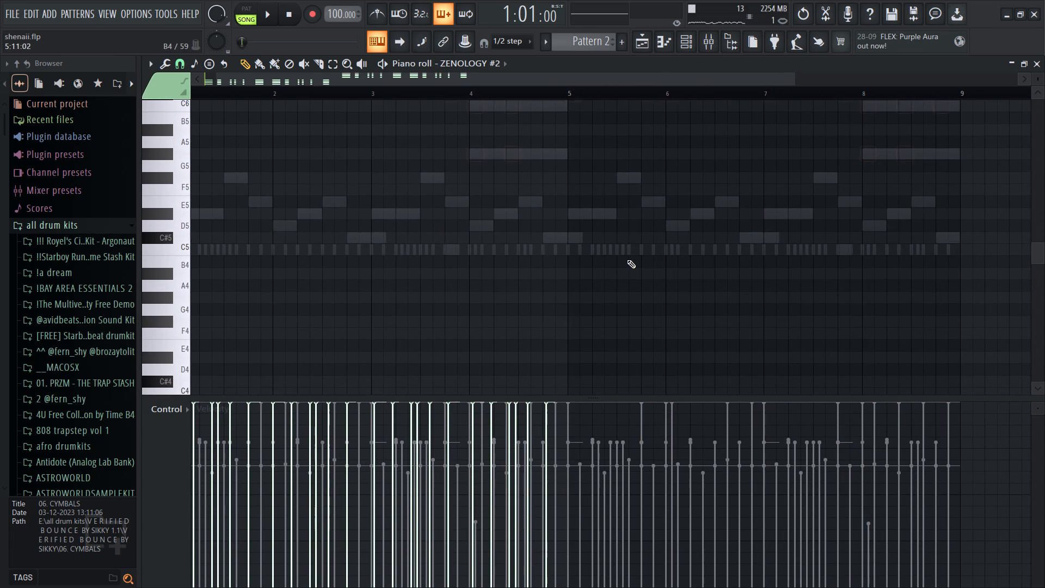
Lower the raised bars 3–4 chords 18 semitones to a C7 top note and align their start to 3:01.
{"action": "scroll", "coordinate": [627, 260], "scroll_direction": "up", "scroll_amount": 9}
{"action": "scroll", "coordinate": [478, 212], "scroll_direction": "up", "scroll_amount": 2, "text": "ctrl"}
{"action": "scroll", "coordinate": [482, 216], "scroll_direction": "down", "scroll_amount": 3, "text": "ctrl"}
{"action": "scroll", "coordinate": [482, 216], "scroll_direction": "up", "scroll_amount": 3}
{"action": "left_click_drag", "start_coordinate": [351, 159], "coordinate": [420, 253], "text": "ctrl"}
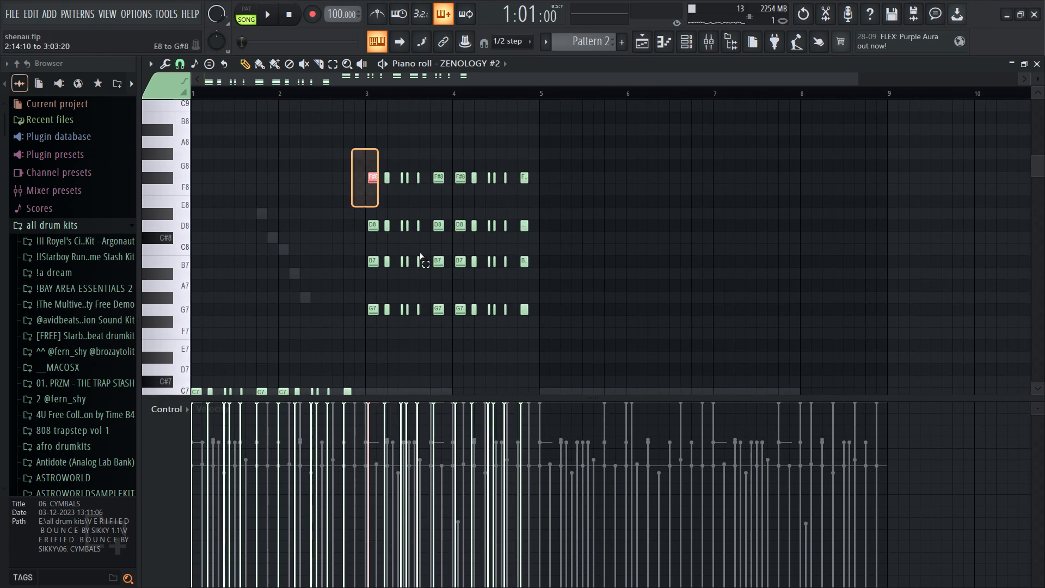
{"action": "left_click_drag", "start_coordinate": [420, 253], "coordinate": [587, 338], "text": "ctrl"}
{"action": "key", "text": "shift+Down"}
{"action": "key", "text": "shift+Down"}
{"action": "key", "text": "shift+Down"}
{"action": "key", "text": "shift+Down"}
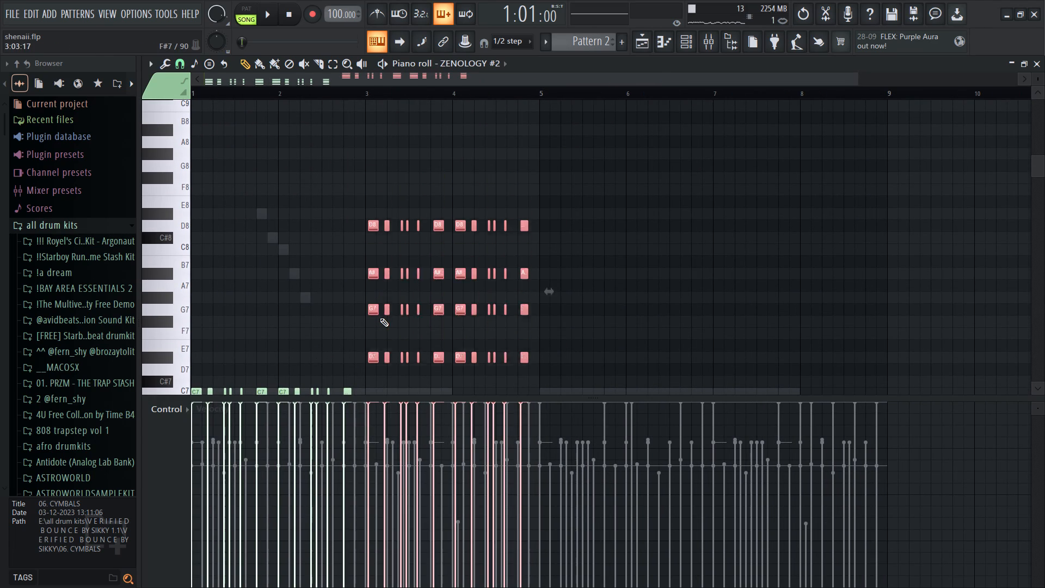
{"action": "key", "text": "shift+Down"}
{"action": "key", "text": "shift+Down"}
{"action": "key", "text": "shift+Down"}
{"action": "key", "text": "shift+Down"}
{"action": "key", "text": "shift+Down"}
{"action": "key", "text": "shift+Down"}
{"action": "key", "text": "shift+Down"}
{"action": "key", "text": "shift+Down"}
{"action": "key", "text": "shift+Down"}
{"action": "key", "text": "shift+Down"}
{"action": "key", "text": "shift+Down"}
{"action": "key", "text": "shift+Down"}
{"action": "key", "text": "shift+Down"}
{"action": "key", "text": "shift+Down"}
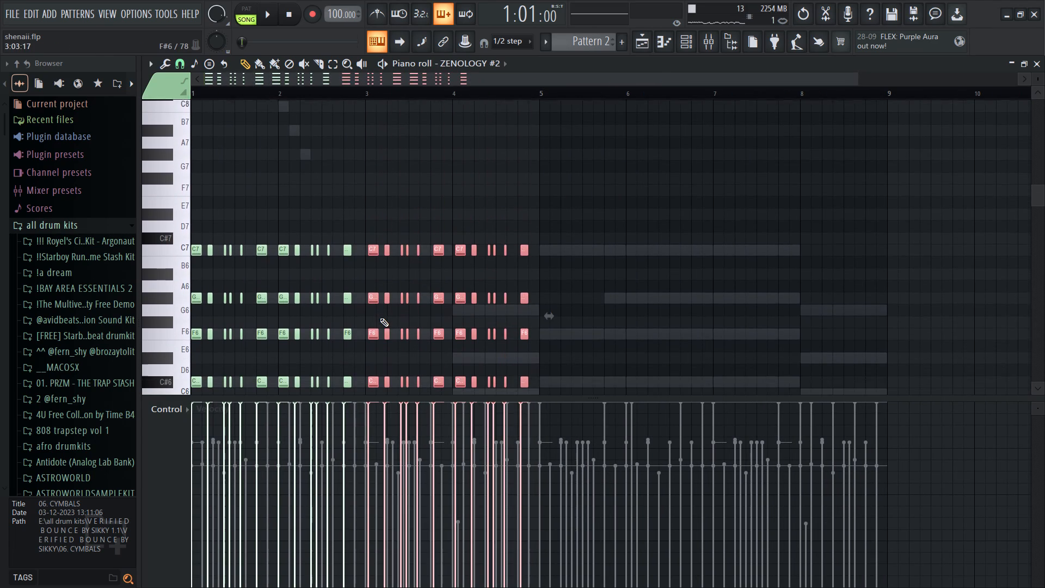
{"action": "scroll", "coordinate": [345, 292], "scroll_direction": "up", "scroll_amount": 10, "text": "ctrl"}
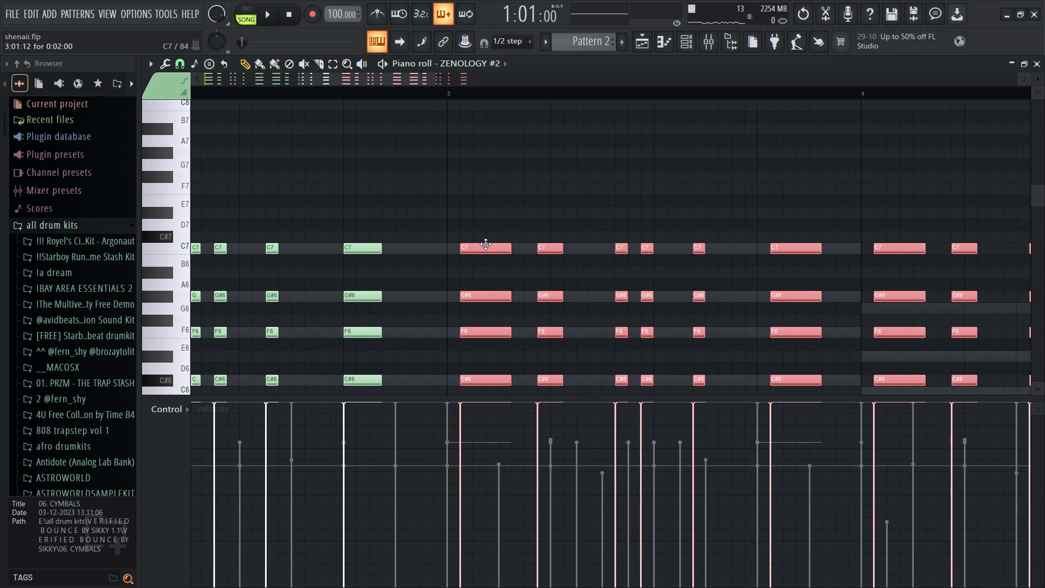
{"action": "left_click_drag", "start_coordinate": [485, 244], "coordinate": [470, 244]}
Transpose bar 4's chords down five semitones to a G6 top note while playing the song.
{"action": "scroll", "coordinate": [488, 213], "scroll_direction": "down", "scroll_amount": 7, "text": "ctrl"}
{"action": "scroll", "coordinate": [718, 222], "scroll_direction": "down", "scroll_amount": 2}
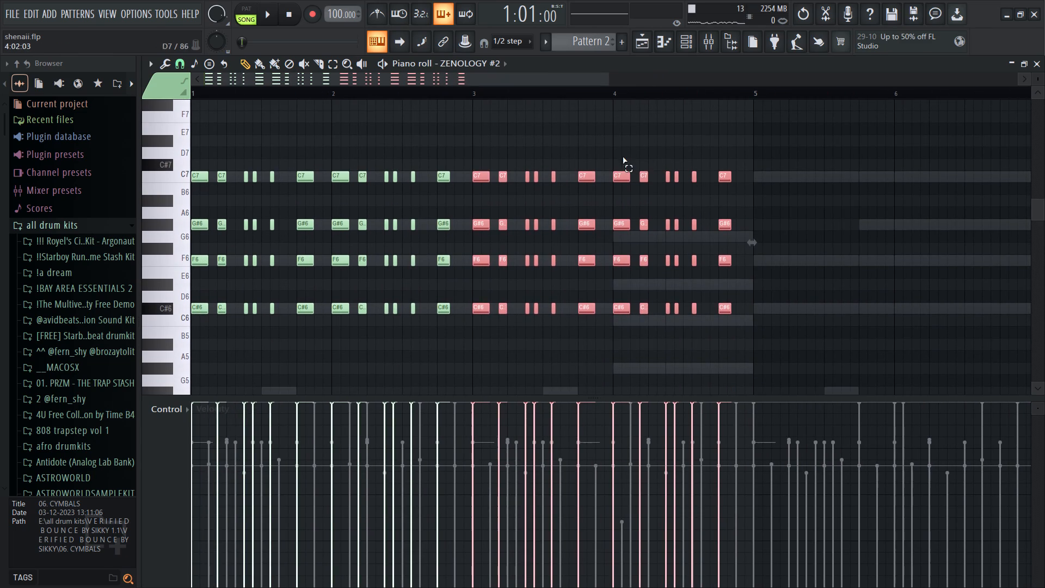
{"action": "left_click_drag", "start_coordinate": [623, 154], "coordinate": [803, 359], "text": "ctrl"}
{"action": "key", "text": "space"}
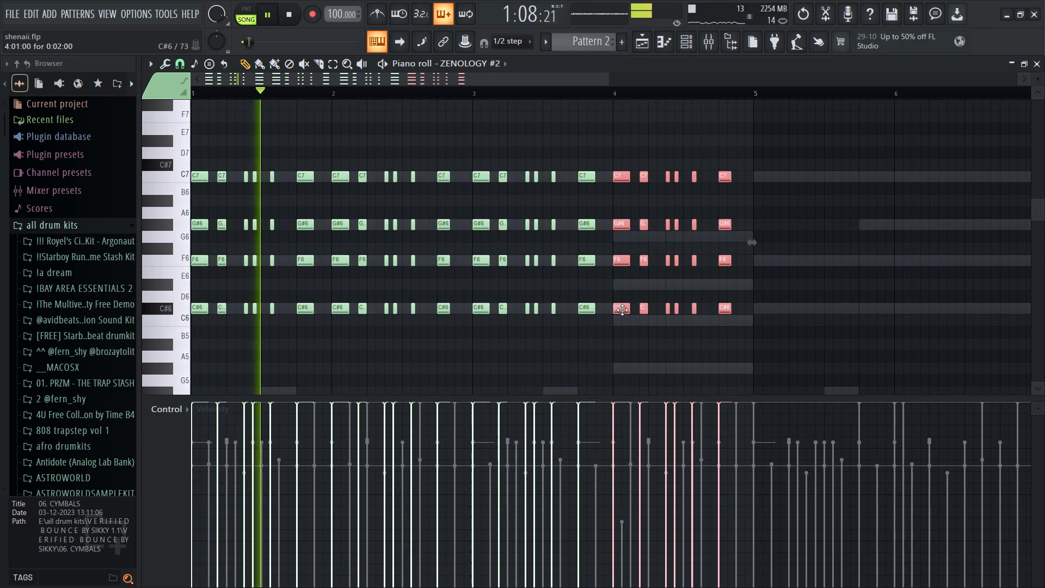
{"action": "key", "text": "shift+Down"}
{"action": "key", "text": "shift+Down"}
{"action": "key", "text": "shift+Down"}
{"action": "key", "text": "shift+Down"}
{"action": "key", "text": "shift+Down"}
{"action": "scroll", "coordinate": [657, 286], "scroll_direction": "down", "scroll_amount": 2}
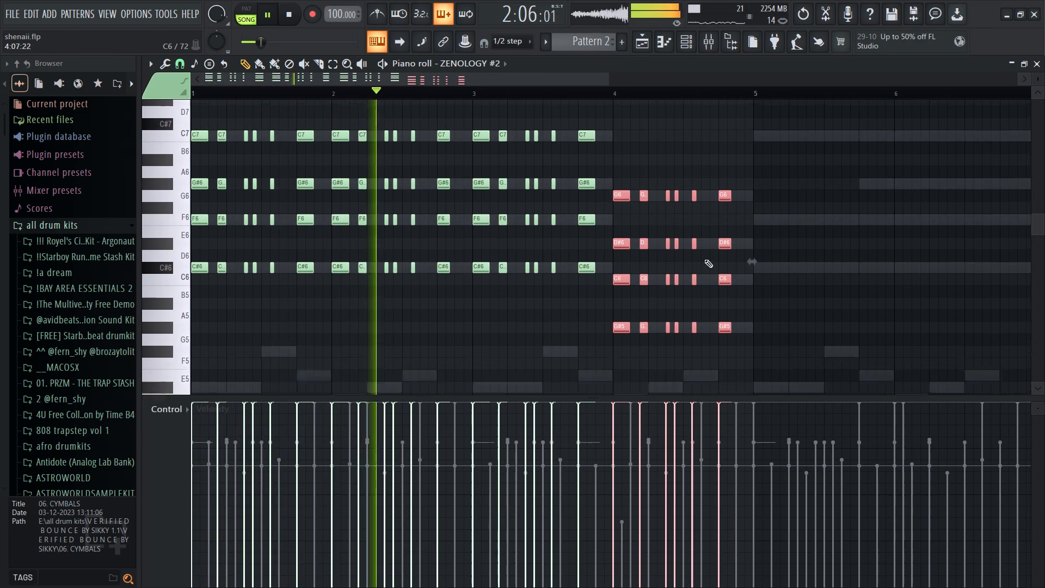
Duplicate the chords of bars 1–4 to start at 5:01 and listen through to bar 8.
{"action": "scroll", "coordinate": [776, 229], "scroll_direction": "down", "scroll_amount": 5, "text": "ctrl"}
{"action": "scroll", "coordinate": [776, 229], "scroll_direction": "down", "scroll_amount": 4, "text": "alt"}
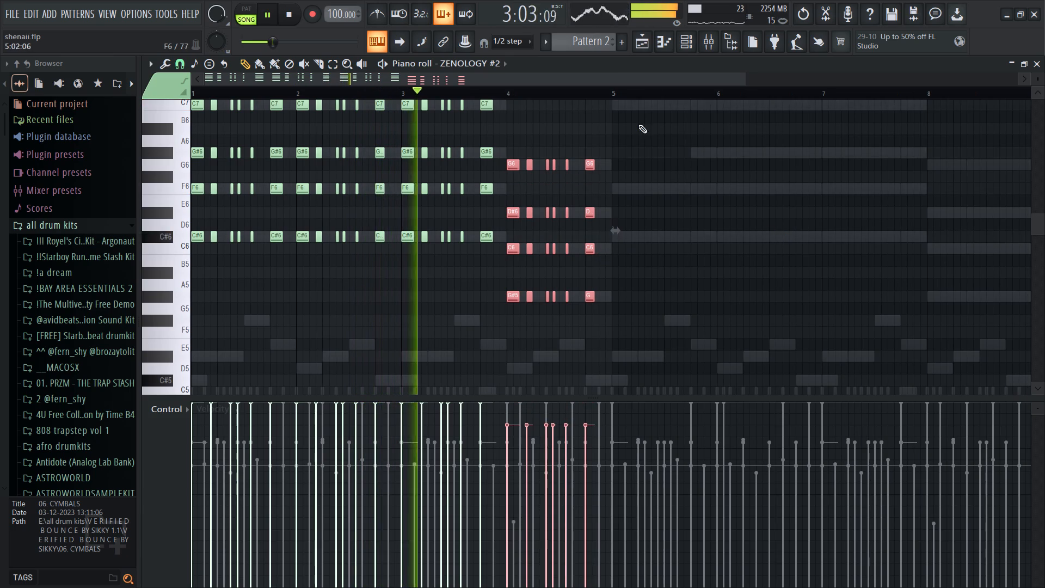
{"action": "scroll", "coordinate": [557, 358], "scroll_direction": "up", "scroll_amount": 12, "text": "alt"}
{"action": "right_click", "coordinate": [729, 244]}
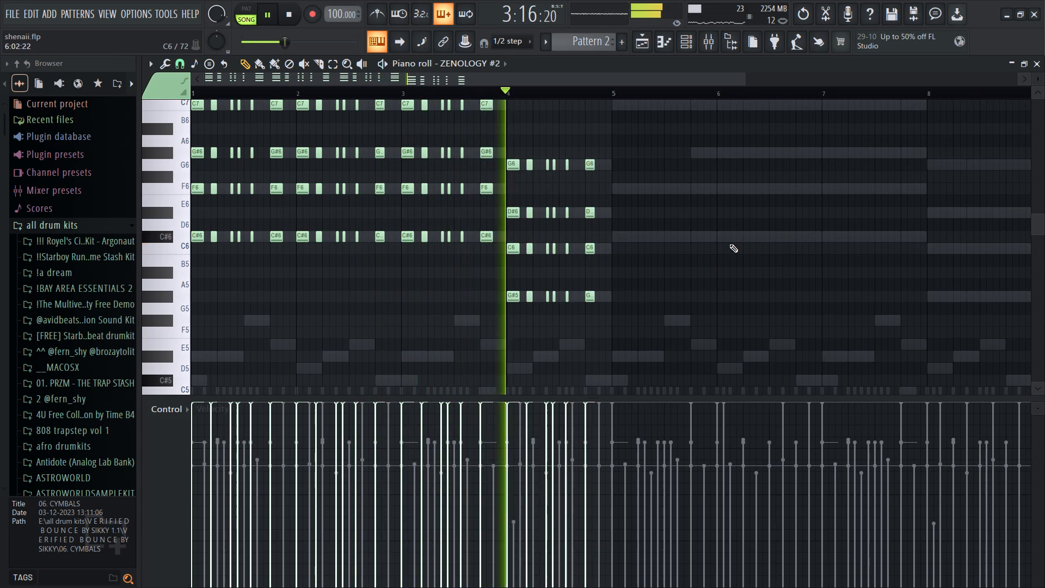
{"action": "scroll", "coordinate": [704, 229], "scroll_direction": "down", "scroll_amount": 8, "text": "ctrl"}
{"action": "left_click_drag", "start_coordinate": [608, 341], "coordinate": [132, 20], "text": "ctrl"}
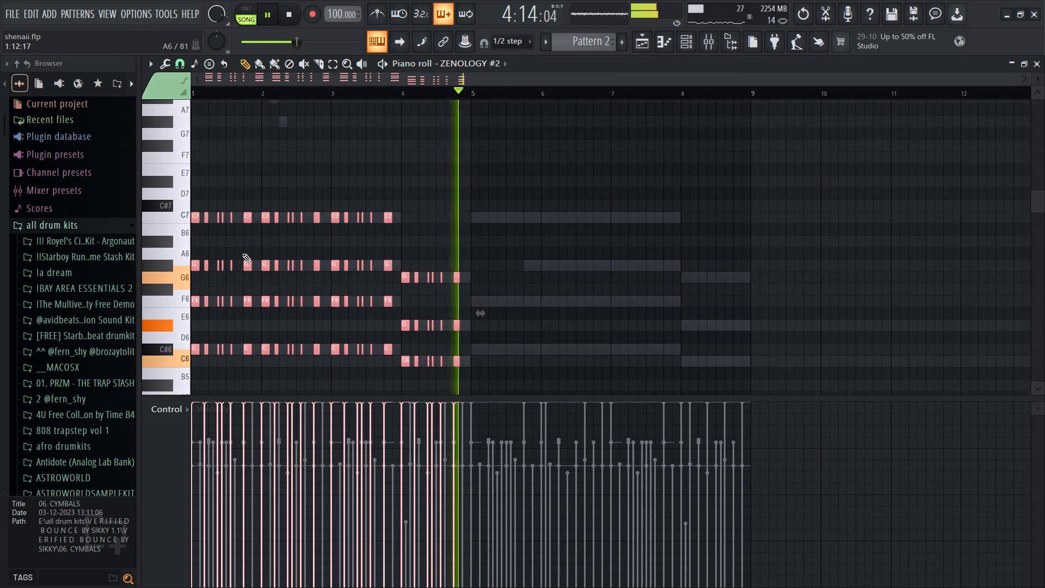
{"action": "left_click_drag", "start_coordinate": [249, 219], "coordinate": [530, 226], "text": "shift"}
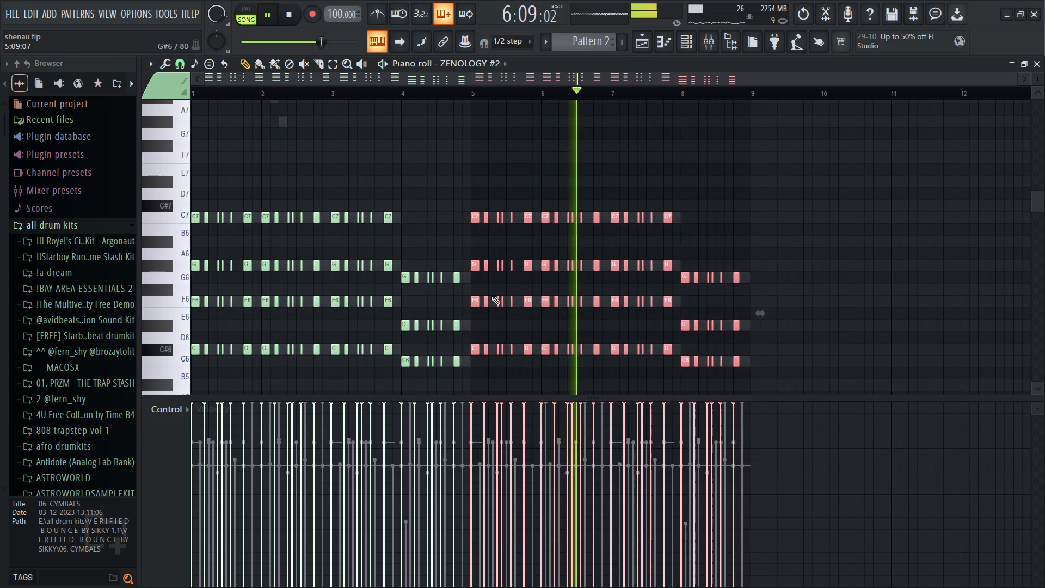
{"action": "scroll", "coordinate": [467, 342], "scroll_direction": "up", "scroll_amount": 16, "text": "ctrl"}
{"action": "scroll", "coordinate": [467, 342], "scroll_direction": "down", "scroll_amount": 15, "text": "ctrl"}
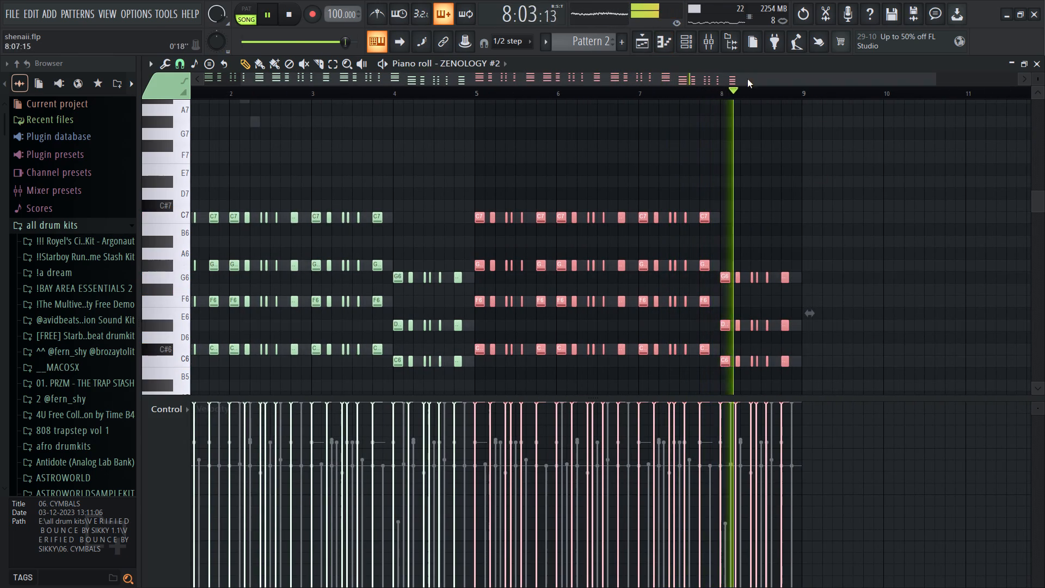
{"action": "left_click", "coordinate": [692, 45]}
{"action": "key", "text": "space"}
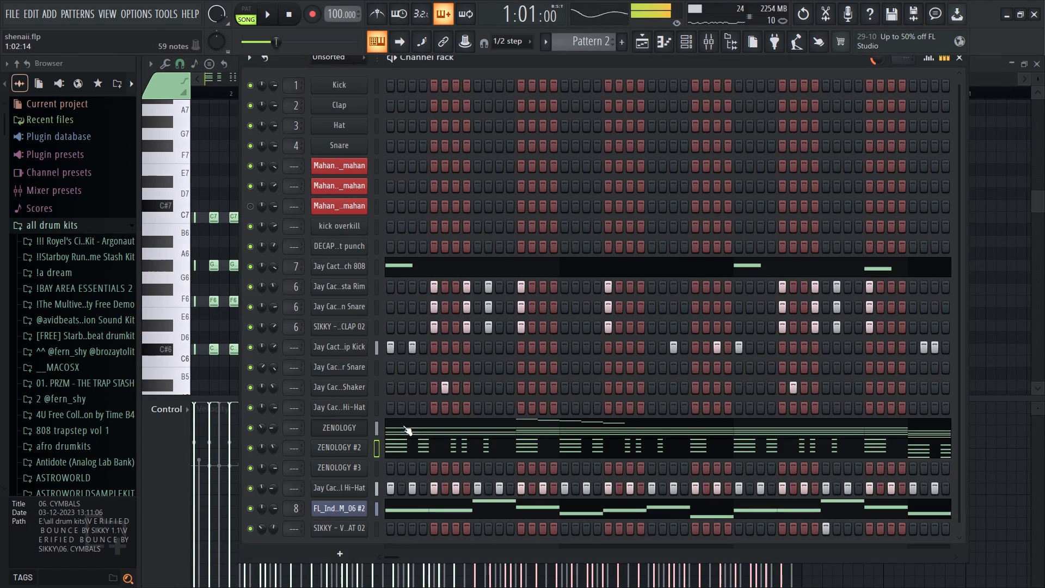
Switch all audio clips to realtime stretching.
{"action": "left_click", "coordinate": [140, 13]}
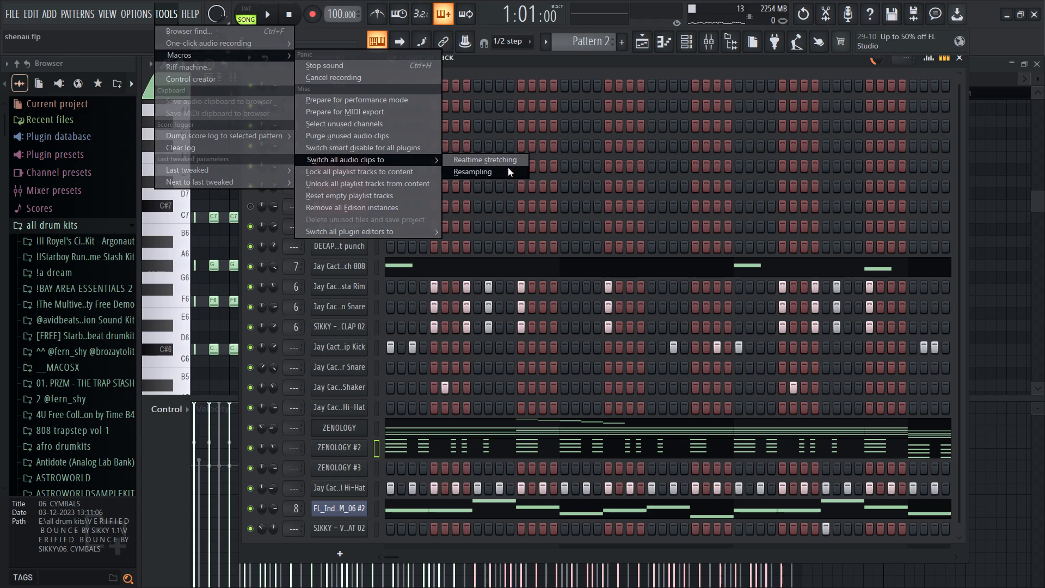
{"action": "left_click", "coordinate": [509, 164]}
{"action": "left_click", "coordinate": [629, 347]}
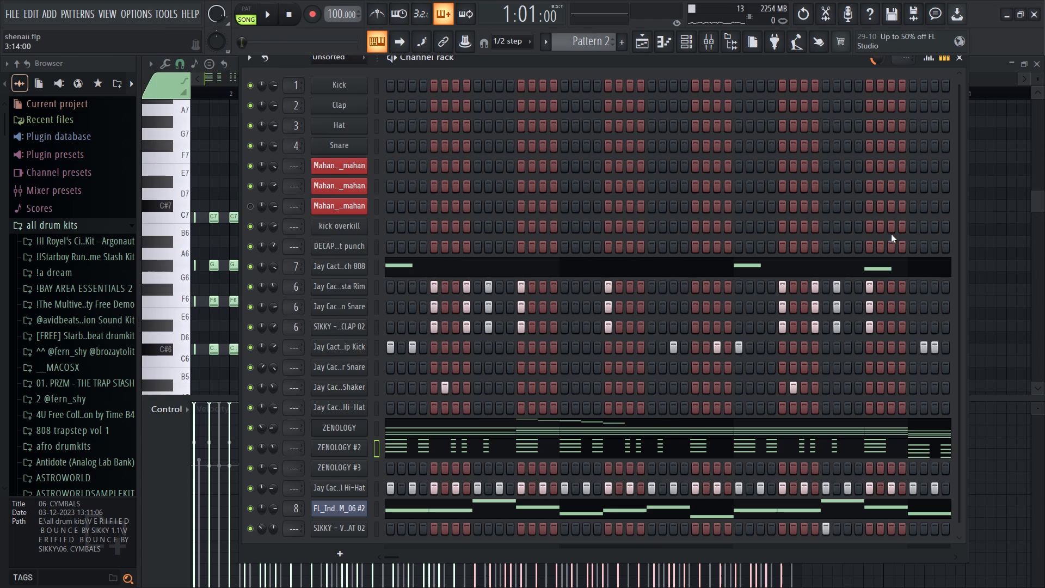
Raise the project tempo to 105 BPM, trying different speeds during playback.
{"action": "left_click_drag", "start_coordinate": [334, 15], "coordinate": [347, 522]}
{"action": "key", "text": "space"}
{"action": "left_click_drag", "start_coordinate": [335, 15], "coordinate": [335, 40]}
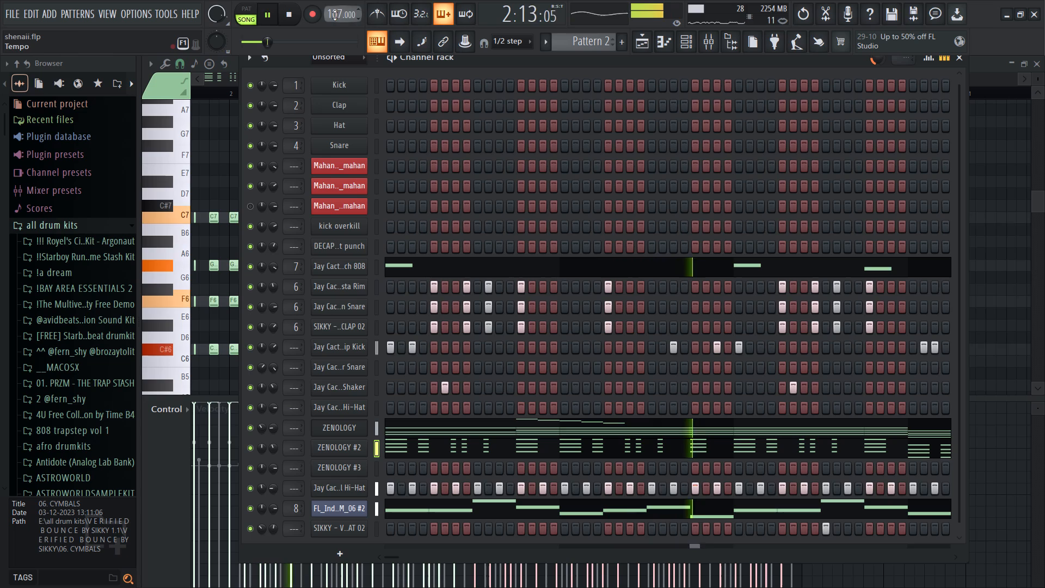
{"action": "left_click_drag", "start_coordinate": [335, 15], "coordinate": [336, 24]}
{"action": "left_click", "coordinate": [957, 58]}
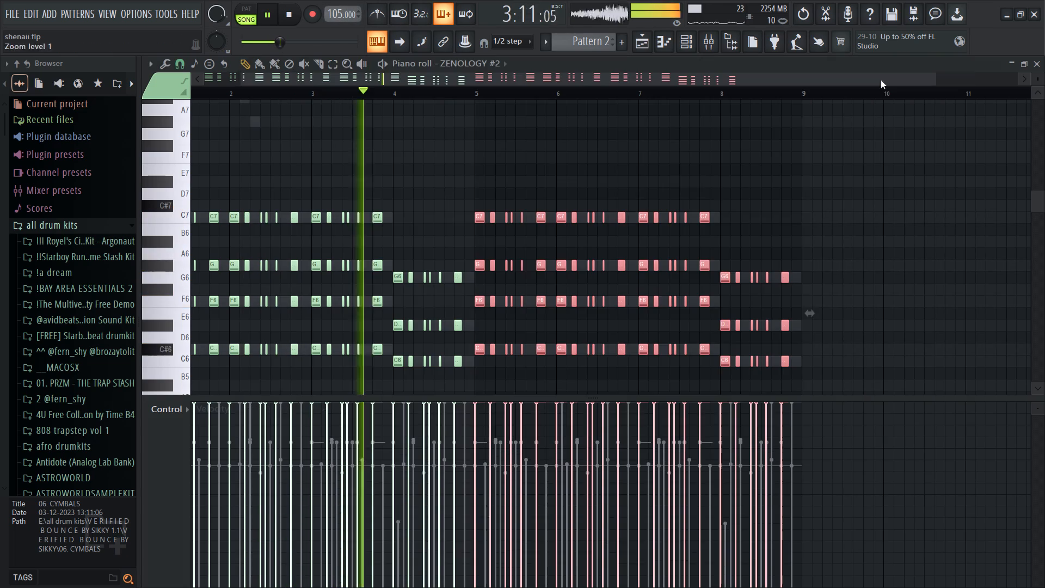
{"action": "right_click", "coordinate": [638, 146]}
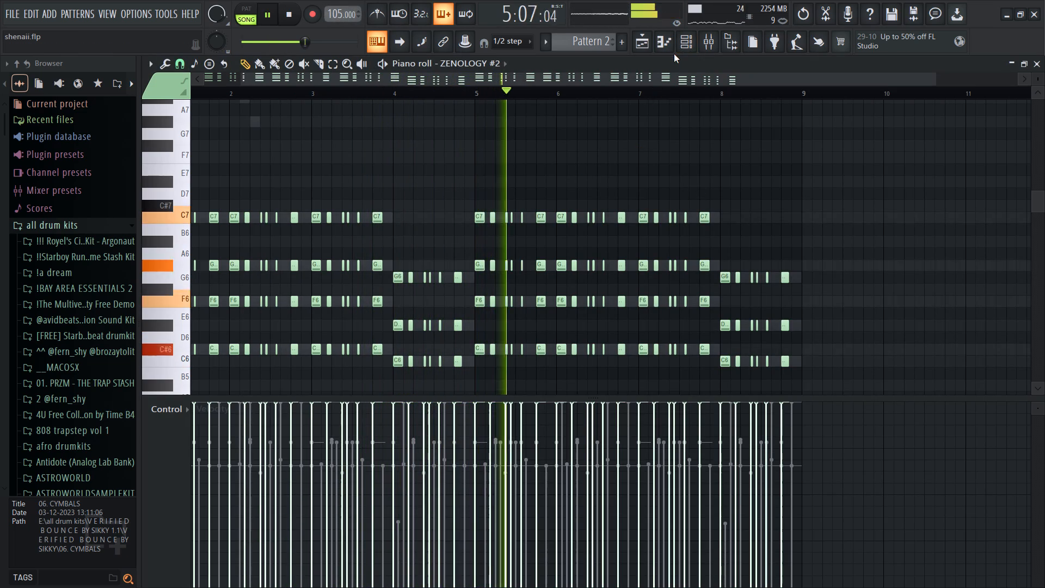
Set the ZENOLOGY #2 channel volume to 40%.
{"action": "left_click", "coordinate": [676, 51]}
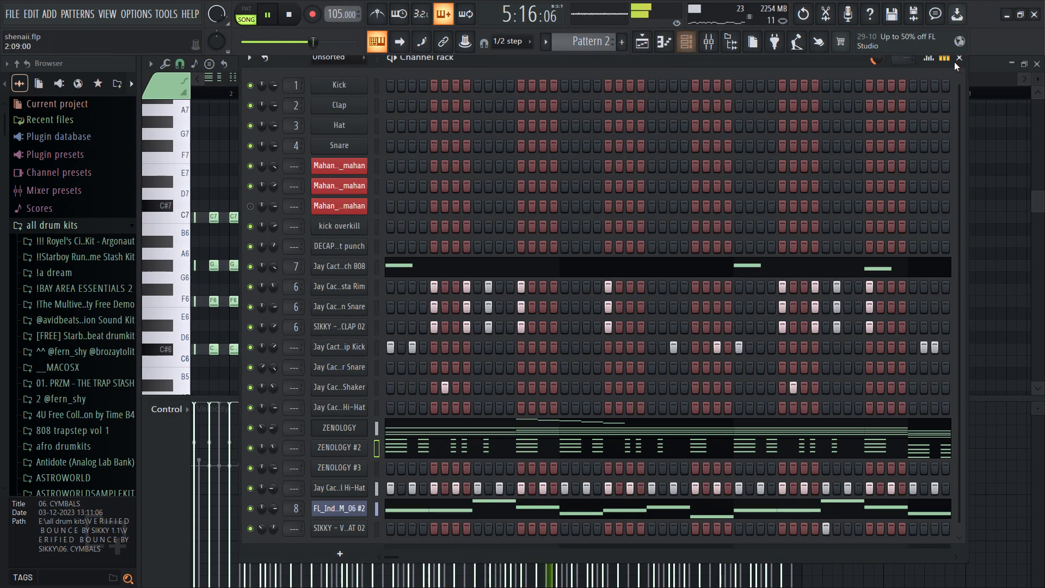
{"action": "left_click", "coordinate": [958, 59]}
{"action": "left_click", "coordinate": [686, 40]}
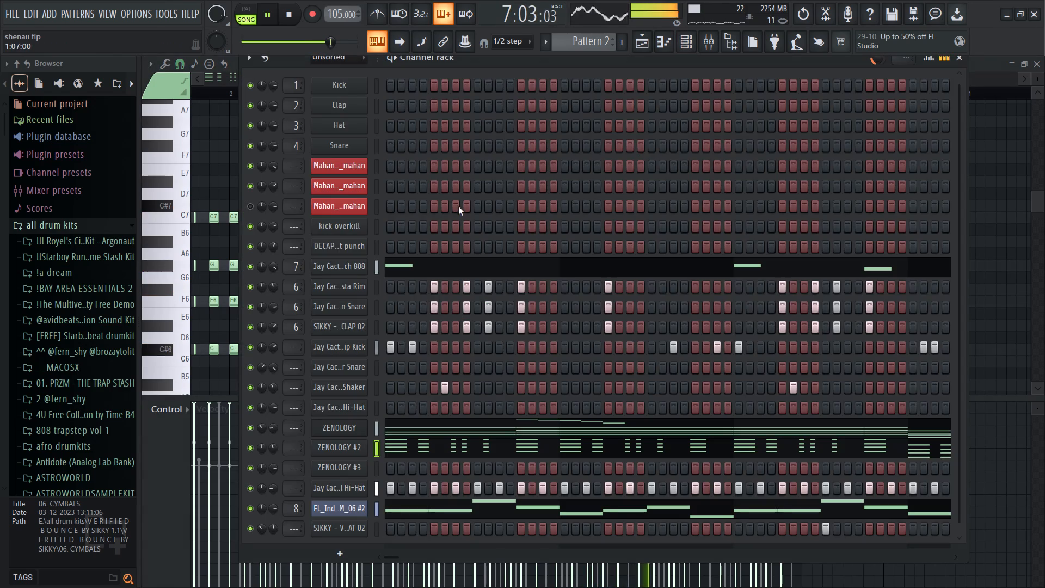
{"action": "left_click_drag", "start_coordinate": [271, 451], "coordinate": [274, 458]}
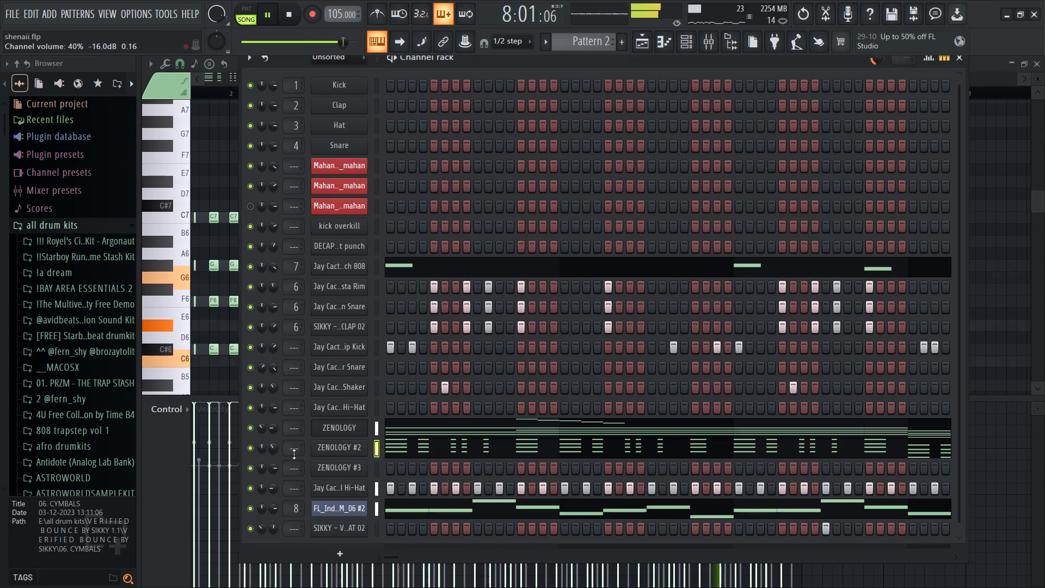
Mute Track 4 in the Playlist and listen to the arrangement without its drum loop chops.
{"action": "left_click", "coordinate": [646, 45]}
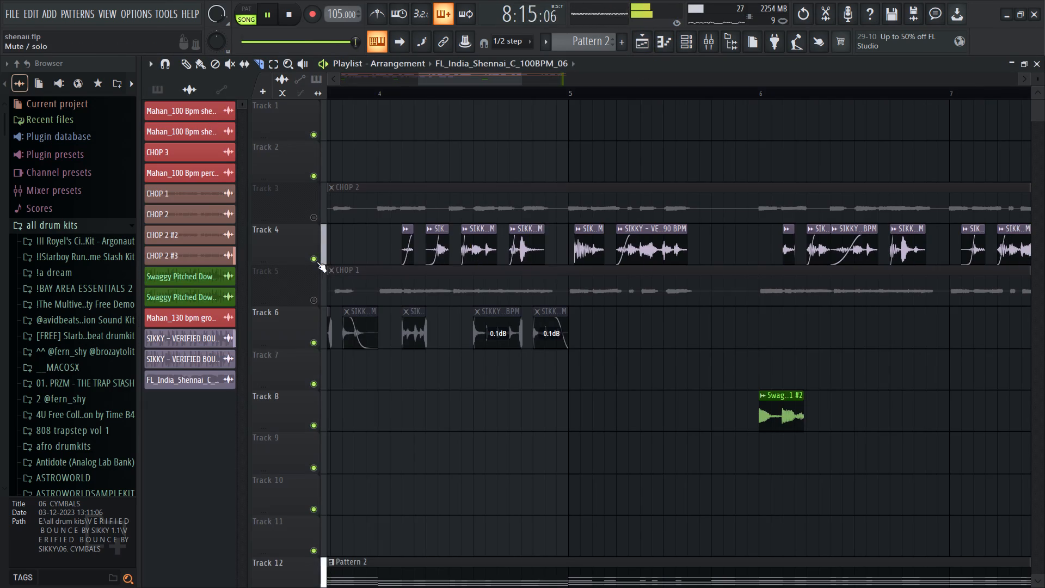
{"action": "left_click", "coordinate": [317, 260]}
{"action": "scroll", "coordinate": [474, 343], "scroll_direction": "down", "scroll_amount": 10, "text": "ctrl"}
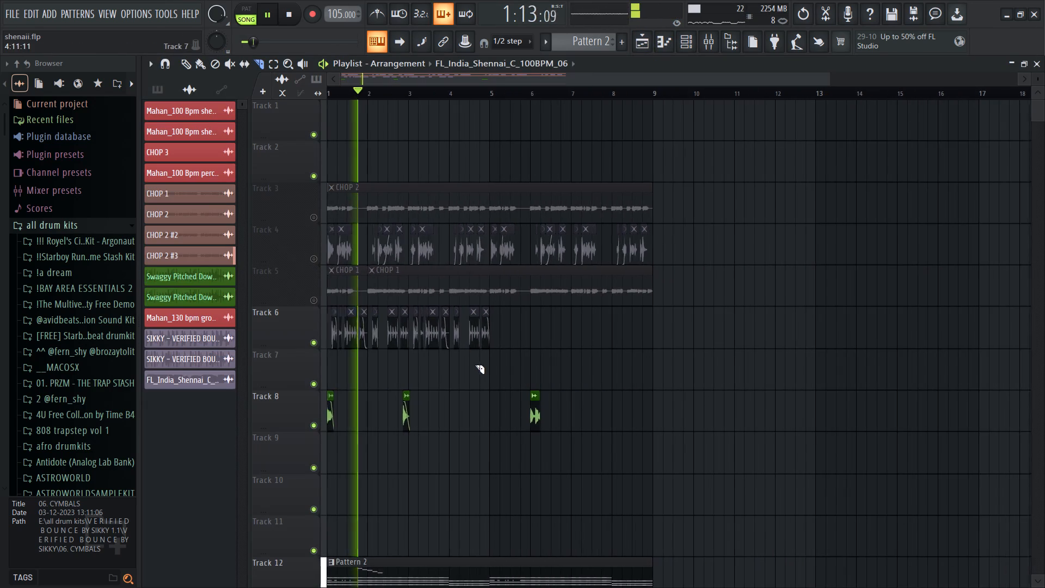
{"action": "scroll", "coordinate": [471, 367], "scroll_direction": "down", "scroll_amount": 3}
{"action": "scroll", "coordinate": [351, 372], "scroll_direction": "up", "scroll_amount": 5, "text": "ctrl"}
{"action": "scroll", "coordinate": [772, 308], "scroll_direction": "down", "scroll_amount": 4, "text": "ctrl"}
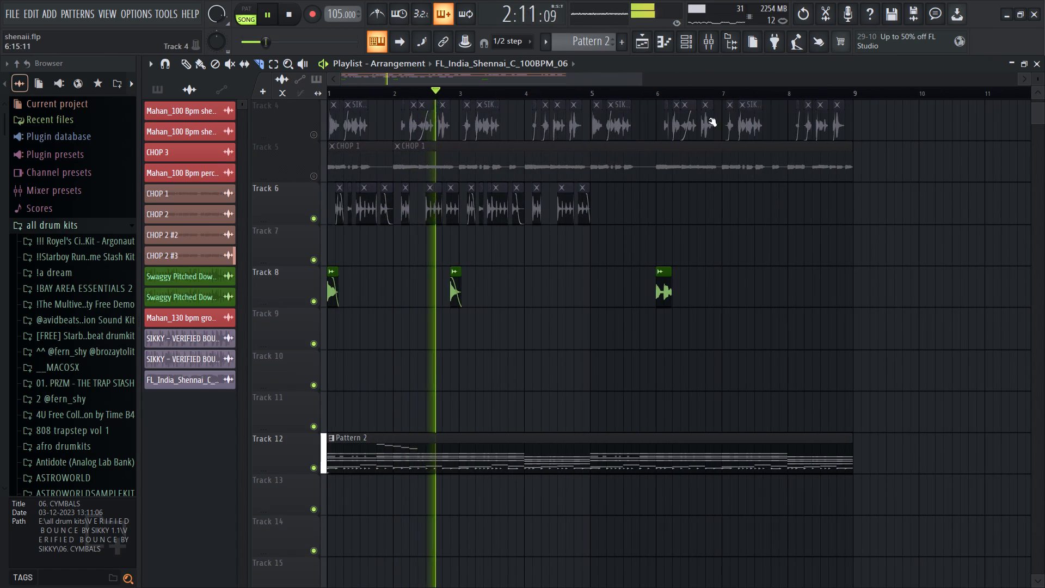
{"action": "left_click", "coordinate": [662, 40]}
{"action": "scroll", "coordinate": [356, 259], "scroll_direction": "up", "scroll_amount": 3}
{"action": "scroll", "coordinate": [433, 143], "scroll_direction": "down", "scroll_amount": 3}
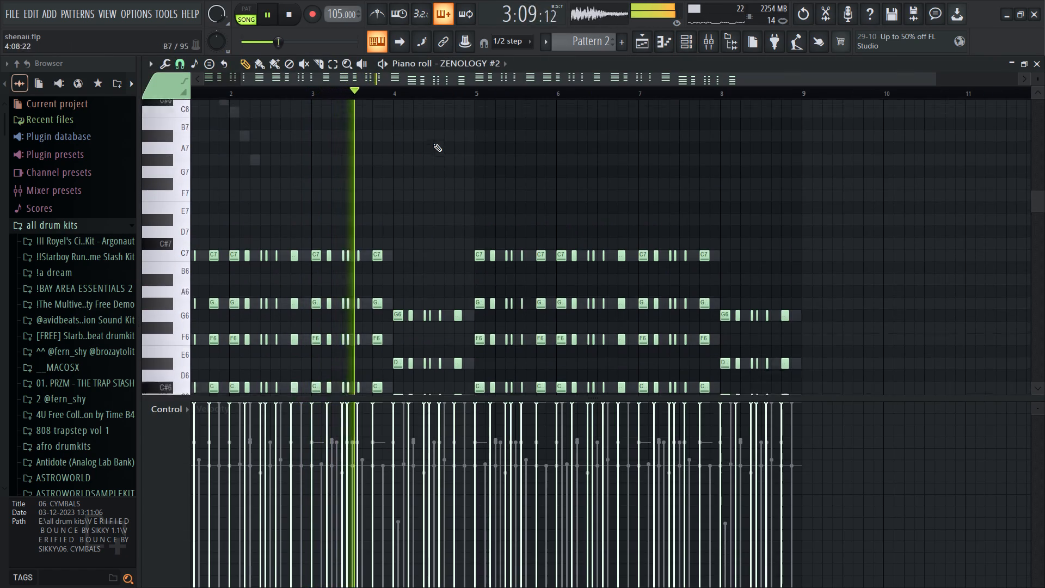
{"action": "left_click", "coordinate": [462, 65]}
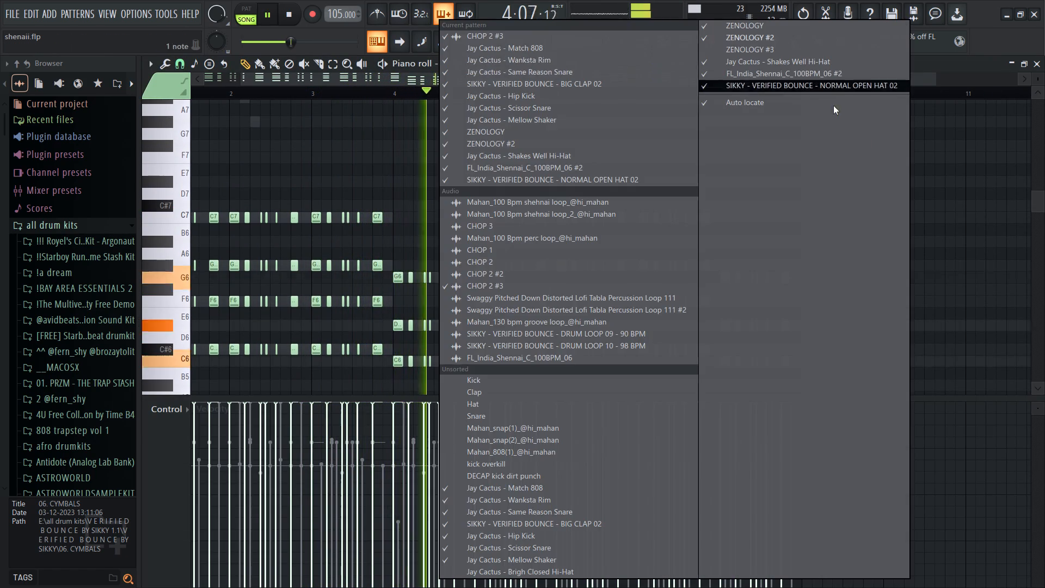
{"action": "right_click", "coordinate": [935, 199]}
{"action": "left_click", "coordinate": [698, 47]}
Open the ZENOLOGY #3 instrument and audition melody notes on its Trance Synth preset with playback stopped.
{"action": "left_click", "coordinate": [690, 42]}
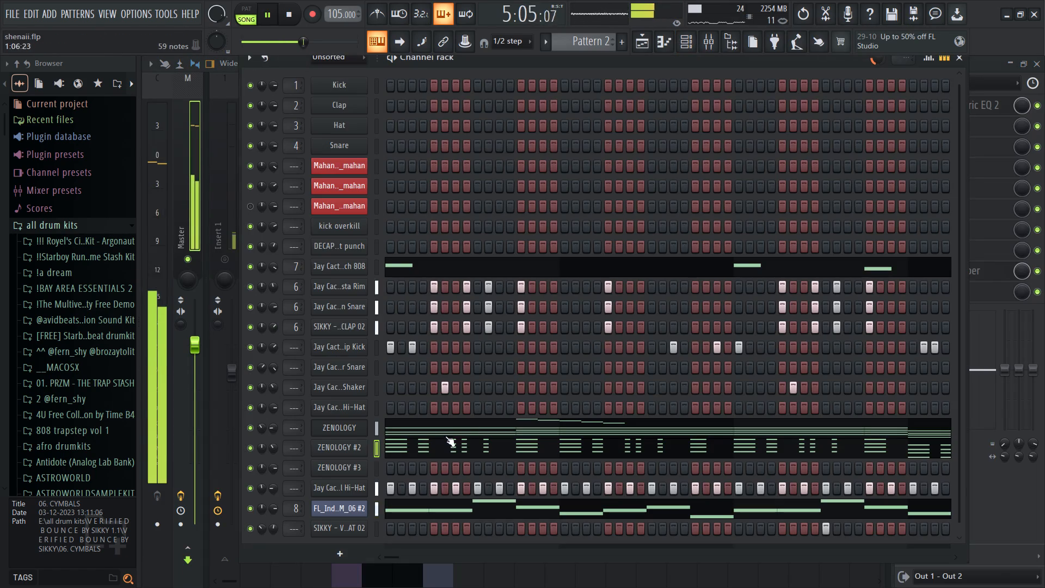
{"action": "key", "text": "space"}
{"action": "left_click_drag", "start_coordinate": [675, 59], "coordinate": [674, 69]}
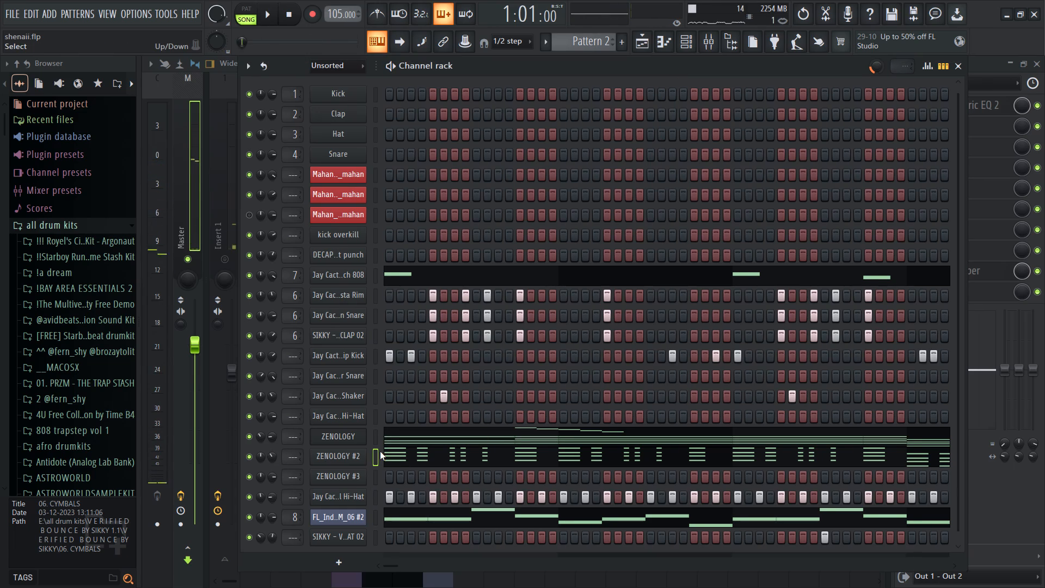
{"action": "left_click", "coordinate": [349, 477]}
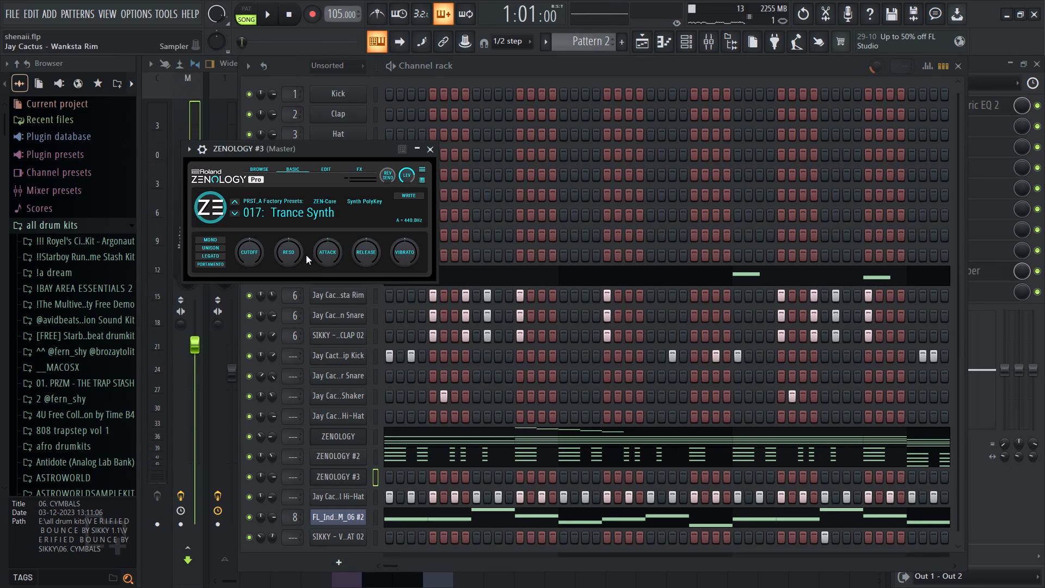
{"action": "key", "text": "q"}
{"action": "key", "text": "q"}
{"action": "key", "text": "q"}
{"action": "type", "text": "wqw"}
{"action": "key", "text": "q"}
{"action": "key", "text": "w"}
{"action": "key", "text": "e"}
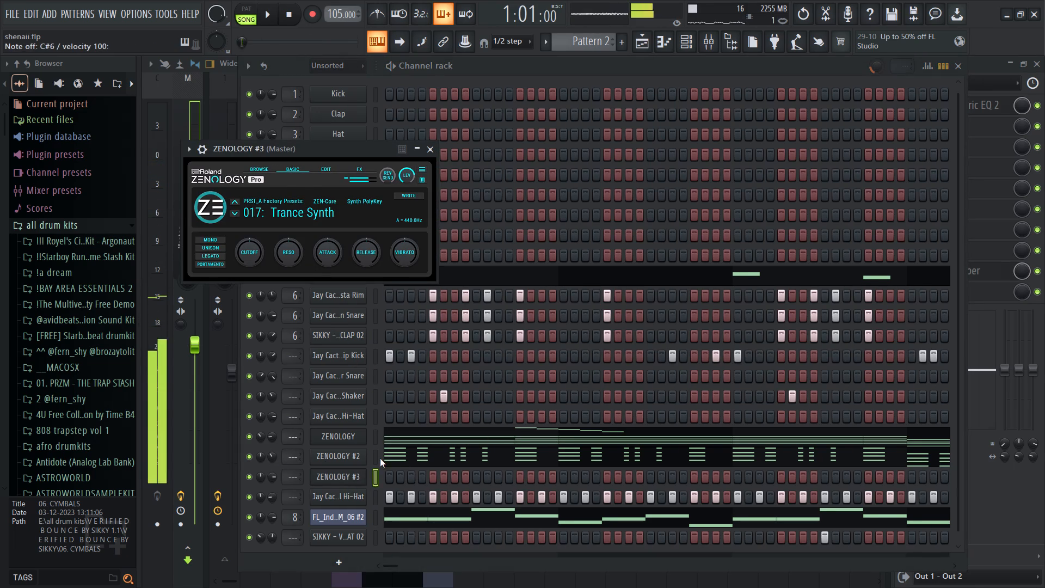
{"action": "key", "text": "q"}
{"action": "key", "text": "w"}
{"action": "key", "text": "q"}
{"action": "key", "text": "3"}
{"action": "key", "text": "w"}
{"action": "key", "text": "q"}
{"action": "key", "text": "w"}
Open the ZENOLOGY #3 piano roll, audition the notes, and place a short C#7 at the start of bar 1.
{"action": "right_click", "coordinate": [349, 473]}
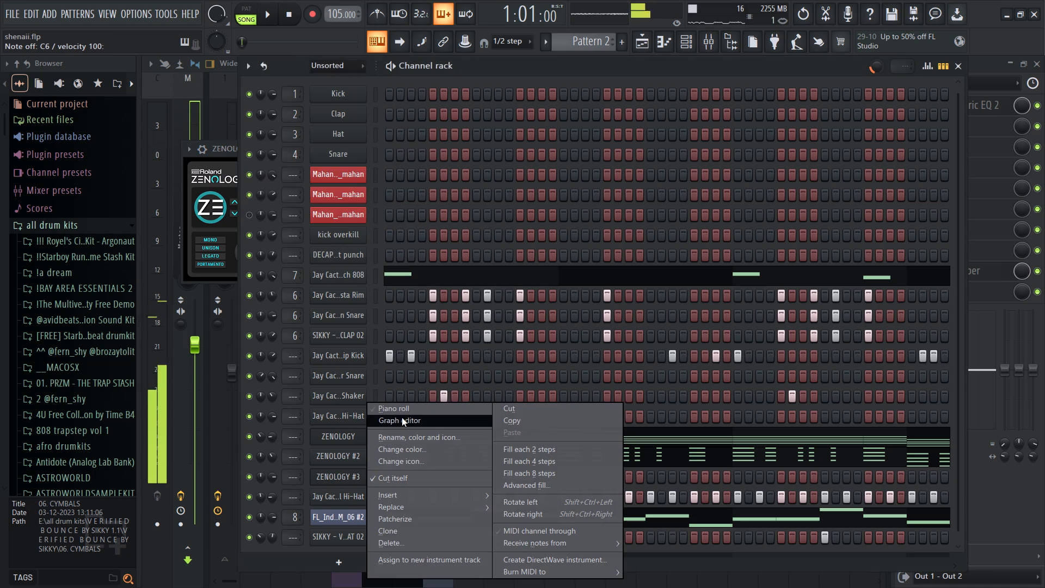
{"action": "left_click", "coordinate": [404, 415]}
{"action": "key", "text": "space"}
{"action": "scroll", "coordinate": [292, 228], "scroll_direction": "up", "scroll_amount": 3}
{"action": "scroll", "coordinate": [292, 229], "scroll_direction": "down", "scroll_amount": 7}
{"action": "key", "text": "space"}
{"action": "key", "text": "q"}
{"action": "key", "text": "q"}
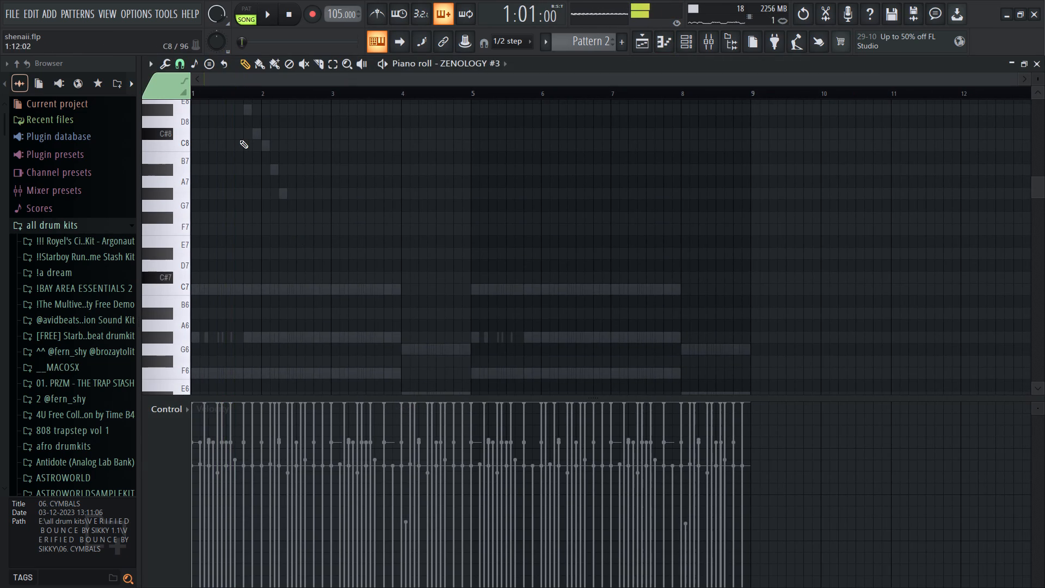
{"action": "scroll", "coordinate": [239, 140], "scroll_direction": "up", "scroll_amount": 3}
{"action": "left_click_drag", "start_coordinate": [233, 182], "coordinate": [138, 333]}
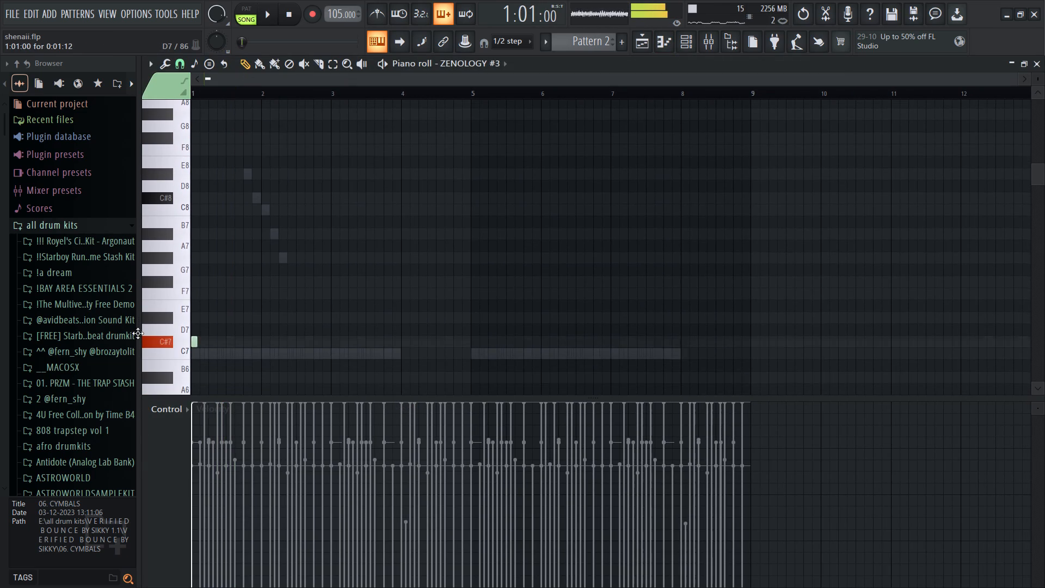
{"action": "left_click_drag", "start_coordinate": [138, 333], "coordinate": [137, 330]}
{"action": "left_click", "coordinate": [199, 341]}
{"action": "right_click", "coordinate": [200, 340]}
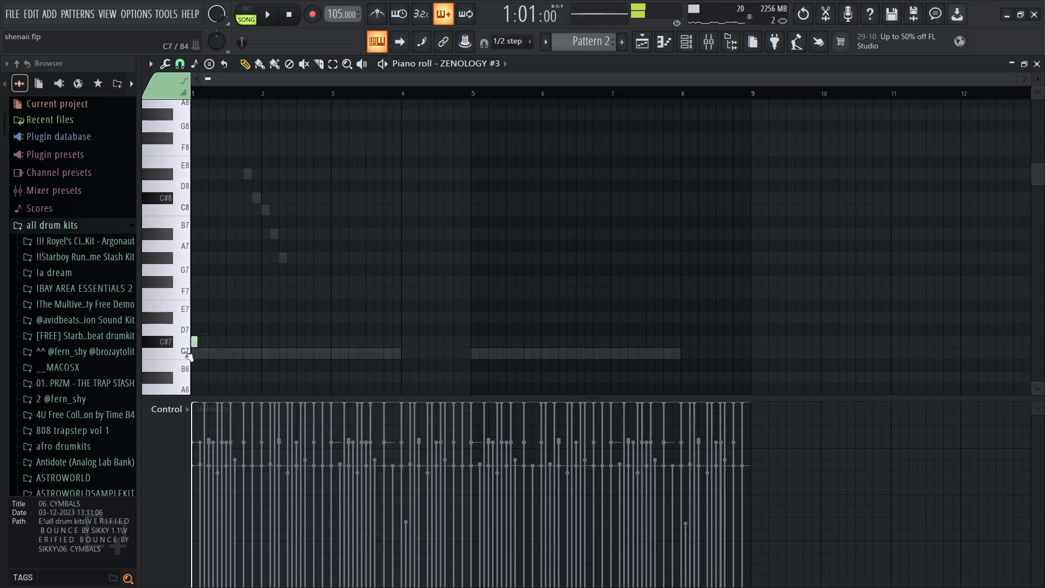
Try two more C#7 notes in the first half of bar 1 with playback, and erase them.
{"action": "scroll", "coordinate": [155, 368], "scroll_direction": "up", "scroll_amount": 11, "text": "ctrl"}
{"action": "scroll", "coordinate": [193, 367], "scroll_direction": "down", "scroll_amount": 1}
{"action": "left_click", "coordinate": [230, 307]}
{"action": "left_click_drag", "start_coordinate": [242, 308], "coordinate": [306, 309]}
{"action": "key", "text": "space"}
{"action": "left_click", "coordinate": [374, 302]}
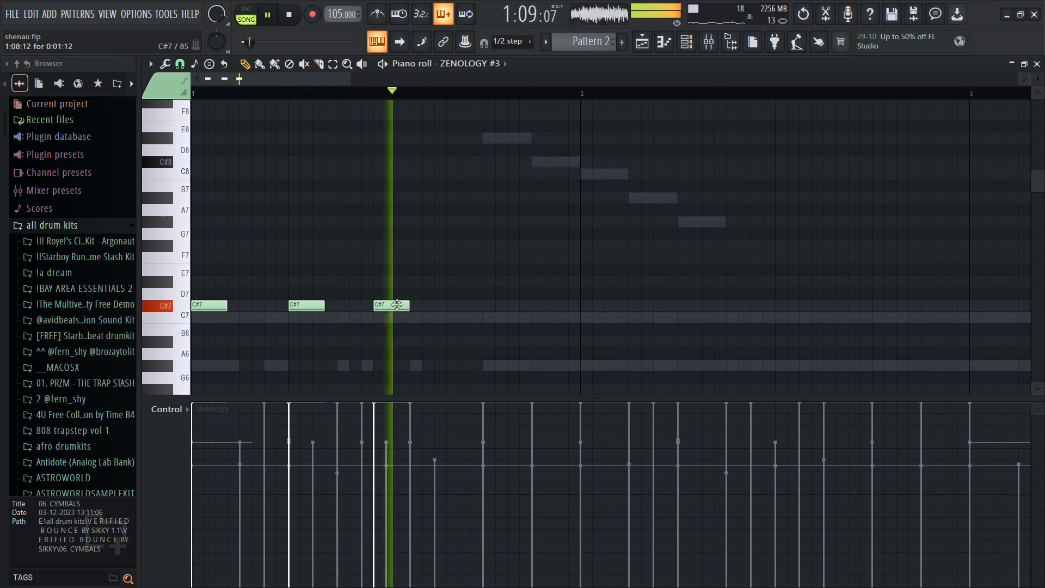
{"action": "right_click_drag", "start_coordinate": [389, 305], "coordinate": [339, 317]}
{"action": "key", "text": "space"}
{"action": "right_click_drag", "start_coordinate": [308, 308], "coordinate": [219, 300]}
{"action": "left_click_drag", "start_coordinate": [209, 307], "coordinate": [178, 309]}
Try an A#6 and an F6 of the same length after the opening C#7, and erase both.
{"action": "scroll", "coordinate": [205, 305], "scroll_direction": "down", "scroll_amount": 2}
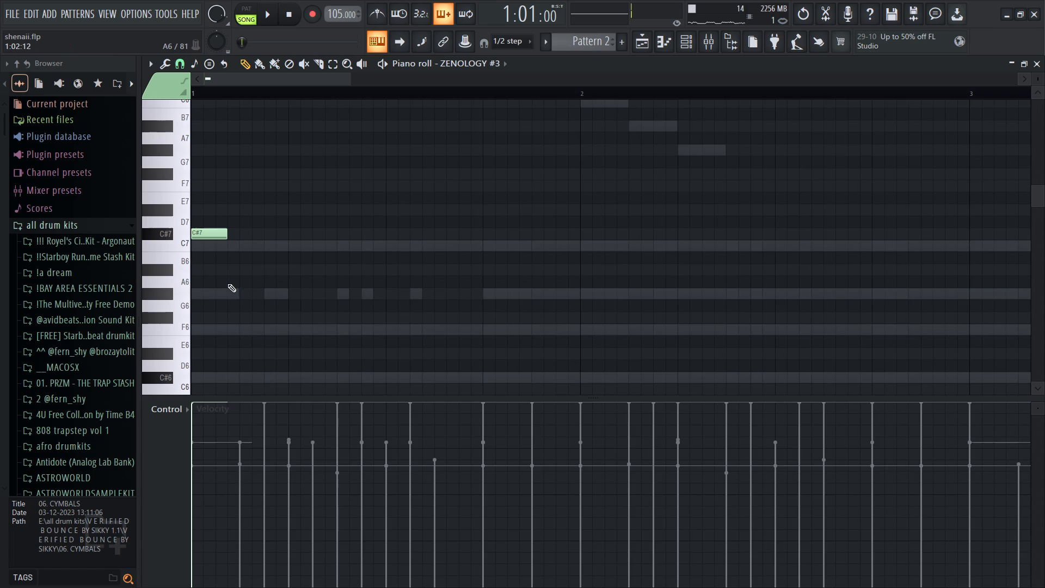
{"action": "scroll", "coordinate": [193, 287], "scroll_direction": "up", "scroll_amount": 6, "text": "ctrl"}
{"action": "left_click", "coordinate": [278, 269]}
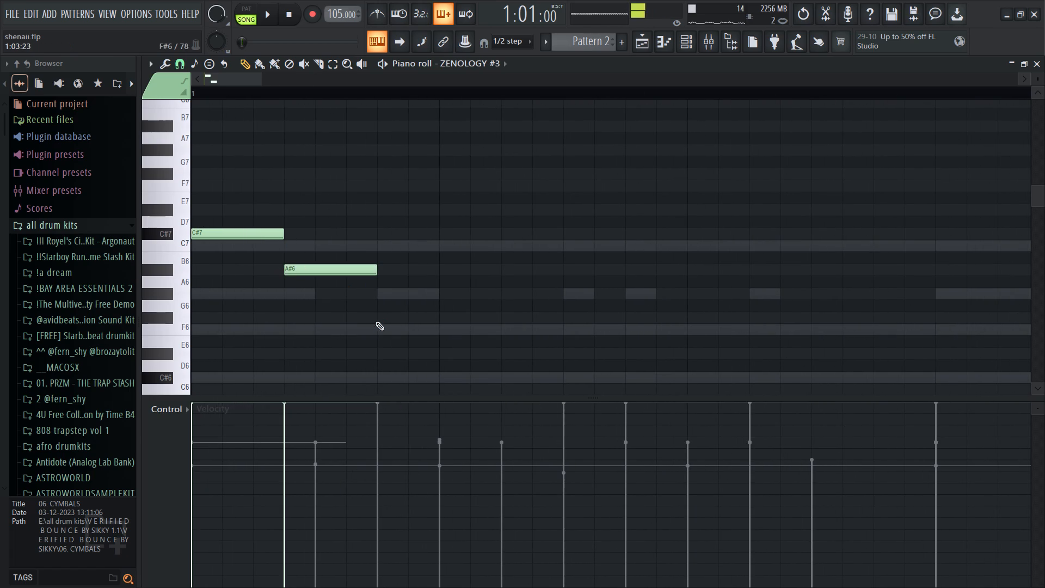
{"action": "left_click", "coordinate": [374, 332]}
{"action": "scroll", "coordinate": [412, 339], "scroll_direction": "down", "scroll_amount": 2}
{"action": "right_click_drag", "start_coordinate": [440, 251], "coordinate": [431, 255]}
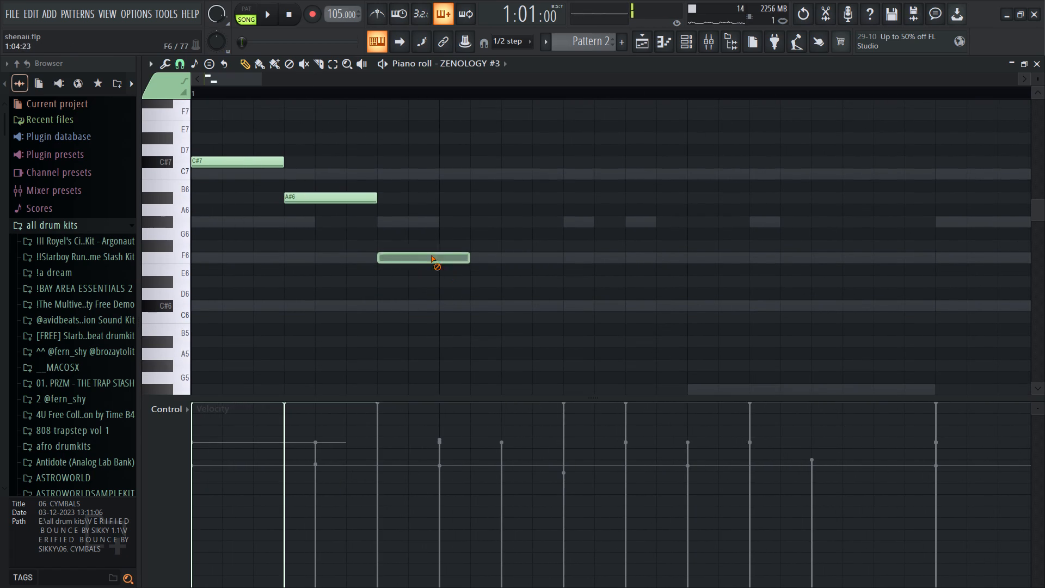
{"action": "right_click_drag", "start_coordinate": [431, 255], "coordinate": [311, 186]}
Shorten the opening C#7 to one step and follow it with one-step A#6, F6, F7, C#6, G#6, G#6 and D#7 notes.
{"action": "left_click_drag", "start_coordinate": [283, 162], "coordinate": [260, 161]}
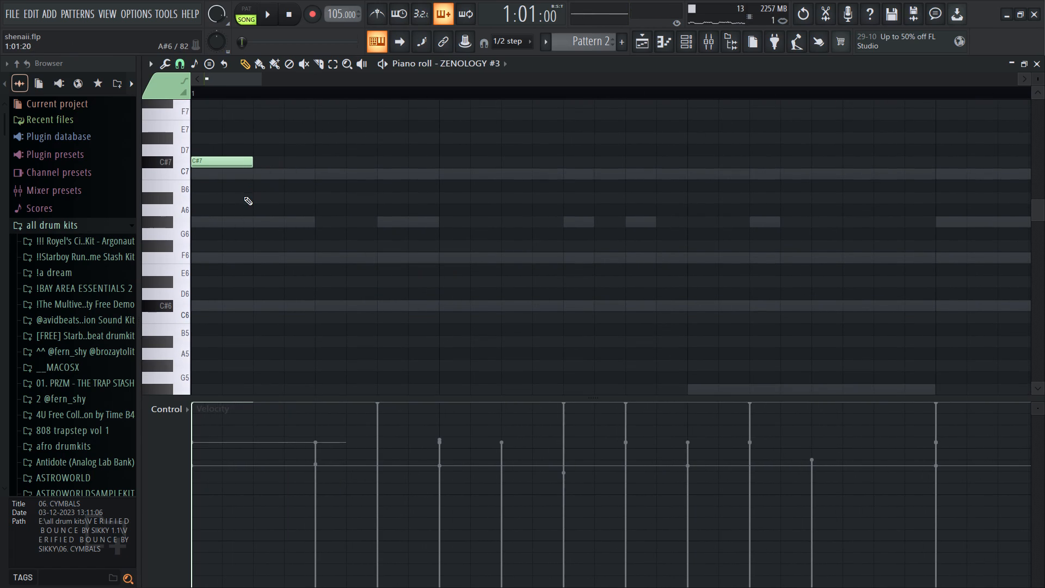
{"action": "left_click", "coordinate": [251, 198]}
{"action": "left_click", "coordinate": [319, 256]}
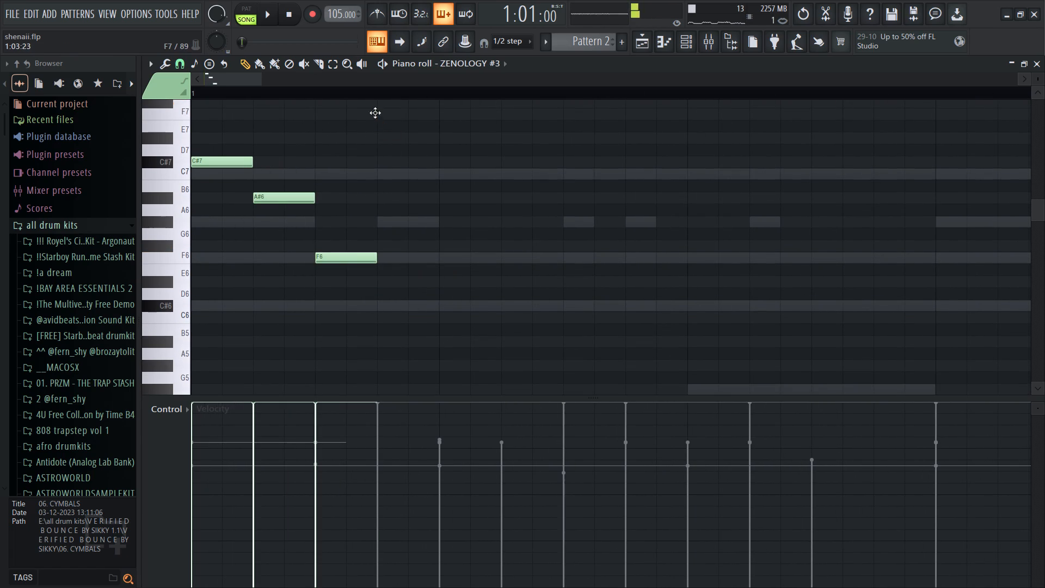
{"action": "left_click", "coordinate": [375, 113]}
{"action": "left_click", "coordinate": [440, 302]}
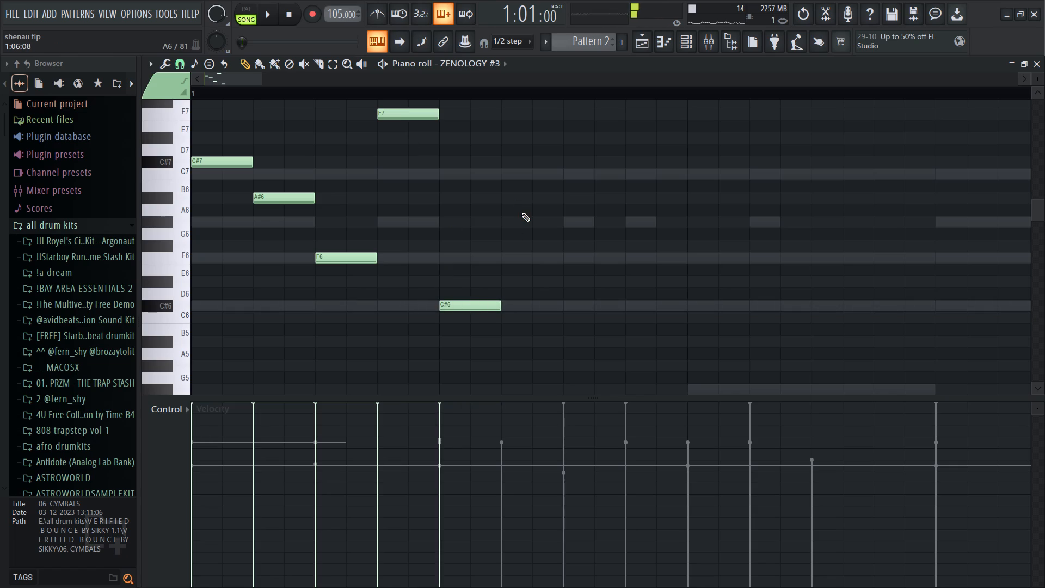
{"action": "left_click_drag", "start_coordinate": [517, 225], "coordinate": [526, 225]}
{"action": "left_click_drag", "start_coordinate": [601, 219], "coordinate": [568, 219]}
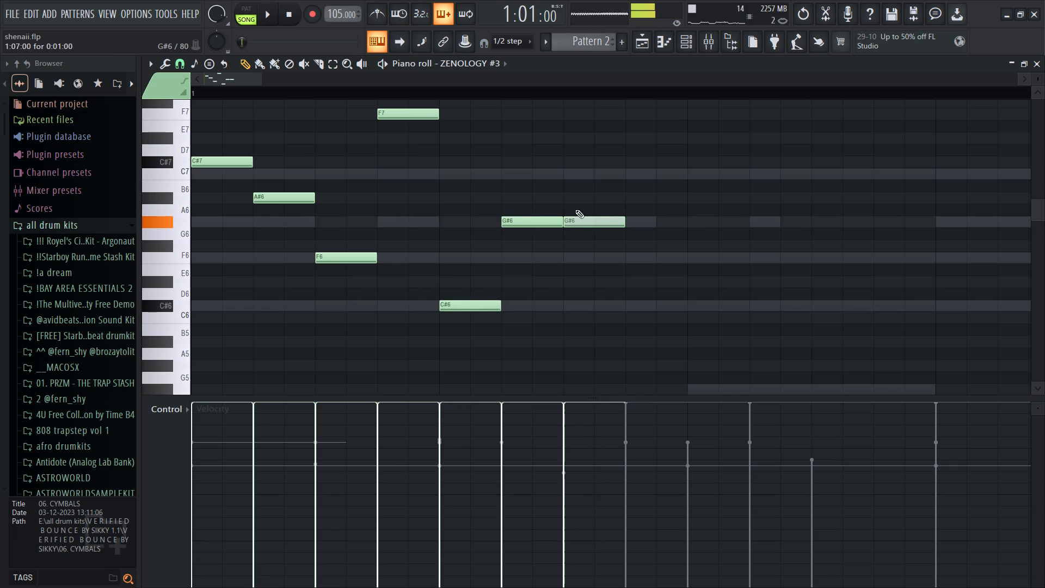
{"action": "left_click", "coordinate": [623, 139]}
{"action": "scroll", "coordinate": [576, 251], "scroll_direction": "down", "scroll_amount": 7, "text": "ctrl"}
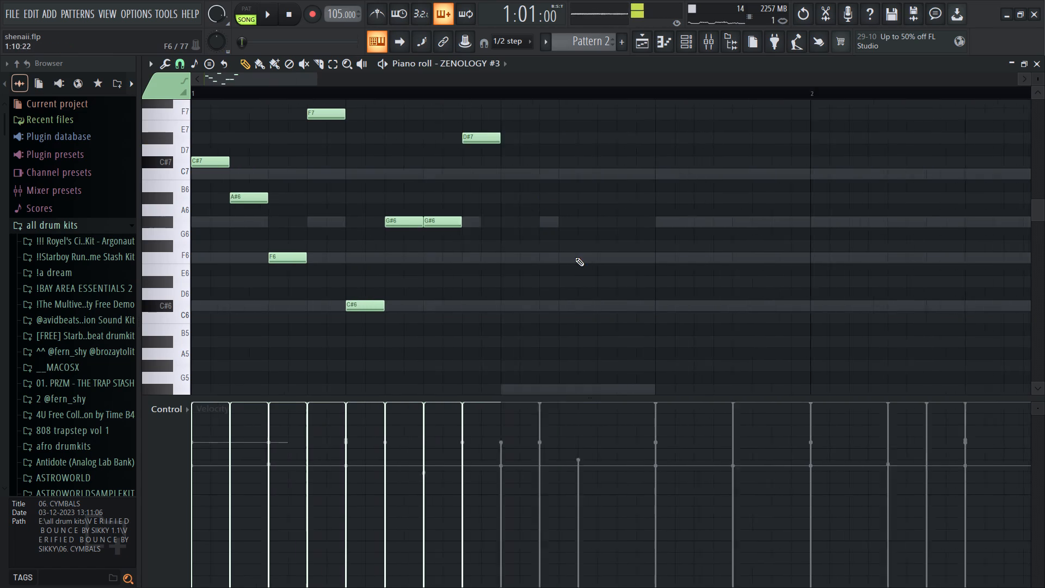
Play the phrase and move its first G#6 down to A#5, trying D#6 on the way.
{"action": "key", "text": "space"}
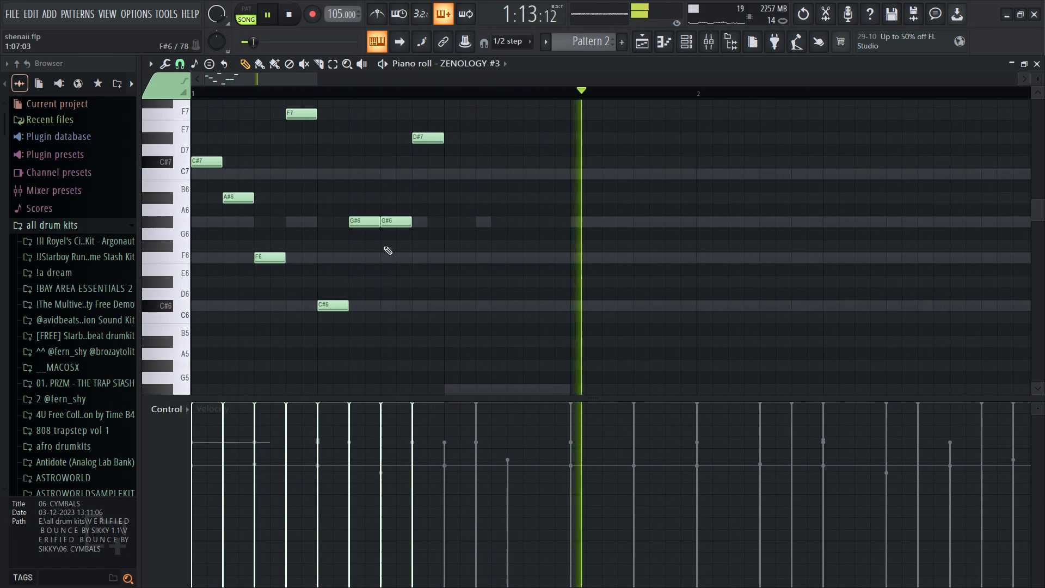
{"action": "key", "text": "space"}
{"action": "key", "text": "space"}
{"action": "left_click_drag", "start_coordinate": [373, 226], "coordinate": [374, 297]}
{"action": "key", "text": "space"}
{"action": "key", "text": "space"}
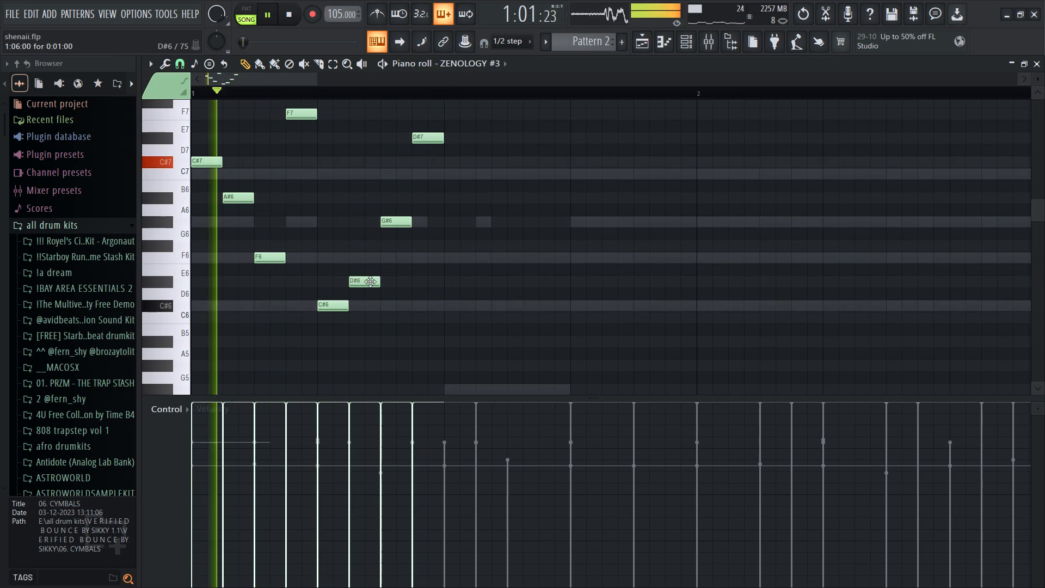
{"action": "left_click_drag", "start_coordinate": [370, 281], "coordinate": [368, 344]}
{"action": "key", "text": "space"}
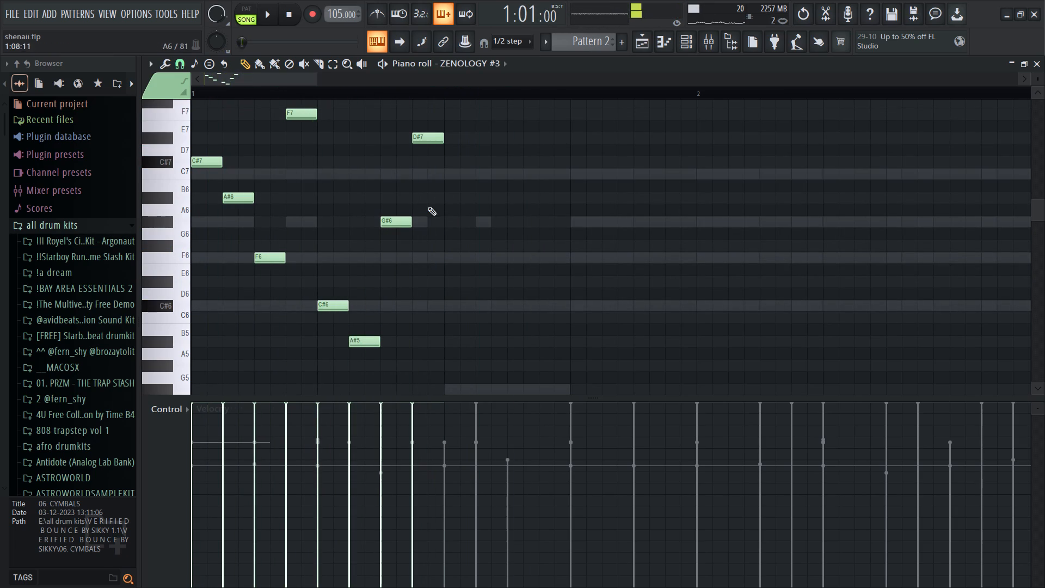
Duplicate the half-bar phrase into the second half of bar 1 and erase the copy's C#7 and A#6.
{"action": "scroll", "coordinate": [457, 154], "scroll_direction": "up", "scroll_amount": 3}
{"action": "key", "text": "ctrl+b"}
{"action": "right_click", "coordinate": [480, 181]}
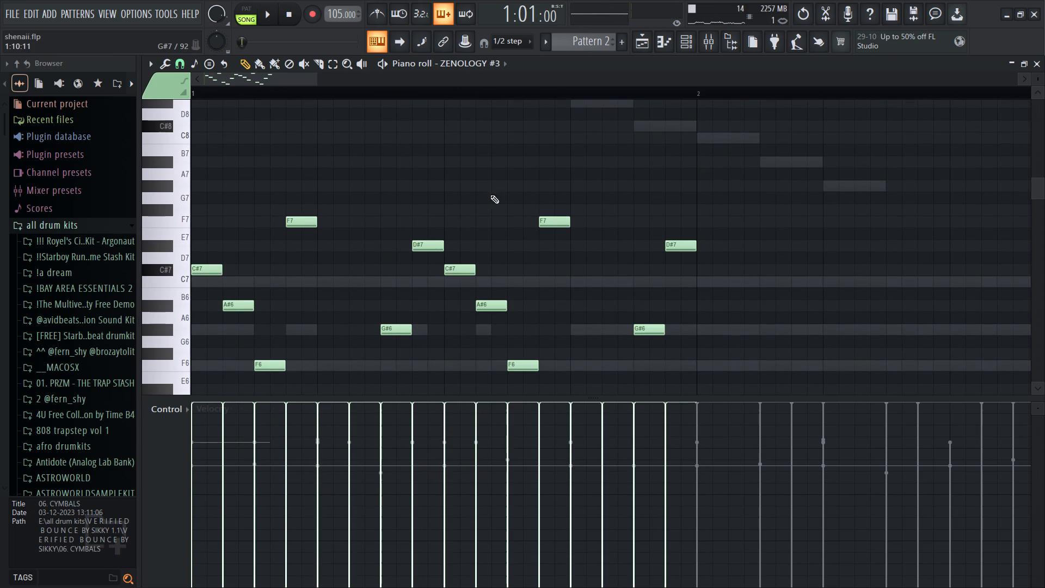
{"action": "key", "text": "space"}
{"action": "right_click_drag", "start_coordinate": [464, 267], "coordinate": [470, 286]}
{"action": "right_click", "coordinate": [501, 301]}
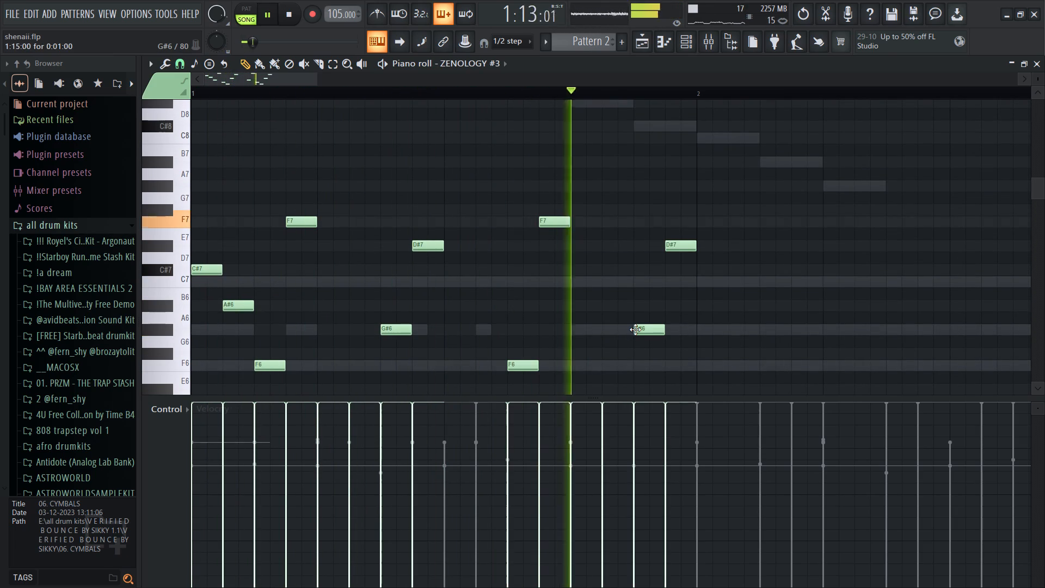
Duplicate the one-bar ZENOLOGY #3 melody repeatedly until it fills all eight bars.
{"action": "scroll", "coordinate": [608, 273], "scroll_direction": "down", "scroll_amount": 8, "text": "ctrl"}
{"action": "key", "text": "ctrl+b"}
{"action": "scroll", "coordinate": [605, 289], "scroll_direction": "down", "scroll_amount": 4, "text": "ctrl"}
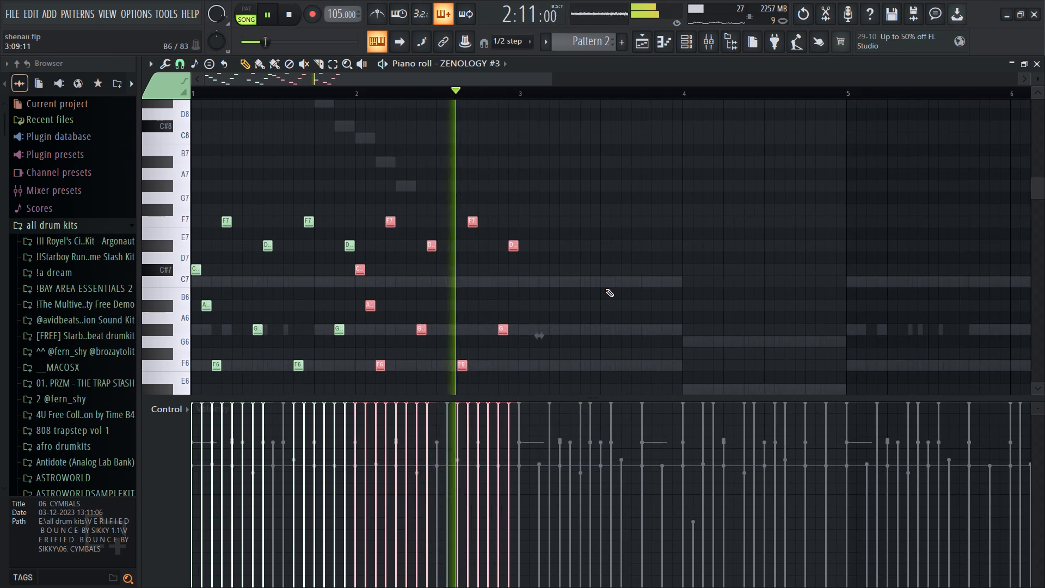
{"action": "key", "text": "ctrl+b"}
{"action": "key", "text": "ctrl+b"}
{"action": "scroll", "coordinate": [605, 289], "scroll_direction": "down", "scroll_amount": 5, "text": "ctrl"}
{"action": "key", "text": "ctrl+b"}
{"action": "scroll", "coordinate": [605, 289], "scroll_direction": "down", "scroll_amount": 6, "text": "ctrl"}
{"action": "key", "text": "ctrl+b"}
{"action": "key", "text": "ctrl+b"}
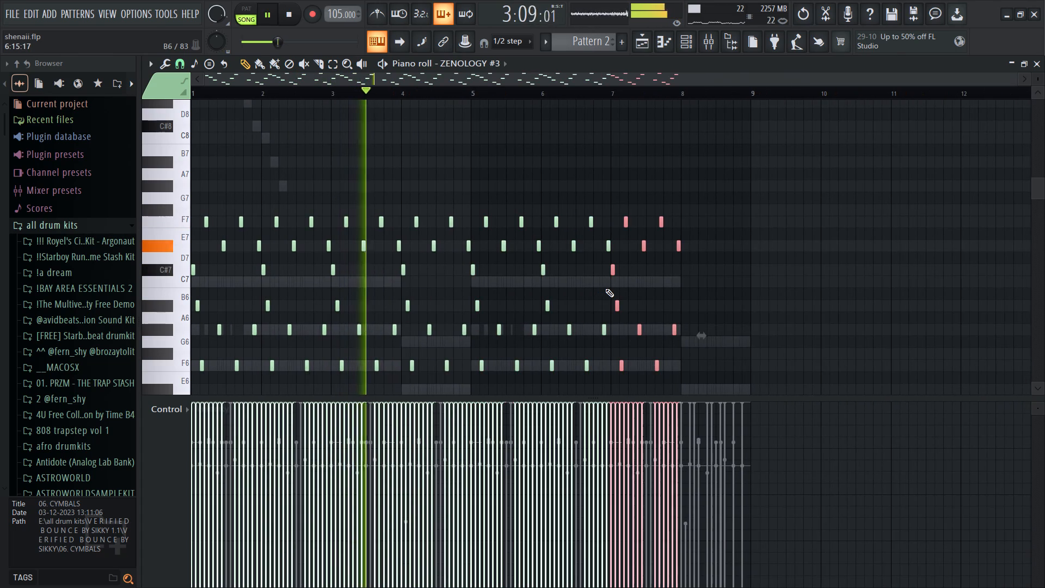
{"action": "key", "text": "ctrl+b"}
{"action": "right_click", "coordinate": [783, 164]}
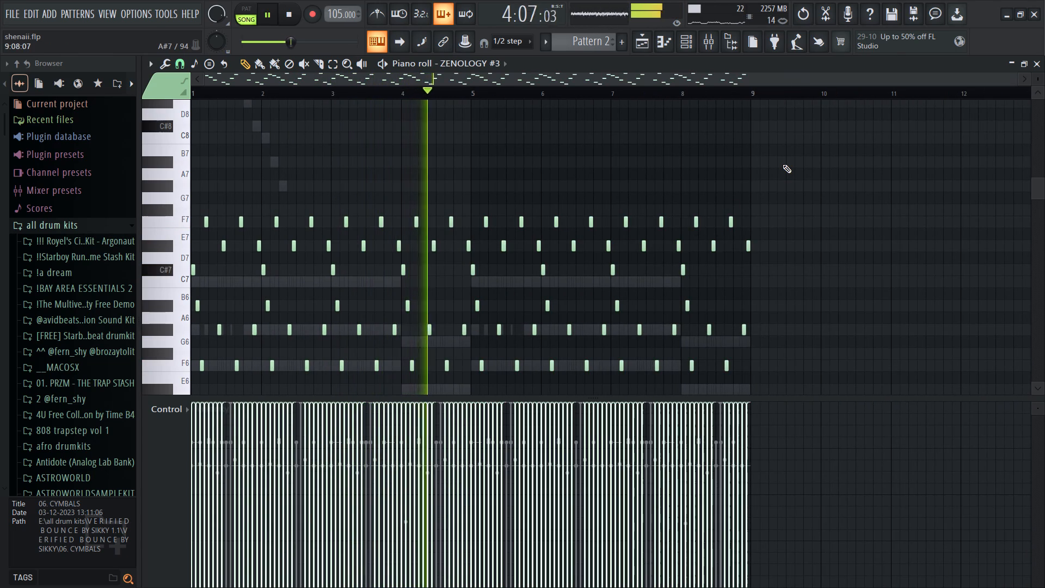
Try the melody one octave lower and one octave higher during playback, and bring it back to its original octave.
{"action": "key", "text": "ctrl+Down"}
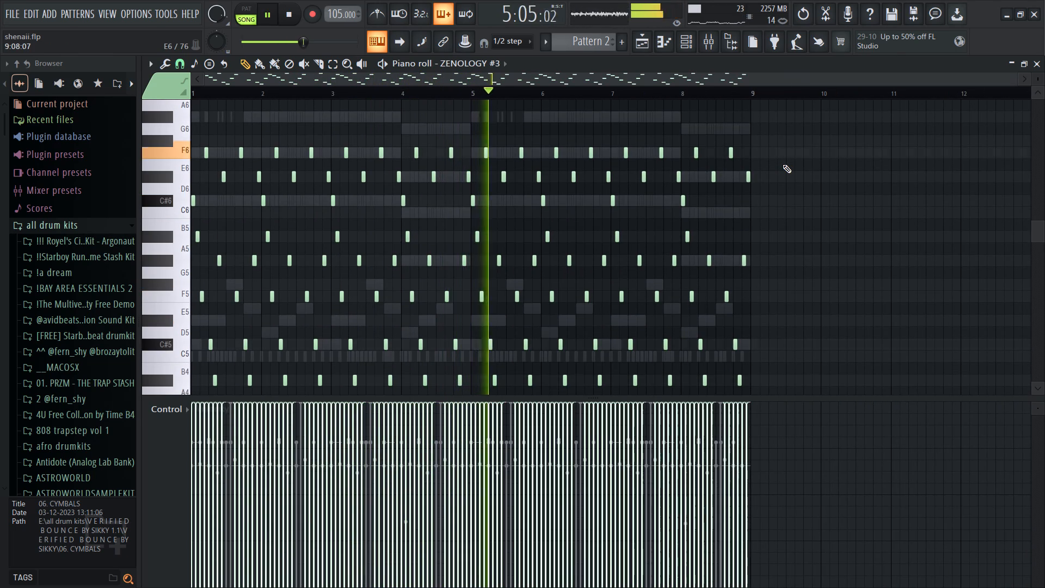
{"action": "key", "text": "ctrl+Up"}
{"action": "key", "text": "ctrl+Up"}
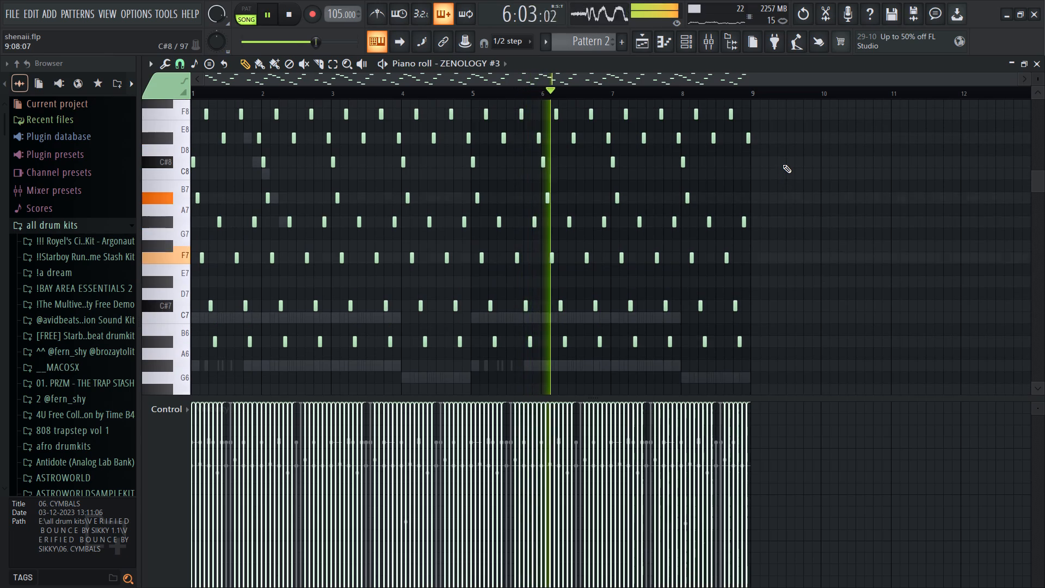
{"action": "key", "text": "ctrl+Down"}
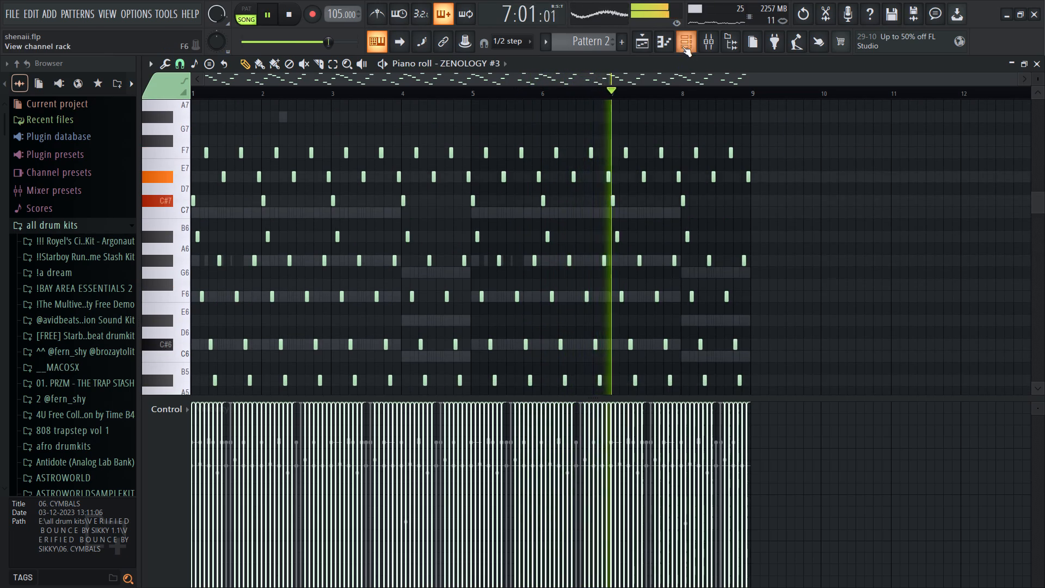
Show the Channel rack and mute the FL_India_Shennai_C_100BPM_06 #2 channel.
{"action": "left_click", "coordinate": [683, 45]}
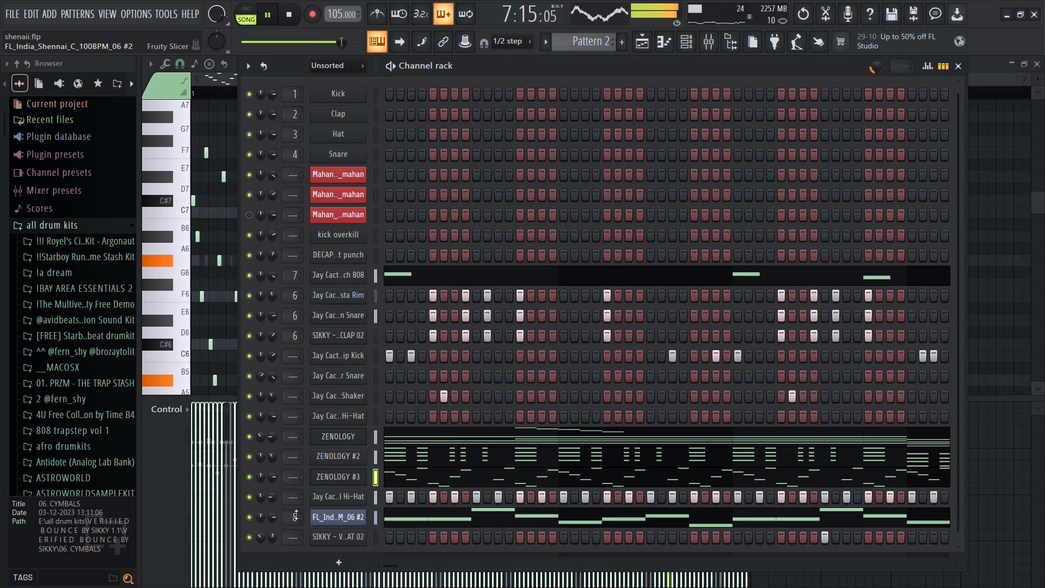
{"action": "left_click", "coordinate": [253, 514]}
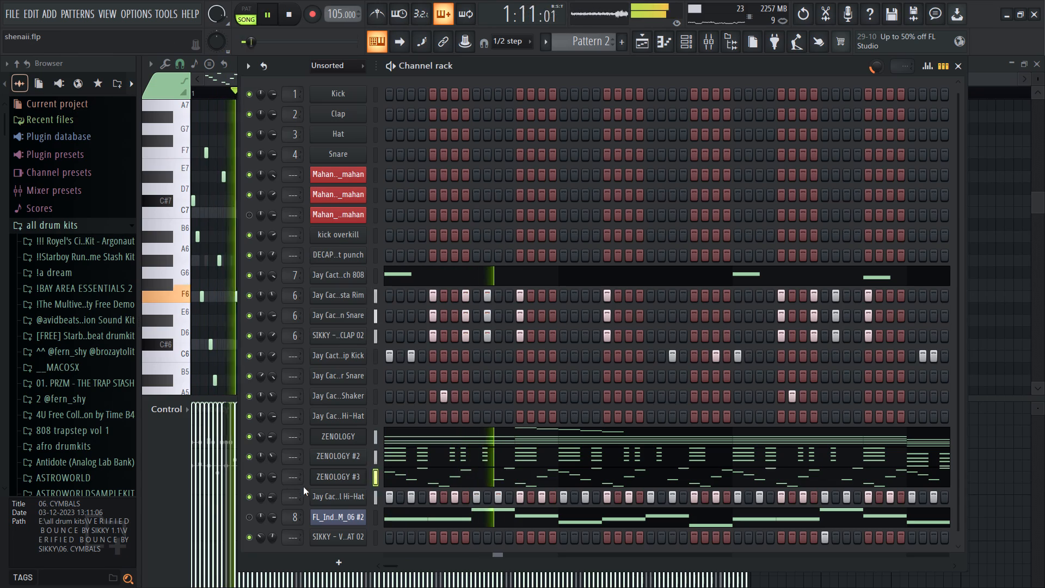
Balance the ZENOLOGY #2 and ZENOLOGY #3 channel volumes during playback, muting ZENOLOGY #2 briefly to compare.
{"action": "left_click", "coordinate": [249, 463]}
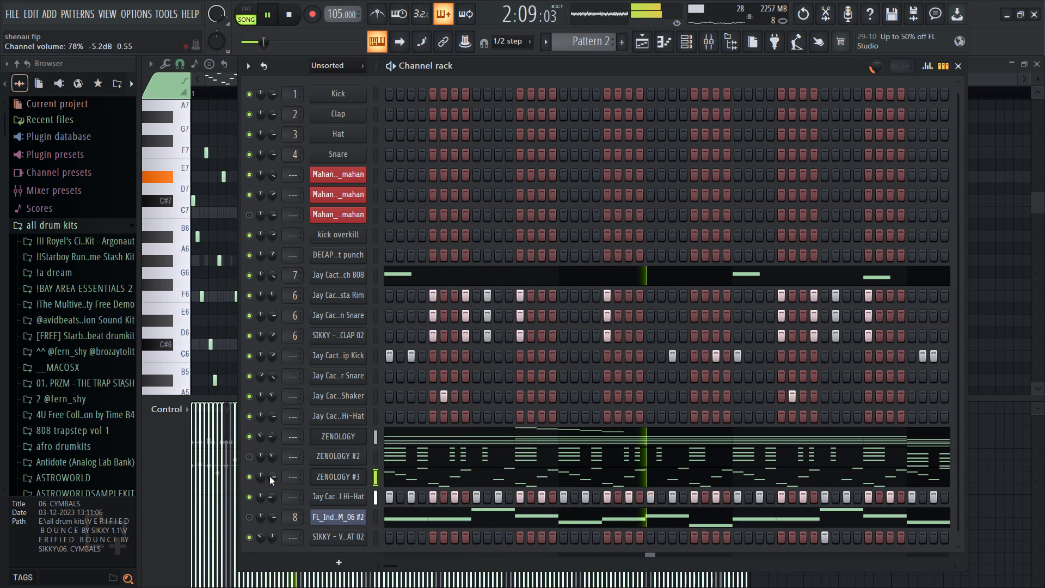
{"action": "left_click_drag", "start_coordinate": [270, 473], "coordinate": [296, 32]}
{"action": "left_click_drag", "start_coordinate": [271, 473], "coordinate": [275, 458]}
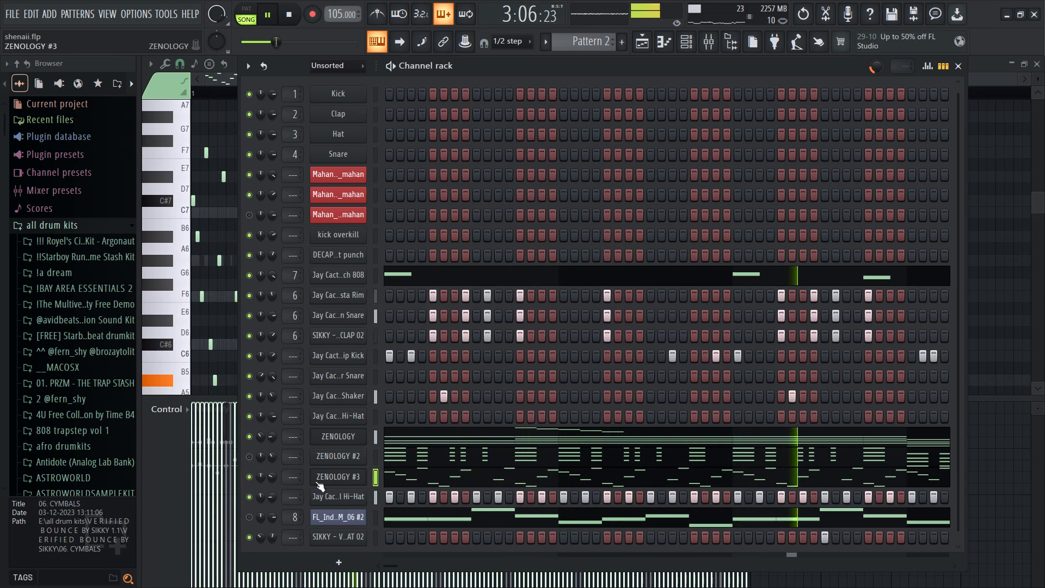
{"action": "left_click", "coordinate": [249, 453]}
{"action": "left_click_drag", "start_coordinate": [270, 454], "coordinate": [275, 448]}
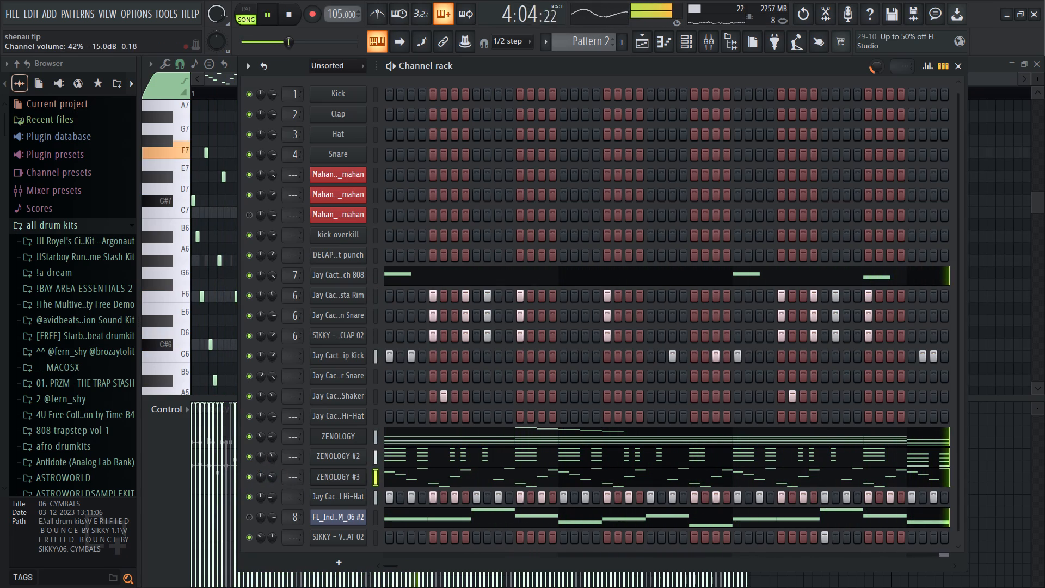
{"action": "left_click_drag", "start_coordinate": [275, 448], "coordinate": [276, 440]}
{"action": "left_click_drag", "start_coordinate": [266, 480], "coordinate": [269, 475]}
{"action": "left_click", "coordinate": [266, 477]}
{"action": "left_click", "coordinate": [271, 475]}
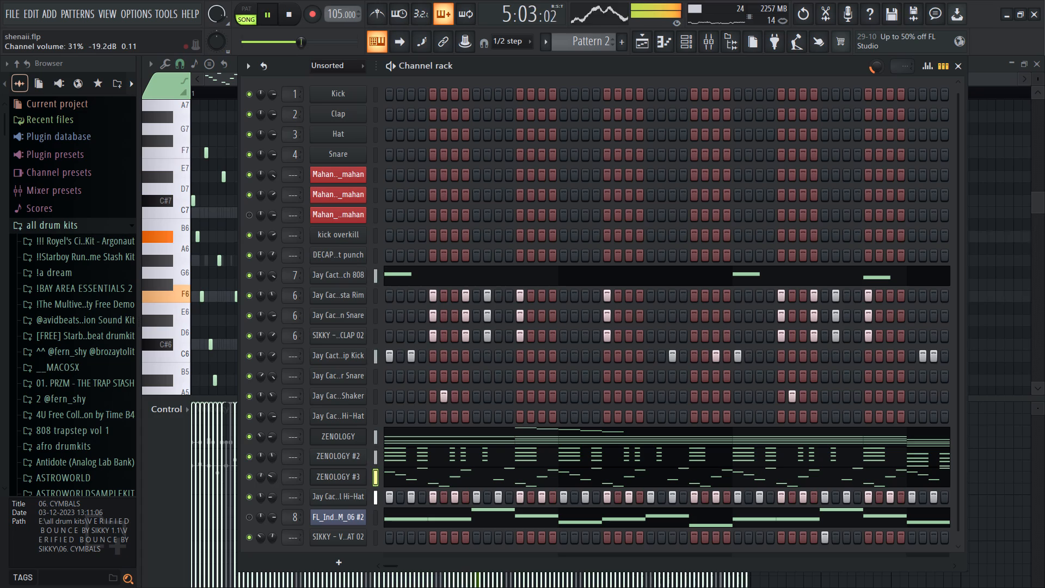
{"action": "left_click", "coordinate": [272, 463]}
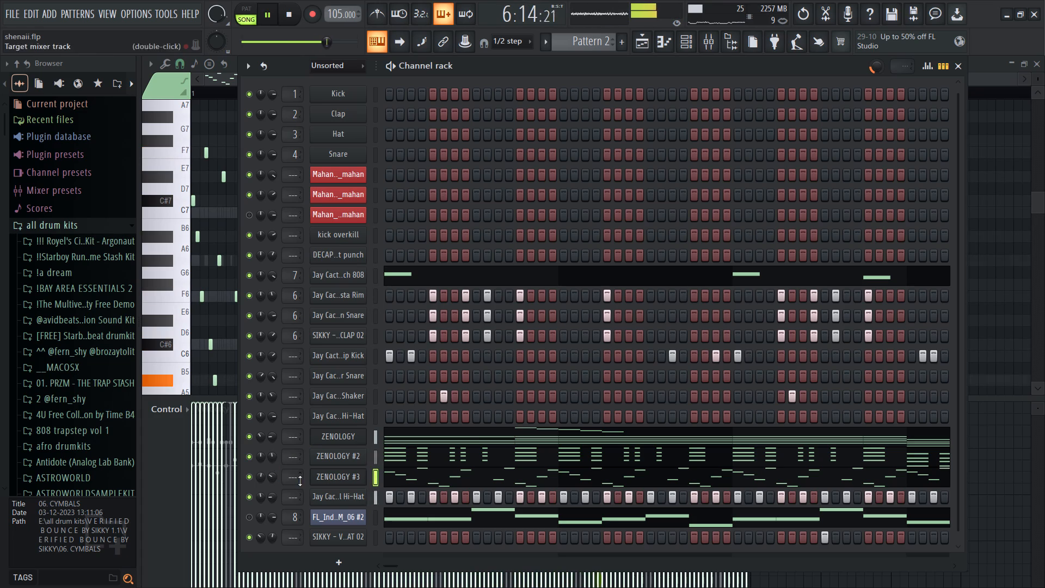
{"action": "left_click_drag", "start_coordinate": [269, 475], "coordinate": [274, 481]}
Clone the ZENOLOGY #3 channel and stop playback.
{"action": "right_click", "coordinate": [341, 483]}
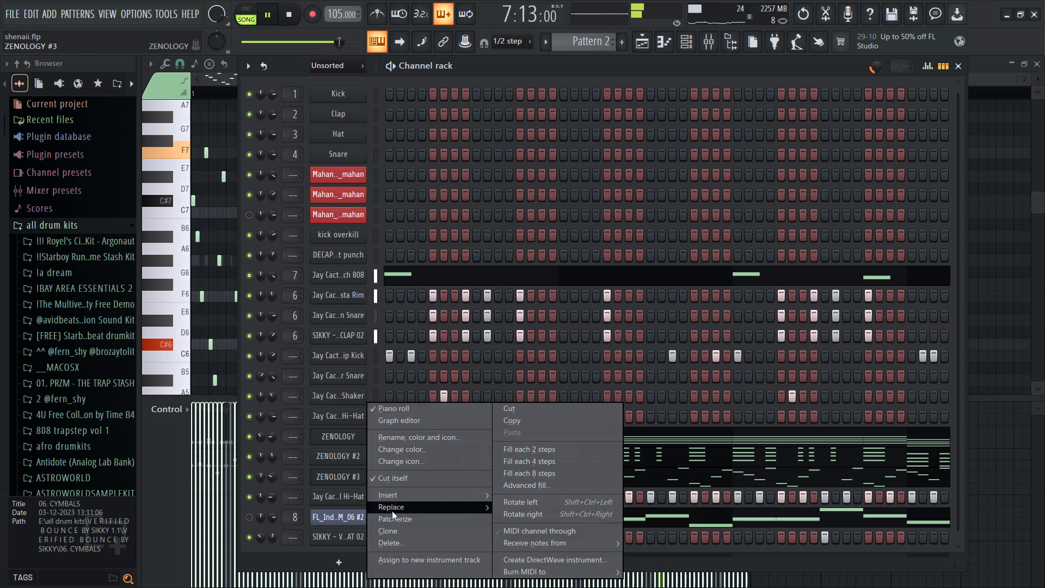
{"action": "left_click", "coordinate": [397, 534]}
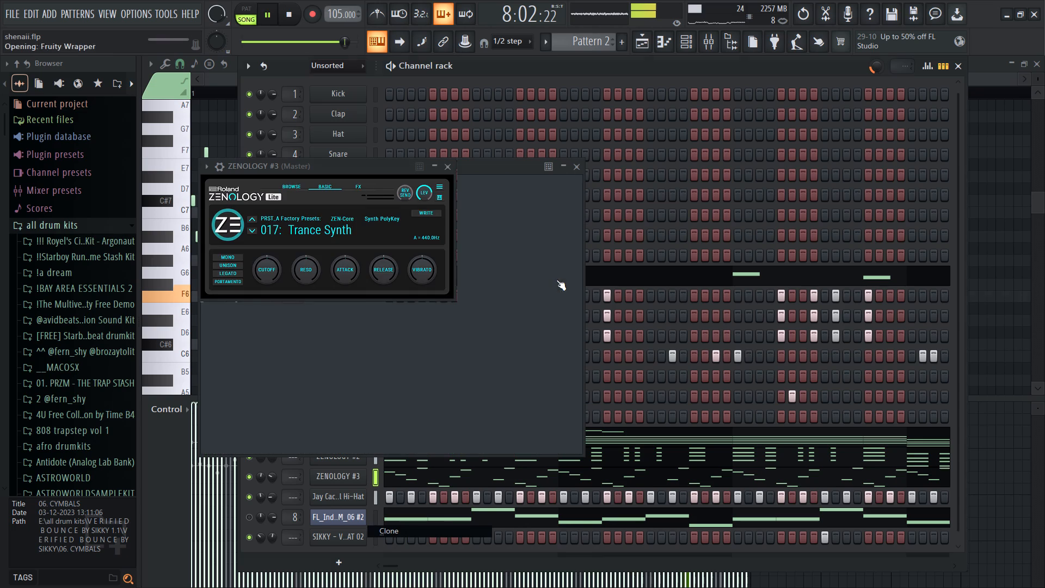
{"action": "key", "text": "space"}
Search the cloned instrument's preset browser for bass, load the 008: Crizzle Bass preset and audition it.
{"action": "left_click", "coordinate": [265, 179]}
{"action": "left_click", "coordinate": [277, 185]}
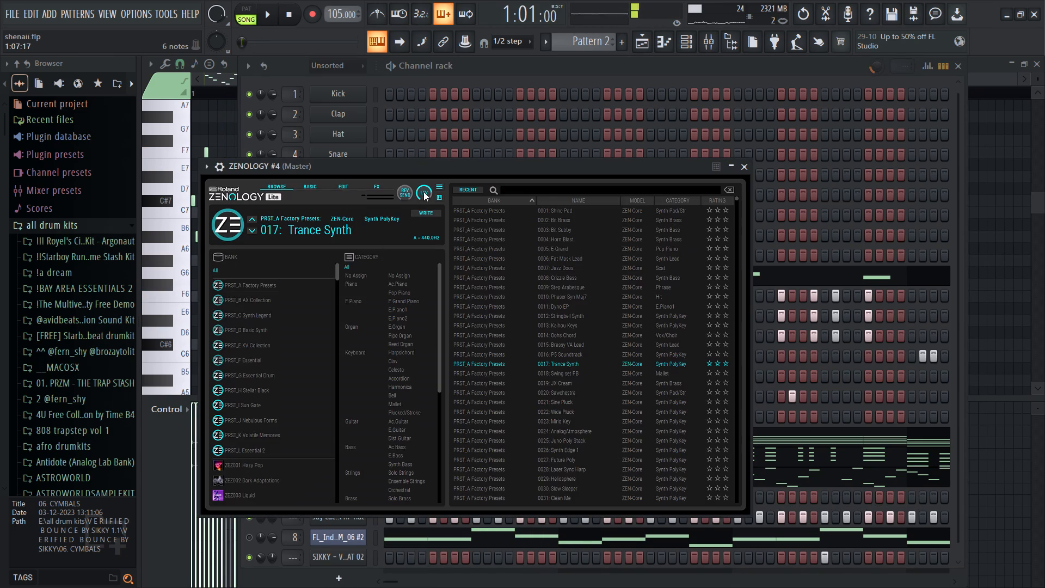
{"action": "left_click", "coordinate": [550, 189]}
{"action": "type", "text": "bass"}
{"action": "key", "text": "Return"}
{"action": "left_click", "coordinate": [520, 218]}
{"action": "key", "text": "q"}
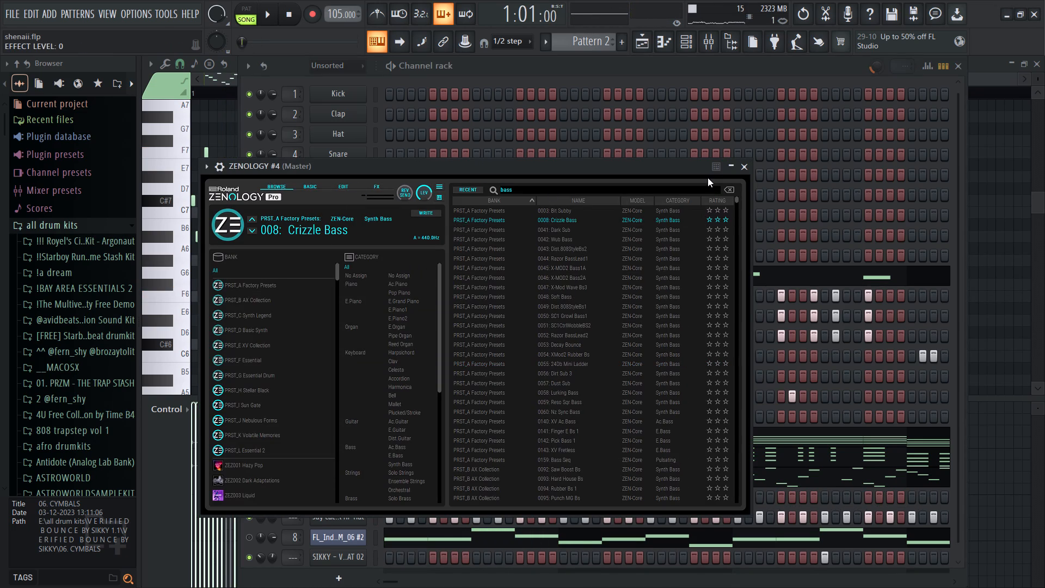
Close the instrument window, mute the Jay Cact..ch 808 channel and play test notes on ZENOLOGY #4.
{"action": "left_click", "coordinate": [742, 162]}
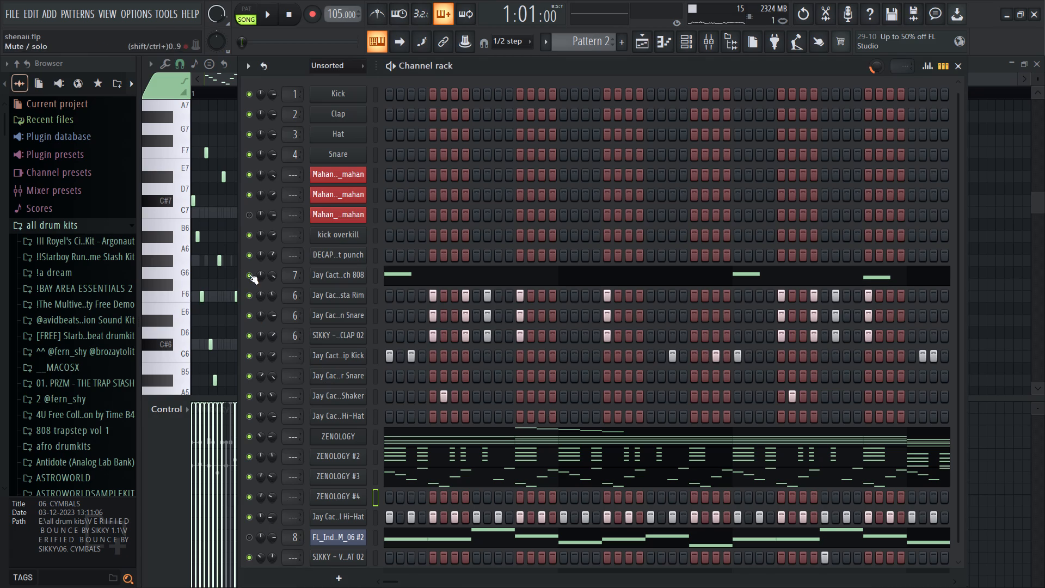
{"action": "left_click", "coordinate": [249, 274]}
{"action": "key", "text": "q"}
{"action": "key", "text": "q"}
{"action": "key", "text": "q"}
{"action": "key", "text": "q"}
{"action": "key", "text": "q"}
{"action": "key", "text": "d"}
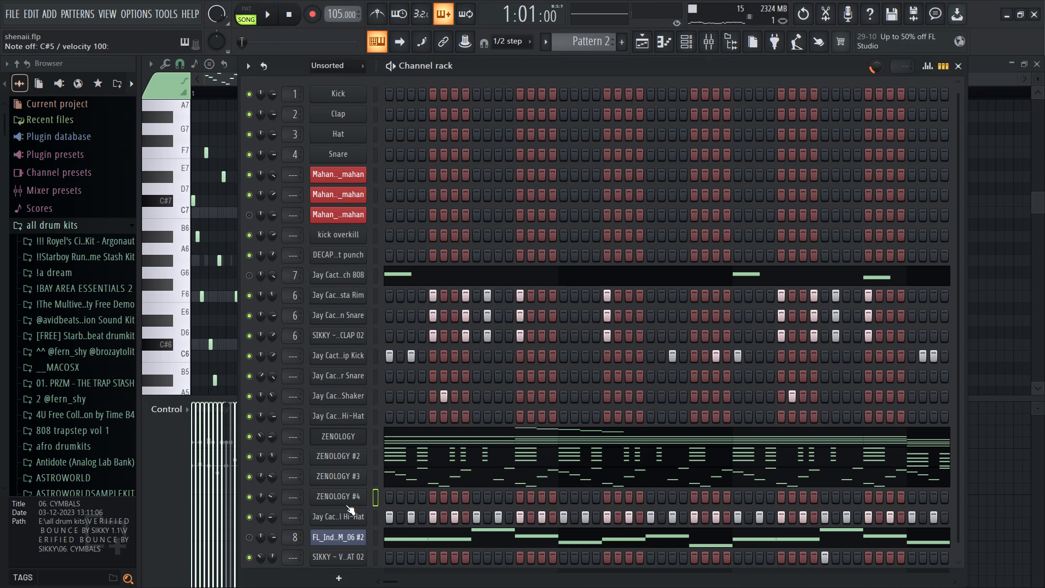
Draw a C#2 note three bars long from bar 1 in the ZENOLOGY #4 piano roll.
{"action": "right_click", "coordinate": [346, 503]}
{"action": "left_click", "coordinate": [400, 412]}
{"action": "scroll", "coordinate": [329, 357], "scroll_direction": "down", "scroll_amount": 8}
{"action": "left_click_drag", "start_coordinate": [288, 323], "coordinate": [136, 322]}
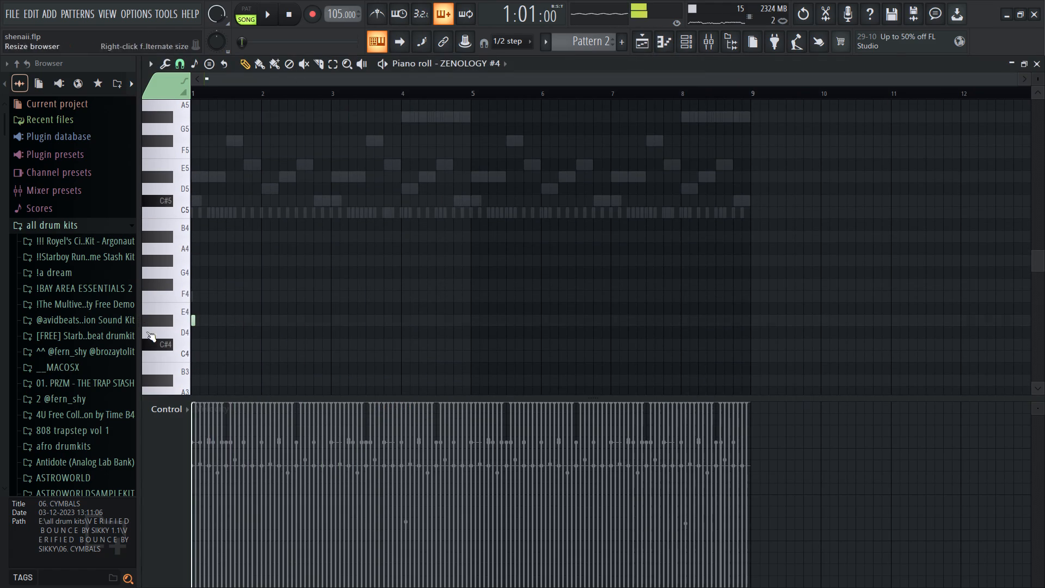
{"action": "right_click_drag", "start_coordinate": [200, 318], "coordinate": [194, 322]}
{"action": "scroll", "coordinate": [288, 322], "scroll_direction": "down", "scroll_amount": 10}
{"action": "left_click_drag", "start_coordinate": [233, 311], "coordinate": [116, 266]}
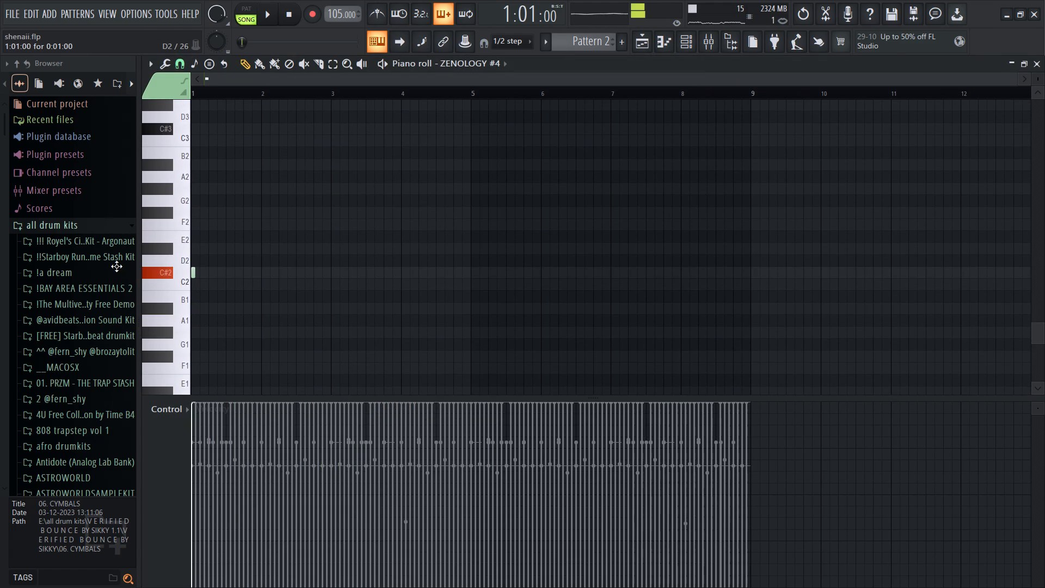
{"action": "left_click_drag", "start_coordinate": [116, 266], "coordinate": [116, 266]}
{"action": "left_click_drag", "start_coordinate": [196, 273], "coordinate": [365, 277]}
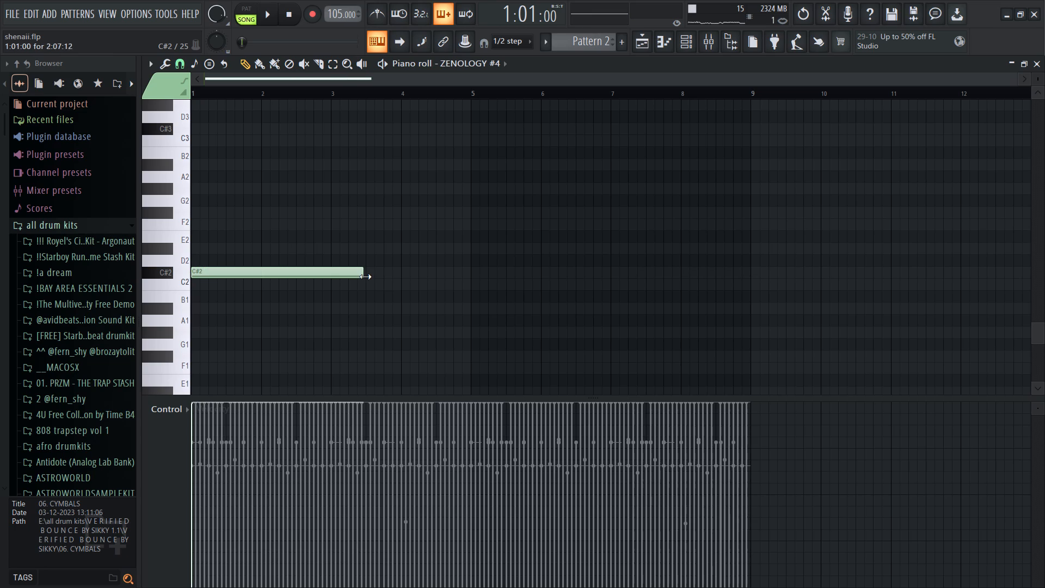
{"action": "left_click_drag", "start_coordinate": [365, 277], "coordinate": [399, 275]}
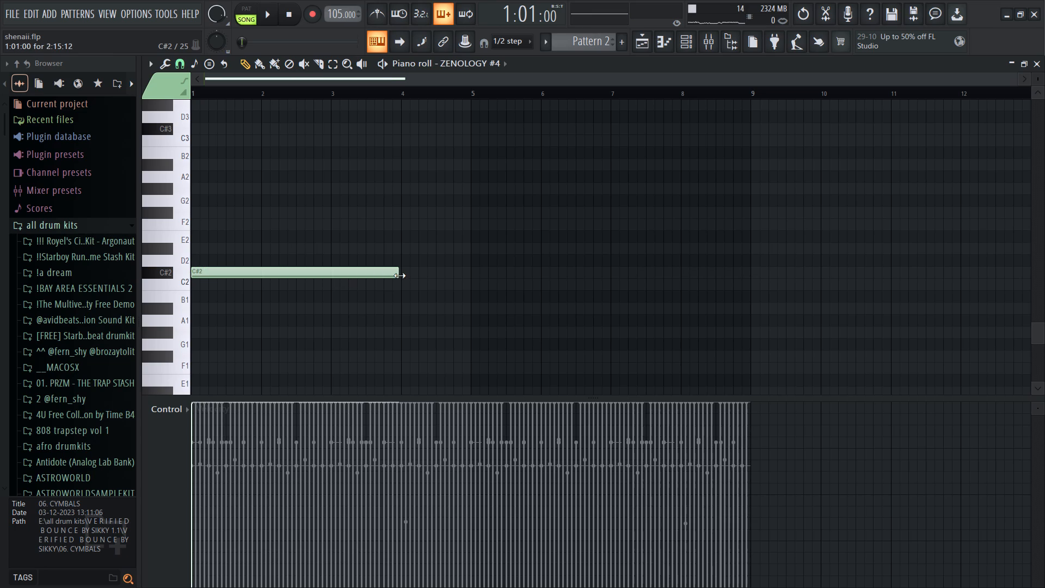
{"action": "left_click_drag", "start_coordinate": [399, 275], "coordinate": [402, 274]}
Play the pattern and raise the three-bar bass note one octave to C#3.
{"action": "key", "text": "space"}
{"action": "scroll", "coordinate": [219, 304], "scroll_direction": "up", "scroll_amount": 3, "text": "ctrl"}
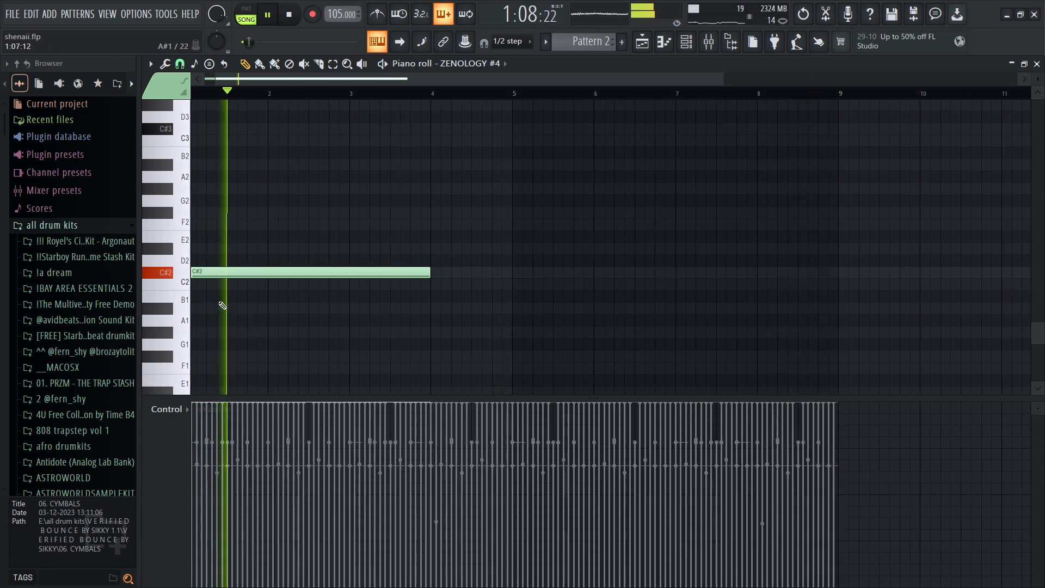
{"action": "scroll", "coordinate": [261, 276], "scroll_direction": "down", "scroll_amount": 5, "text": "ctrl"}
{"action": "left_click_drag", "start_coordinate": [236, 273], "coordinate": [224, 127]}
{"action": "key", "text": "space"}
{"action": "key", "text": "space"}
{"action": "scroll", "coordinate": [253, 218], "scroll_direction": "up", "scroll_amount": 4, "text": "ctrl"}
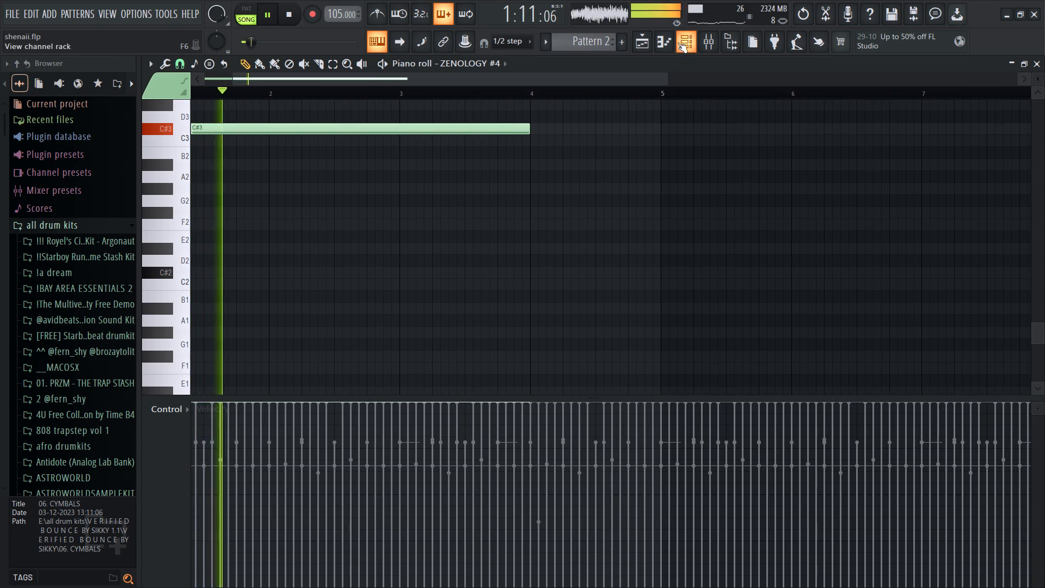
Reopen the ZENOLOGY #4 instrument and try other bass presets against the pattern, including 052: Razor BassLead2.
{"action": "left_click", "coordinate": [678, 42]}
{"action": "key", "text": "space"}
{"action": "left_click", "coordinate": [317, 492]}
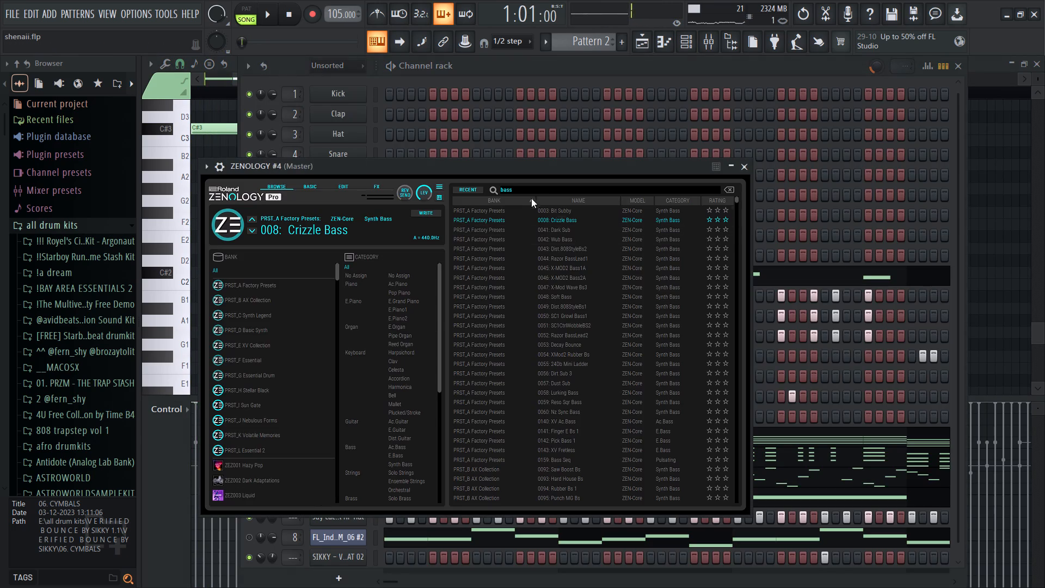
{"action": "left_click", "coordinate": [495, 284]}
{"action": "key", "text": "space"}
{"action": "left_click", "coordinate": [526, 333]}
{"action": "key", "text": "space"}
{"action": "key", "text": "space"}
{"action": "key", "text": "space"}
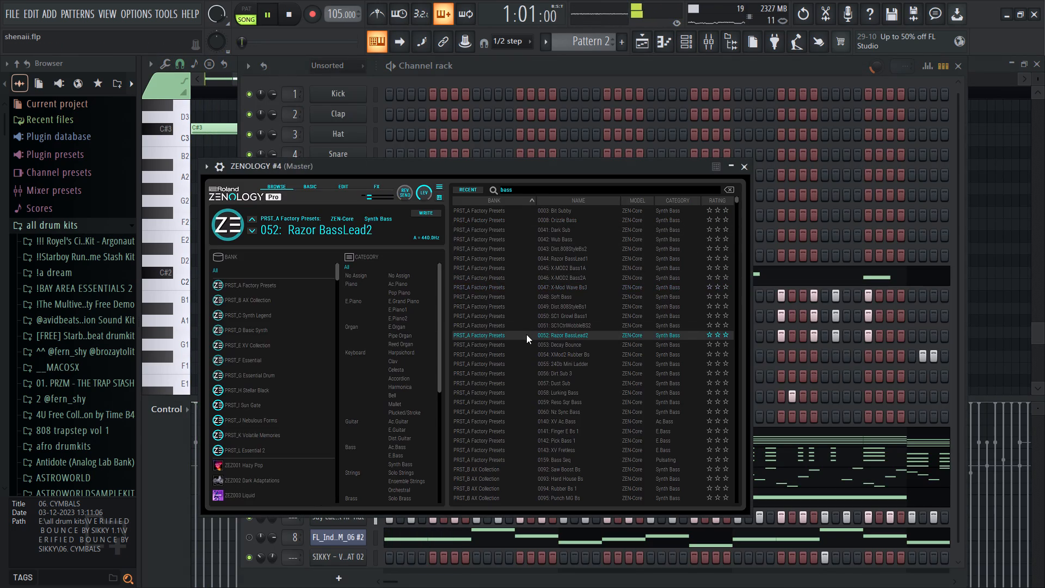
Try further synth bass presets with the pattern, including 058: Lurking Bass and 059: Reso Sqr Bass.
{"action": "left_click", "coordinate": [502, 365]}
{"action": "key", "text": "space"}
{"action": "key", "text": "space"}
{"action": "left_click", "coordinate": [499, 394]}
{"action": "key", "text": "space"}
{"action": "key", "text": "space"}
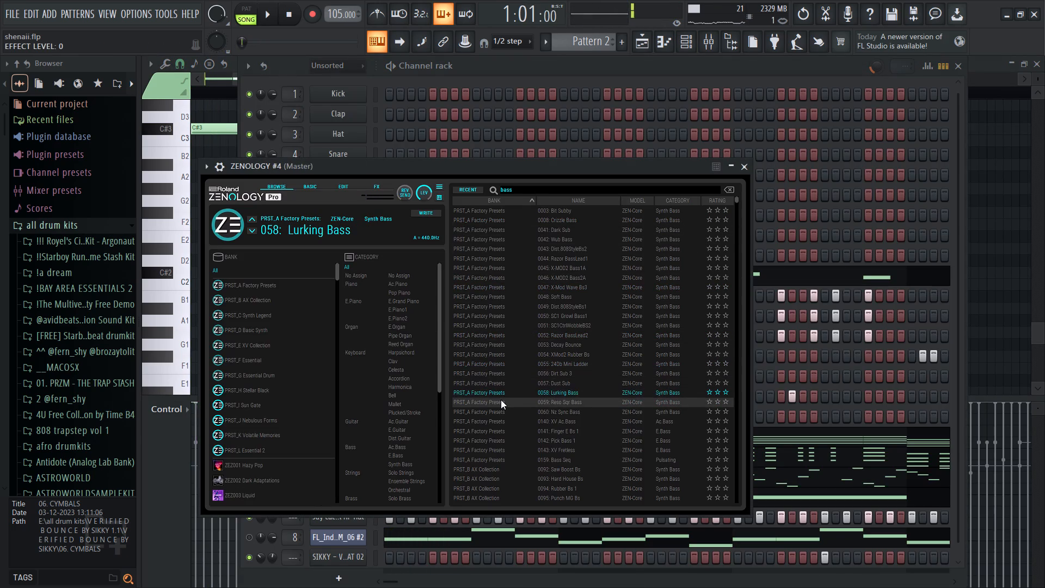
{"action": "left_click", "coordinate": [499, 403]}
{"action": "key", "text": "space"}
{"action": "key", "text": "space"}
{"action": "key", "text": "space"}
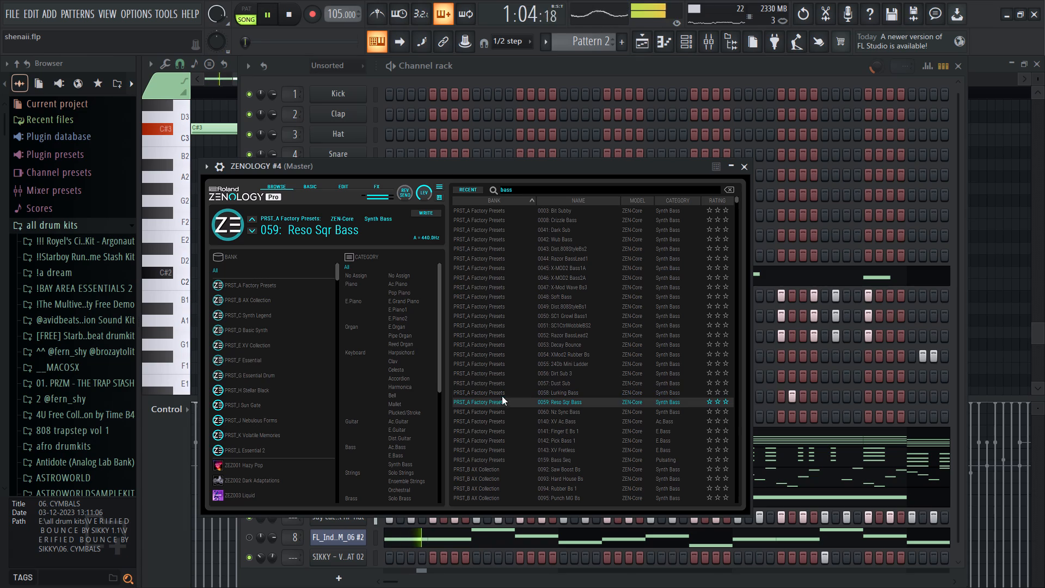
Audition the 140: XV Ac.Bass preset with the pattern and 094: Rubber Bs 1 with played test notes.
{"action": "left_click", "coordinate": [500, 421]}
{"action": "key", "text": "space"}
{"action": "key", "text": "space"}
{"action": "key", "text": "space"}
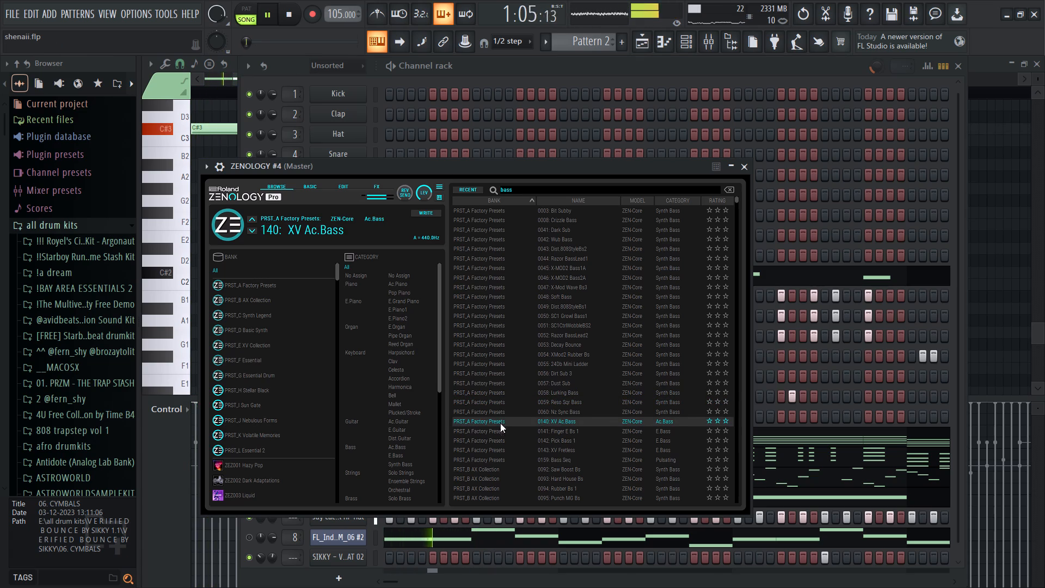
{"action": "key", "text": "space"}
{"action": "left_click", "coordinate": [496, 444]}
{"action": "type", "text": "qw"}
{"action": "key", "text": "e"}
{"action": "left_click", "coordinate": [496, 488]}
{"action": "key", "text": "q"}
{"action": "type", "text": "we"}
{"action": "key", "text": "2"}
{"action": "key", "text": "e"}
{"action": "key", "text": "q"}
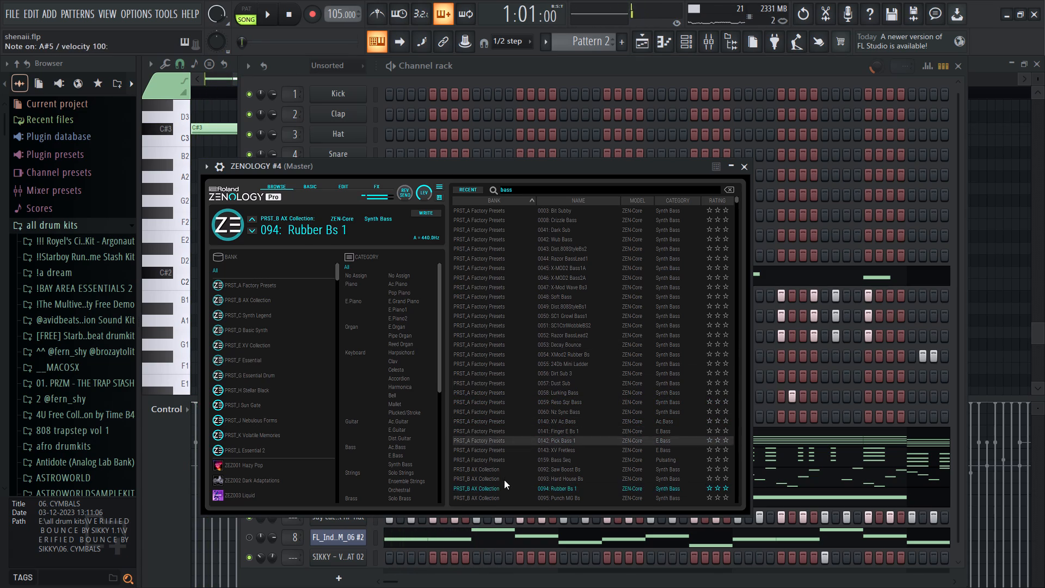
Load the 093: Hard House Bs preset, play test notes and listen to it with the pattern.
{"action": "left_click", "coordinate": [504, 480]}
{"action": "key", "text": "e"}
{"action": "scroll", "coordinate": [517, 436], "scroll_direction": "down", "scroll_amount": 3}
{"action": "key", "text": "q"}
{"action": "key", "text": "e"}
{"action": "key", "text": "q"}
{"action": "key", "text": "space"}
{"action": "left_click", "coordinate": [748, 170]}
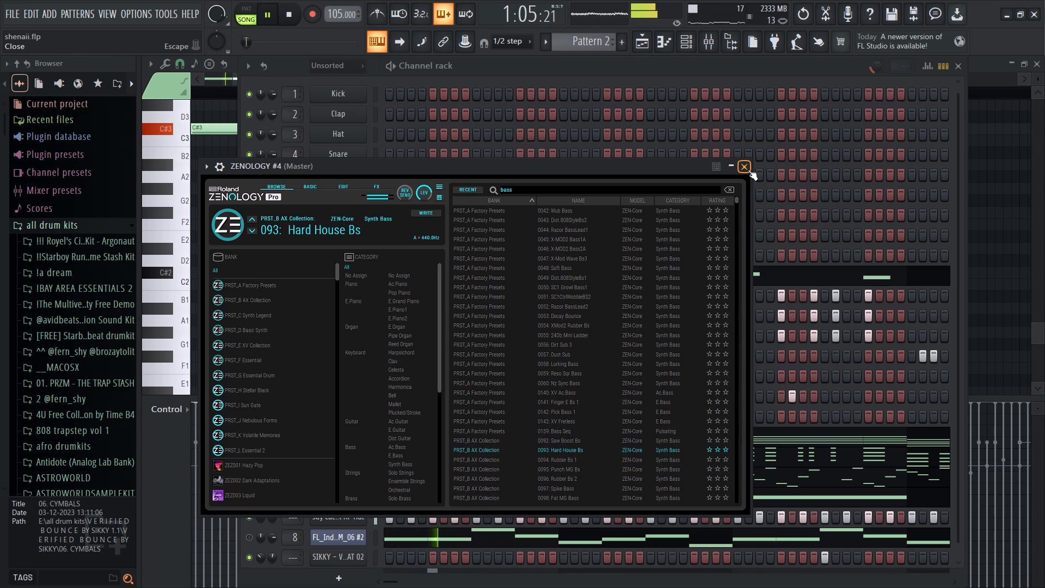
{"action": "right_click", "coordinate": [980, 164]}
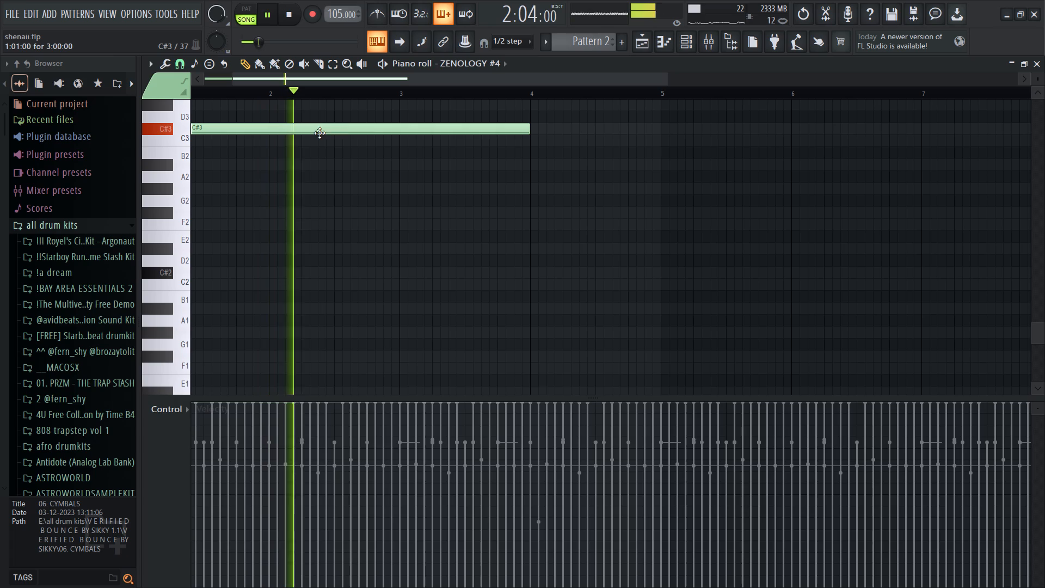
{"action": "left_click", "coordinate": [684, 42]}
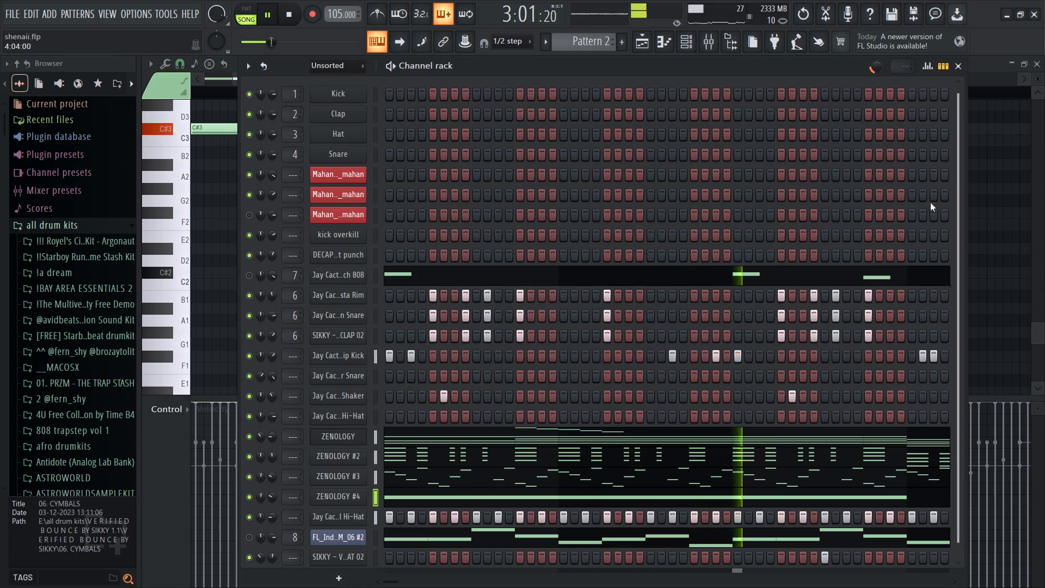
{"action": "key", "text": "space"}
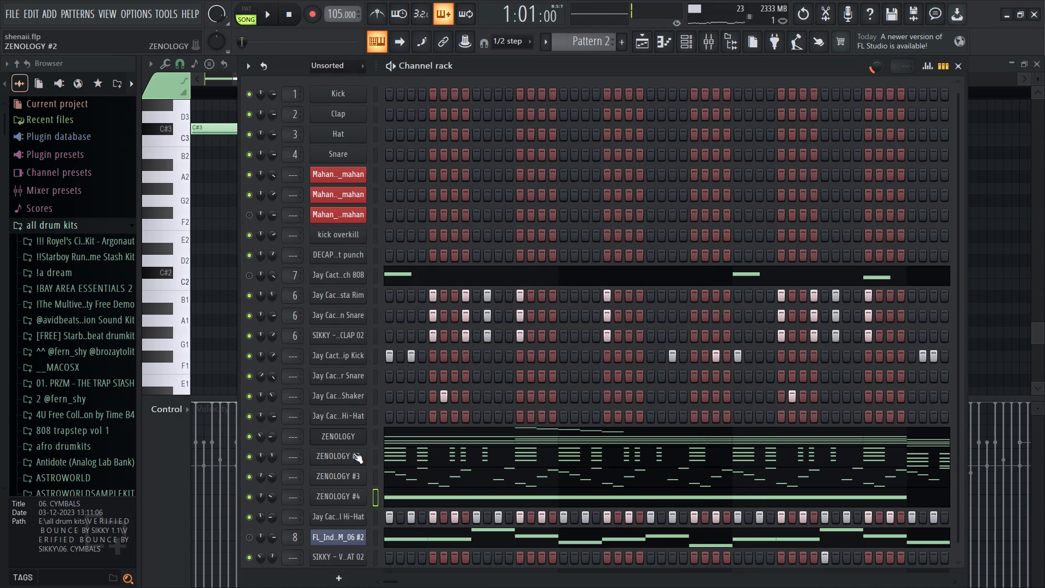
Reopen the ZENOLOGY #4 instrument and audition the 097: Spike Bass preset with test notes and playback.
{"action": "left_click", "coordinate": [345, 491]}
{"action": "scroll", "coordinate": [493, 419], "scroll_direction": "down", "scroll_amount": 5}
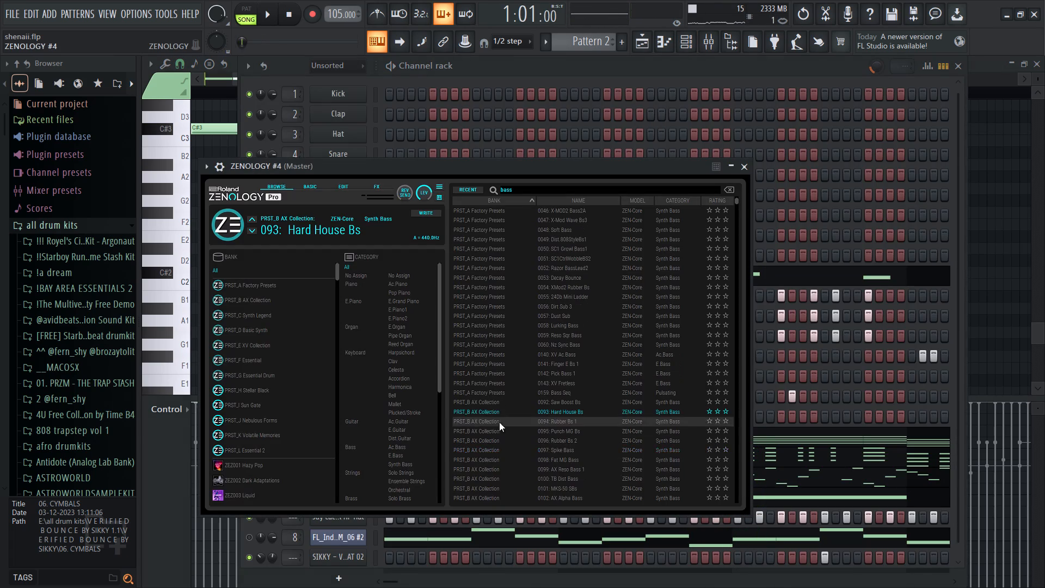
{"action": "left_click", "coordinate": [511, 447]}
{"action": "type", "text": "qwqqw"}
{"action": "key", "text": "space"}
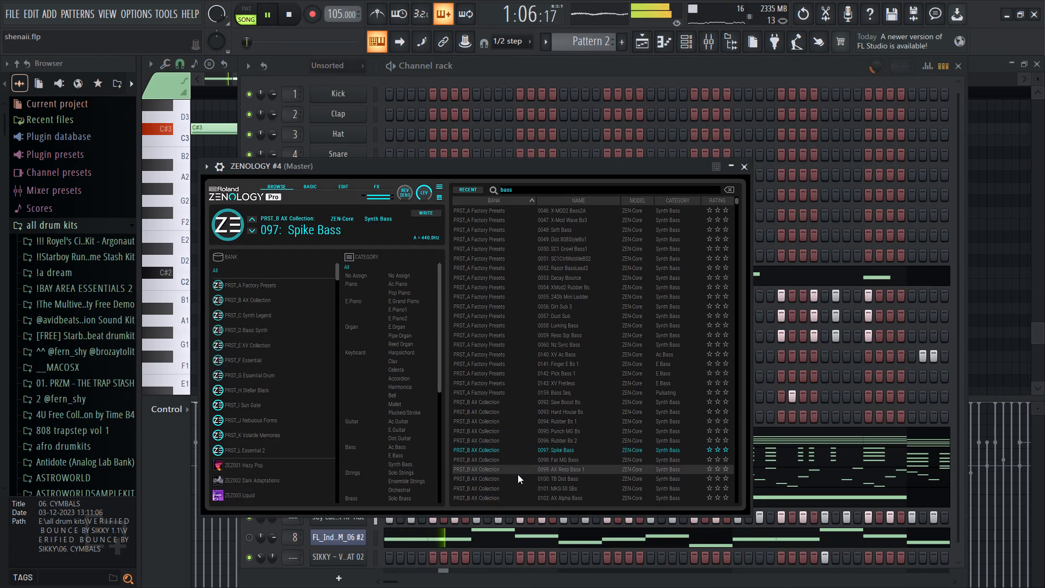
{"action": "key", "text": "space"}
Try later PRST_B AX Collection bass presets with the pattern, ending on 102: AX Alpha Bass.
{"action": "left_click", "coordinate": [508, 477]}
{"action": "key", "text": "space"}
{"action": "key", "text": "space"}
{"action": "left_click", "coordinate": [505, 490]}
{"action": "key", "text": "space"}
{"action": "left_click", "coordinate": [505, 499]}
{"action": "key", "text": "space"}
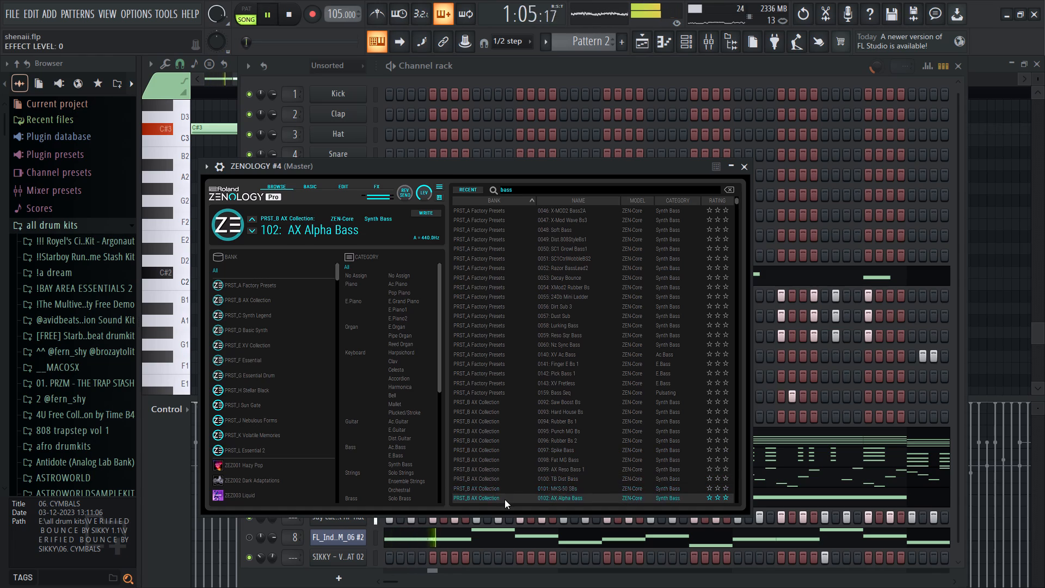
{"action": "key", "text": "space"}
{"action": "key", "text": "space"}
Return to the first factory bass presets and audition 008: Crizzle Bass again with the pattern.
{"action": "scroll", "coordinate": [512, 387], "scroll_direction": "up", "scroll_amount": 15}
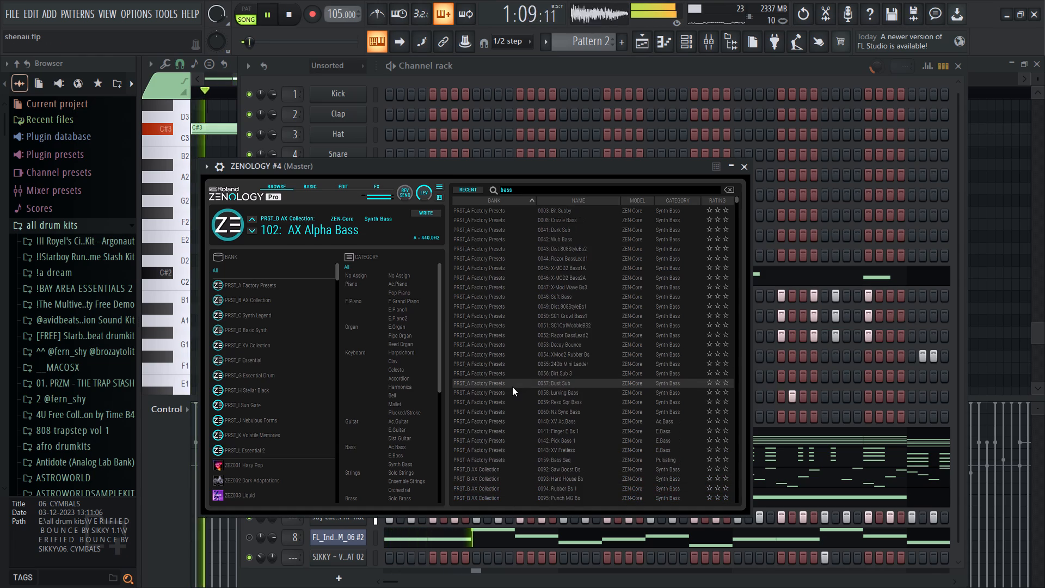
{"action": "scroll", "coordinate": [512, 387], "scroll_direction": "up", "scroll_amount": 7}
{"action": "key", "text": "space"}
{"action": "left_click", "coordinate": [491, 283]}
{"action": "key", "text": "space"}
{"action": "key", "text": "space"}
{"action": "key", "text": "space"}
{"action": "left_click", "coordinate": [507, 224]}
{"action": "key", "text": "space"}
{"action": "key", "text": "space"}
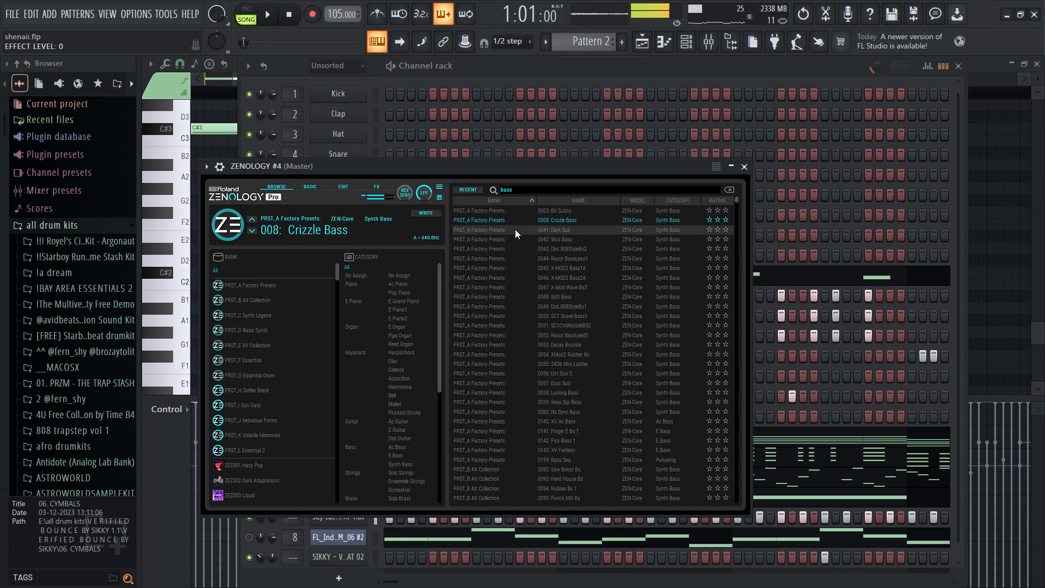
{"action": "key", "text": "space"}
Load the 003: Bit Subby preset in ZENOLOGY #4, audition it and close the instrument window.
{"action": "left_click", "coordinate": [510, 211]}
{"action": "key", "text": "space"}
{"action": "key", "text": "space"}
{"action": "key", "text": "space"}
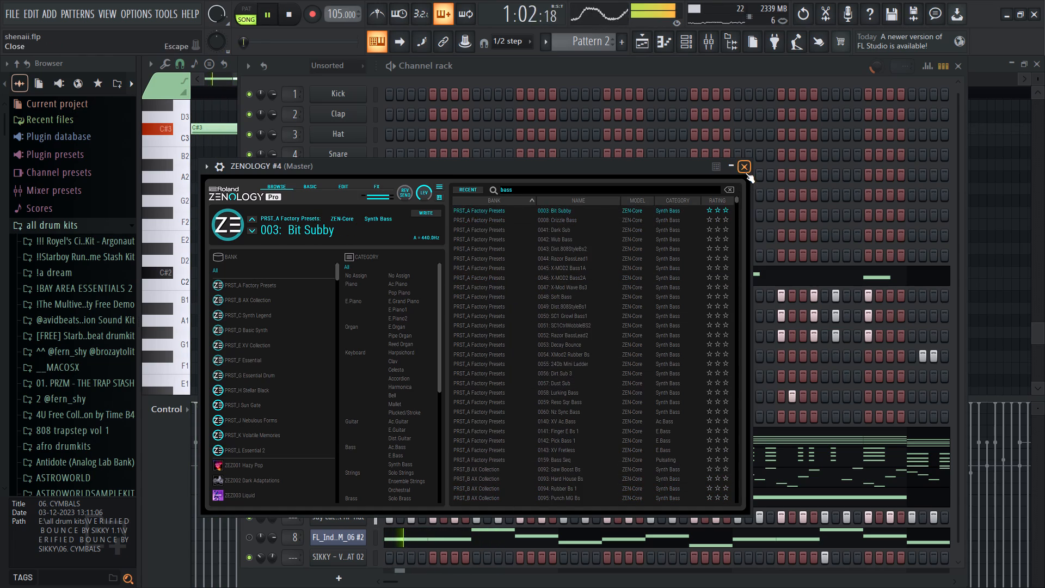
{"action": "left_click", "coordinate": [745, 173]}
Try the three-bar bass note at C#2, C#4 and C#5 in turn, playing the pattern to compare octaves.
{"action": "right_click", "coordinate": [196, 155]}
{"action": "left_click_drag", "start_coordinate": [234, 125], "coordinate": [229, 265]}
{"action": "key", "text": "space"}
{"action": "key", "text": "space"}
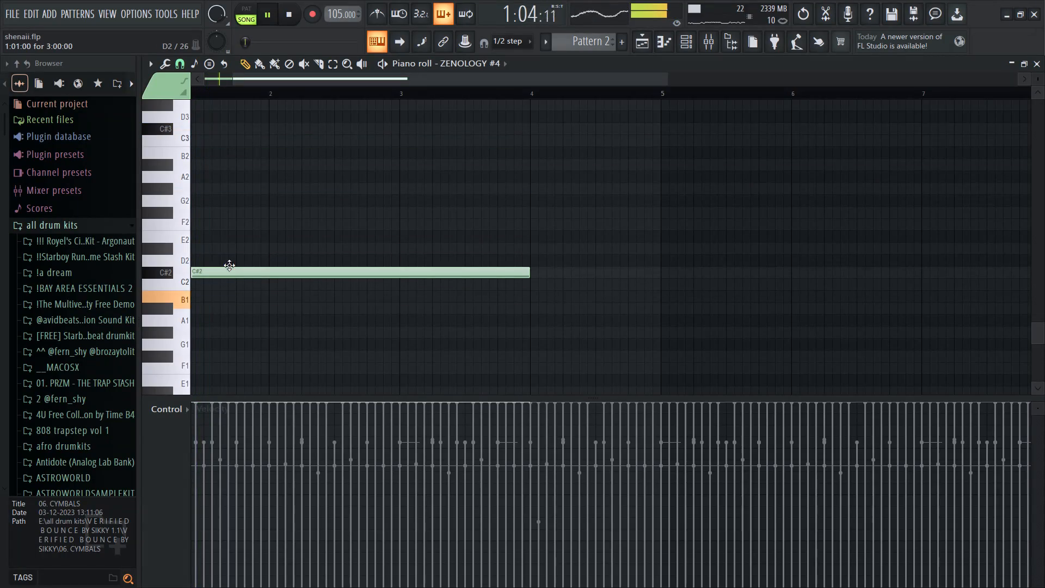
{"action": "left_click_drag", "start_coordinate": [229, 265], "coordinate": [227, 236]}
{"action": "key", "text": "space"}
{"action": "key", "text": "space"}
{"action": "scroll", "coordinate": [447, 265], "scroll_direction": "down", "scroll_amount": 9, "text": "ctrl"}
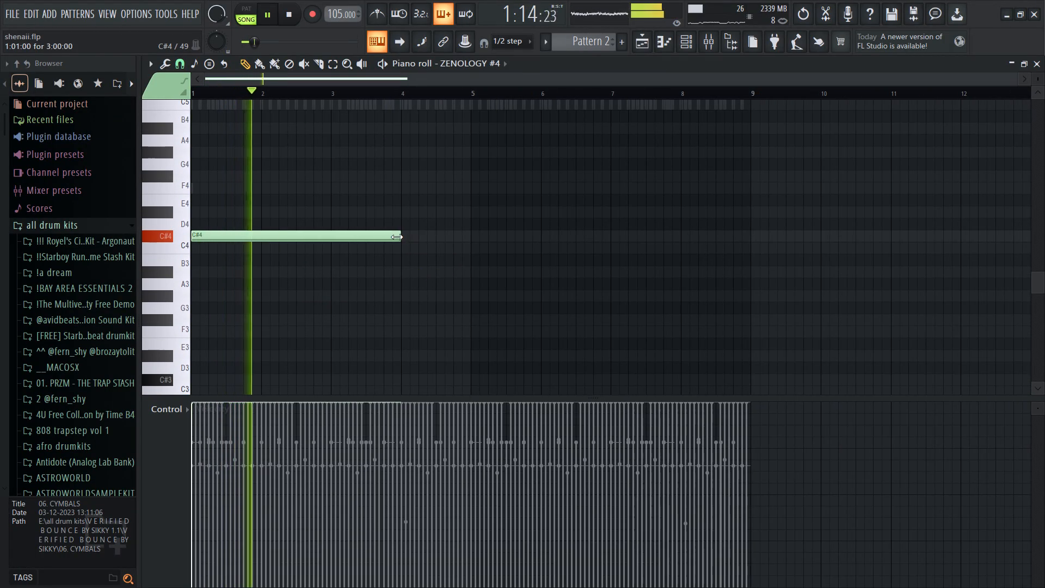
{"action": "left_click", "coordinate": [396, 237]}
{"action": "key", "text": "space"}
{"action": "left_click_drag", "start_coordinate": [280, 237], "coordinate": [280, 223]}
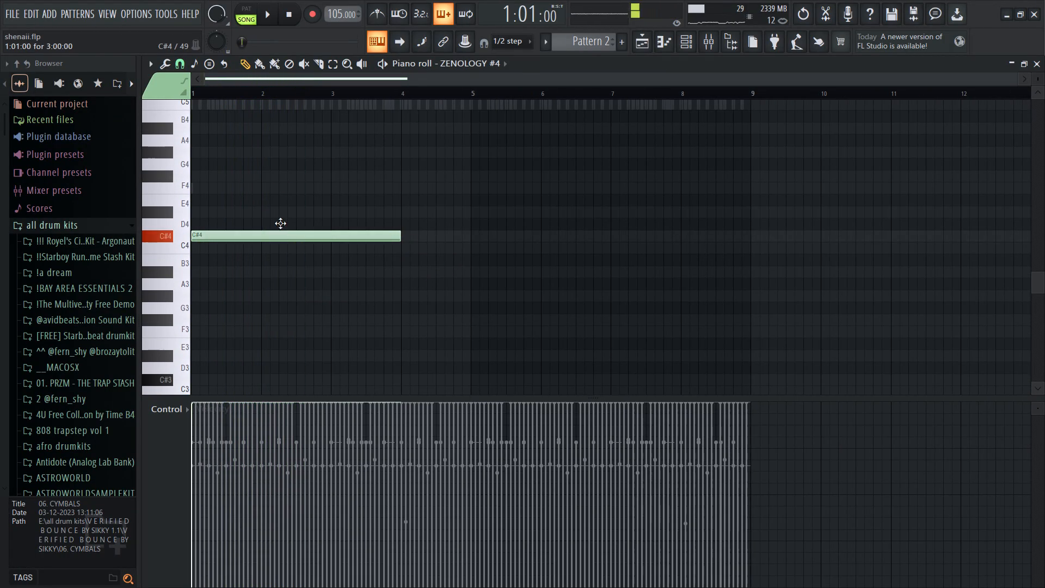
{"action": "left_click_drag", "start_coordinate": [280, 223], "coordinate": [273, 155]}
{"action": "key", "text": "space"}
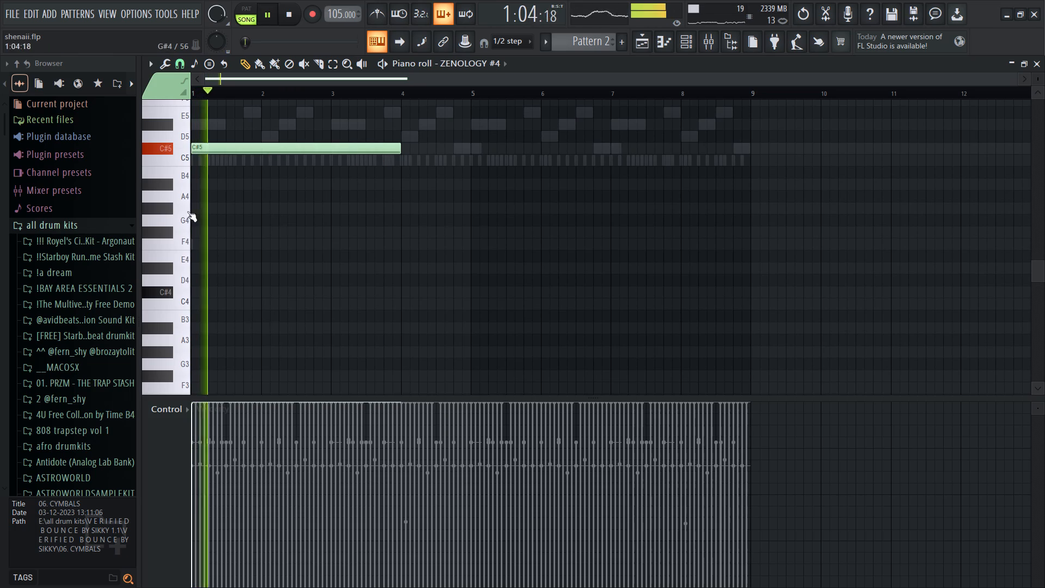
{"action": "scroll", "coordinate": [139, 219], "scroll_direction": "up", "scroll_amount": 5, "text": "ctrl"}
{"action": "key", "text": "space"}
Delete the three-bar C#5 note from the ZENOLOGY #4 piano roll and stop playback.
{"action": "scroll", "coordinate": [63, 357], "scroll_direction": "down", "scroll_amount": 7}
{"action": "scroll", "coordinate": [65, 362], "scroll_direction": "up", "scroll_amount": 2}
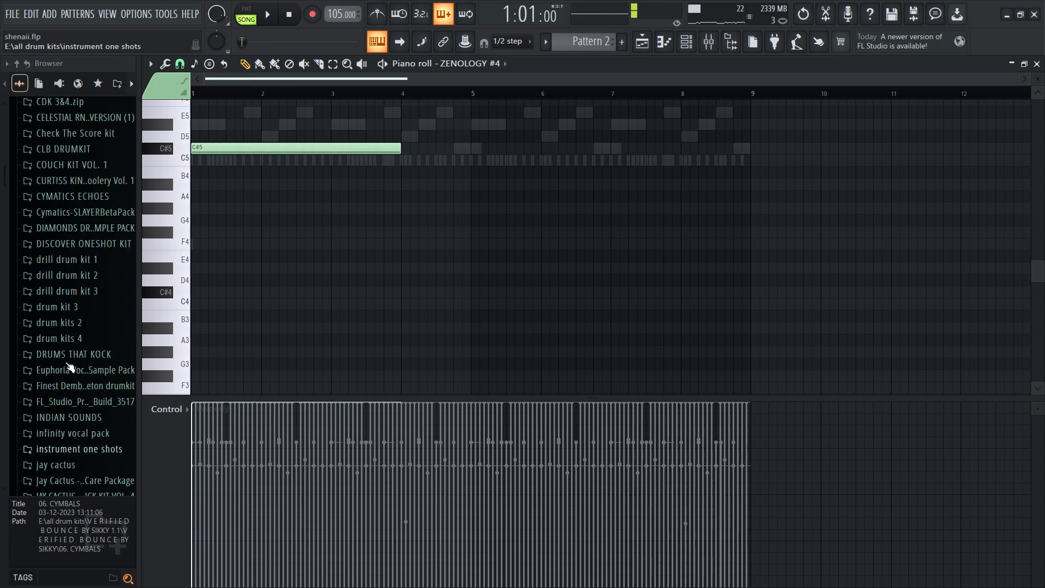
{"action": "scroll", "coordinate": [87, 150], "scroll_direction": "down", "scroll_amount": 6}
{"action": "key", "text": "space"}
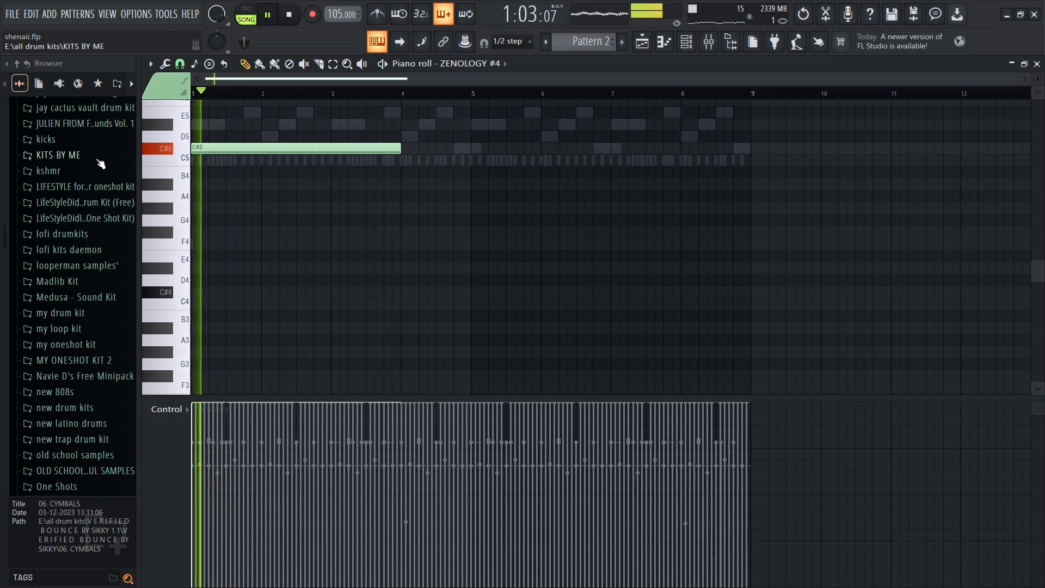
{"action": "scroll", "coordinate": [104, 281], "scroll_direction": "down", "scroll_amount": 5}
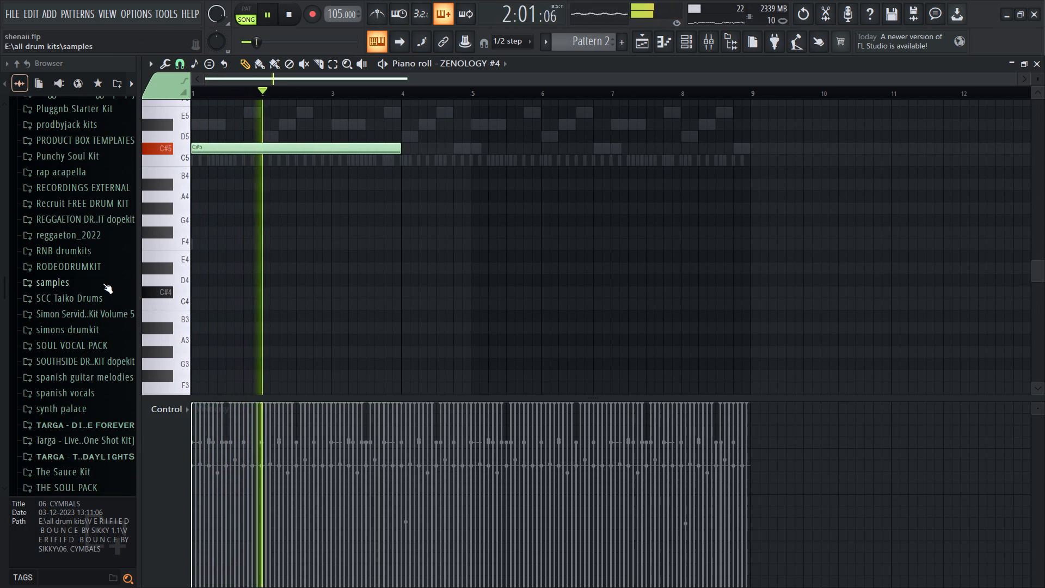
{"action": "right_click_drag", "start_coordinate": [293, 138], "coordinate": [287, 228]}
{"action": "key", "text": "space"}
Audition the 808, bass and classic bass samples in the SIKKY Verified Bounce kit's 02. 808 folder.
{"action": "scroll", "coordinate": [70, 331], "scroll_direction": "down", "scroll_amount": 4}
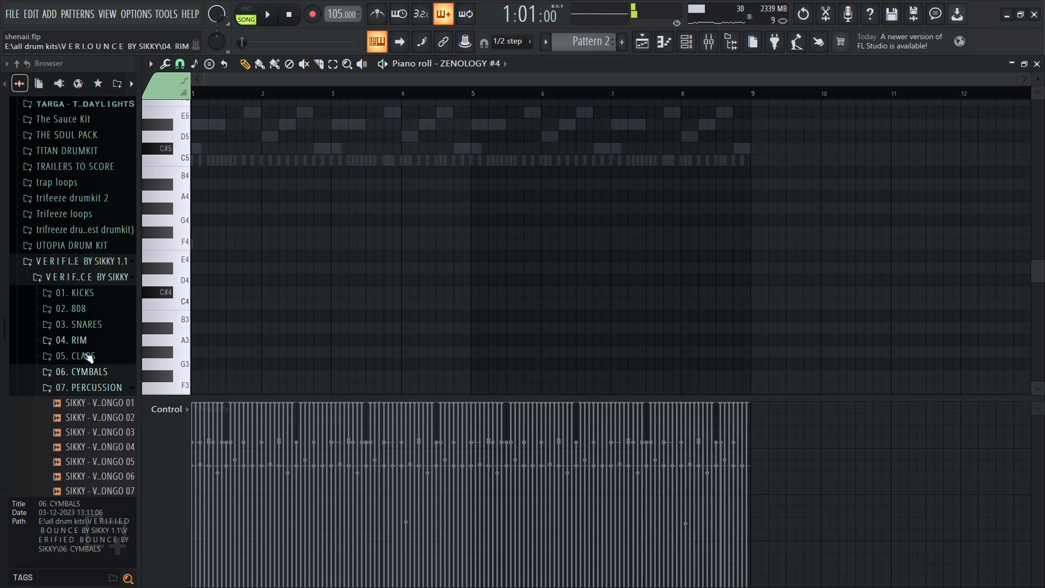
{"action": "left_click", "coordinate": [106, 304]}
{"action": "left_click", "coordinate": [97, 321]}
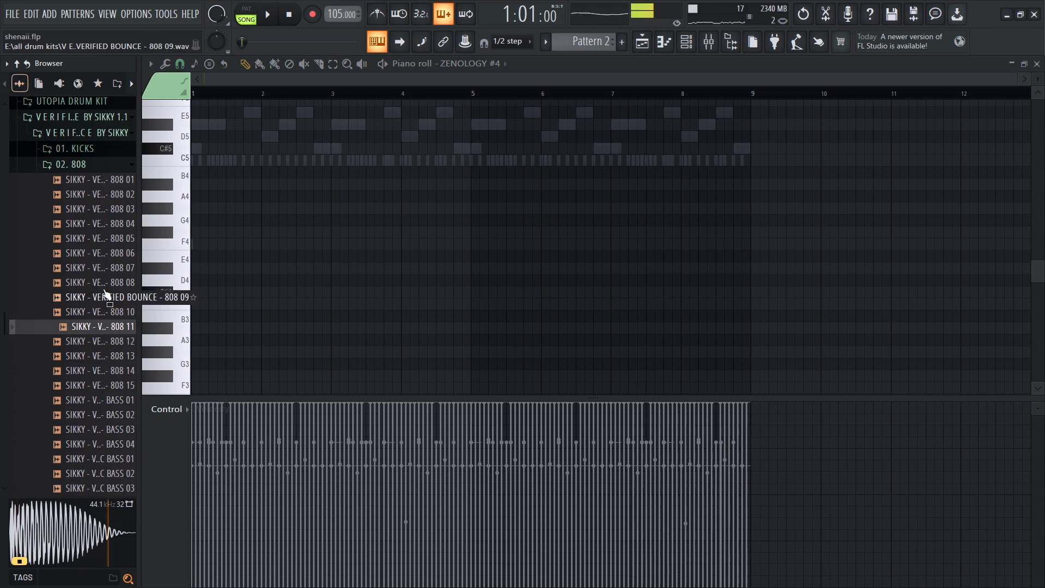
{"action": "left_click", "coordinate": [103, 284]}
{"action": "left_click", "coordinate": [106, 215]}
{"action": "scroll", "coordinate": [106, 216], "scroll_direction": "down", "scroll_amount": 5}
{"action": "scroll", "coordinate": [95, 252], "scroll_direction": "up", "scroll_amount": 3}
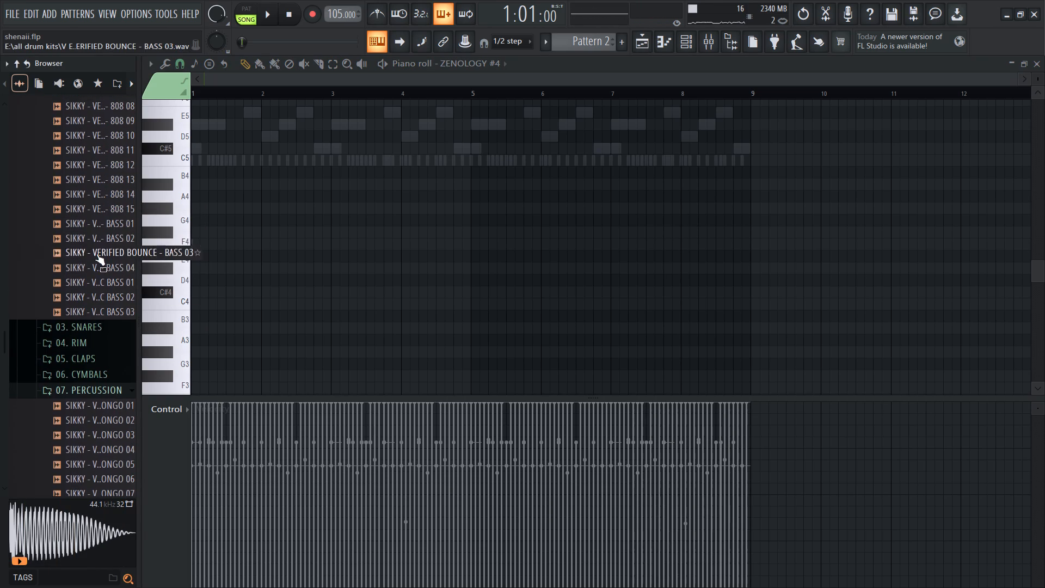
{"action": "left_click", "coordinate": [96, 254]}
{"action": "scroll", "coordinate": [96, 254], "scroll_direction": "down", "scroll_amount": 2}
{"action": "scroll", "coordinate": [96, 254], "scroll_direction": "up", "scroll_amount": 3}
{"action": "left_click", "coordinate": [106, 367]}
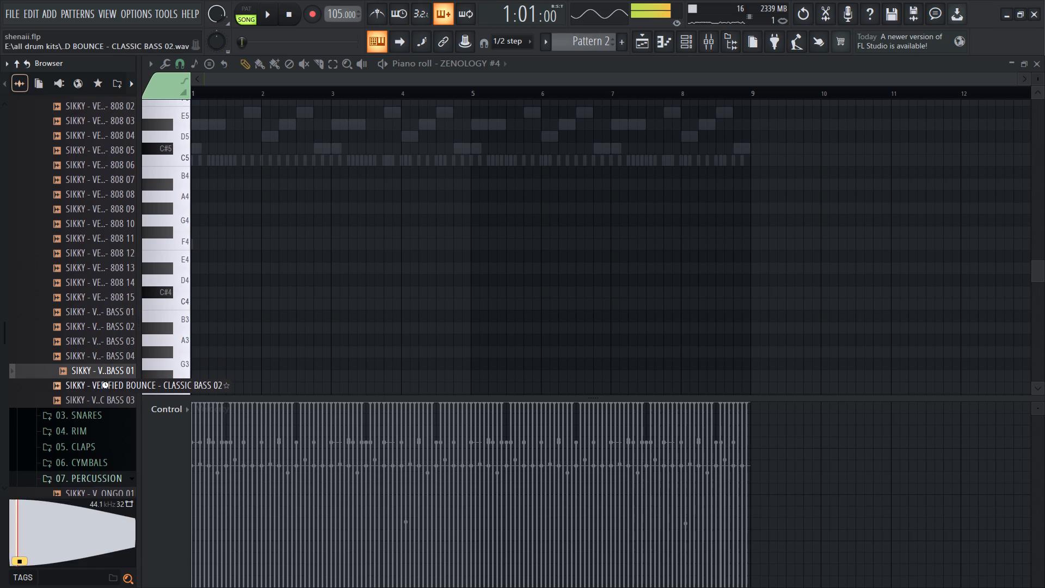
{"action": "left_click", "coordinate": [105, 385]}
{"action": "left_click", "coordinate": [105, 401]}
{"action": "left_click", "coordinate": [112, 366]}
{"action": "left_click", "coordinate": [113, 359]}
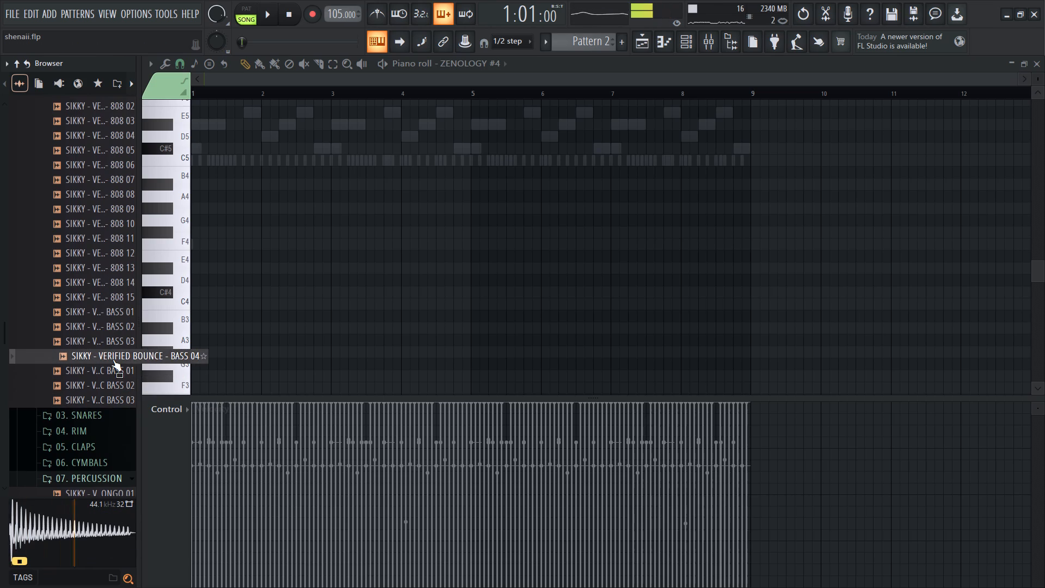
{"action": "left_click", "coordinate": [116, 341]}
{"action": "scroll", "coordinate": [108, 354], "scroll_direction": "down", "scroll_amount": 7}
{"action": "scroll", "coordinate": [104, 351], "scroll_direction": "up", "scroll_amount": 4}
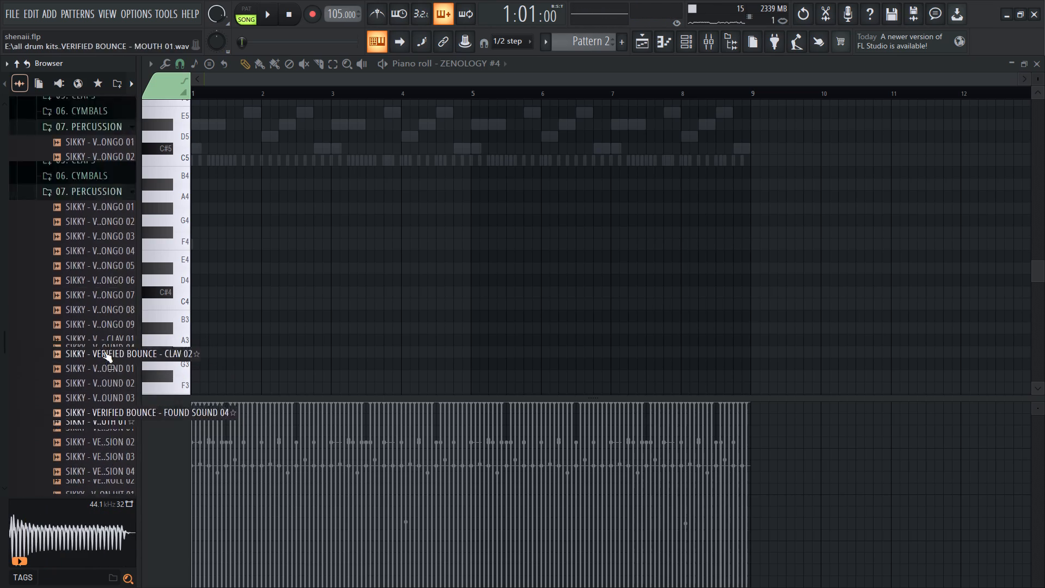
{"action": "scroll", "coordinate": [104, 351], "scroll_direction": "up", "scroll_amount": 9}
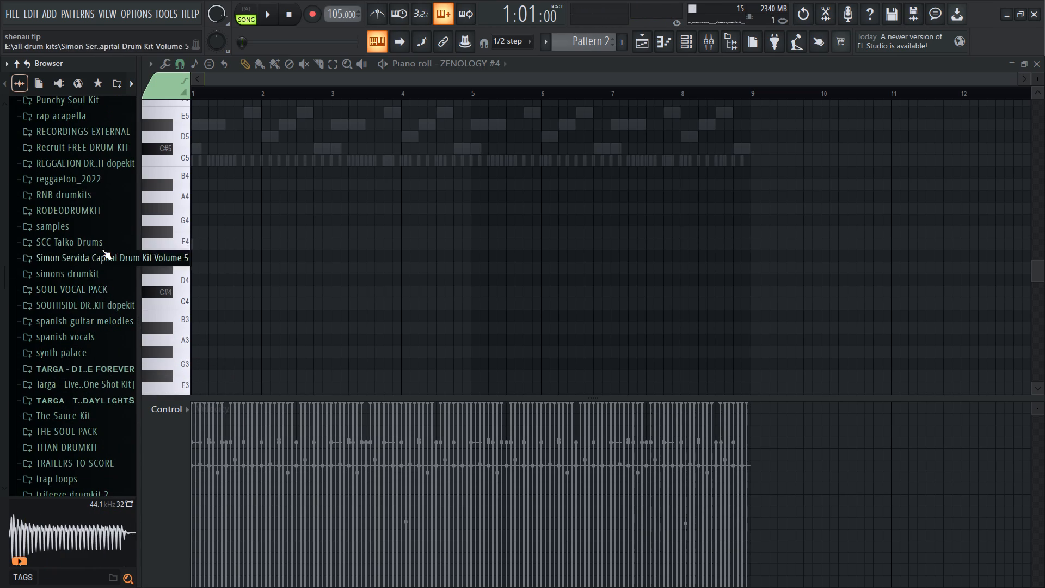
{"action": "scroll", "coordinate": [102, 242], "scroll_direction": "up", "scroll_amount": 5}
{"action": "left_click", "coordinate": [77, 335]}
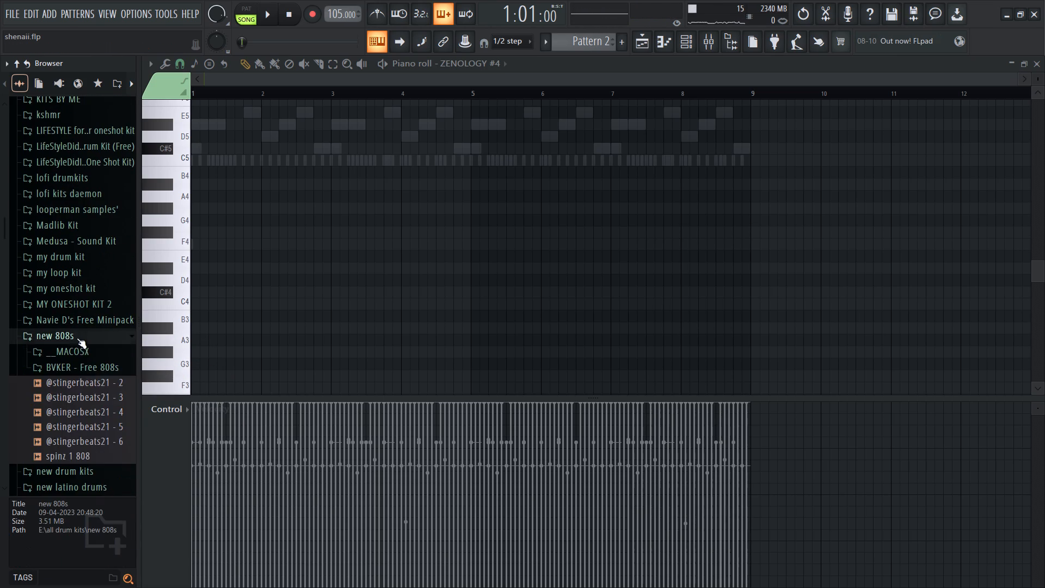
{"action": "left_click", "coordinate": [76, 345]}
{"action": "left_click", "coordinate": [75, 350]}
{"action": "left_click", "coordinate": [78, 384]}
{"action": "left_click", "coordinate": [82, 410]}
Browse to DRUMS THAT KOCK, Decap Drums that Knock Vol 8, 808s + Bass, and audition its 808 samples from High to Very Raw.
{"action": "scroll", "coordinate": [79, 364], "scroll_direction": "up", "scroll_amount": 1}
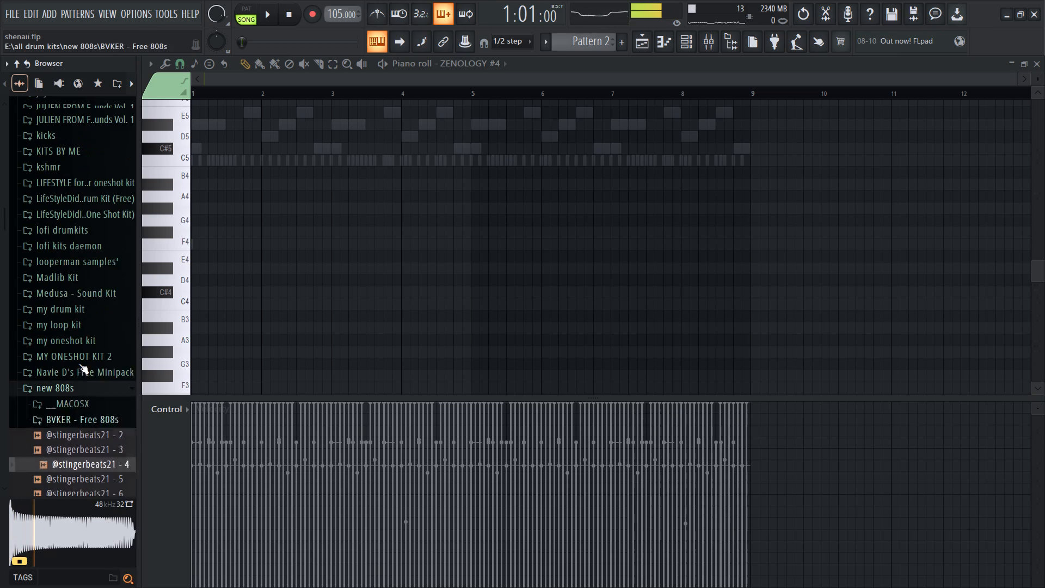
{"action": "scroll", "coordinate": [74, 299], "scroll_direction": "up", "scroll_amount": 4}
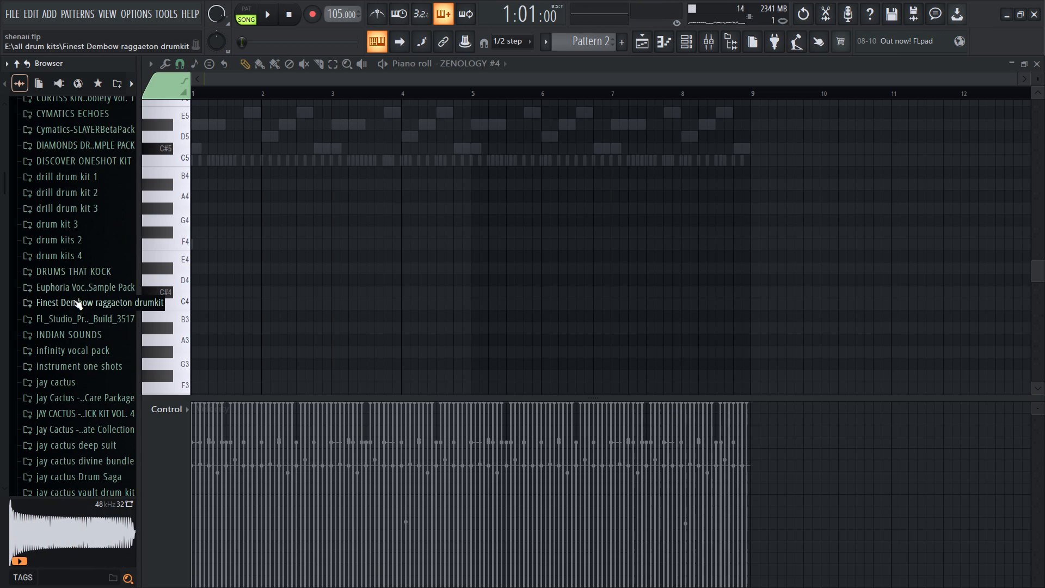
{"action": "left_click", "coordinate": [76, 271]}
{"action": "left_click", "coordinate": [76, 289]}
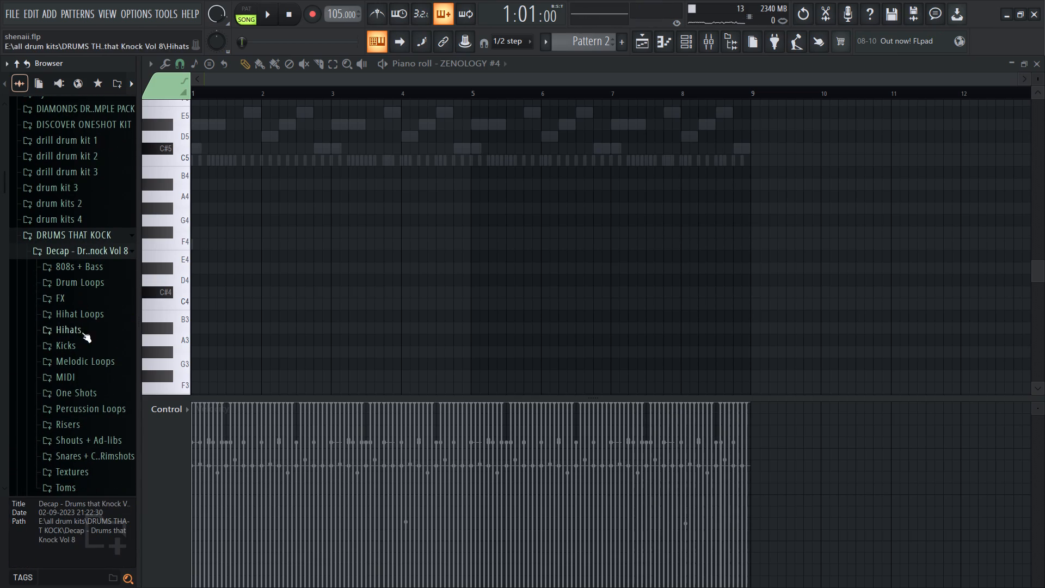
{"action": "left_click", "coordinate": [85, 266]}
{"action": "left_click", "coordinate": [82, 283]}
{"action": "left_click", "coordinate": [85, 241]}
{"action": "left_click", "coordinate": [89, 366]}
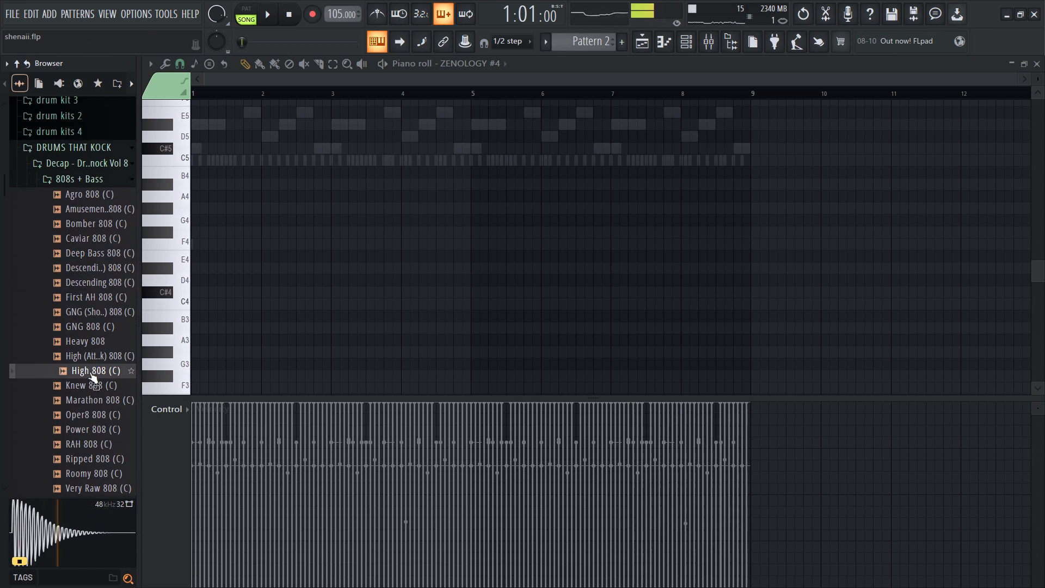
{"action": "left_click", "coordinate": [88, 393]}
{"action": "left_click", "coordinate": [93, 413]}
{"action": "left_click", "coordinate": [94, 399]}
{"action": "left_click", "coordinate": [94, 441]}
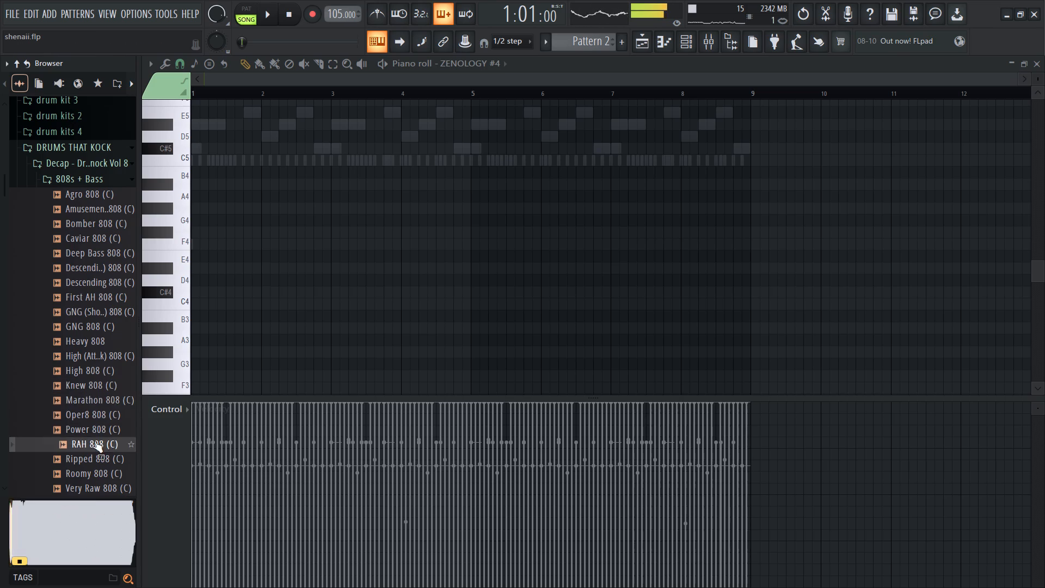
{"action": "scroll", "coordinate": [94, 441], "scroll_direction": "down", "scroll_amount": 1}
{"action": "left_click", "coordinate": [94, 371]}
{"action": "left_click", "coordinate": [94, 388]}
{"action": "left_click", "coordinate": [93, 401]}
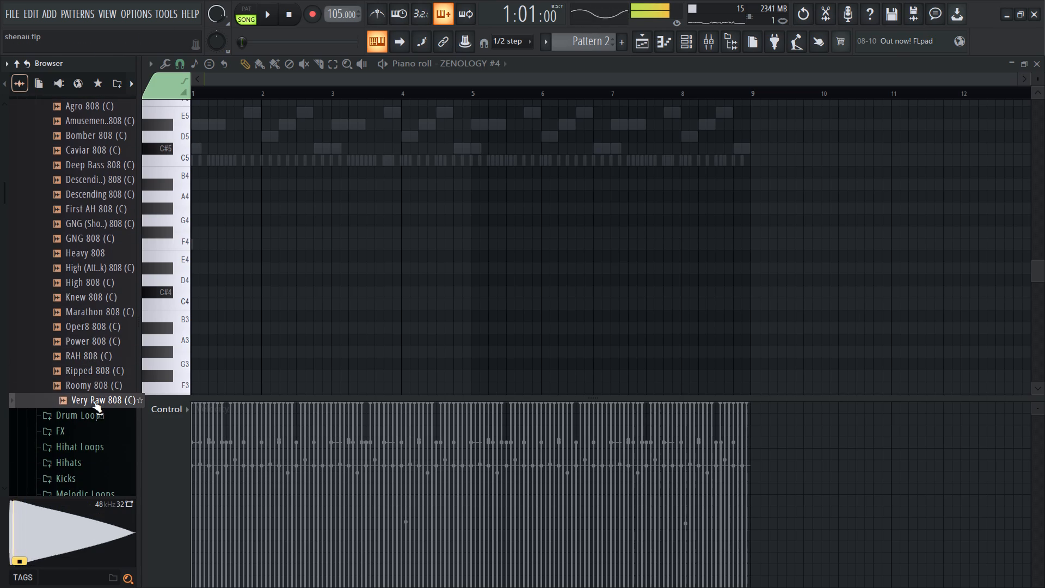
{"action": "scroll", "coordinate": [95, 248], "scroll_direction": "up", "scroll_amount": 4}
Audition Agro 808 (C) and add it to the channel rack as a new channel below the Jay Cact..ch 808.
{"action": "left_click", "coordinate": [99, 456]}
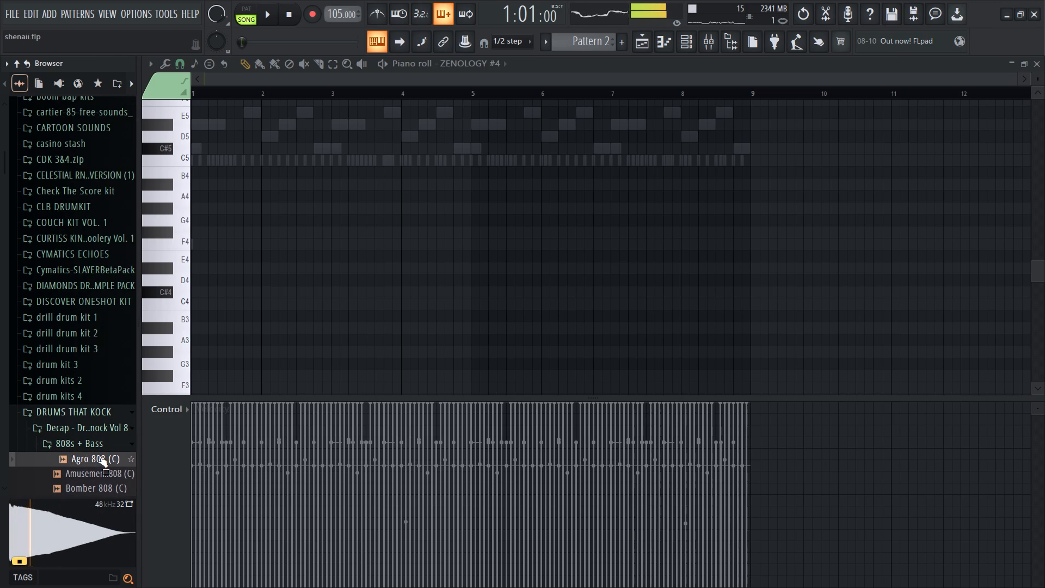
{"action": "left_click", "coordinate": [92, 473]}
{"action": "left_click_drag", "start_coordinate": [90, 455], "coordinate": [657, 49]}
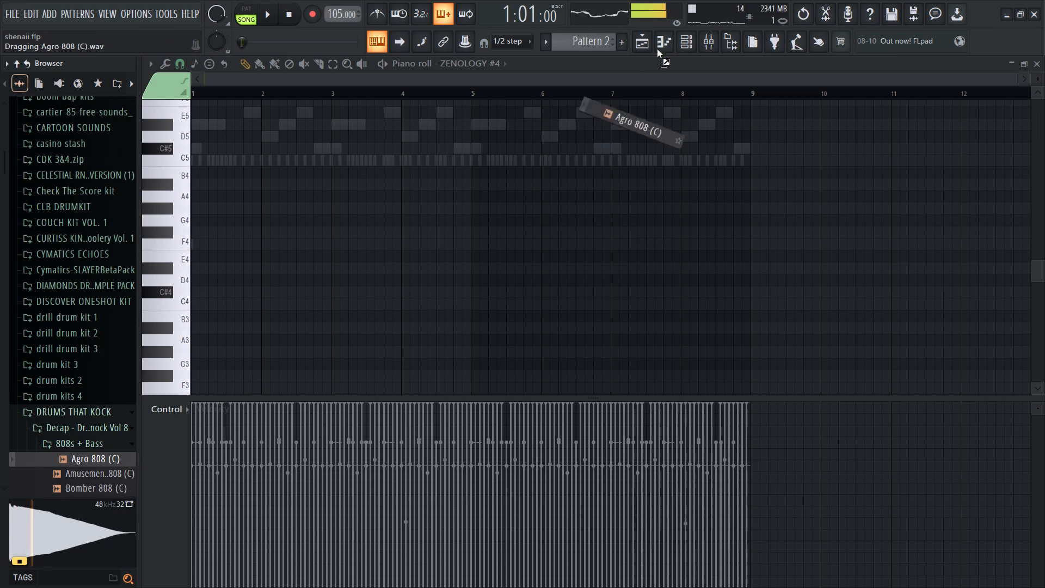
{"action": "left_click_drag", "start_coordinate": [657, 49], "coordinate": [333, 286]}
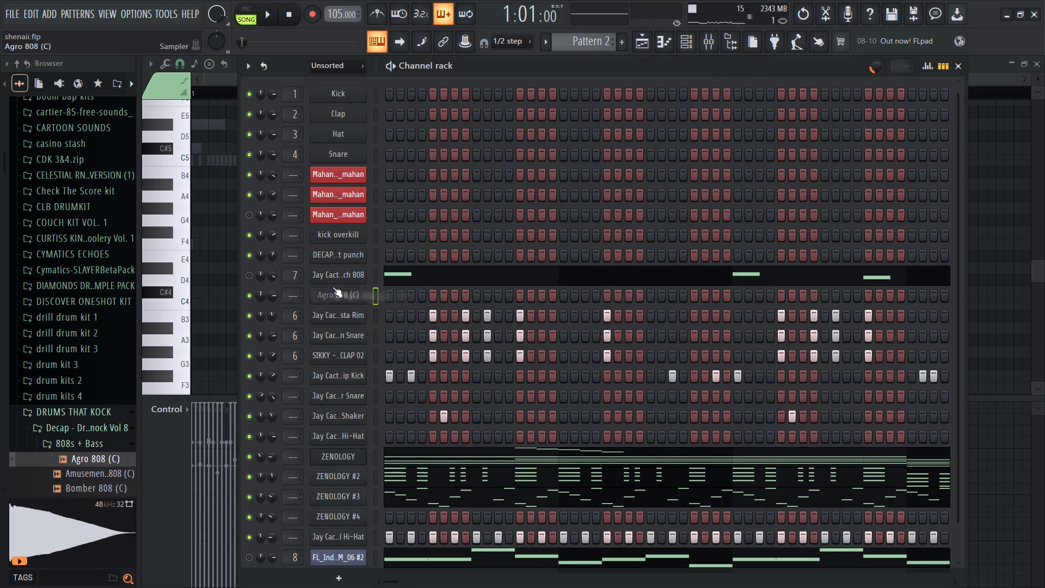
Shape the Agro 808 (C) volume envelope with maximum hold and minimum attack, decay, sustain and release, and try a few notes.
{"action": "left_click", "coordinate": [331, 295]}
{"action": "left_click", "coordinate": [309, 246]}
{"action": "left_click_drag", "start_coordinate": [295, 383], "coordinate": [343, 559]}
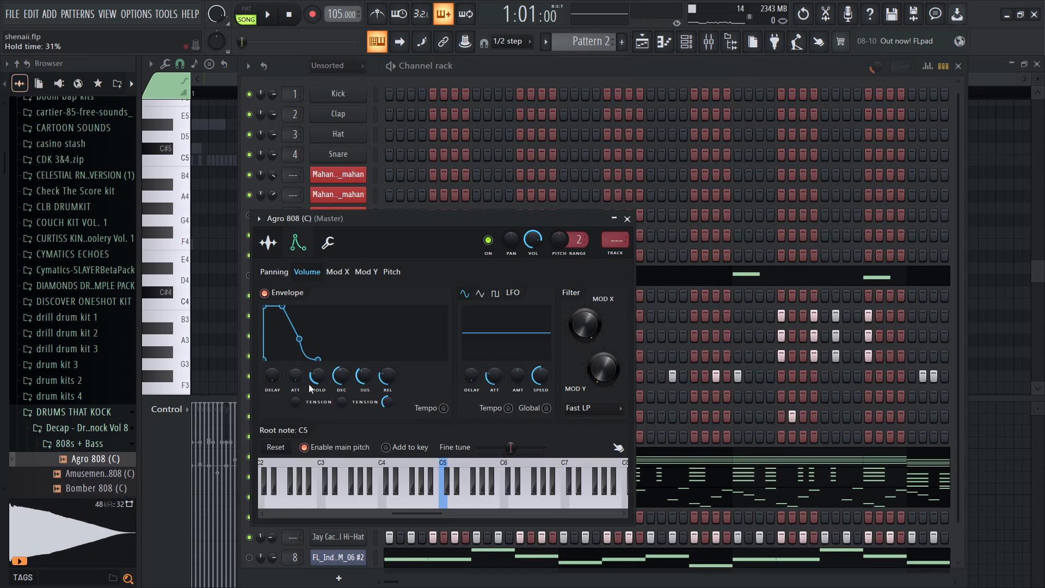
{"action": "left_click_drag", "start_coordinate": [313, 384], "coordinate": [436, 144]}
{"action": "left_click_drag", "start_coordinate": [337, 370], "coordinate": [432, 82]}
{"action": "left_click_drag", "start_coordinate": [373, 375], "coordinate": [401, 516]}
{"action": "left_click_drag", "start_coordinate": [388, 381], "coordinate": [431, 563]}
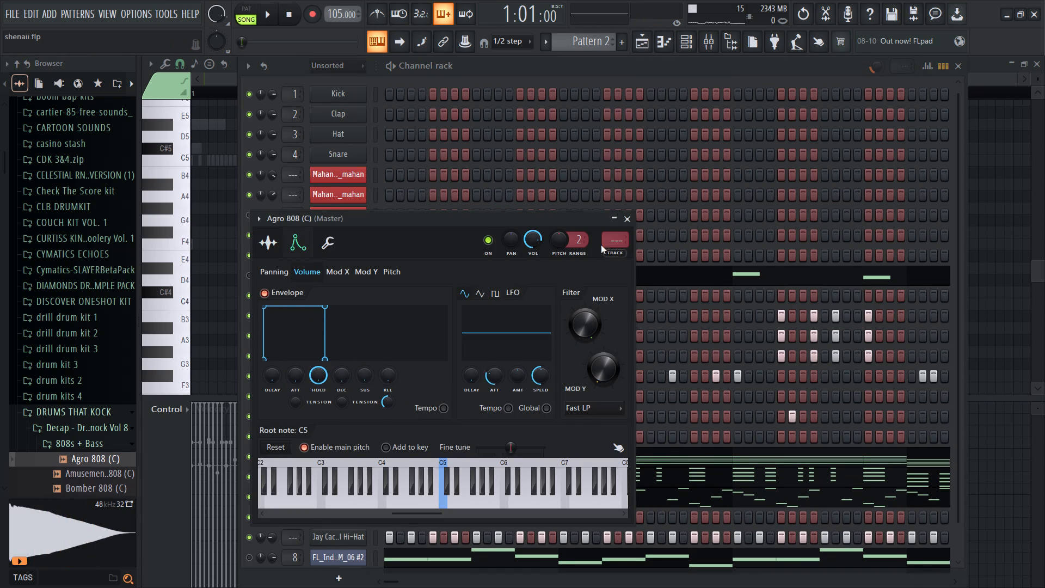
{"action": "left_click", "coordinate": [629, 219]}
{"action": "key", "text": "q"}
{"action": "key", "text": "w"}
Place a C#5 note about three bars long from bar 1 in the Agro 808 (C) piano roll and play it with the beat.
{"action": "right_click", "coordinate": [341, 287]}
{"action": "left_click", "coordinate": [386, 299]}
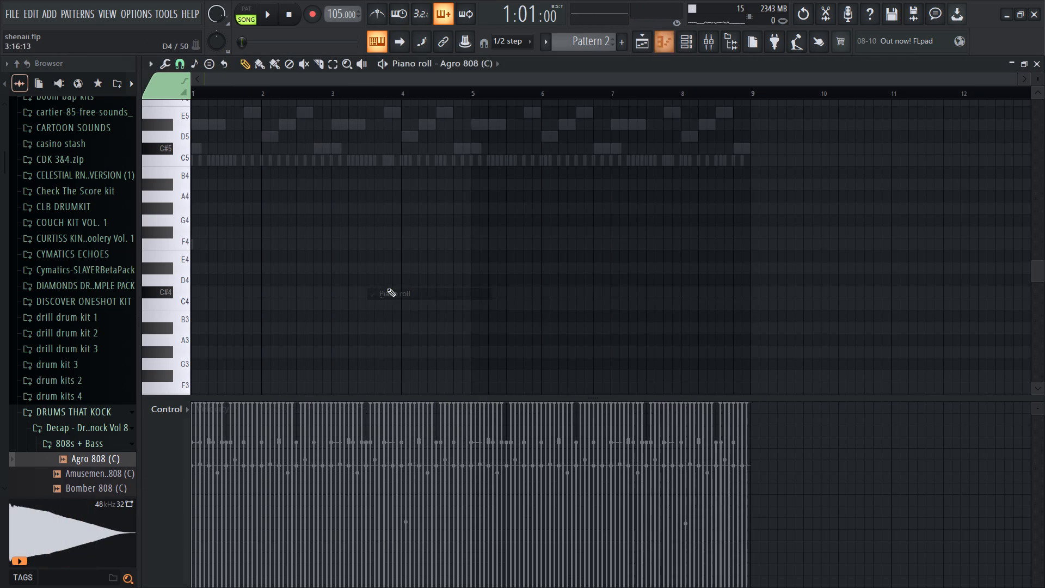
{"action": "left_click_drag", "start_coordinate": [349, 296], "coordinate": [9, 149]}
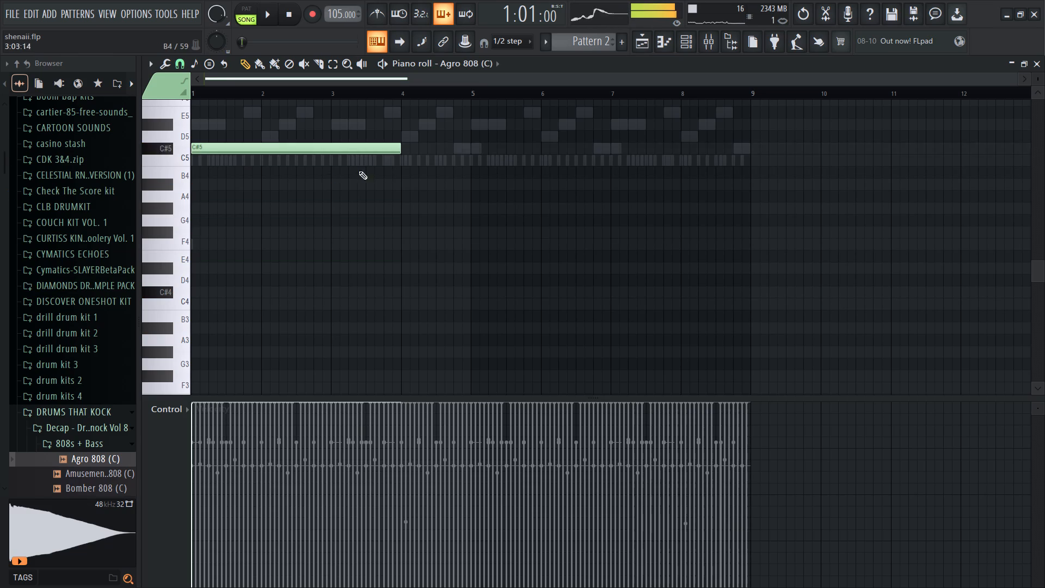
{"action": "key", "text": "space"}
{"action": "left_click", "coordinate": [399, 146]}
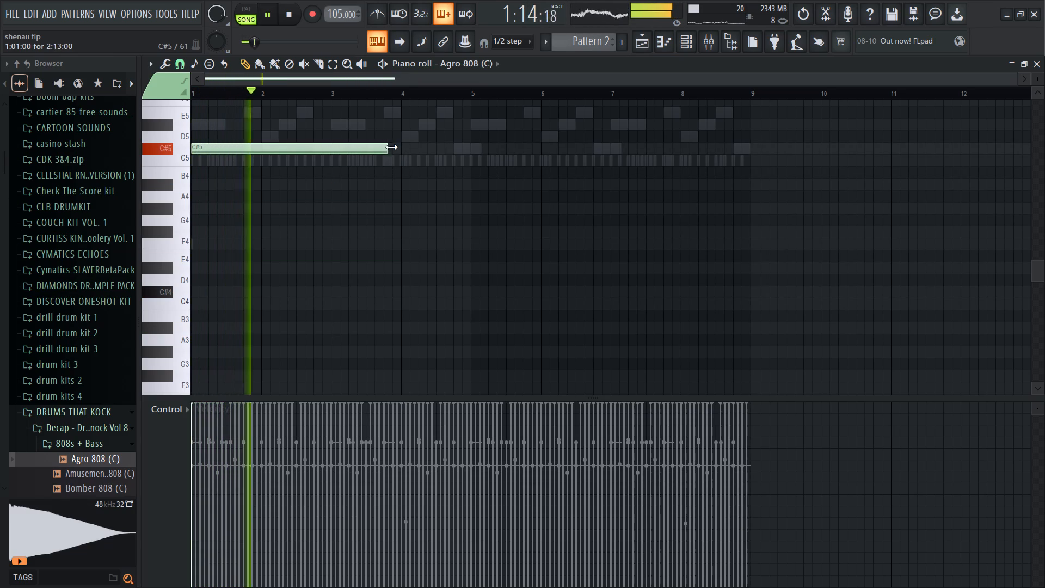
{"action": "key", "text": "space"}
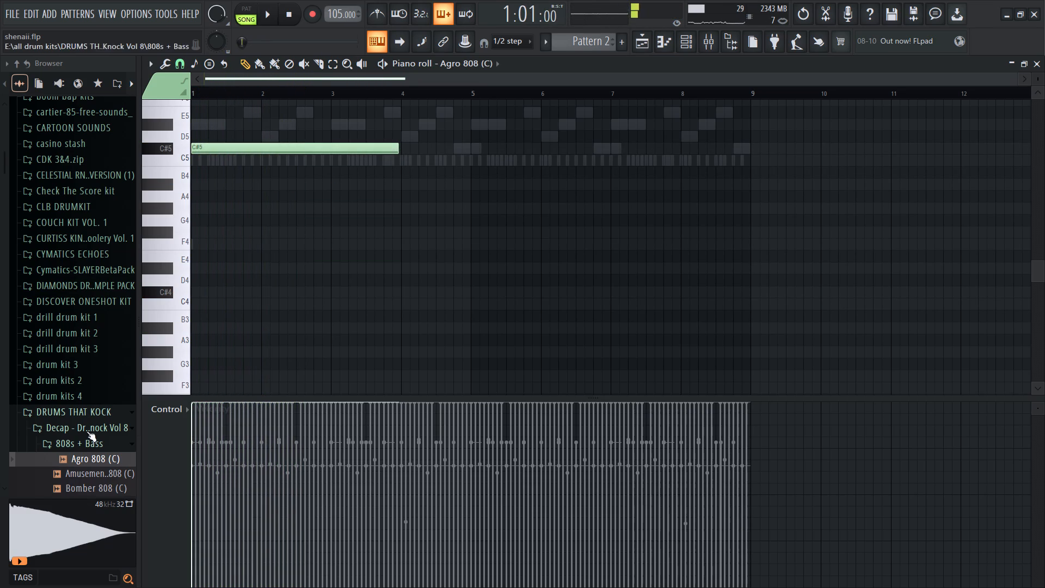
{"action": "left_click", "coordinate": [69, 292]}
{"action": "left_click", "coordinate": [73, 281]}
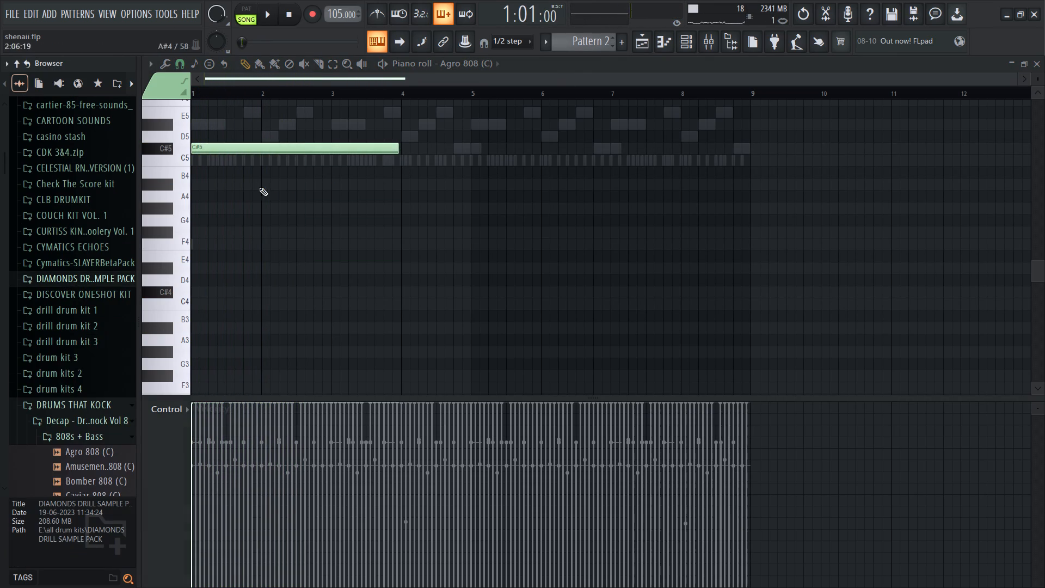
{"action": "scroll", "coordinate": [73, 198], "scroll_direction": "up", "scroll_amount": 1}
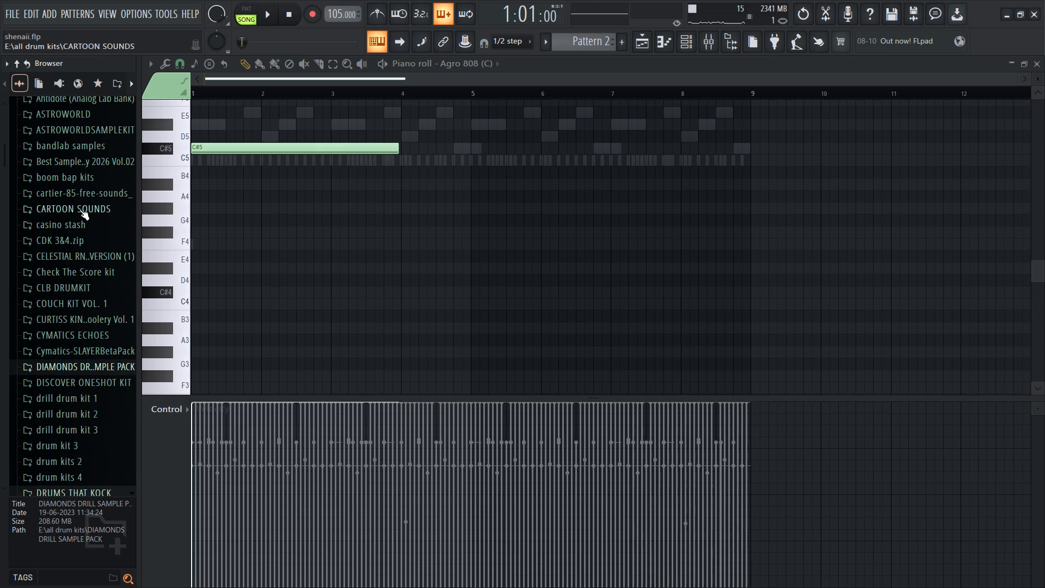
Play test notes on the Jay Cact..ch 808 channel and on Agro 808 (C) to compare the two bass sounds.
{"action": "left_click", "coordinate": [684, 41]}
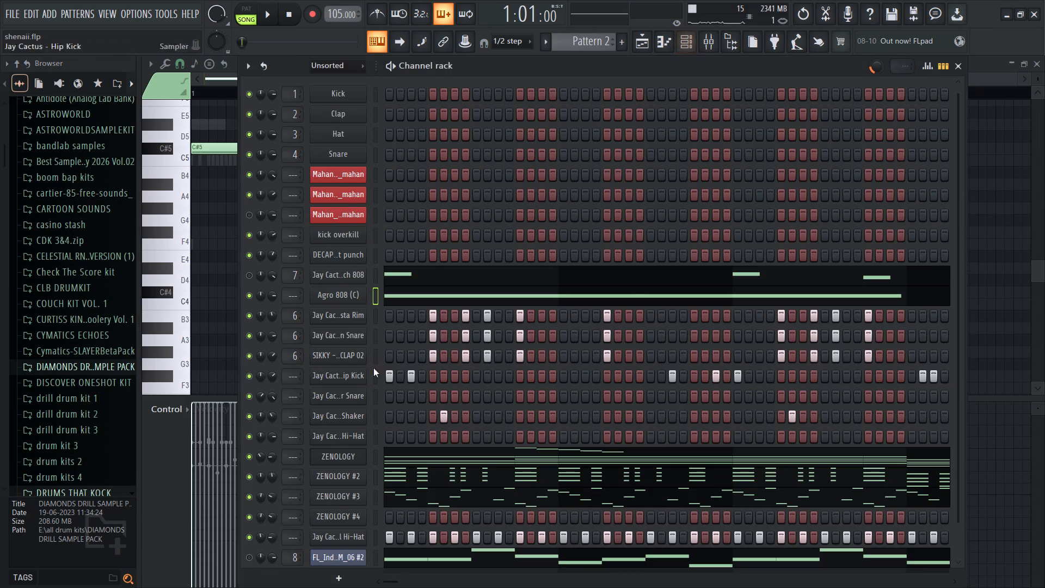
{"action": "left_click", "coordinate": [350, 277]}
{"action": "left_click", "coordinate": [623, 223]}
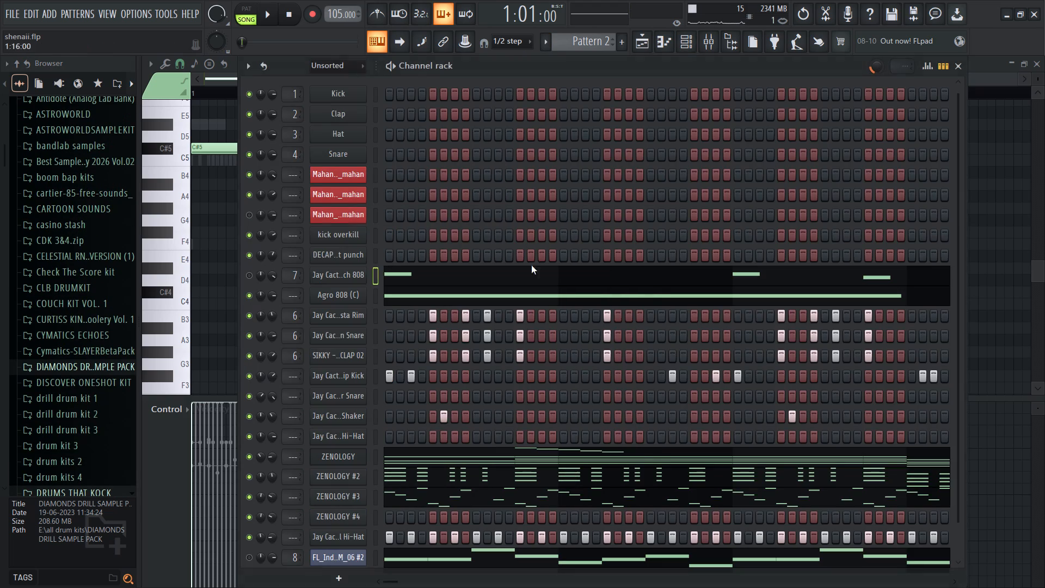
{"action": "key", "text": "q"}
{"action": "type", "text": "qq"}
{"action": "left_click", "coordinate": [349, 294]}
{"action": "key", "text": "q"}
{"action": "key", "text": "q"}
{"action": "key", "text": "q"}
{"action": "key", "text": "q"}
{"action": "left_click", "coordinate": [276, 261]}
{"action": "key", "text": "q"}
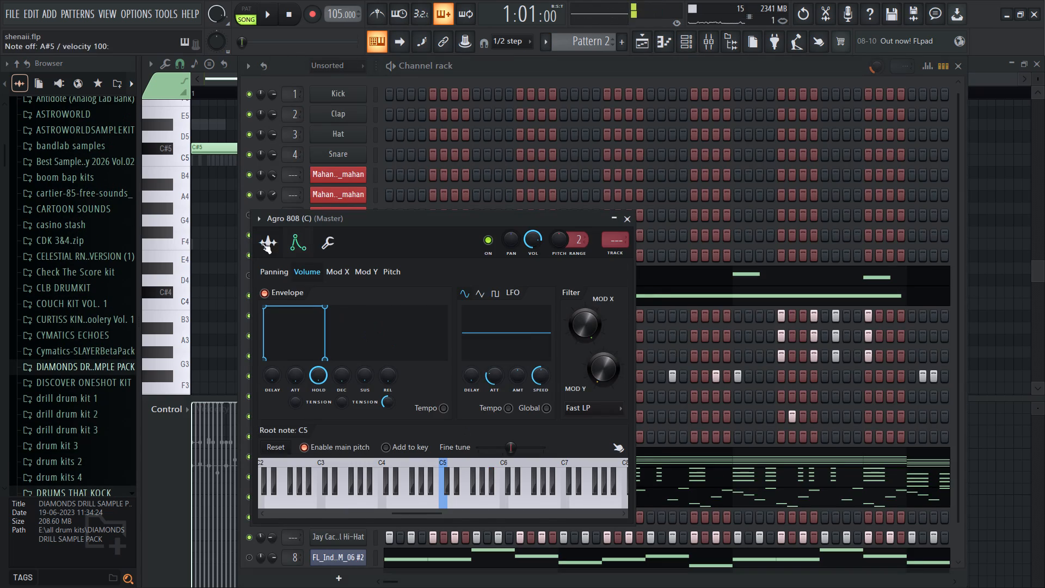
Set the Agro 808 (C) sample's loop crossfade to maximum with quick fade in and fade out at 0%, trying notes.
{"action": "left_click", "coordinate": [262, 243]}
{"action": "key", "text": "q"}
{"action": "key", "text": "q"}
{"action": "key", "text": "q"}
{"action": "key", "text": "q"}
{"action": "left_click_drag", "start_coordinate": [586, 401], "coordinate": [618, 102]}
{"action": "left_click_drag", "start_coordinate": [554, 401], "coordinate": [555, 399]}
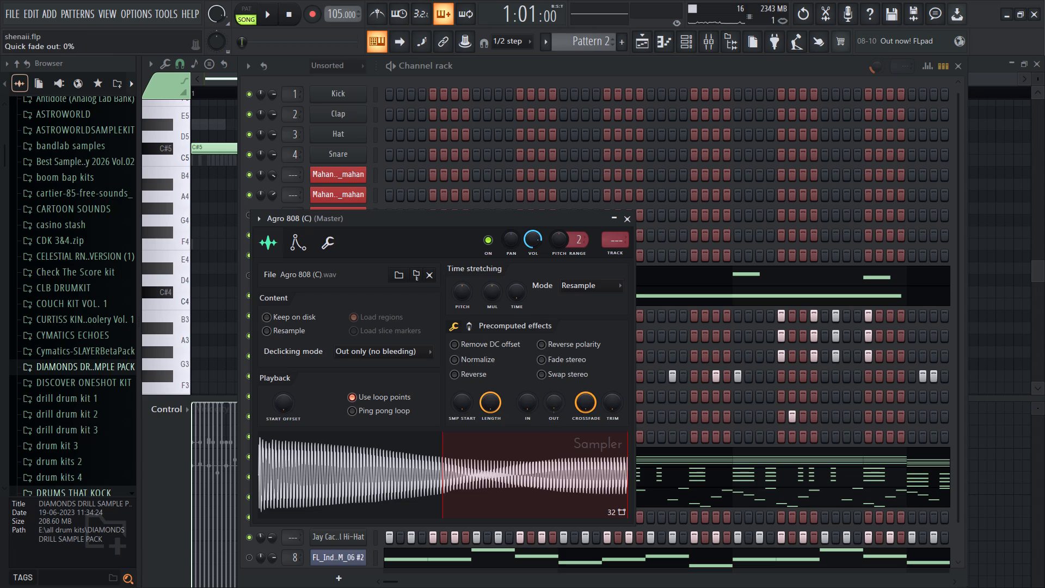
{"action": "left_click_drag", "start_coordinate": [555, 399], "coordinate": [587, 527]}
{"action": "left_click_drag", "start_coordinate": [536, 397], "coordinate": [542, 408]}
{"action": "left_click_drag", "start_coordinate": [542, 408], "coordinate": [548, 489]}
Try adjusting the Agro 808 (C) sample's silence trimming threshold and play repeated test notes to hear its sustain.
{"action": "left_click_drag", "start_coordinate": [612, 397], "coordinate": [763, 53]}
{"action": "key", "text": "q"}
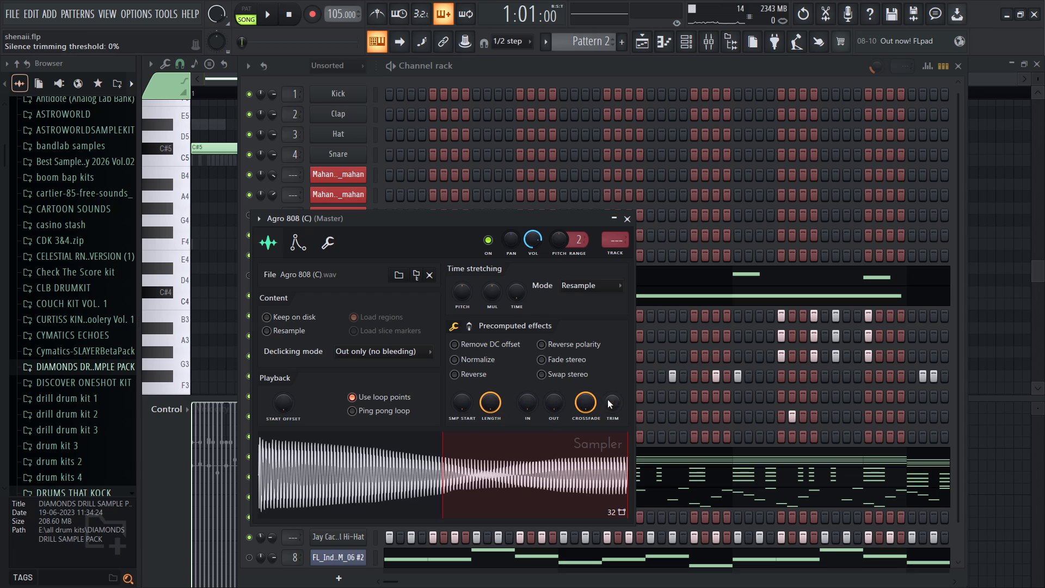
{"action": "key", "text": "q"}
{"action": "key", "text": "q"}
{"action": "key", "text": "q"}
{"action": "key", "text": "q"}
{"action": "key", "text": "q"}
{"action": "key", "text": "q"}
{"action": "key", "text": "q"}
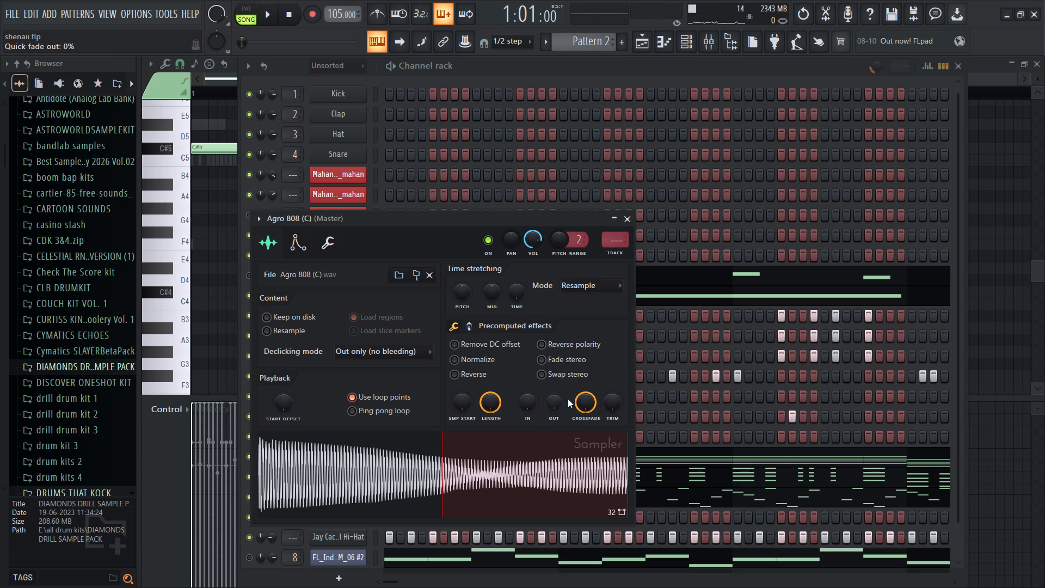
Readjust the Agro 808 (C) sample's loop crossfade and silence trimming threshold, bringing both to maximum.
{"action": "left_click_drag", "start_coordinate": [580, 399], "coordinate": [599, 516]}
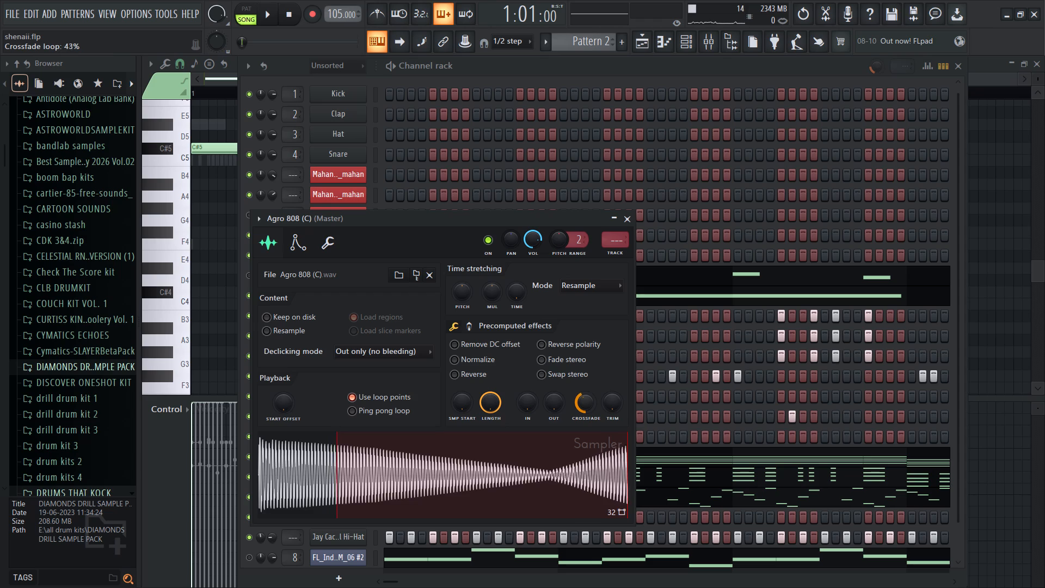
{"action": "left_click_drag", "start_coordinate": [599, 516], "coordinate": [645, 33]}
{"action": "left_click_drag", "start_coordinate": [582, 397], "coordinate": [663, 433]}
{"action": "left_click_drag", "start_coordinate": [604, 404], "coordinate": [612, 372]}
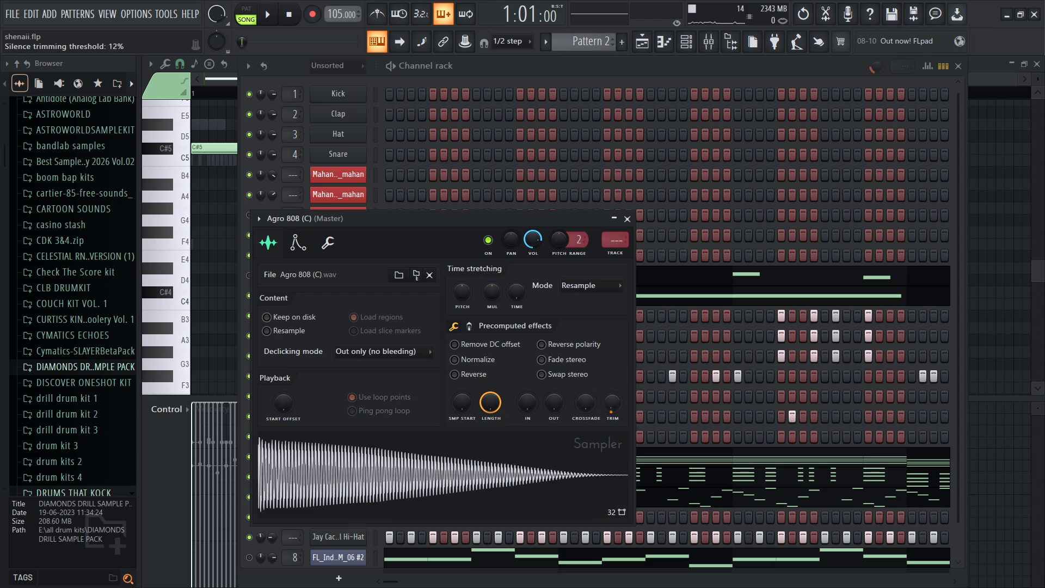
{"action": "left_click_drag", "start_coordinate": [612, 372], "coordinate": [645, 512]}
{"action": "left_click_drag", "start_coordinate": [577, 400], "coordinate": [841, 396]}
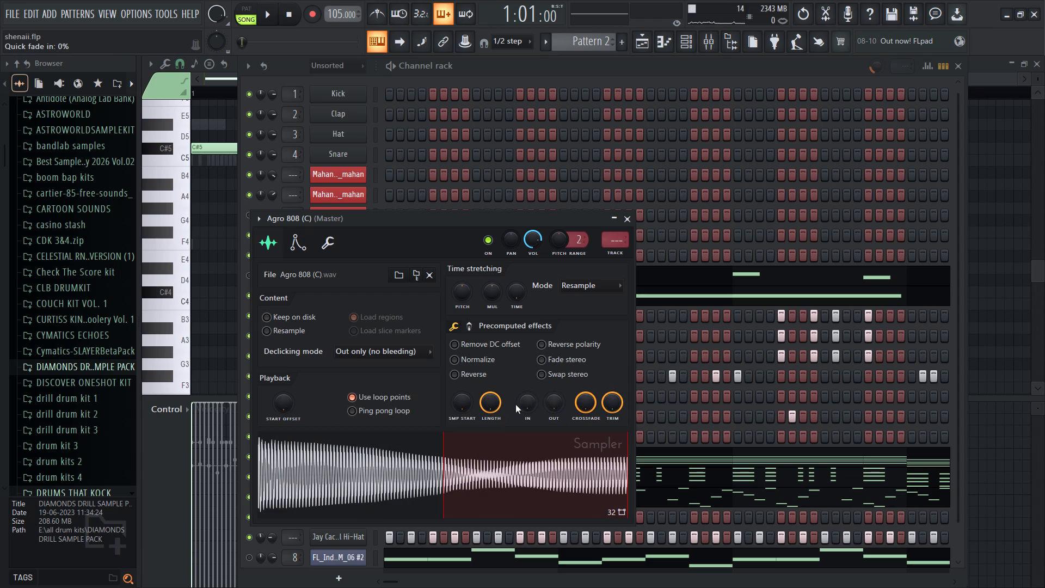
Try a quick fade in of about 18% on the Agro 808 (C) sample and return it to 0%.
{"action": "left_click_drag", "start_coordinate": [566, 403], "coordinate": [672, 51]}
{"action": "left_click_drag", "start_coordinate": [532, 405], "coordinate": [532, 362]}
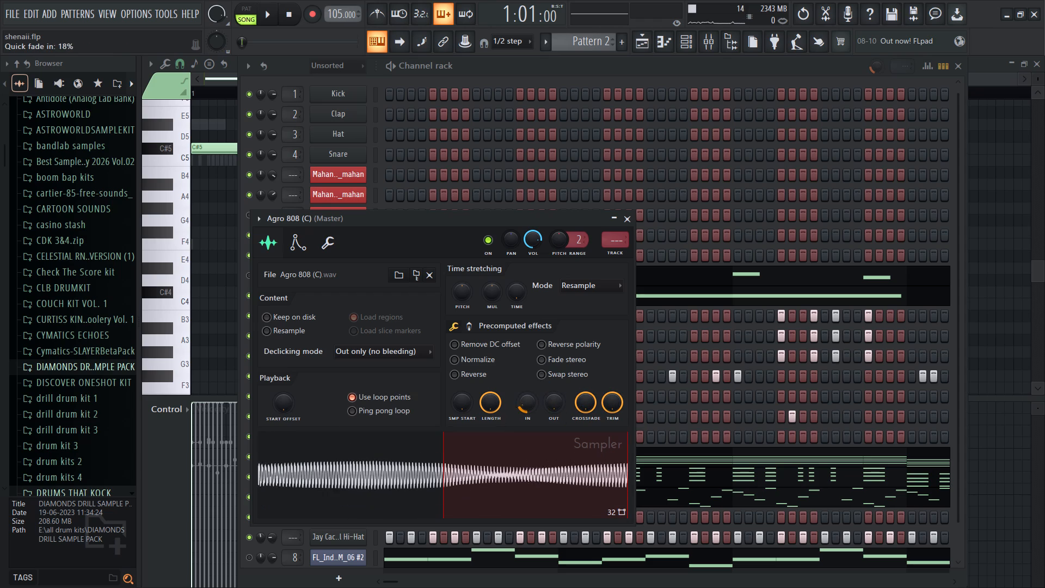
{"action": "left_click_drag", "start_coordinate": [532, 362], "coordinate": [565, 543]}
Shorten the Agro 808 (C) sample's end offset to about 60%, playing repeated test notes to hear the sustain.
{"action": "left_click_drag", "start_coordinate": [491, 400], "coordinate": [517, 180]}
{"action": "left_click_drag", "start_coordinate": [491, 394], "coordinate": [493, 391]}
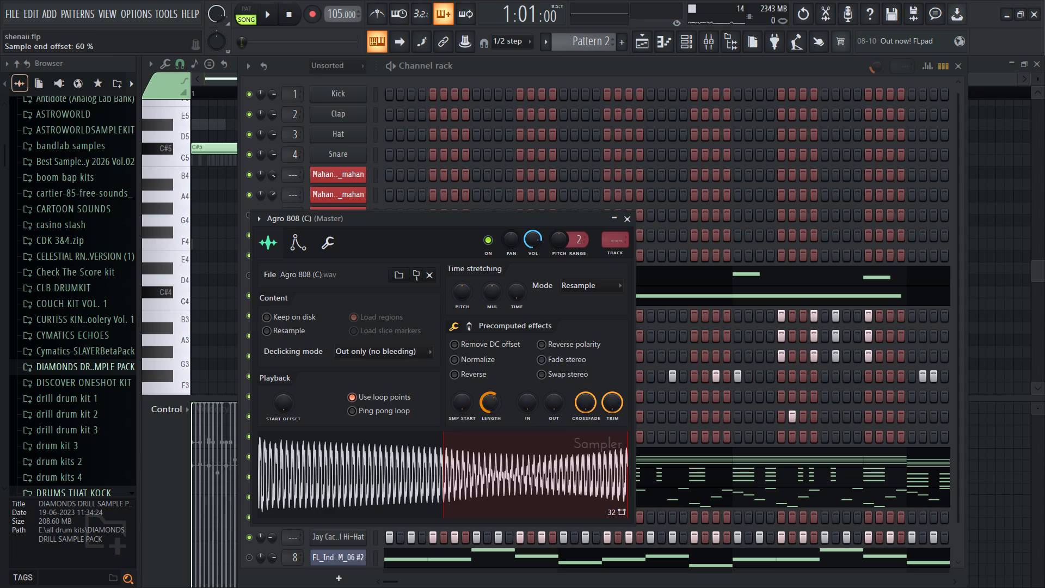
{"action": "left_click_drag", "start_coordinate": [493, 391], "coordinate": [496, 374]}
{"action": "key", "text": "q"}
{"action": "key", "text": "q"}
{"action": "key", "text": "q"}
{"action": "key", "text": "q"}
{"action": "key", "text": "q"}
{"action": "key", "text": "q"}
{"action": "key", "text": "q"}
{"action": "key", "text": "q"}
{"action": "key", "text": "q"}
{"action": "key", "text": "q"}
{"action": "key", "text": "q"}
{"action": "key", "text": "q"}
{"action": "key", "text": "q"}
{"action": "key", "text": "q"}
{"action": "key", "text": "q"}
{"action": "key", "text": "q"}
{"action": "key", "text": "q"}
{"action": "key", "text": "q"}
{"action": "key", "text": "q"}
{"action": "key", "text": "q"}
{"action": "left_click_drag", "start_coordinate": [483, 403], "coordinate": [488, 409]}
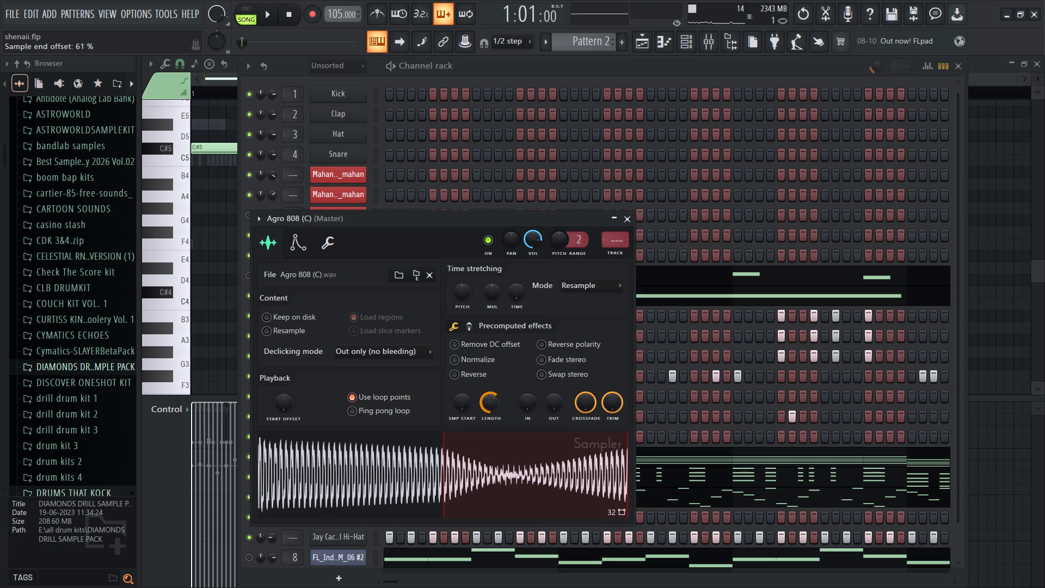
{"action": "left_click_drag", "start_coordinate": [488, 409], "coordinate": [491, 400]}
{"action": "key", "text": "q"}
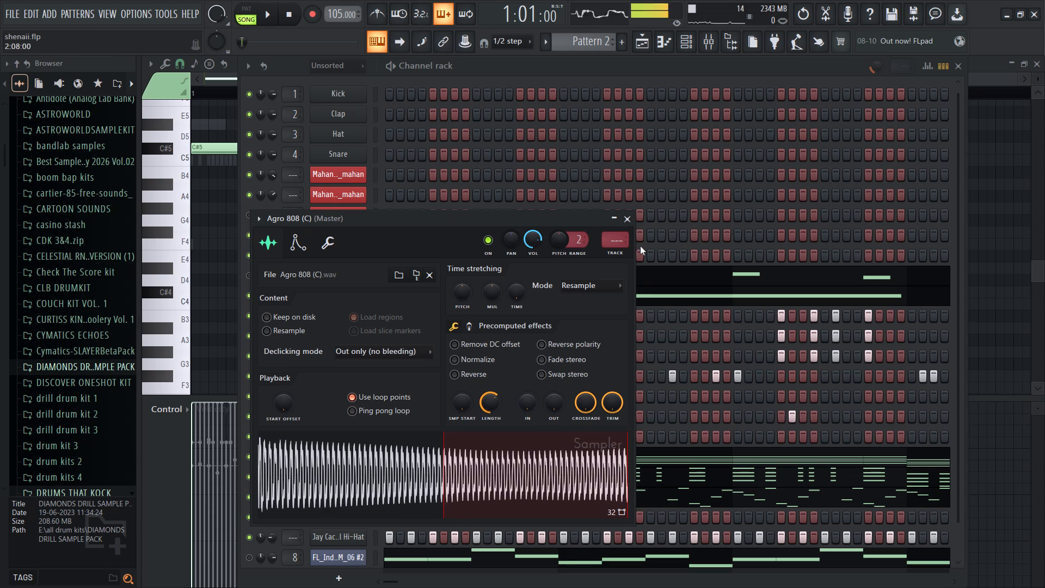
{"action": "left_click", "coordinate": [628, 225]}
Play the song and extend the Agro 808 (C) C#5 note to end exactly at bar 4.
{"action": "key", "text": "space"}
{"action": "right_click", "coordinate": [238, 174]}
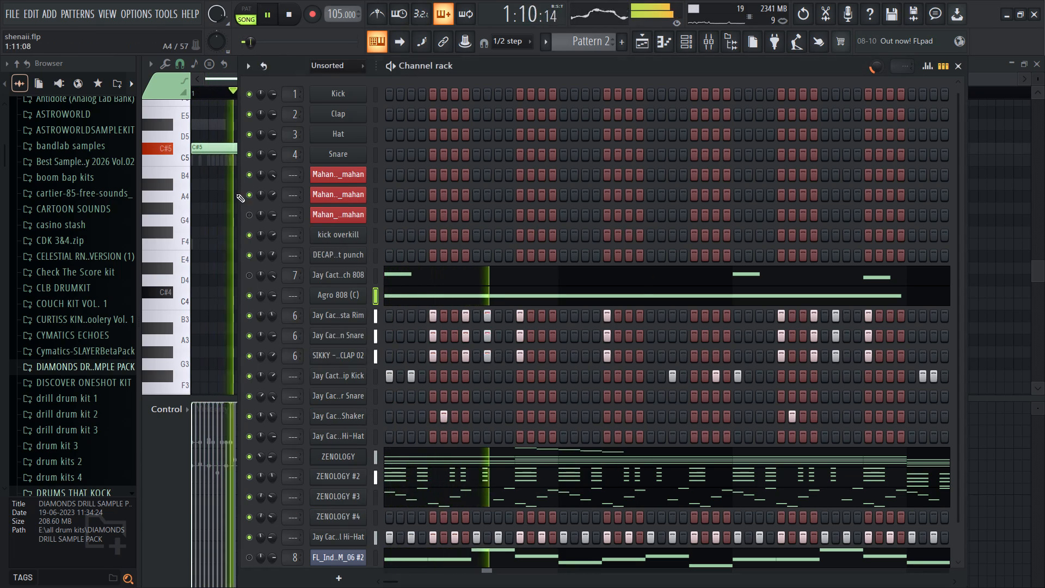
{"action": "right_click", "coordinate": [230, 196]}
{"action": "scroll", "coordinate": [393, 162], "scroll_direction": "up", "scroll_amount": 7, "text": "ctrl"}
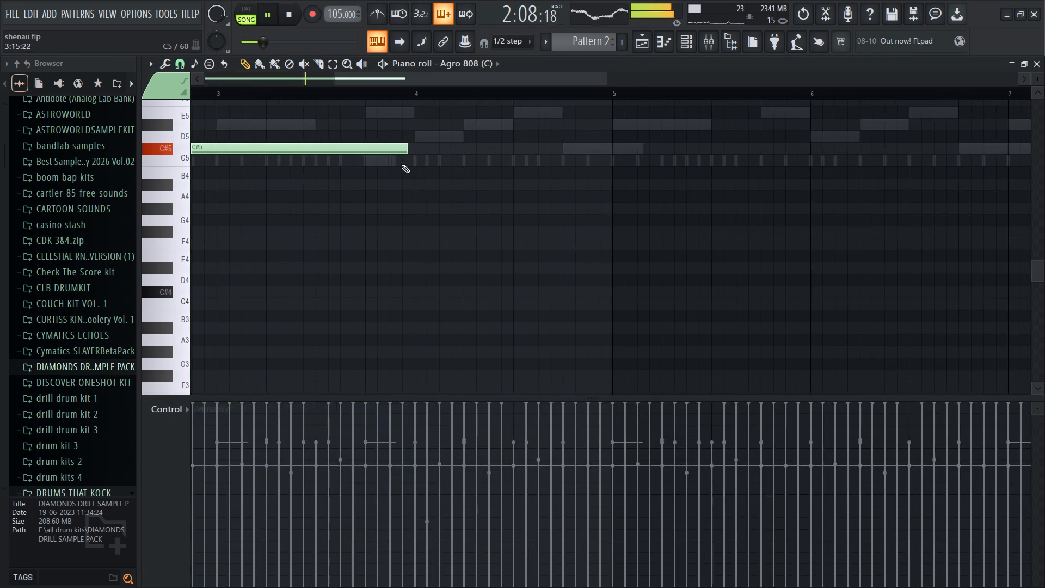
{"action": "scroll", "coordinate": [401, 164], "scroll_direction": "up", "scroll_amount": 5, "text": "ctrl"}
{"action": "left_click_drag", "start_coordinate": [409, 150], "coordinate": [420, 151]}
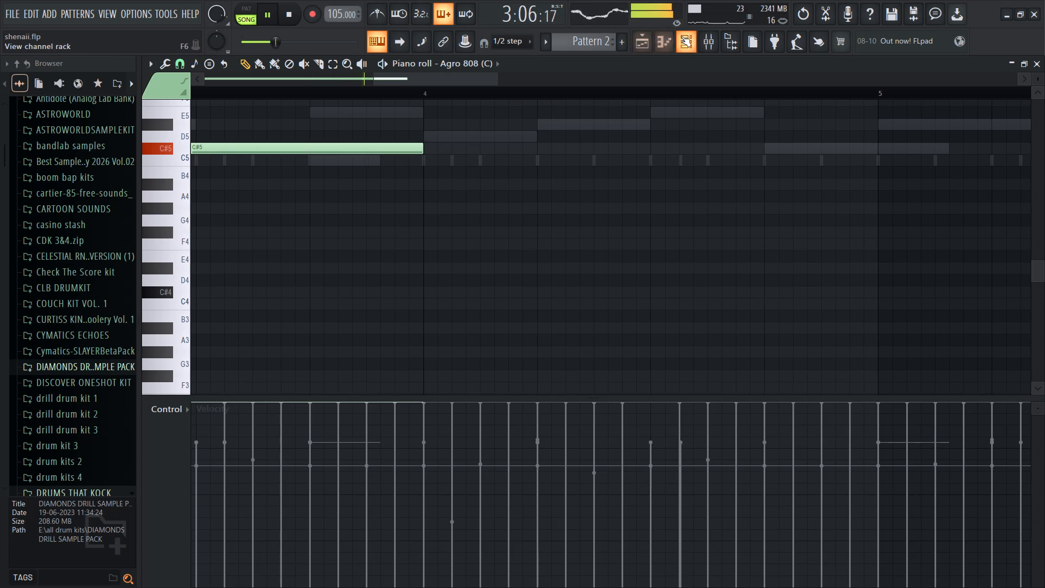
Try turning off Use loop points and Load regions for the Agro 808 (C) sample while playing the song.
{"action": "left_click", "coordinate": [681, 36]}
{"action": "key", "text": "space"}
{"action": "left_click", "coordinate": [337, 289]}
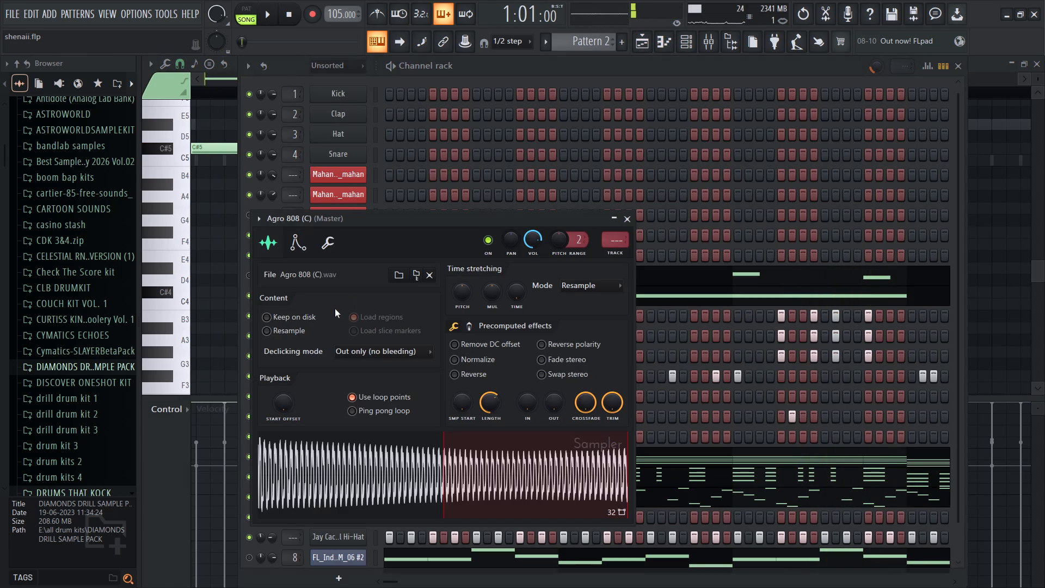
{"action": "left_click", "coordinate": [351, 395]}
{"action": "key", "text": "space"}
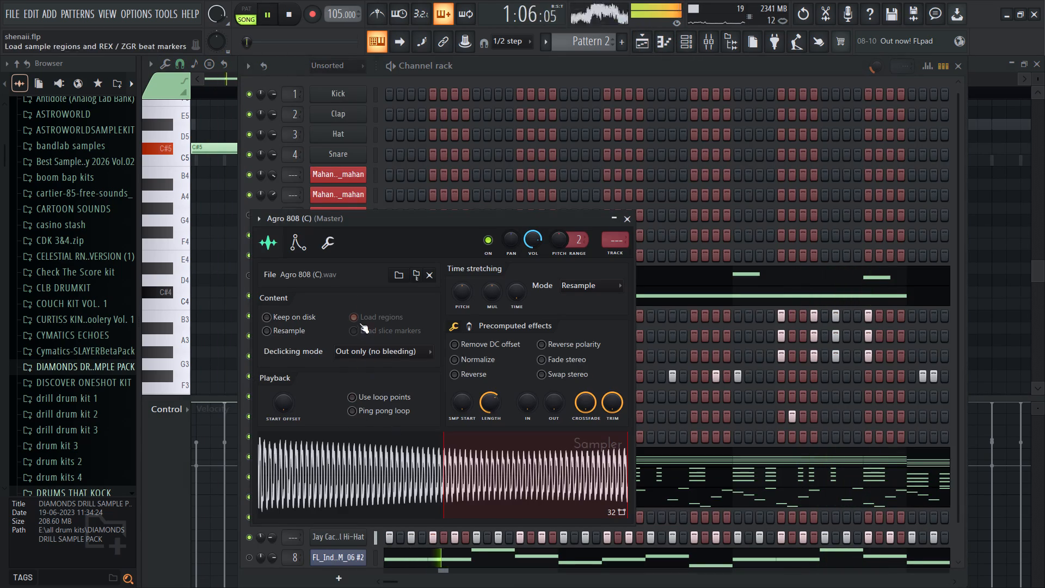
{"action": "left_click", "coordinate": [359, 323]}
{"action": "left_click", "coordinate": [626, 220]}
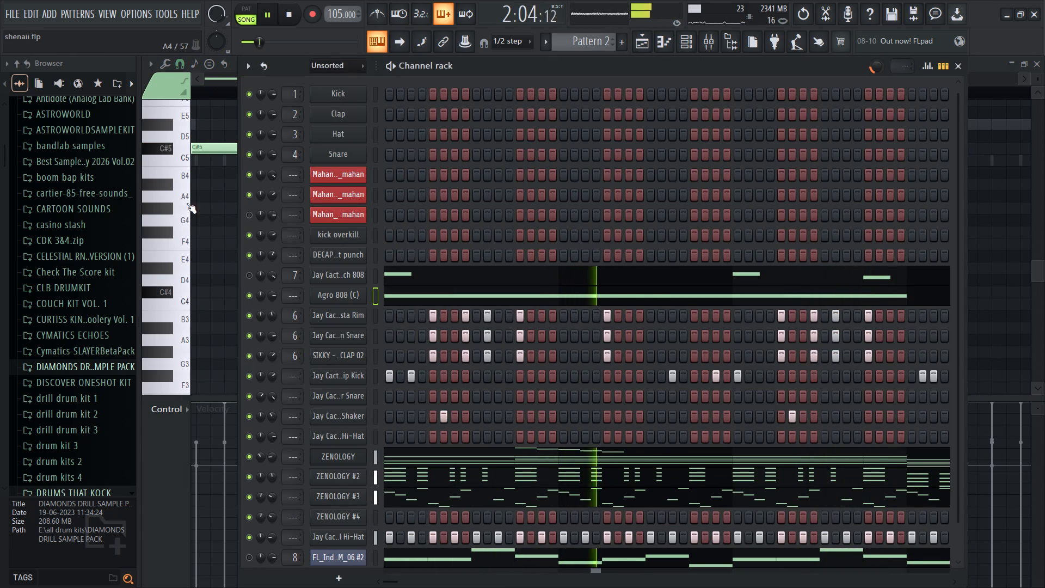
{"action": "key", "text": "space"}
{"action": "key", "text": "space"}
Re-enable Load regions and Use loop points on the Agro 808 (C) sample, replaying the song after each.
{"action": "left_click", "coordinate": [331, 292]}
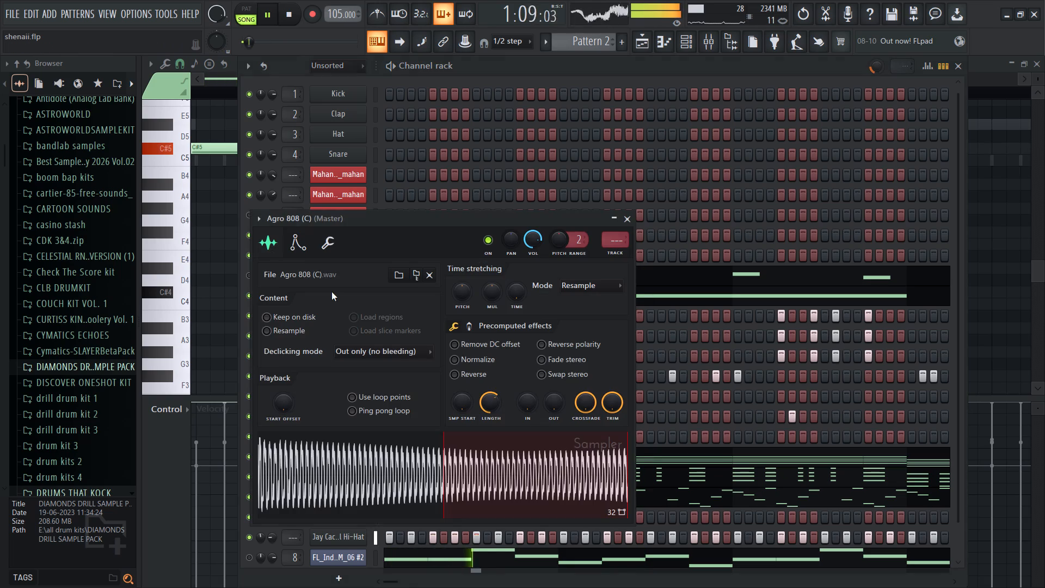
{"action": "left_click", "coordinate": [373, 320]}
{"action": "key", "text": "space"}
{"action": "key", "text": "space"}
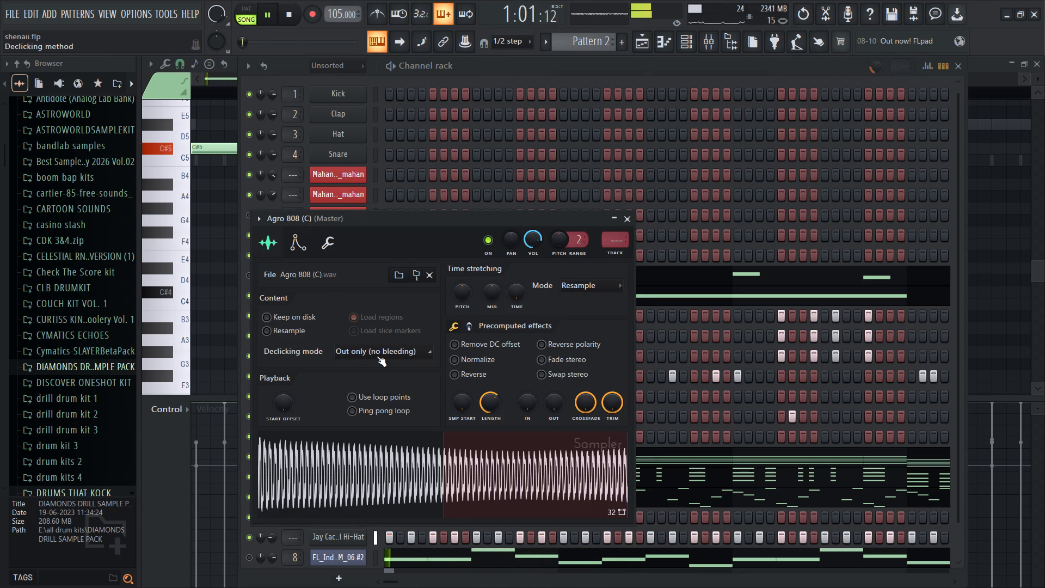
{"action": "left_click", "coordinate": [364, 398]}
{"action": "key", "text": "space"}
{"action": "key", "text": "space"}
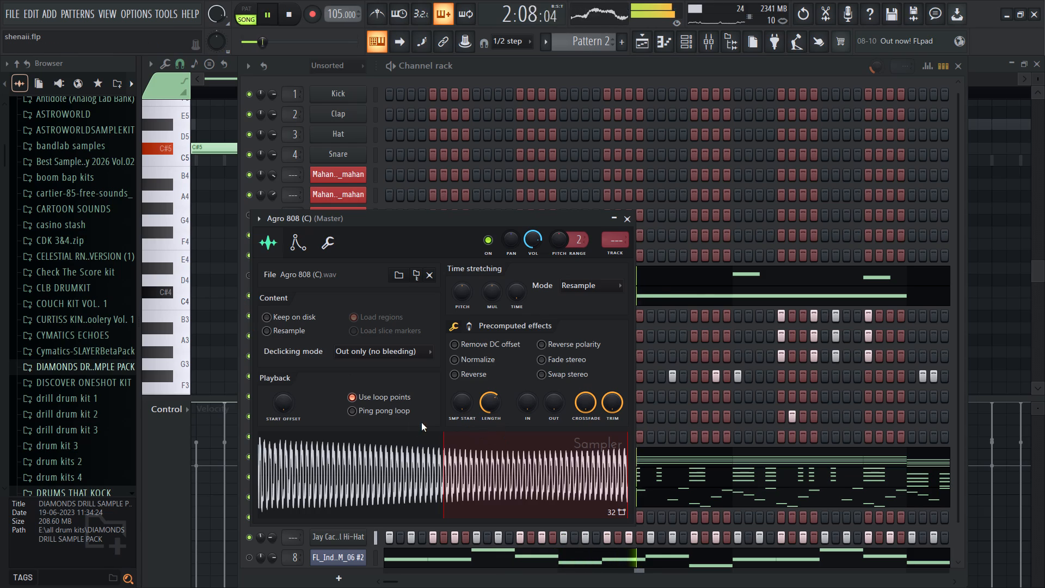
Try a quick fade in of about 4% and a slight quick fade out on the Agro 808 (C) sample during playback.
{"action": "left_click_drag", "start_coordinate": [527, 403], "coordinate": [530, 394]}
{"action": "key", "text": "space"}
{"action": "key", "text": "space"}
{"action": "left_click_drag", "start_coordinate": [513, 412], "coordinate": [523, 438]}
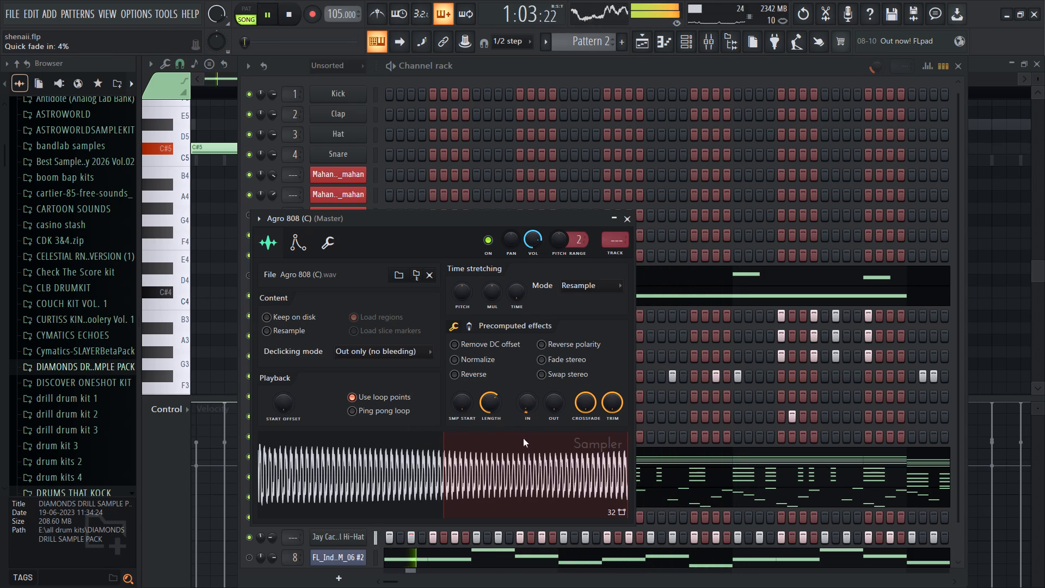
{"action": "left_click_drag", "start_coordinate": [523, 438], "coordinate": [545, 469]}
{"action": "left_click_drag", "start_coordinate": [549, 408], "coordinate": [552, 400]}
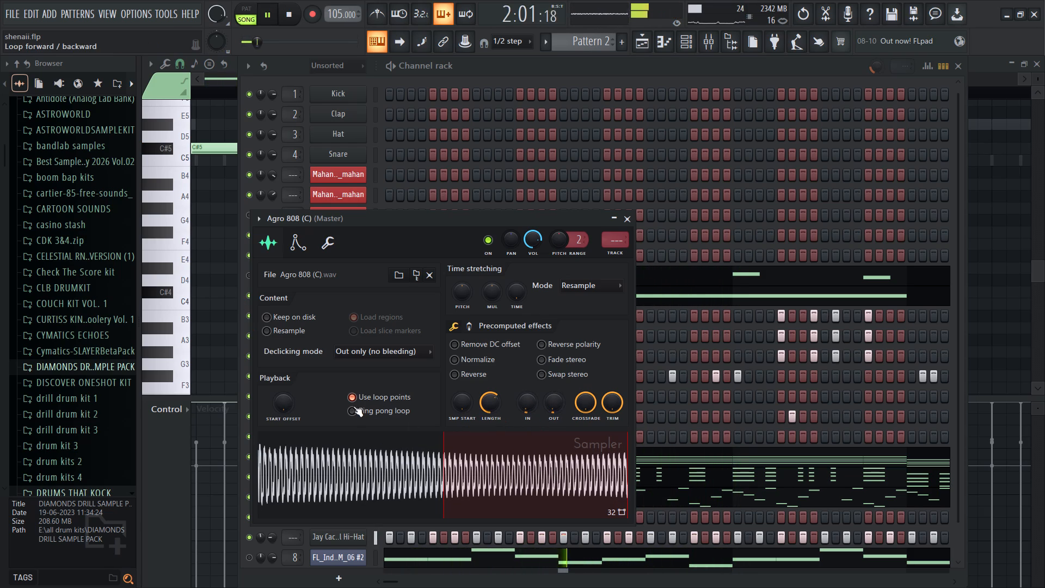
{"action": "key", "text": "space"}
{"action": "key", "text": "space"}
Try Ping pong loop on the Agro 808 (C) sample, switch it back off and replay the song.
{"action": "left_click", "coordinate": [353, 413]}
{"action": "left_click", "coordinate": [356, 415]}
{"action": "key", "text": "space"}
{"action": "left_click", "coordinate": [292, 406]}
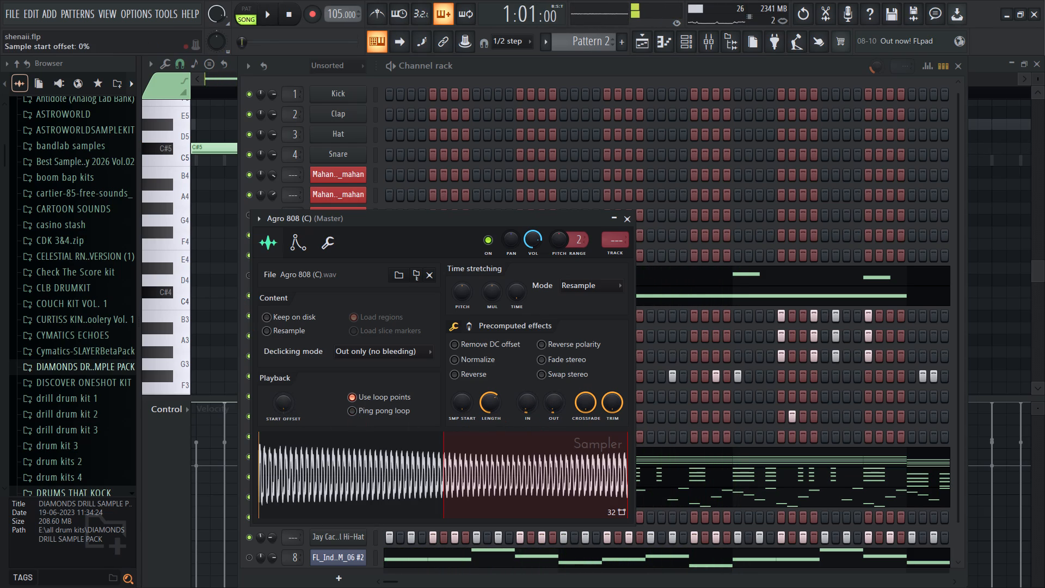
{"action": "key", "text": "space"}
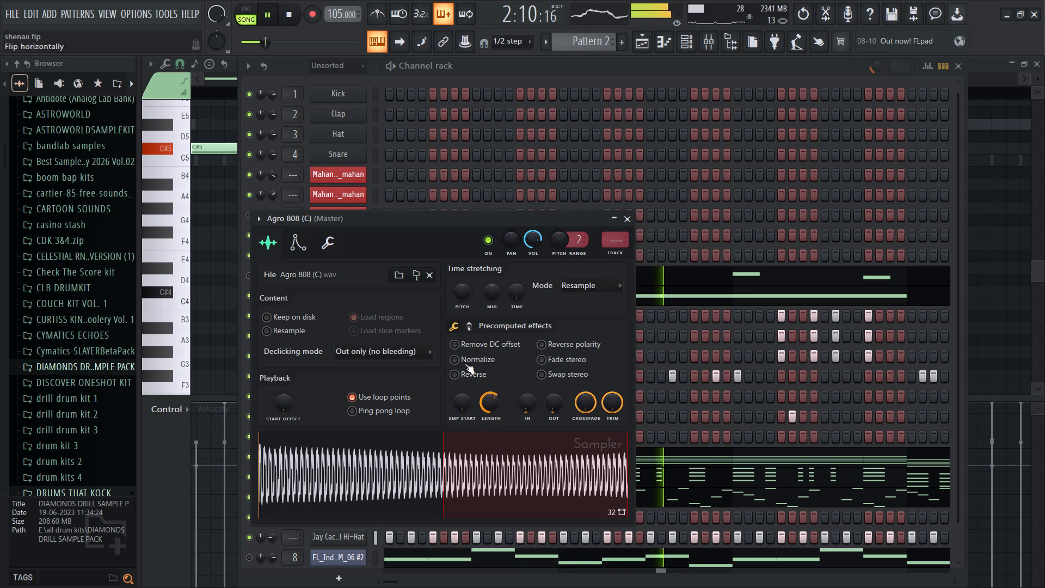
Turn off Load regions and reset the Agro 808 (C) sample's quick fade in and fade out to 0%, briefly trying Fade stereo.
{"action": "left_click", "coordinate": [376, 319]}
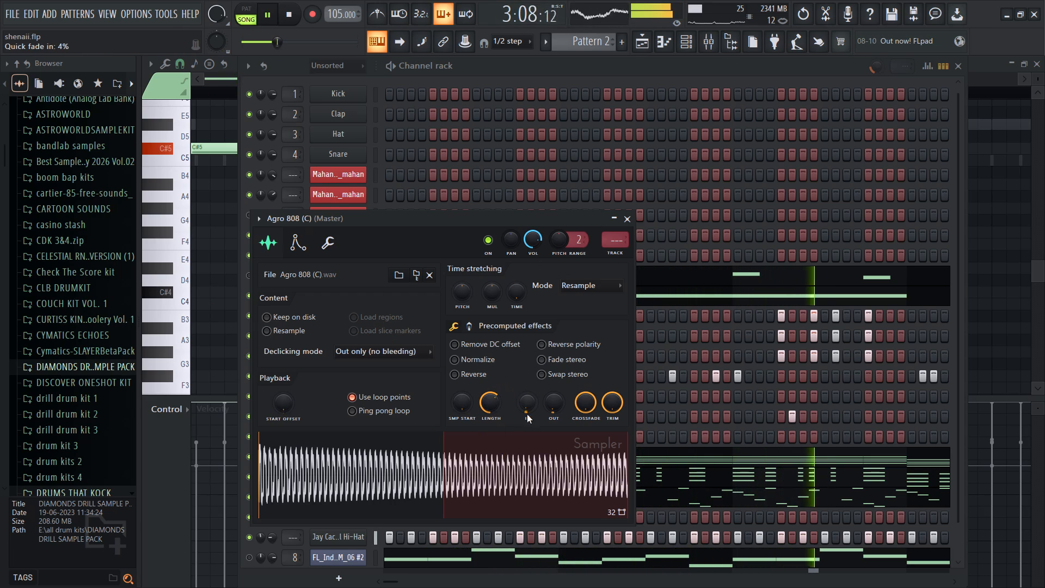
{"action": "left_click_drag", "start_coordinate": [529, 411], "coordinate": [548, 455]}
{"action": "left_click_drag", "start_coordinate": [548, 402], "coordinate": [582, 477]}
{"action": "left_click", "coordinate": [551, 363]}
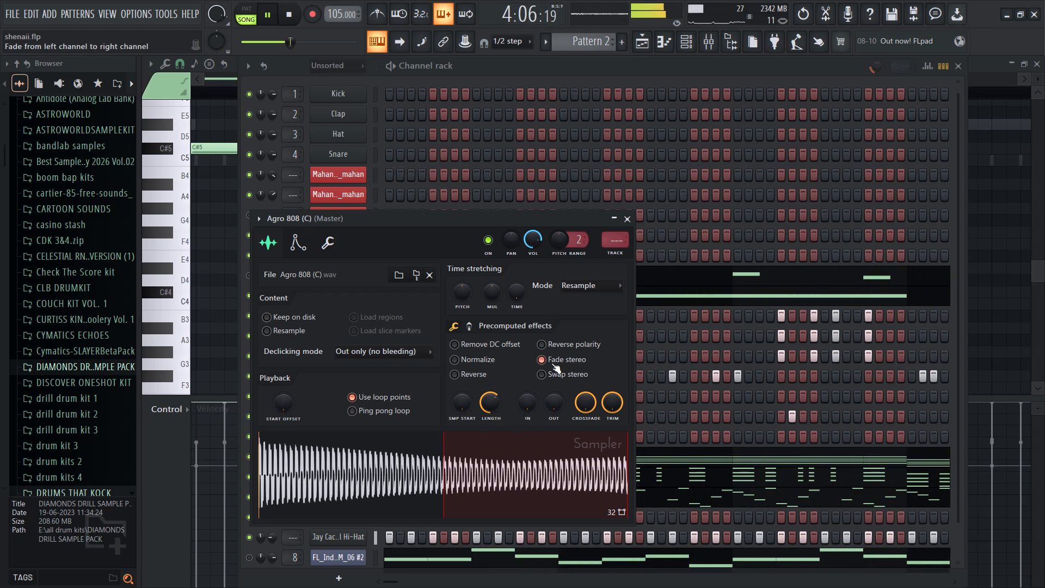
{"action": "left_click", "coordinate": [551, 363]}
Readjust the Agro 808 (C) sample's silence trimming threshold and reduce its loop crossfade to about 92%, replaying the song.
{"action": "left_click_drag", "start_coordinate": [606, 403], "coordinate": [612, 416]}
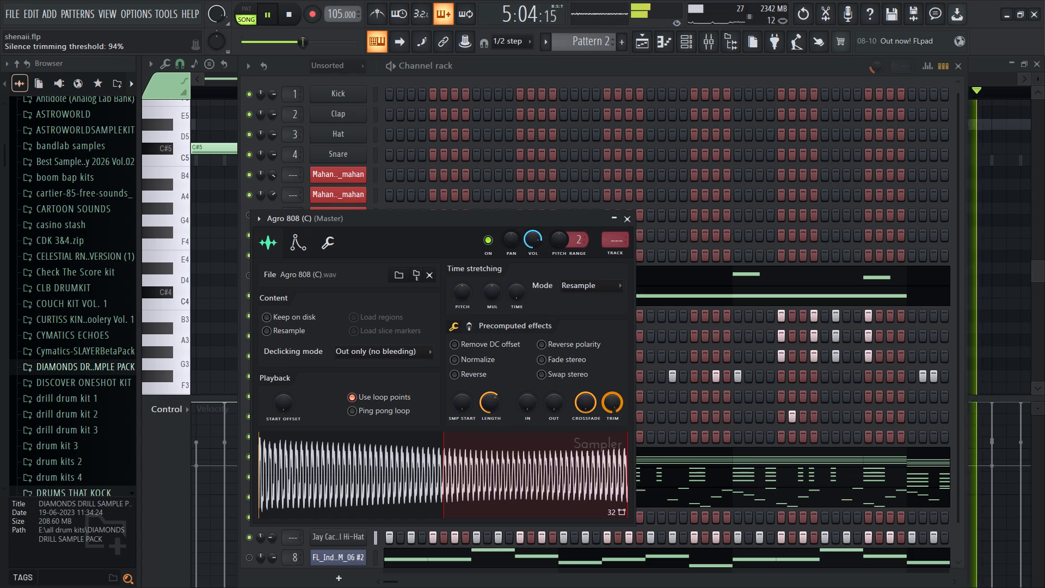
{"action": "left_click_drag", "start_coordinate": [612, 416], "coordinate": [669, 187]}
{"action": "key", "text": "space"}
{"action": "key", "text": "space"}
{"action": "left_click_drag", "start_coordinate": [578, 412], "coordinate": [586, 434]}
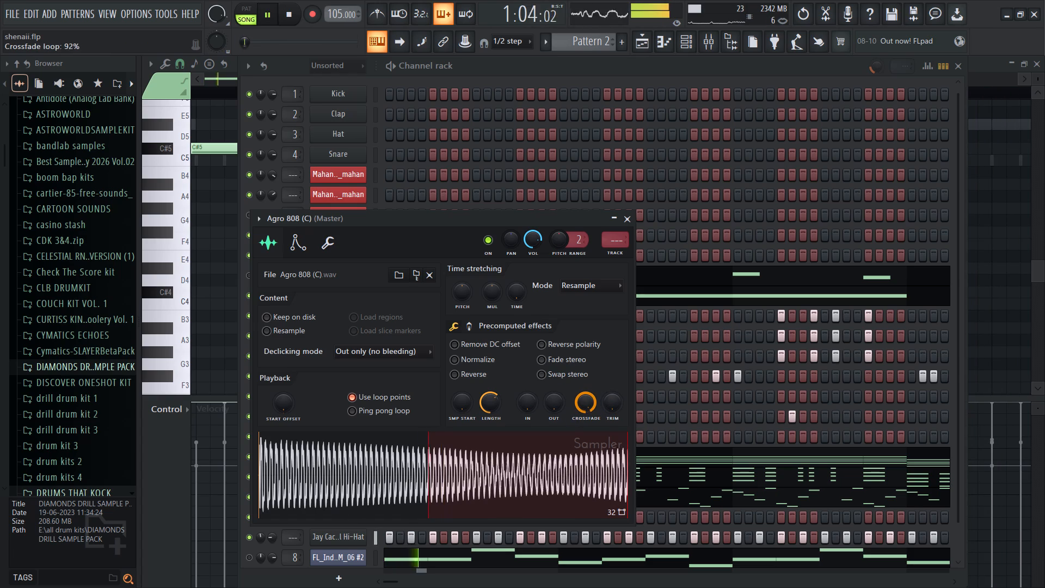
{"action": "left_click_drag", "start_coordinate": [586, 434], "coordinate": [591, 434]}
{"action": "key", "text": "space"}
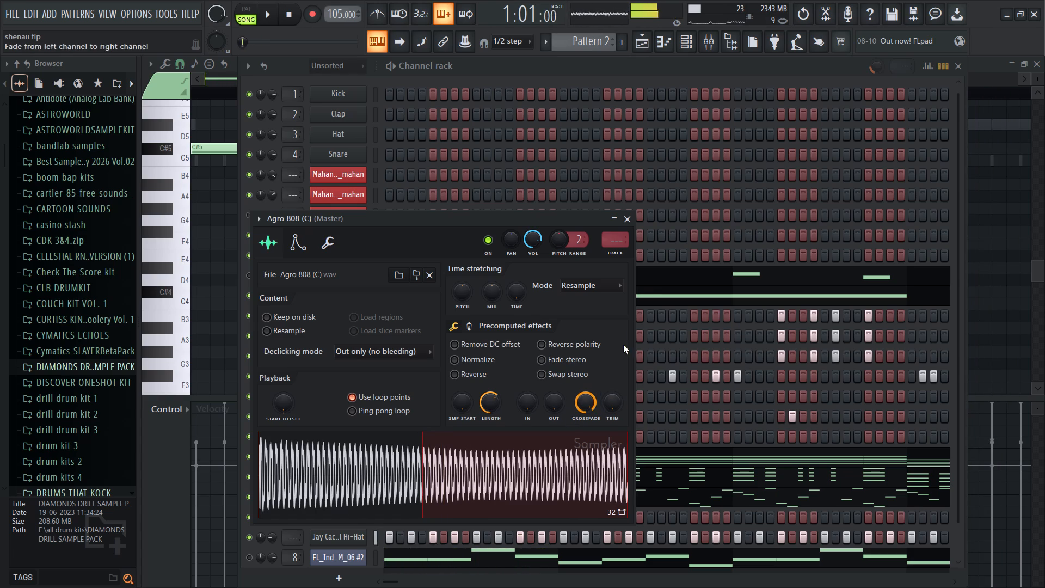
{"action": "key", "text": "space"}
{"action": "left_click", "coordinate": [631, 224]}
Add a one-bar G#4 bass note at bar 4, right after the C#5 note, in the Agro 808 (C) piano roll.
{"action": "right_click_drag", "start_coordinate": [212, 192], "coordinate": [217, 193]}
{"action": "scroll", "coordinate": [317, 205], "scroll_direction": "down", "scroll_amount": 7, "text": "ctrl"}
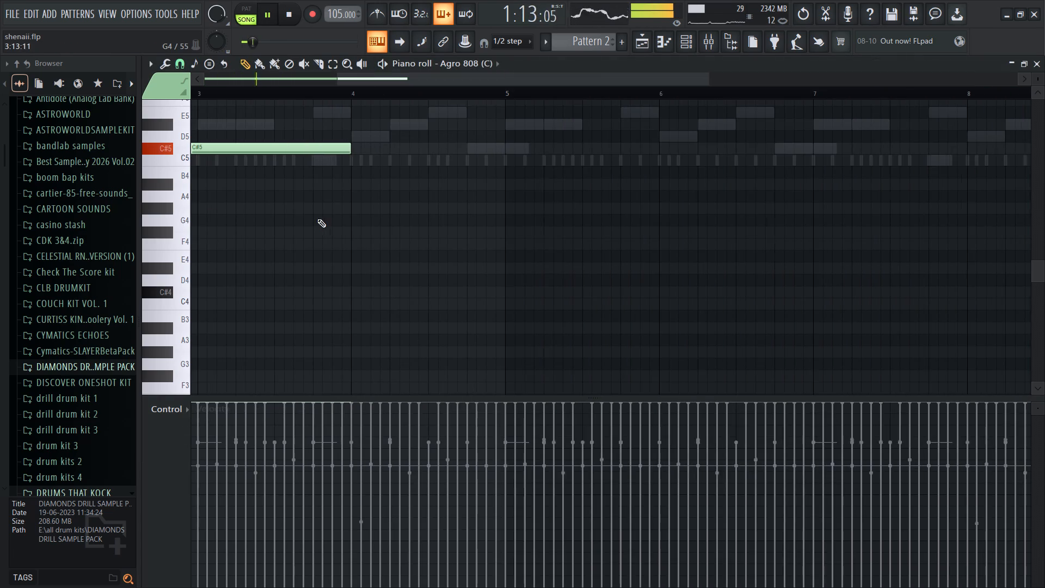
{"action": "left_click", "coordinate": [335, 150]}
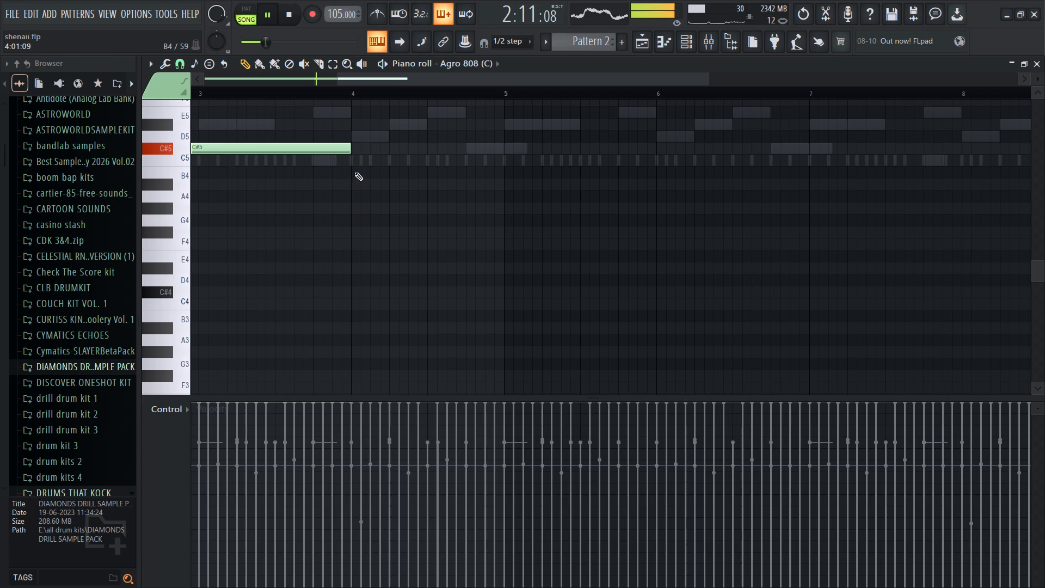
{"action": "key", "text": "space"}
{"action": "left_click_drag", "start_coordinate": [362, 157], "coordinate": [367, 164]}
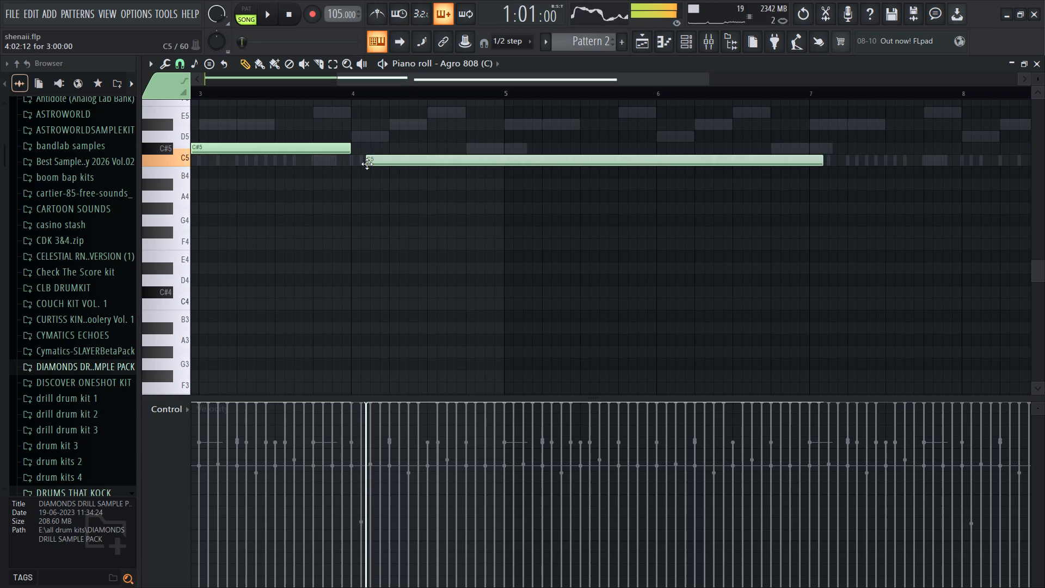
{"action": "left_click_drag", "start_coordinate": [367, 164], "coordinate": [368, 210]}
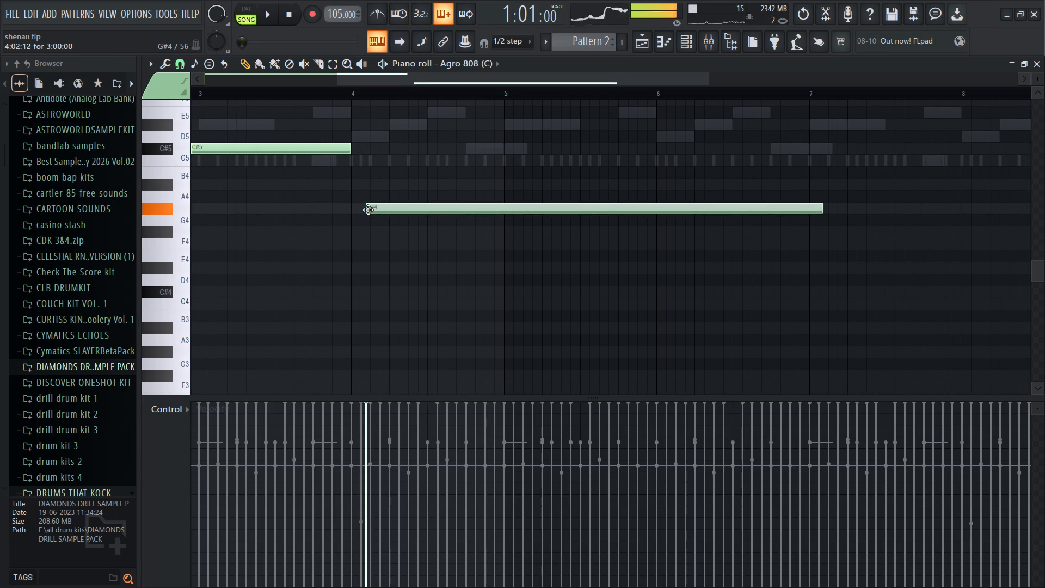
{"action": "left_click_drag", "start_coordinate": [368, 210], "coordinate": [351, 211]}
{"action": "left_click_drag", "start_coordinate": [807, 213], "coordinate": [485, 224]}
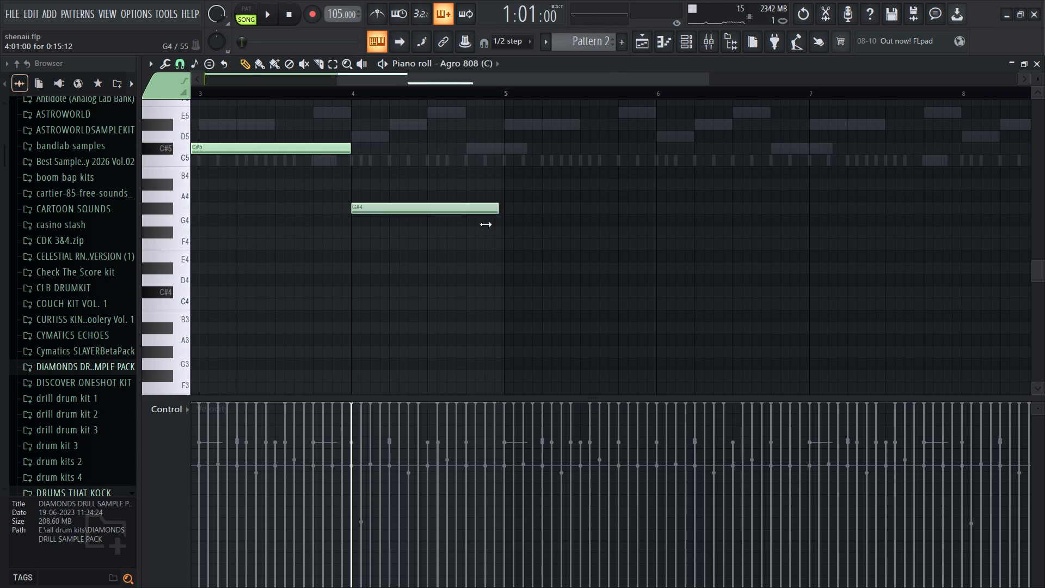
{"action": "left_click_drag", "start_coordinate": [485, 224], "coordinate": [502, 222]}
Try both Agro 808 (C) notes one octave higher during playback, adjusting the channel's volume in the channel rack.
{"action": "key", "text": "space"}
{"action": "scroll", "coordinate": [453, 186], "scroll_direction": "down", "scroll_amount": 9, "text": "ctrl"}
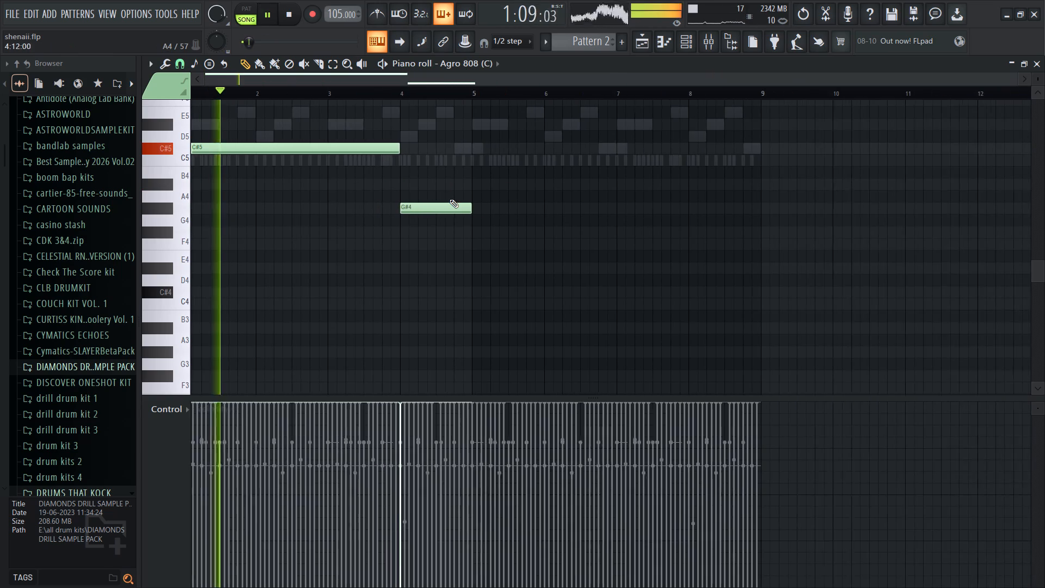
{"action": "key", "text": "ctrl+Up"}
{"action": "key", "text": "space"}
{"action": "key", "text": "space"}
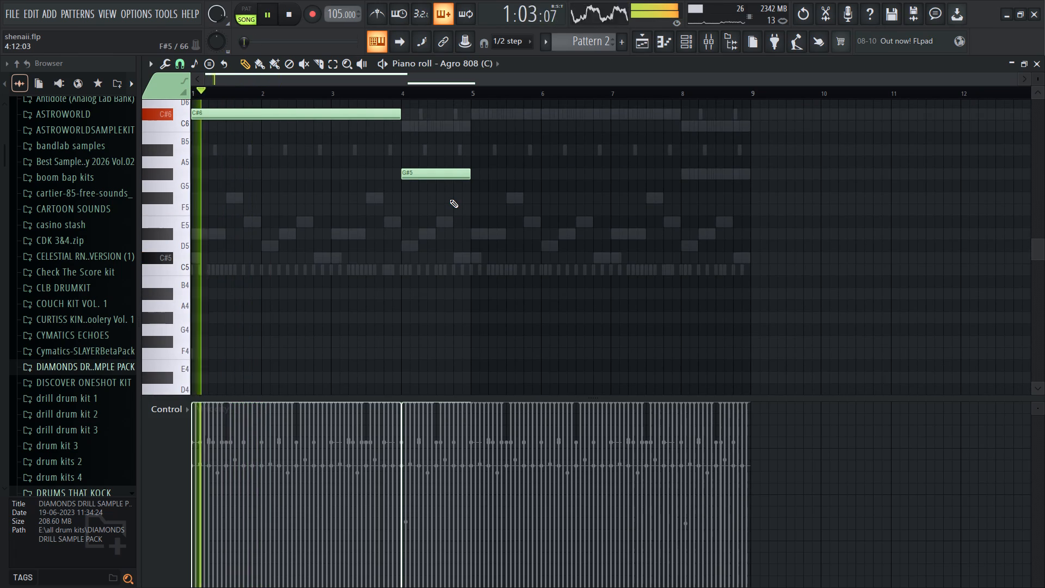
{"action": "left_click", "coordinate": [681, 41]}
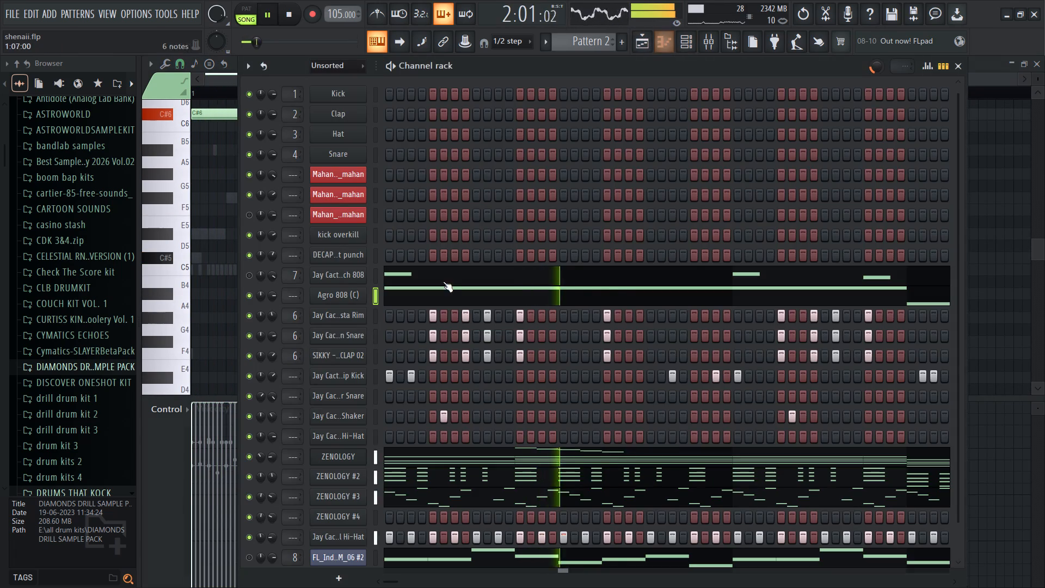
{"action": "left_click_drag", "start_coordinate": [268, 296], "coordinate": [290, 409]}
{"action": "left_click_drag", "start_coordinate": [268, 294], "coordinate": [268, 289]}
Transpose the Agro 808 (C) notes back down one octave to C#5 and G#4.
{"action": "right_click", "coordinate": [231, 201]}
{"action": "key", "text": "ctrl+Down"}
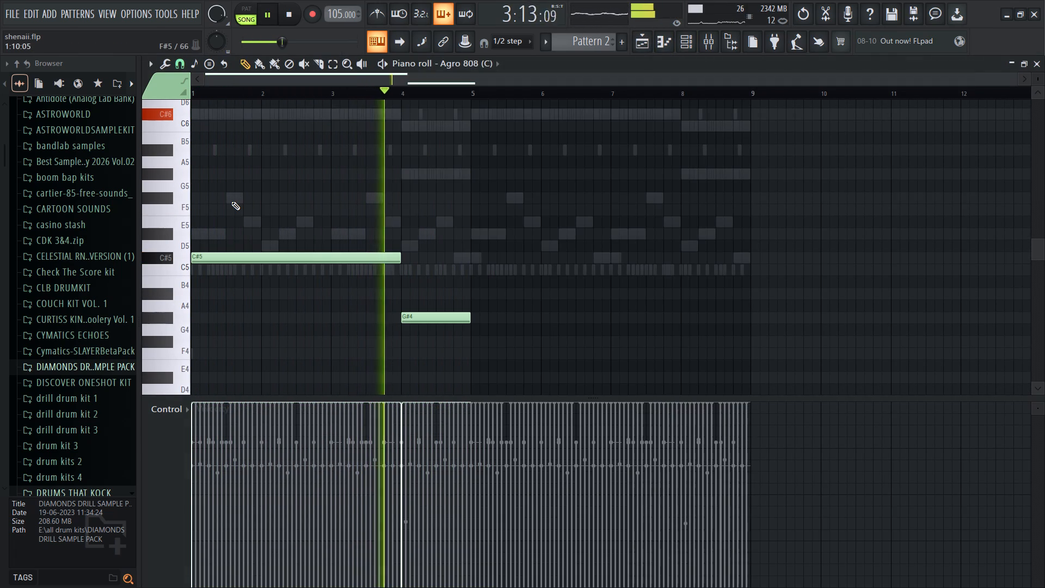
Readjust the Agro 808 (C) channel's panning and raise its volume in the channel rack.
{"action": "left_click", "coordinate": [677, 40]}
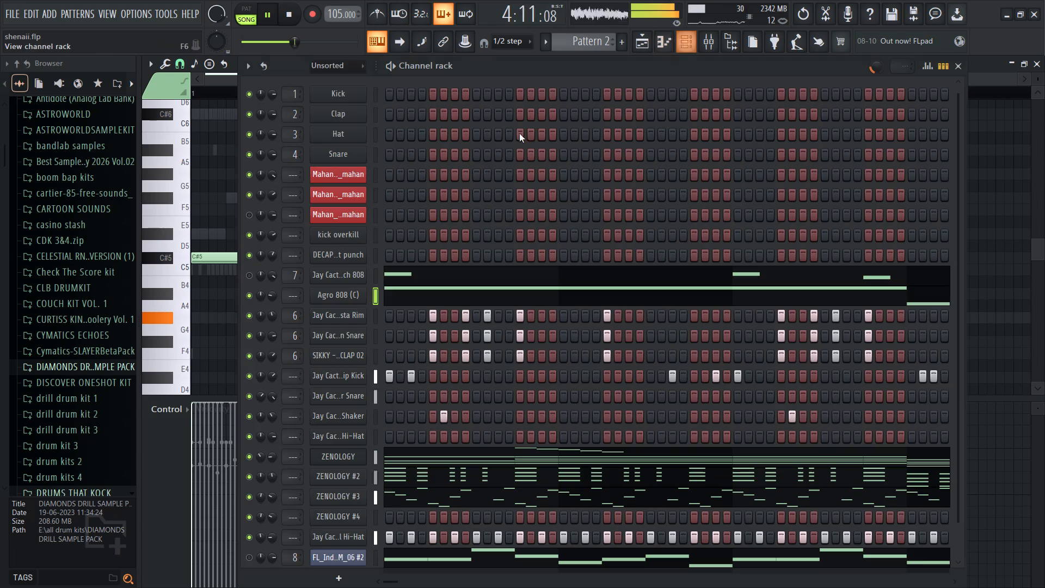
{"action": "left_click_drag", "start_coordinate": [264, 294], "coordinate": [276, 274]}
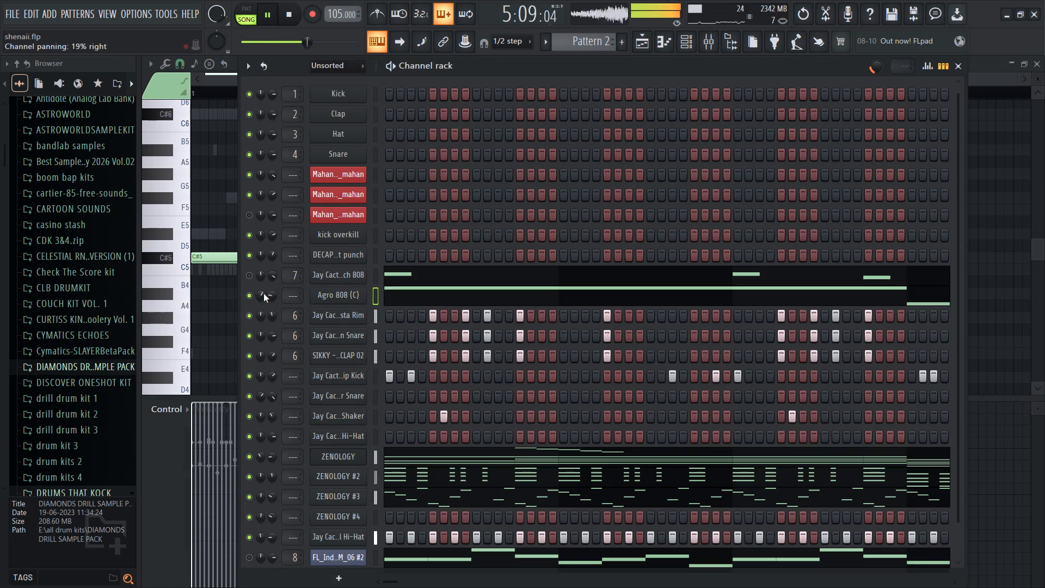
{"action": "left_click_drag", "start_coordinate": [263, 293], "coordinate": [263, 323]}
{"action": "left_click_drag", "start_coordinate": [272, 296], "coordinate": [271, 266]}
Play back the song and check the Agro 808 (C) notes against the other parts in the piano roll and channel rack.
{"action": "right_click", "coordinate": [208, 299]}
{"action": "key", "text": "space"}
{"action": "key", "text": "space"}
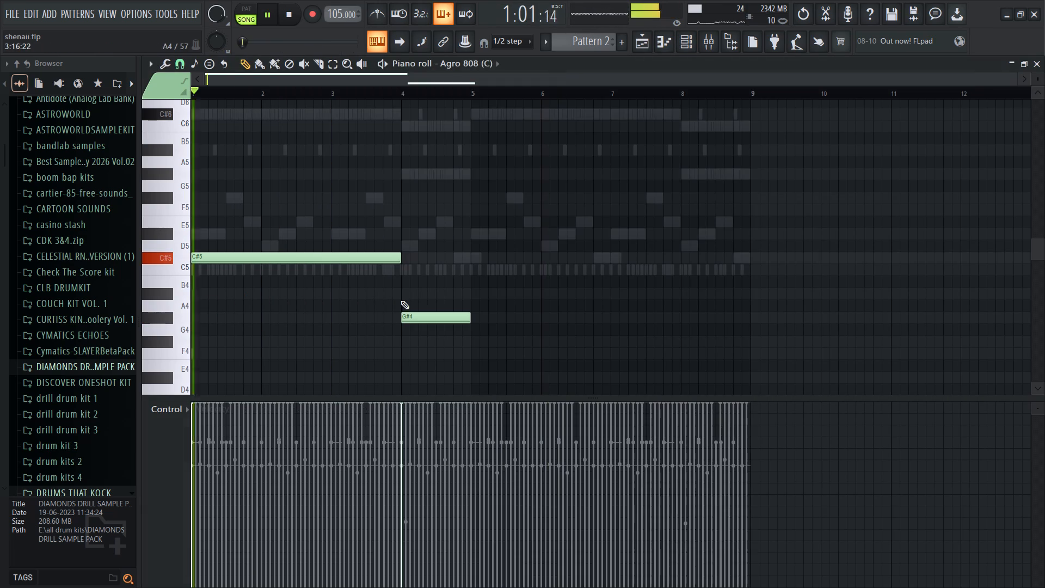
{"action": "scroll", "coordinate": [159, 280], "scroll_direction": "up", "scroll_amount": 5, "text": "ctrl"}
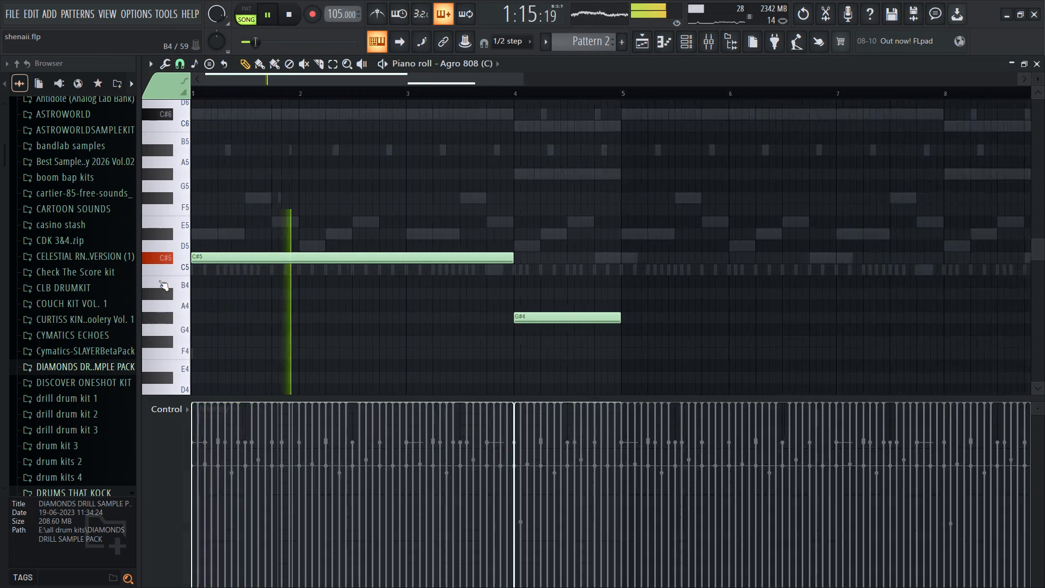
{"action": "scroll", "coordinate": [159, 280], "scroll_direction": "up", "scroll_amount": 2, "text": "ctrl"}
{"action": "scroll", "coordinate": [213, 266], "scroll_direction": "up", "scroll_amount": 7}
{"action": "scroll", "coordinate": [213, 266], "scroll_direction": "down", "scroll_amount": 1}
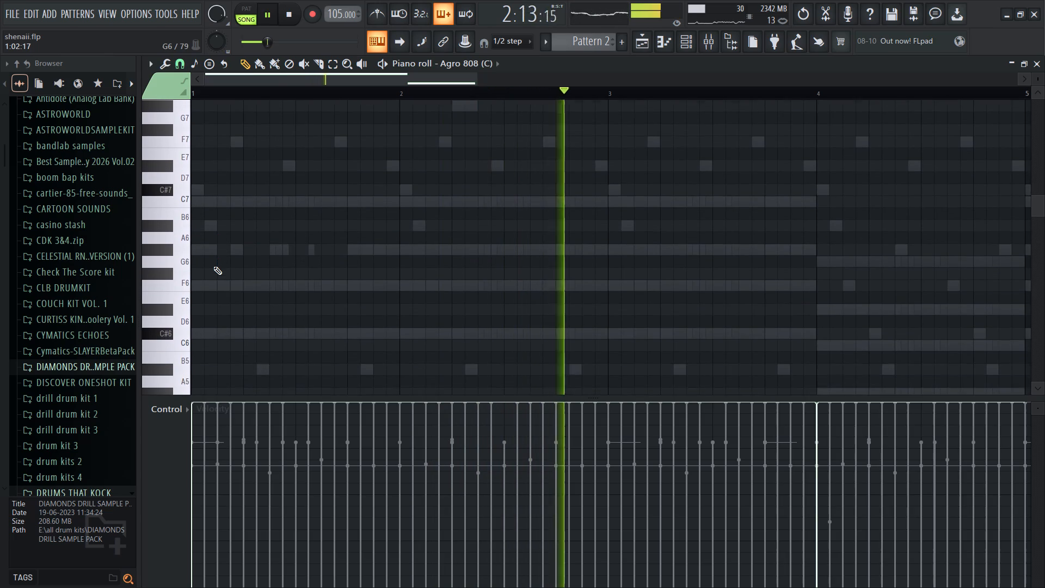
{"action": "scroll", "coordinate": [315, 337], "scroll_direction": "down", "scroll_amount": 11}
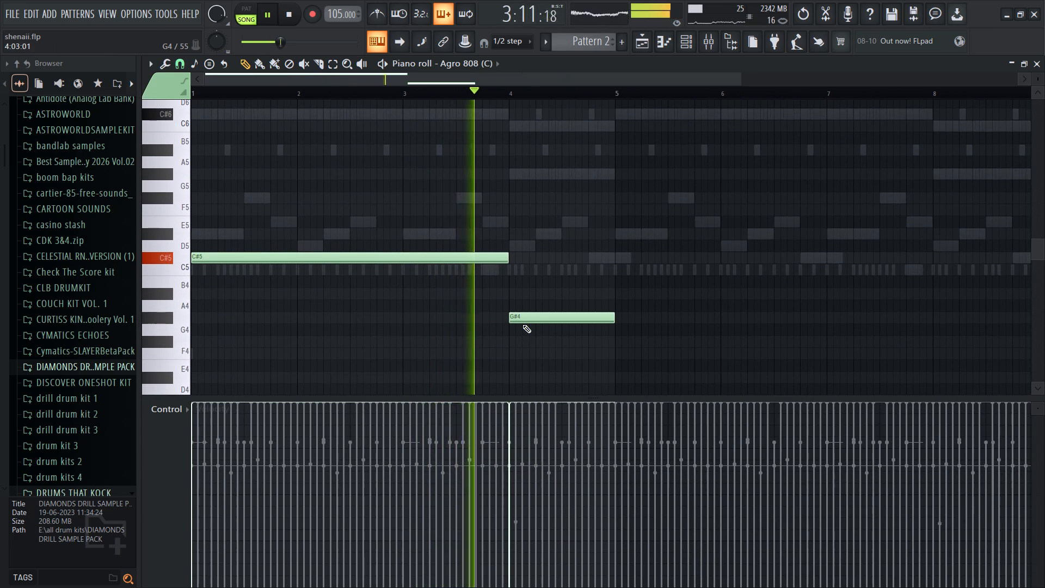
{"action": "scroll", "coordinate": [522, 324], "scroll_direction": "up", "scroll_amount": 13, "text": "ctrl"}
{"action": "scroll", "coordinate": [522, 324], "scroll_direction": "down", "scroll_amount": 18, "text": "ctrl"}
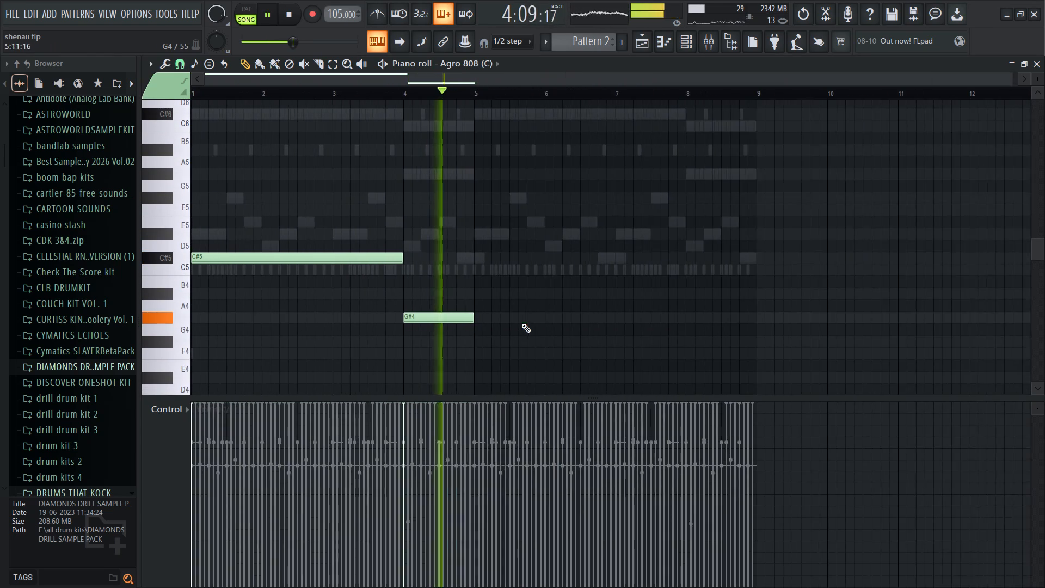
{"action": "scroll", "coordinate": [522, 324], "scroll_direction": "down", "scroll_amount": 2, "text": "ctrl"}
{"action": "left_click", "coordinate": [687, 42]}
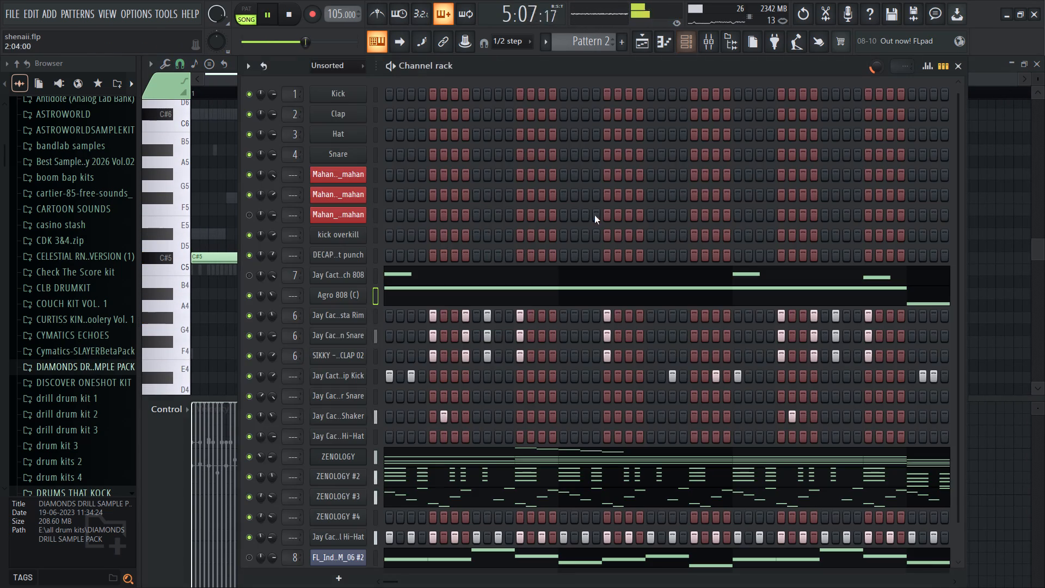
{"action": "right_click", "coordinate": [204, 185]}
{"action": "left_click", "coordinate": [691, 39]}
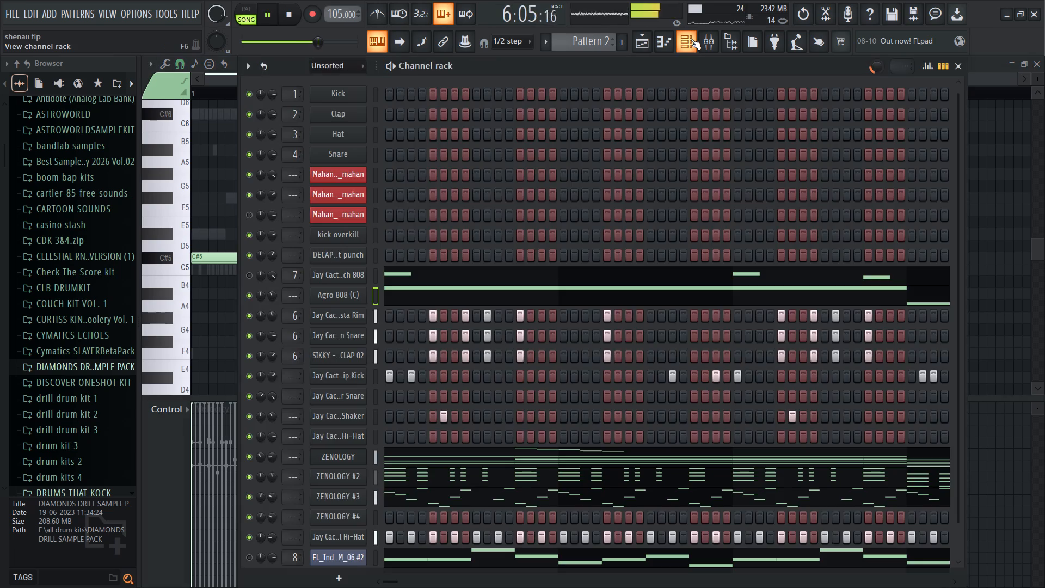
{"action": "left_click", "coordinate": [691, 39]}
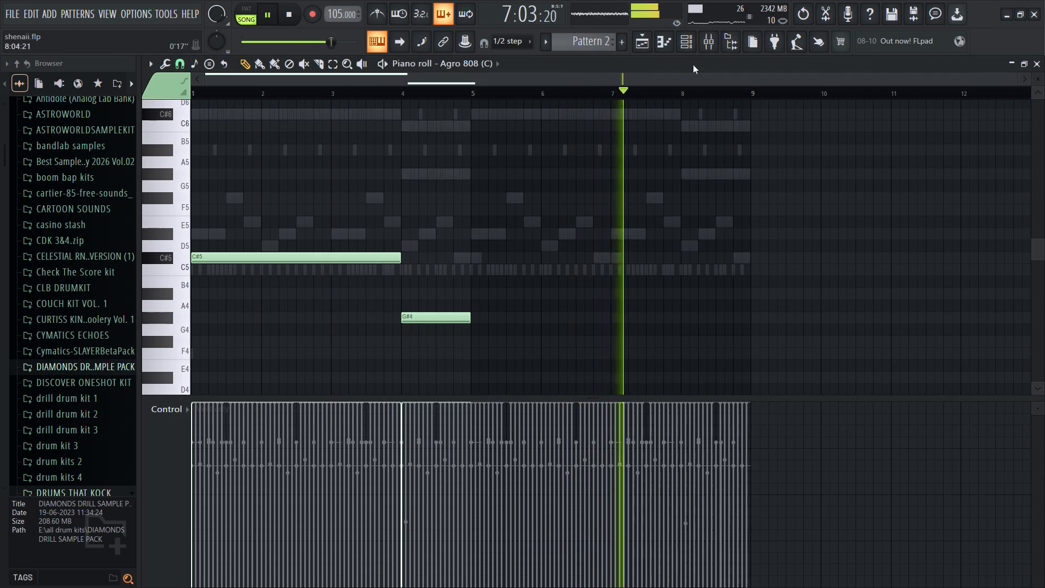
{"action": "left_click", "coordinate": [685, 43]}
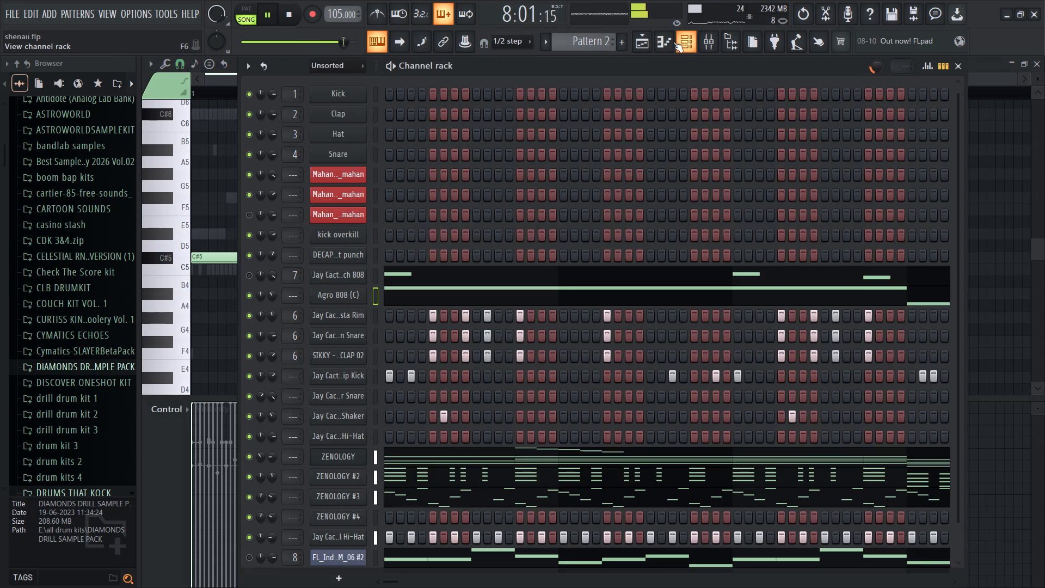
{"action": "left_click", "coordinate": [678, 36]}
{"action": "left_click", "coordinate": [678, 36]}
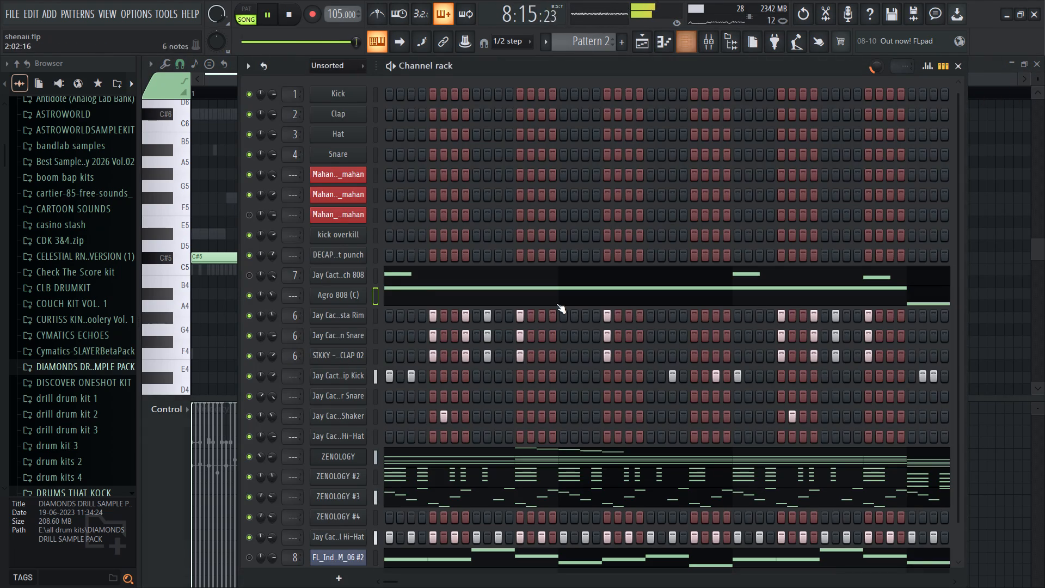
Lower the ZENOLOGY #3 channel's volume slightly in the channel rack.
{"action": "left_click_drag", "start_coordinate": [276, 494], "coordinate": [276, 499]}
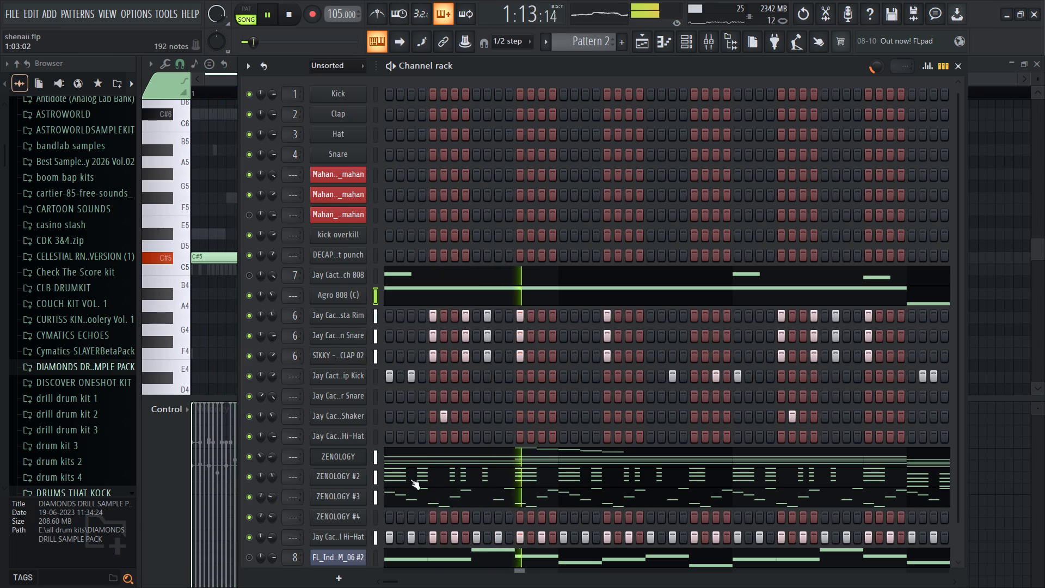
Copy the descending five-note run from D#8 to G#7 in the ZENOLOGY piano roll to start at 5:13:00, four bars after the original.
{"action": "left_click", "coordinate": [428, 461]}
{"action": "scroll", "coordinate": [336, 229], "scroll_direction": "up", "scroll_amount": 14}
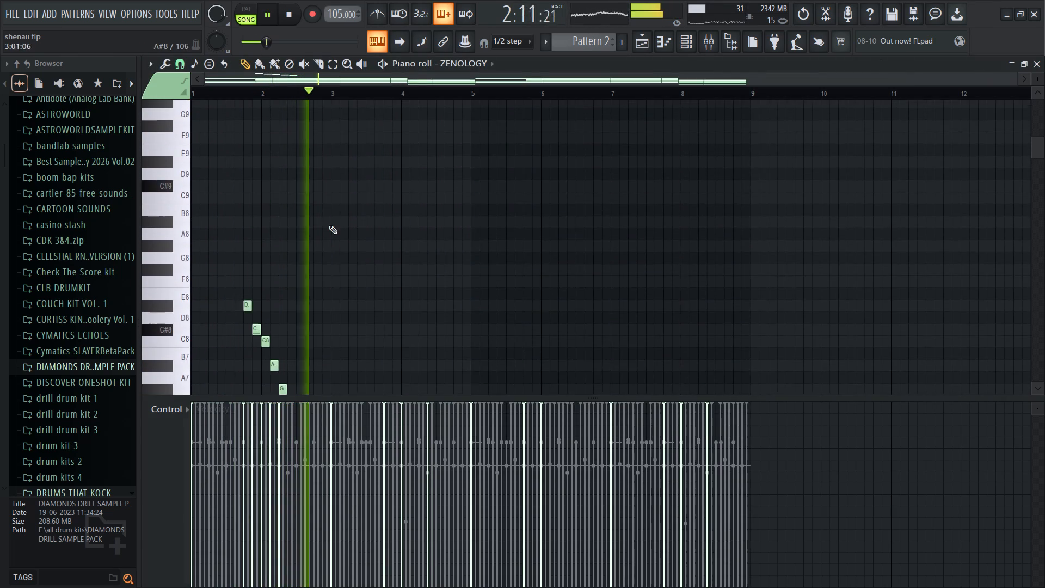
{"action": "scroll", "coordinate": [324, 229], "scroll_direction": "down", "scroll_amount": 2}
{"action": "left_click_drag", "start_coordinate": [218, 187], "coordinate": [354, 355], "text": "ctrl"}
{"action": "left_click_drag", "start_coordinate": [245, 231], "coordinate": [489, 231], "text": "shift"}
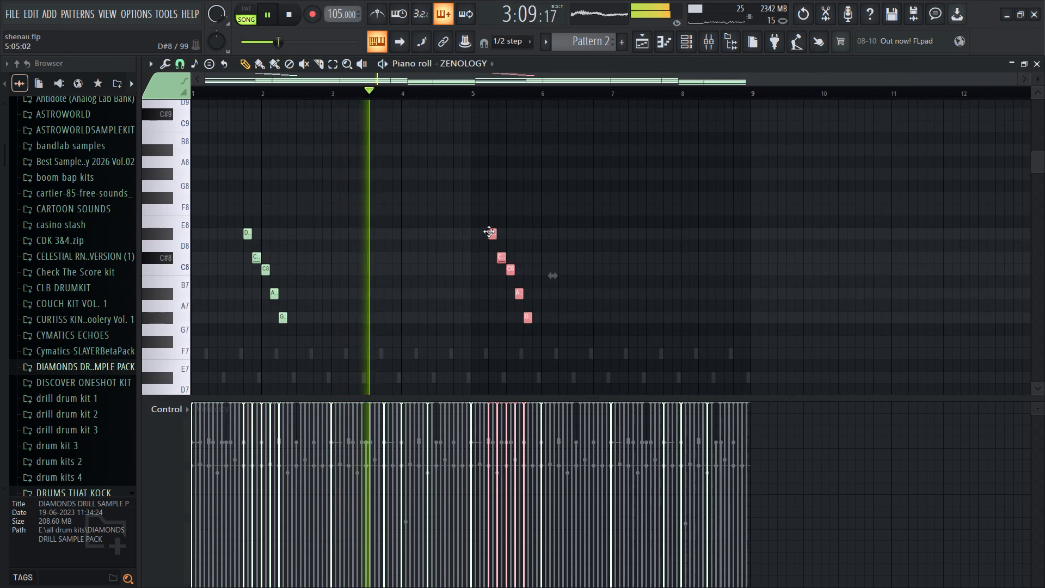
{"action": "left_click_drag", "start_coordinate": [489, 231], "coordinate": [527, 229], "text": "shift"}
{"action": "scroll", "coordinate": [537, 275], "scroll_direction": "up", "scroll_amount": 7, "text": "ctrl"}
{"action": "left_click_drag", "start_coordinate": [520, 237], "coordinate": [515, 235]}
{"action": "scroll", "coordinate": [520, 234], "scroll_direction": "down", "scroll_amount": 7, "text": "ctrl"}
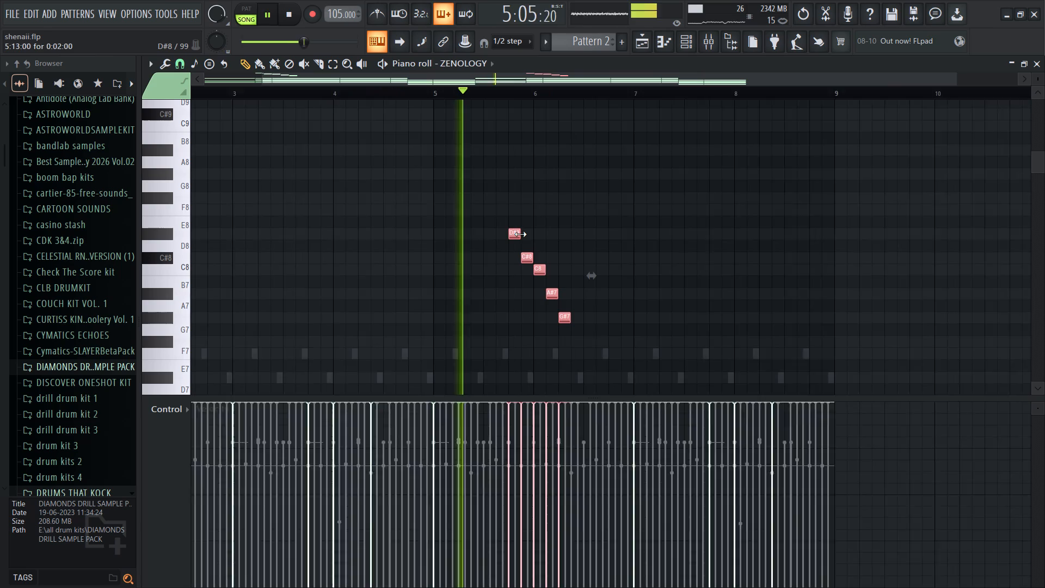
{"action": "scroll", "coordinate": [520, 234], "scroll_direction": "down", "scroll_amount": 2, "text": "ctrl"}
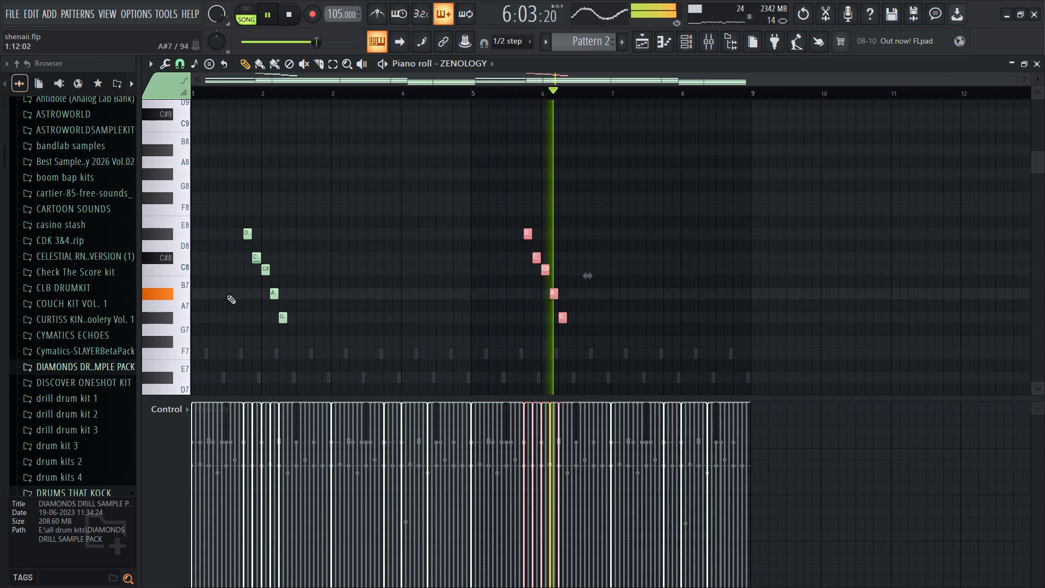
{"action": "scroll", "coordinate": [207, 296], "scroll_direction": "up", "scroll_amount": 7, "text": "ctrl"}
{"action": "scroll", "coordinate": [207, 296], "scroll_direction": "down", "scroll_amount": 6, "text": "ctrl"}
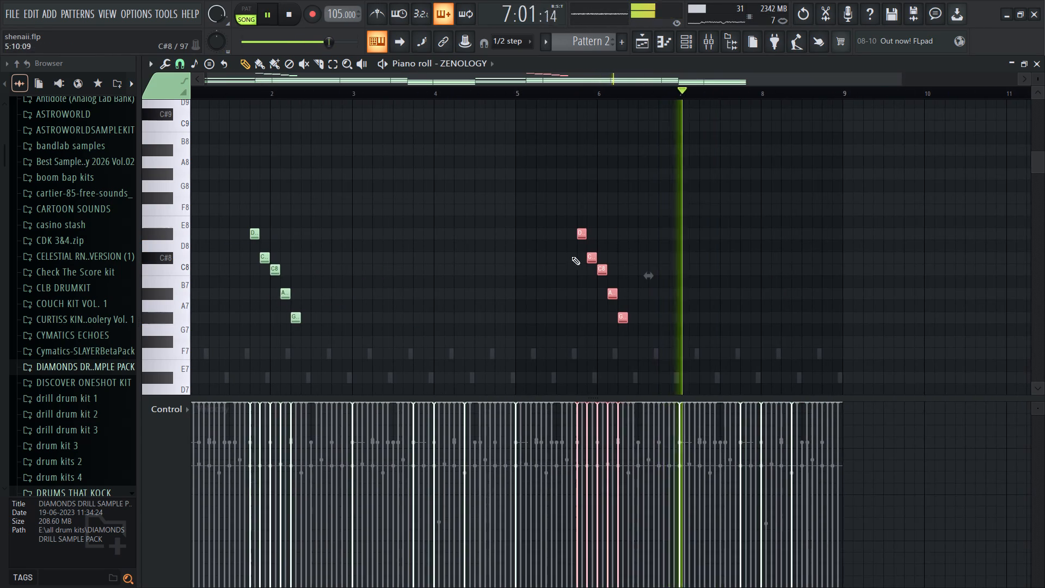
{"action": "scroll", "coordinate": [601, 258], "scroll_direction": "down", "scroll_amount": 1, "text": "ctrl"}
{"action": "scroll", "coordinate": [597, 260], "scroll_direction": "down", "scroll_amount": 7}
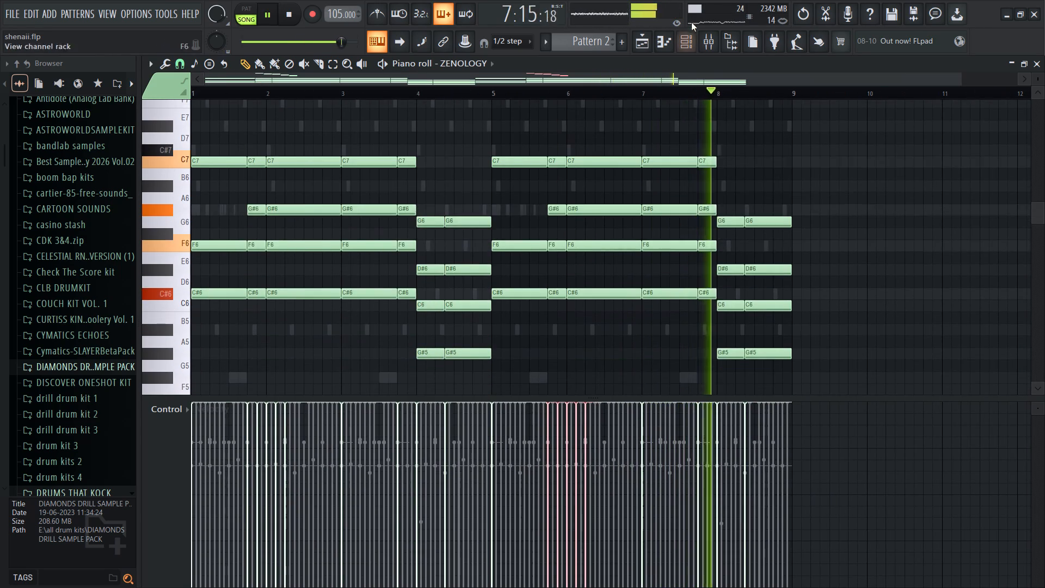
Stop playback and replace the Agro 808 (C) channel's sample with 808 (JUNGLE C) from the ASTROWORLD kit's 808s folder.
{"action": "left_click", "coordinate": [689, 37]}
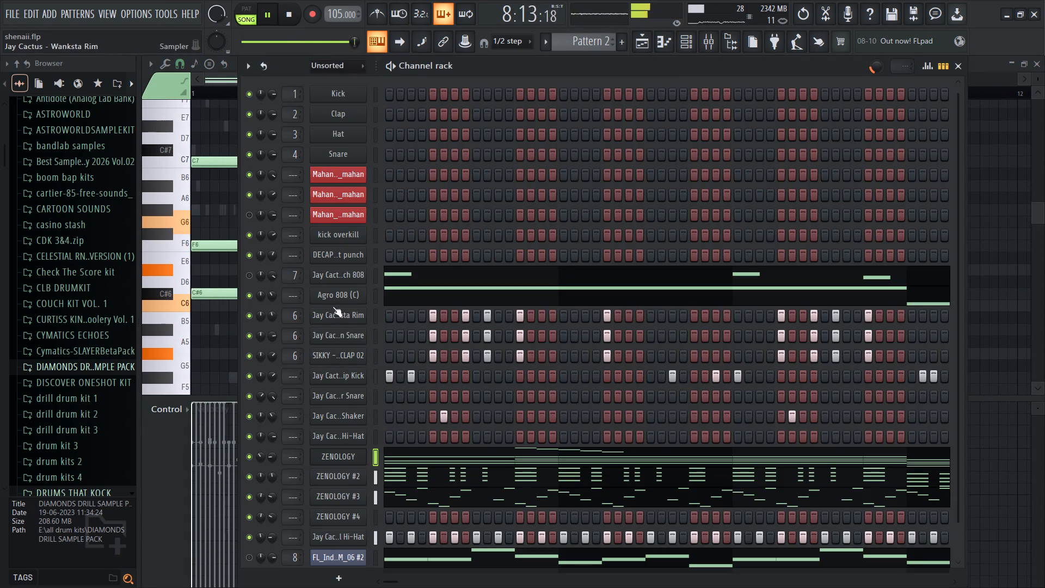
{"action": "key", "text": "space"}
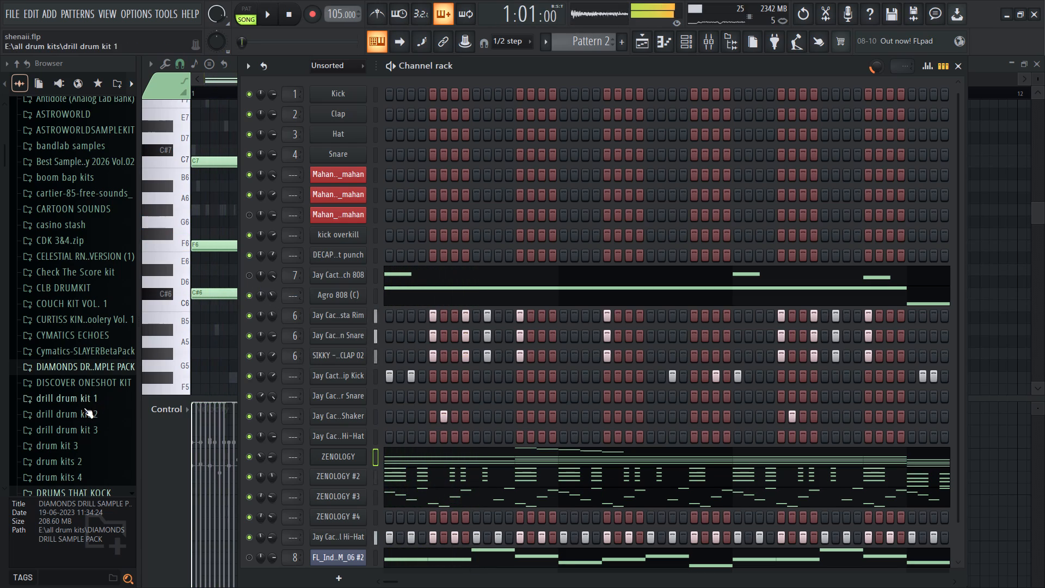
{"action": "scroll", "coordinate": [83, 406], "scroll_direction": "down", "scroll_amount": 2}
{"action": "left_click", "coordinate": [85, 315]}
{"action": "scroll", "coordinate": [85, 315], "scroll_direction": "up", "scroll_amount": 4}
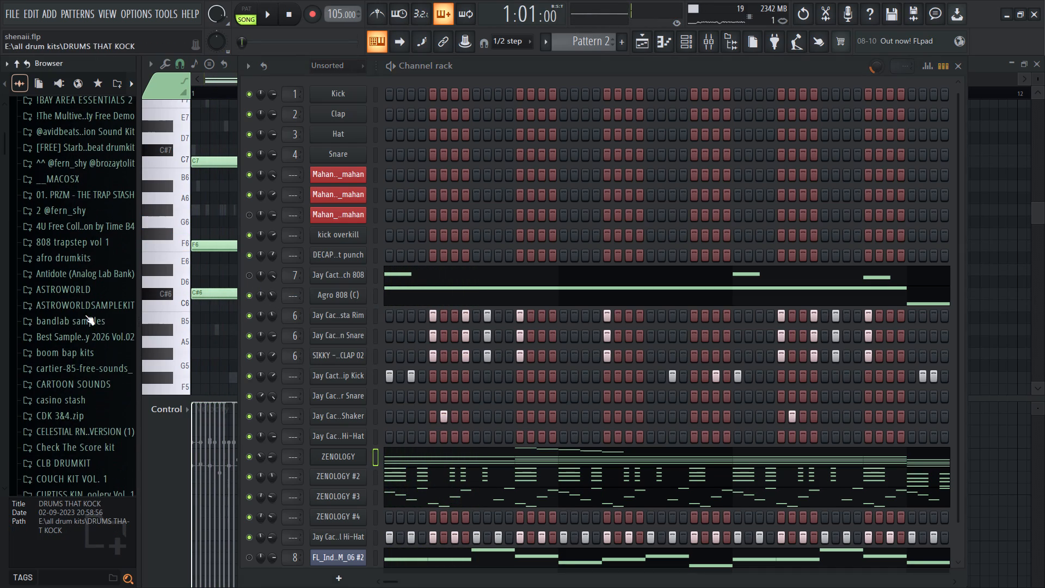
{"action": "left_click", "coordinate": [102, 292]}
{"action": "left_click", "coordinate": [83, 121]}
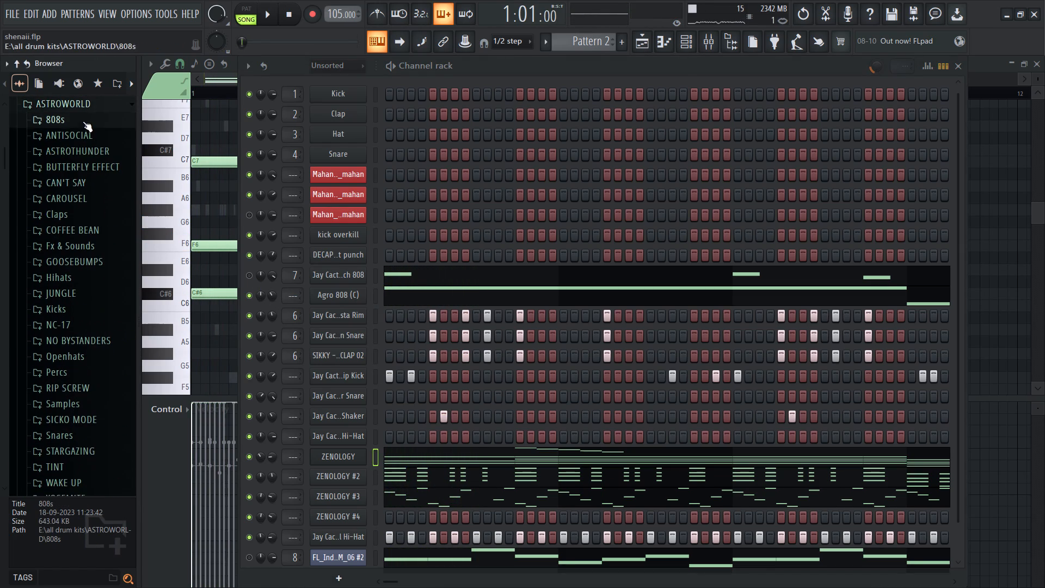
{"action": "left_click", "coordinate": [83, 144]}
{"action": "left_click", "coordinate": [84, 139]}
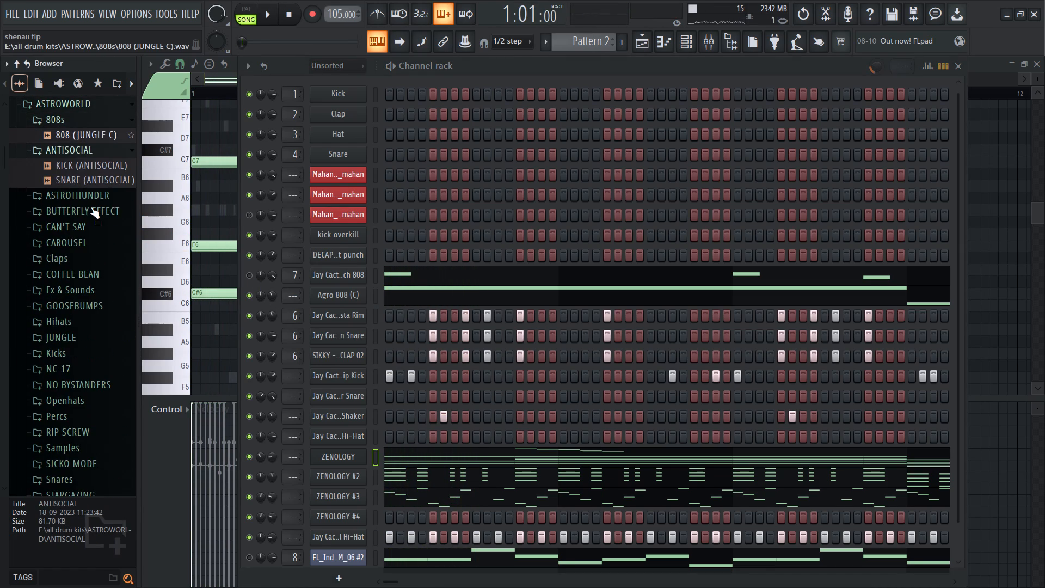
{"action": "triple_click", "coordinate": [92, 136]}
{"action": "double_click", "coordinate": [92, 136]}
{"action": "left_click_drag", "start_coordinate": [91, 136], "coordinate": [319, 299]}
Play back the song with 808 (JUNGLE C), readjust that channel's panning and collapse the ASTROWORLD folder.
{"action": "key", "text": "space"}
{"action": "left_click_drag", "start_coordinate": [266, 292], "coordinate": [267, 299]}
{"action": "scroll", "coordinate": [118, 198], "scroll_direction": "up", "scroll_amount": 1}
{"action": "left_click", "coordinate": [112, 198]}
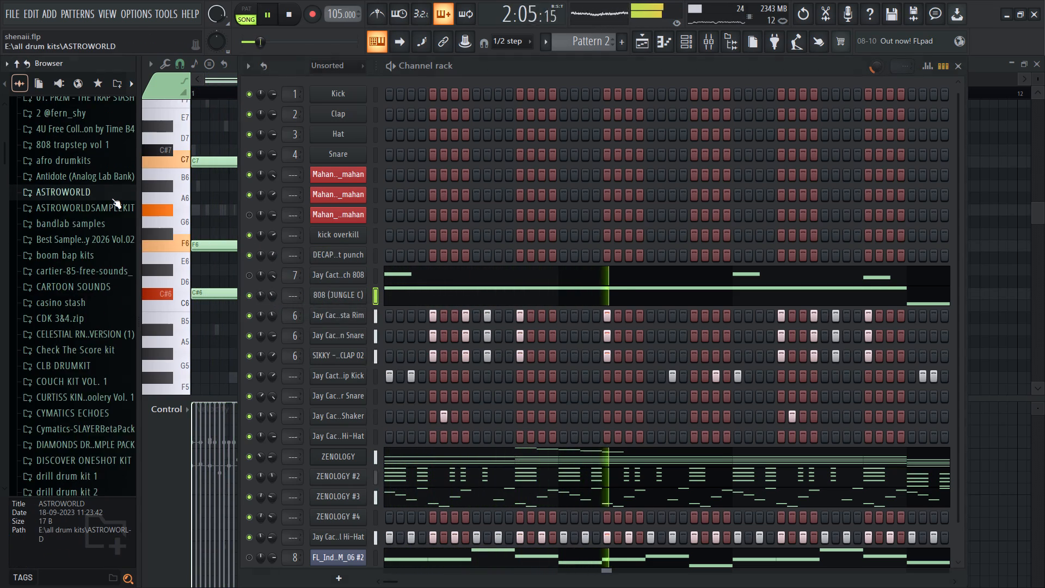
{"action": "scroll", "coordinate": [112, 198], "scroll_direction": "up", "scroll_amount": 1}
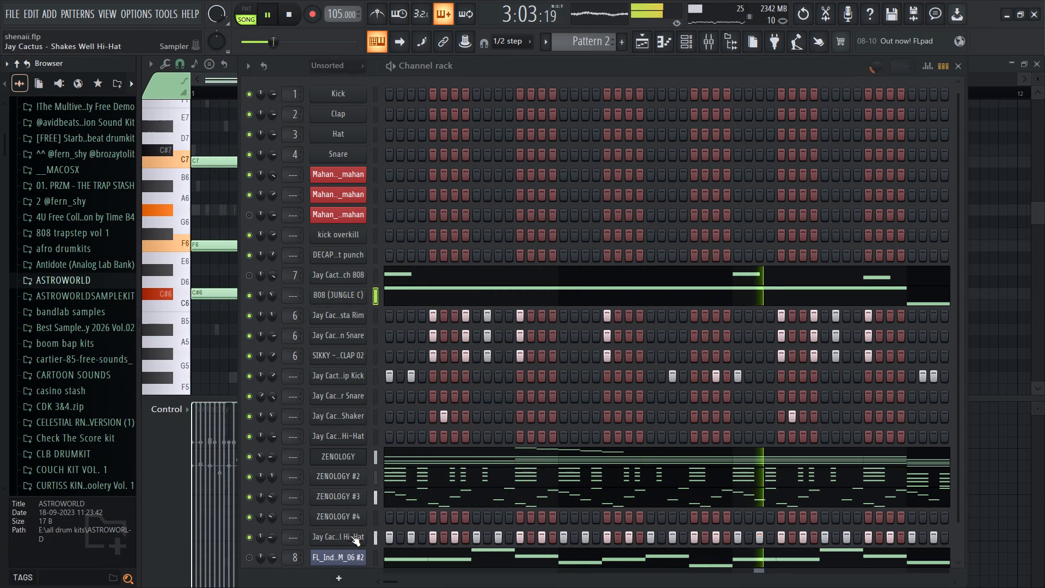
{"action": "key", "text": "space"}
Open ZENOLOGY #4 and audition its bass presets with short note runs, including 059: Reso Sqr Bass.
{"action": "scroll", "coordinate": [352, 533], "scroll_direction": "down", "scroll_amount": 4}
{"action": "left_click", "coordinate": [346, 480]}
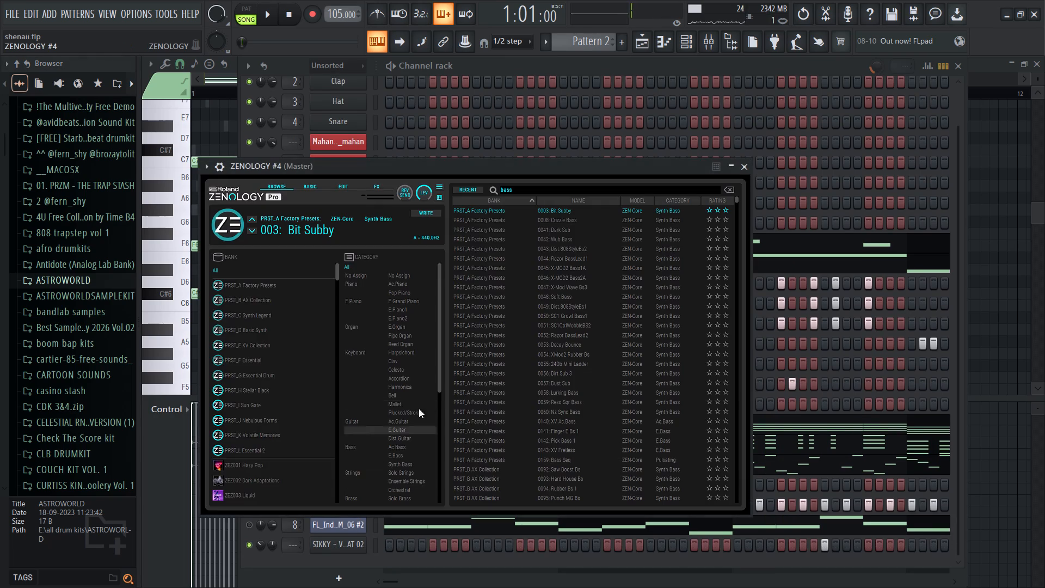
{"action": "key", "text": "q"}
{"action": "left_click", "coordinate": [446, 400]}
{"action": "key", "text": "q"}
{"action": "left_click", "coordinate": [480, 396]}
{"action": "key", "text": "e"}
{"action": "key", "text": "w"}
{"action": "key", "text": "e"}
{"action": "left_click", "coordinate": [496, 406]}
{"action": "key", "text": "q"}
{"action": "key", "text": "w"}
{"action": "left_click", "coordinate": [505, 440]}
{"action": "key", "text": "e"}
{"action": "left_click", "coordinate": [517, 393]}
{"action": "key", "text": "w"}
{"action": "left_click", "coordinate": [501, 402]}
{"action": "key", "text": "e"}
{"action": "key", "text": "q"}
{"action": "key", "text": "w"}
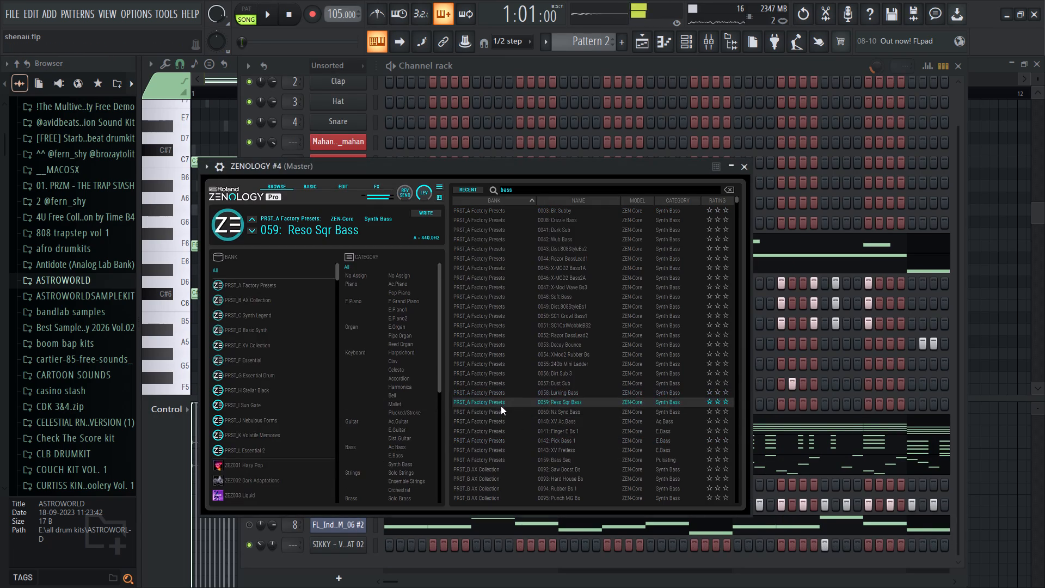
{"action": "key", "text": "e"}
{"action": "key", "text": "q"}
{"action": "key", "text": "w"}
{"action": "key", "text": "e"}
Load the 058: Lurking Bass preset in ZENOLOGY #4, test it with a few notes and close the plugin.
{"action": "left_click", "coordinate": [503, 394]}
{"action": "type", "text": "qw"}
{"action": "key", "text": "e"}
{"action": "key", "text": "q"}
{"action": "key", "text": "w"}
{"action": "key", "text": "e"}
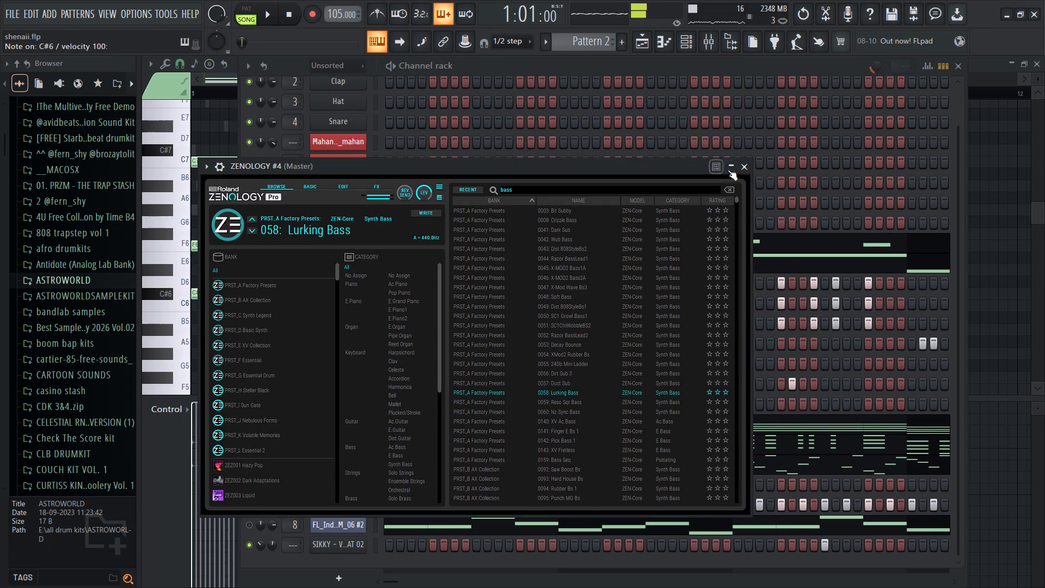
{"action": "left_click", "coordinate": [749, 163]}
Copy the 808 (JUNGLE C) channel's notes into the ZENOLOGY #4 channel.
{"action": "left_click", "coordinate": [373, 260], "text": "ctrl"}
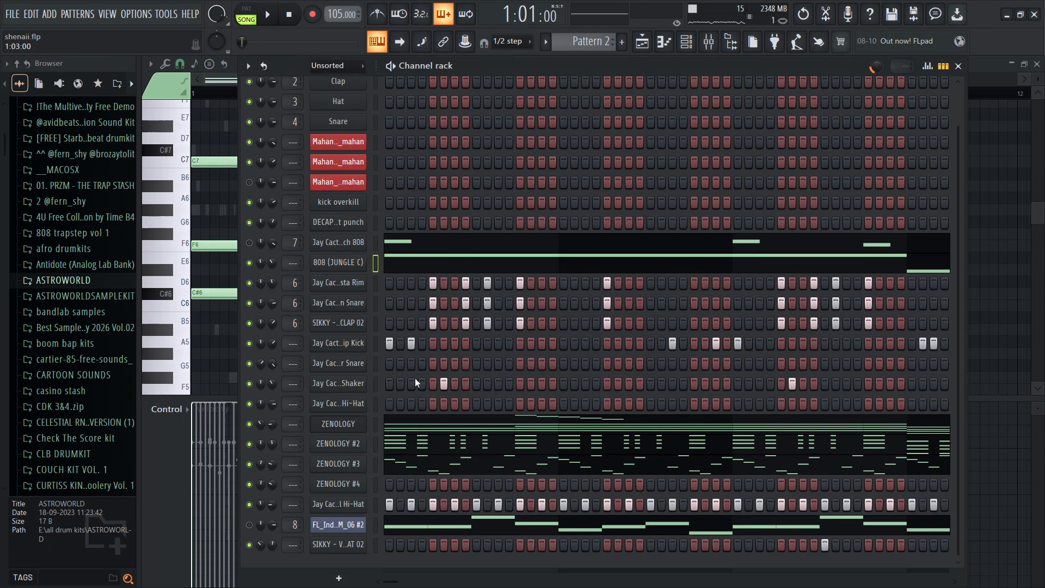
{"action": "key", "text": "ctrl+c"}
{"action": "key", "text": "ctrl+c"}
{"action": "key", "text": "ctrl+c"}
{"action": "key", "text": "ctrl+c"}
{"action": "left_click", "coordinate": [373, 493], "text": "ctrl"}
{"action": "key", "text": "ctrl+v"}
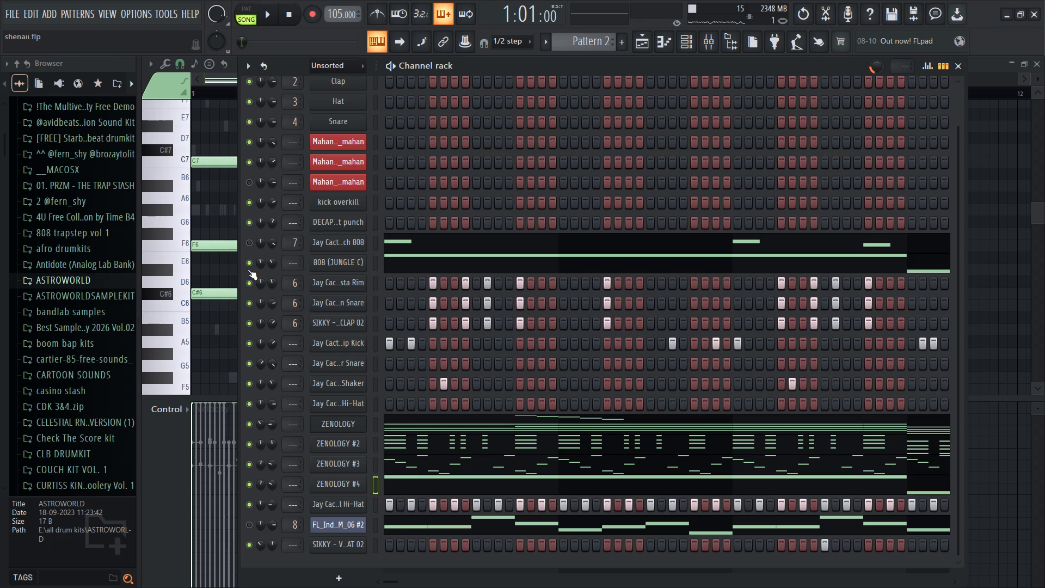
Mute the 808 (JUNGLE C) channel and start playback.
{"action": "left_click", "coordinate": [250, 267]}
{"action": "key", "text": "space"}
Duplicate the C#5 and G#4 bass notes in the ZENOLOGY #4 piano roll to fill bars 5 to 8.
{"action": "left_click", "coordinate": [405, 487]}
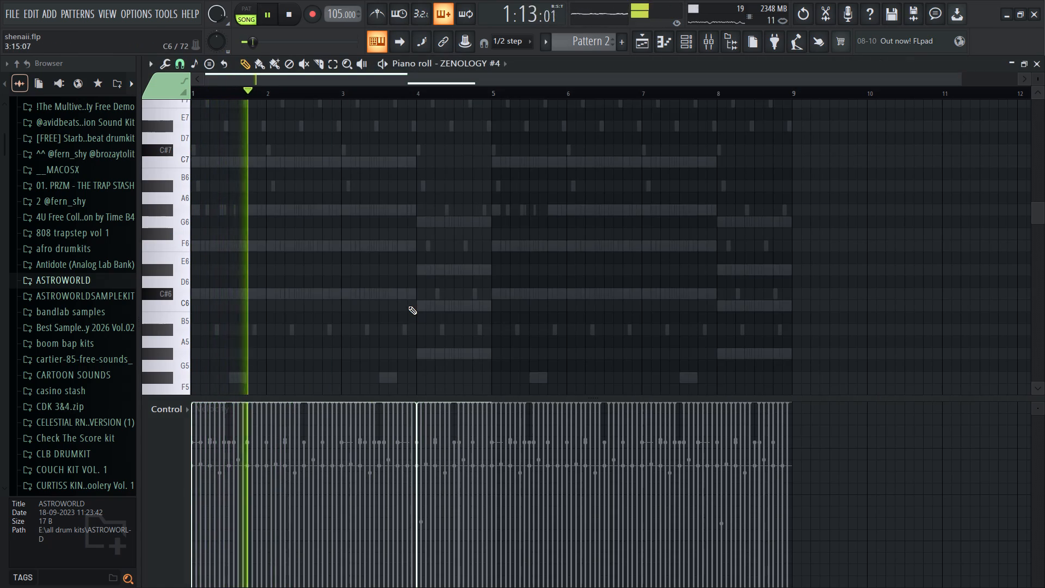
{"action": "scroll", "coordinate": [408, 306], "scroll_direction": "up", "scroll_amount": 9}
{"action": "scroll", "coordinate": [408, 306], "scroll_direction": "down", "scroll_amount": 20}
{"action": "scroll", "coordinate": [420, 309], "scroll_direction": "up", "scroll_amount": 7}
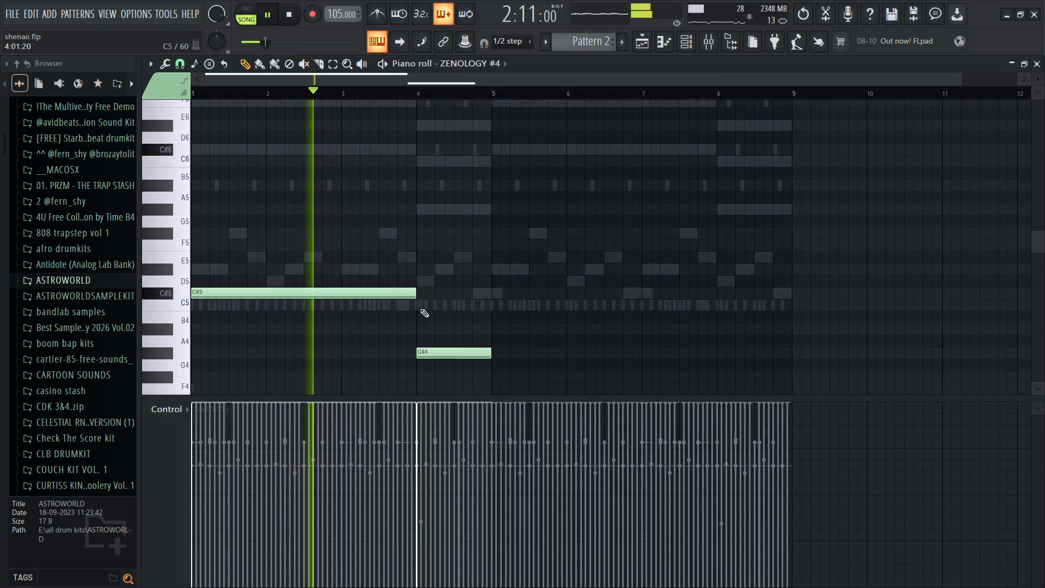
{"action": "scroll", "coordinate": [420, 309], "scroll_direction": "down", "scroll_amount": 2}
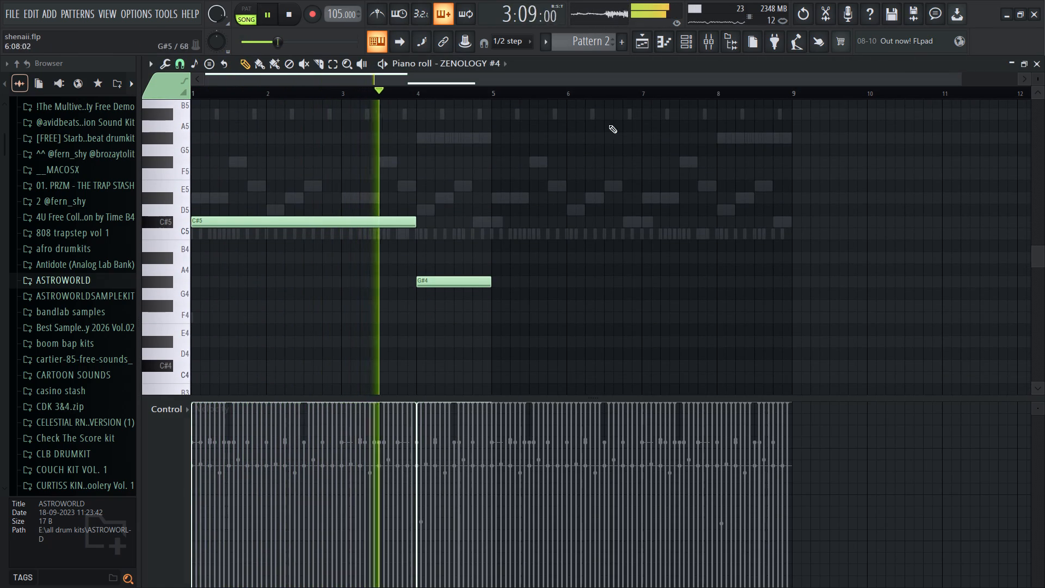
{"action": "left_click", "coordinate": [691, 53]}
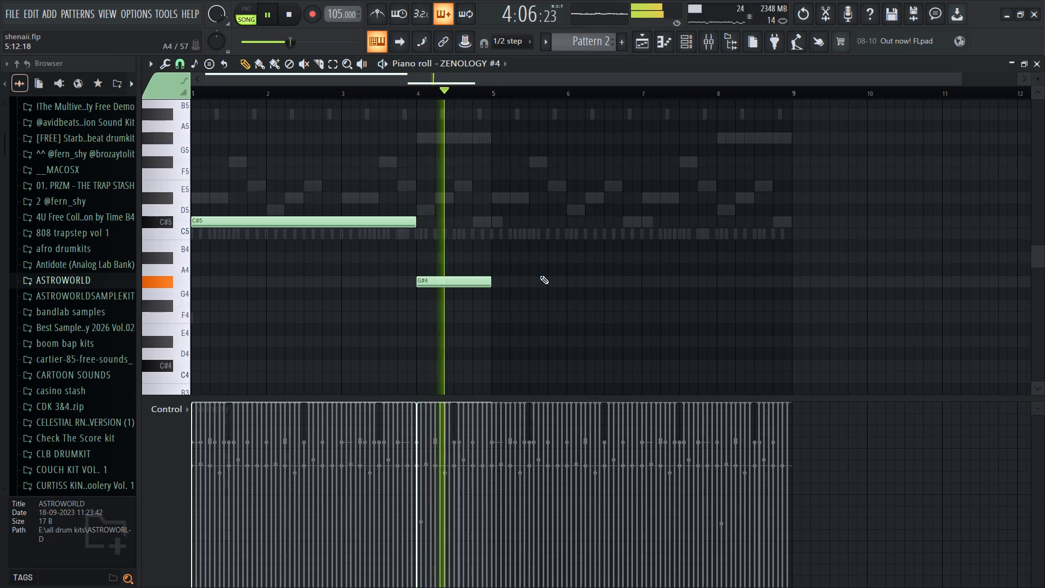
{"action": "key", "text": "ctrl+b"}
{"action": "right_click", "coordinate": [606, 302], "text": "ctrl"}
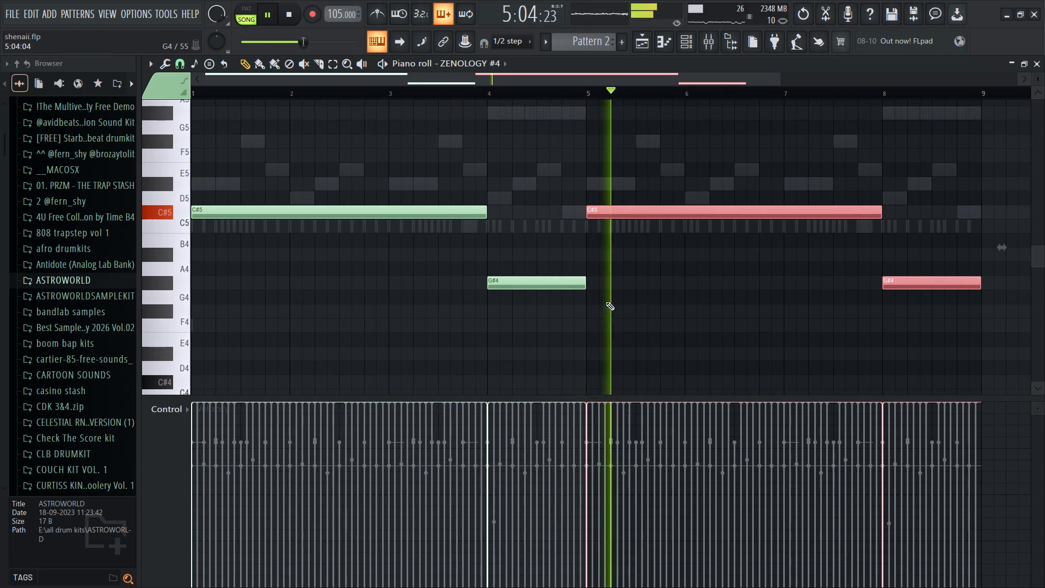
Switch from the piano roll to the playlist and show the channel rack.
{"action": "left_click", "coordinate": [653, 50]}
{"action": "left_click", "coordinate": [677, 46]}
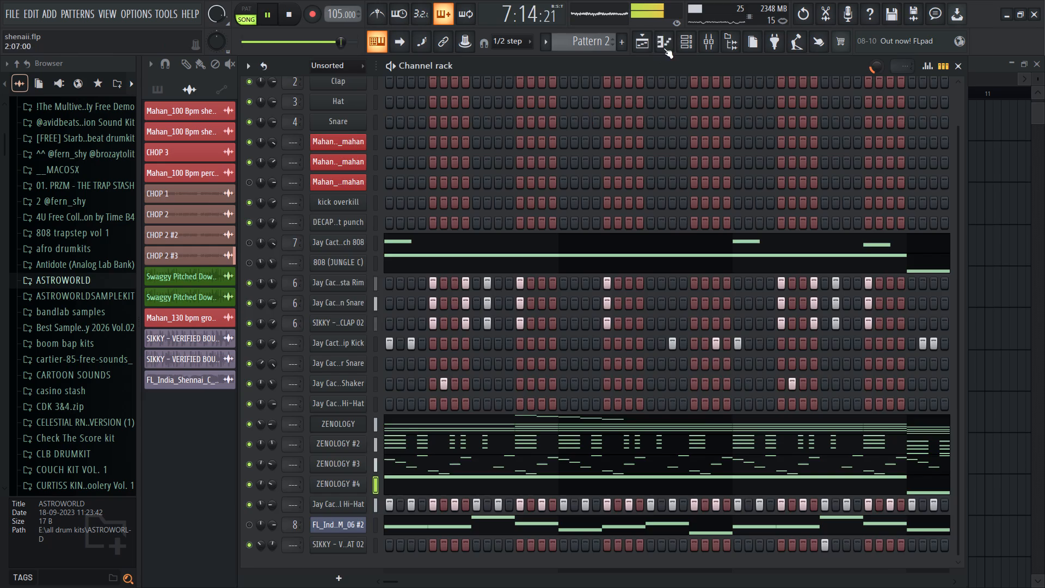
Nudge the ZENOLOGY #2 channel's volume up slightly in the channel rack.
{"action": "left_click", "coordinate": [683, 34]}
{"action": "left_click", "coordinate": [691, 41]}
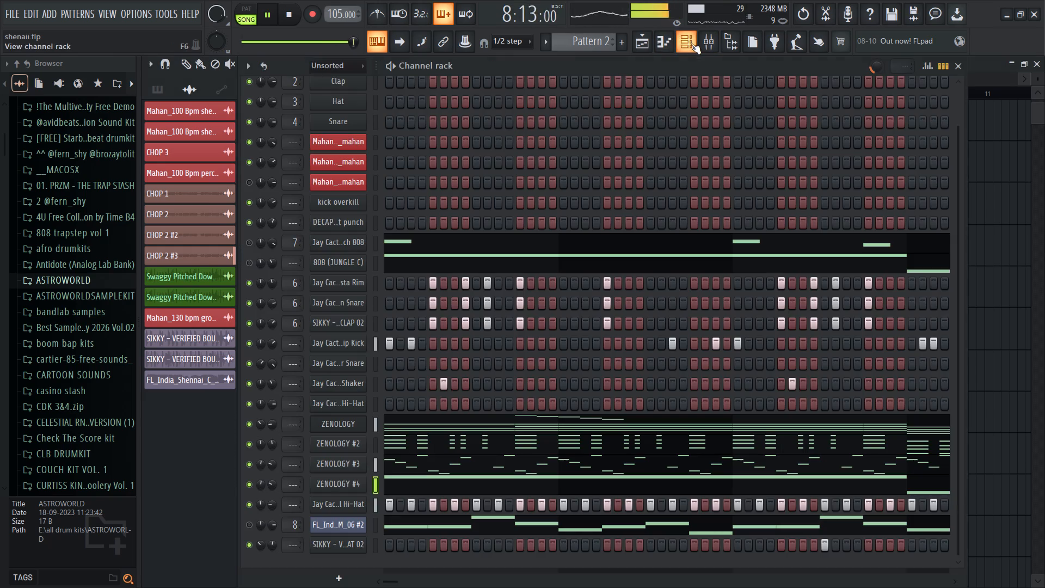
{"action": "left_click", "coordinate": [267, 465]}
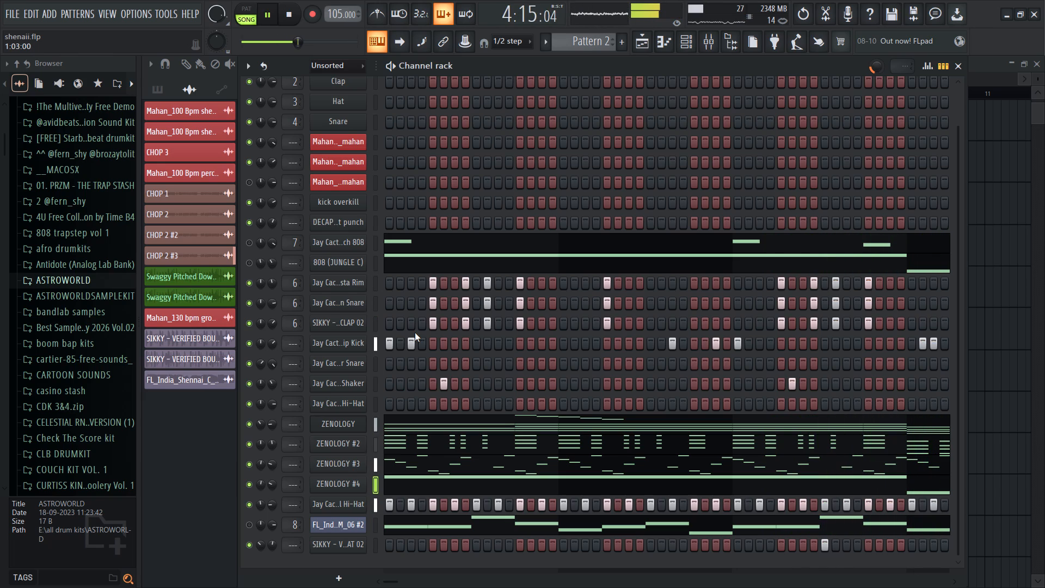
{"action": "left_click_drag", "start_coordinate": [266, 439], "coordinate": [271, 433]}
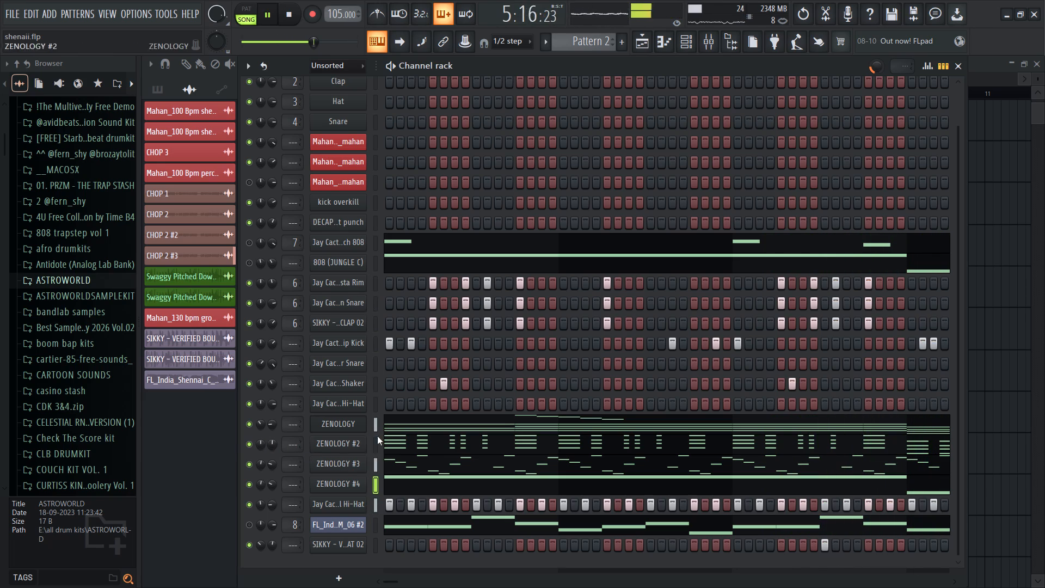
Examine the ZENOLOGY #2 chord notes in the piano roll while the song plays.
{"action": "left_click", "coordinate": [386, 437]}
{"action": "scroll", "coordinate": [517, 270], "scroll_direction": "up", "scroll_amount": 7}
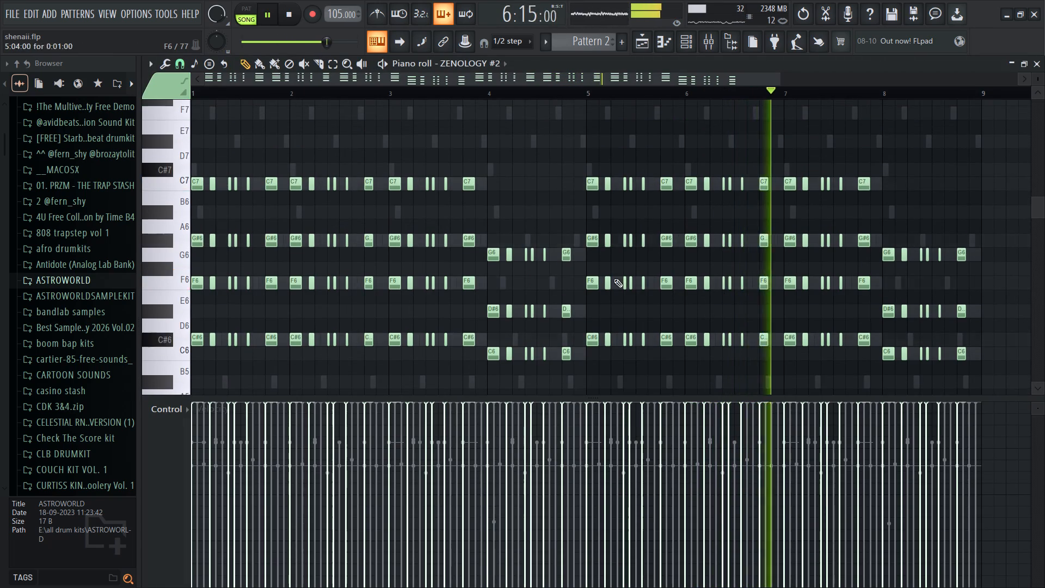
{"action": "scroll", "coordinate": [618, 278], "scroll_direction": "up", "scroll_amount": 7}
{"action": "scroll", "coordinate": [657, 257], "scroll_direction": "down", "scroll_amount": 6}
{"action": "left_click", "coordinate": [690, 42]}
{"action": "left_click", "coordinate": [689, 49]}
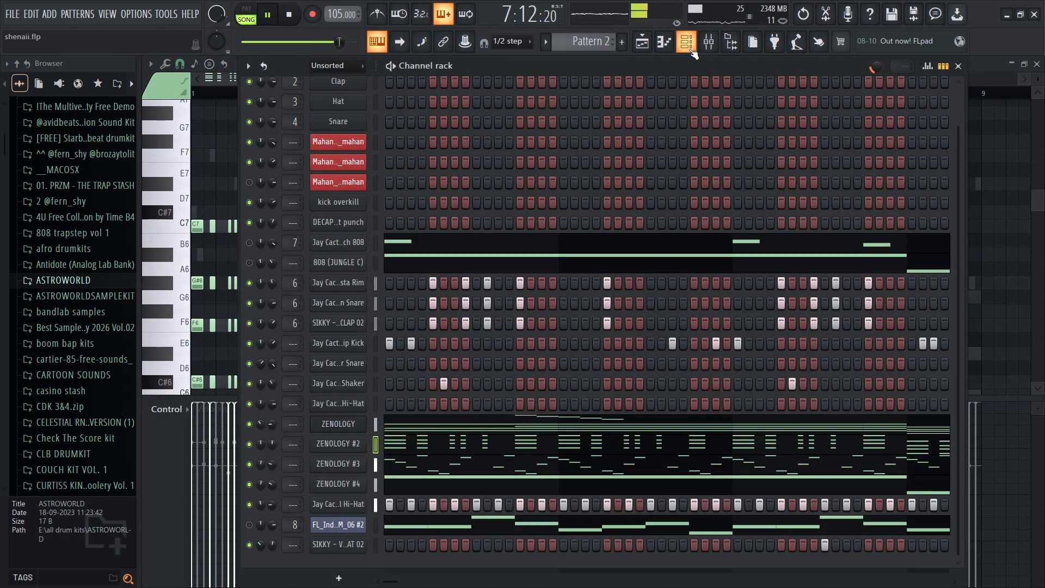
{"action": "right_click", "coordinate": [651, 128]}
{"action": "left_click", "coordinate": [690, 45]}
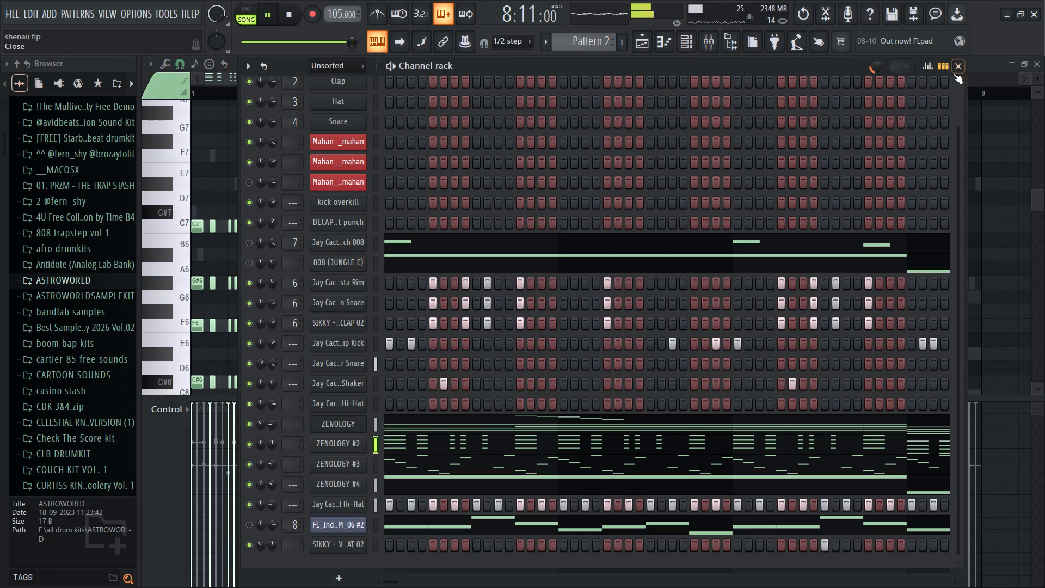
{"action": "left_click", "coordinate": [953, 73]}
Set the project tempo to 106 BPM, checking it against playback.
{"action": "key", "text": "space"}
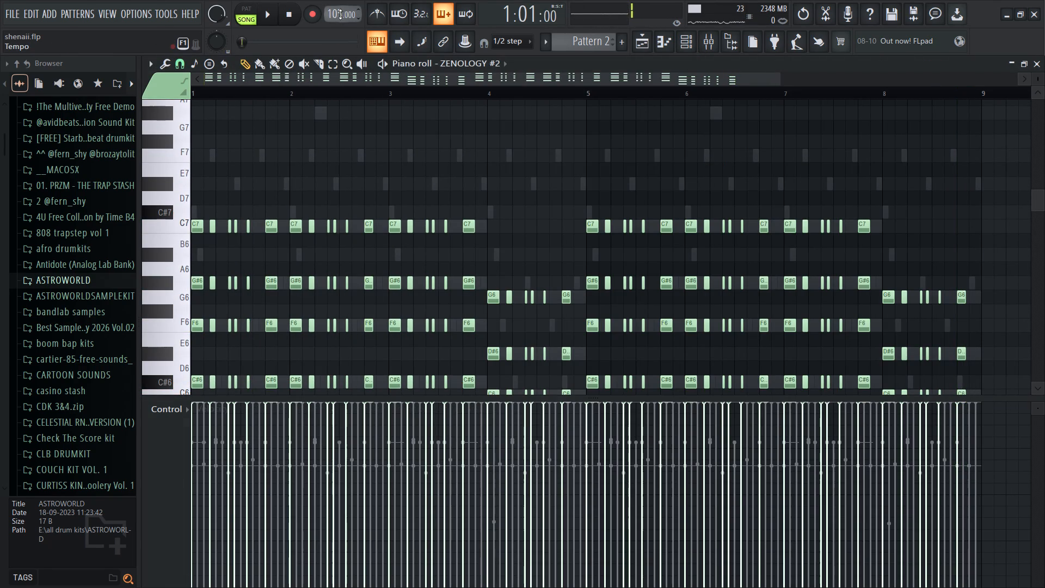
{"action": "left_click_drag", "start_coordinate": [339, 14], "coordinate": [339, 561]}
{"action": "key", "text": "space"}
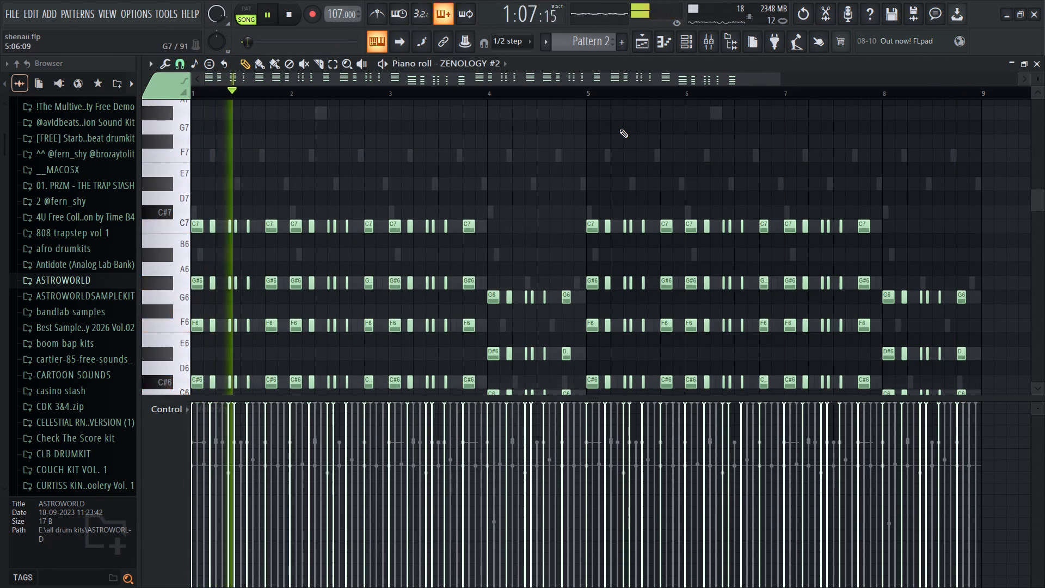
{"action": "left_click_drag", "start_coordinate": [341, 16], "coordinate": [340, 21]}
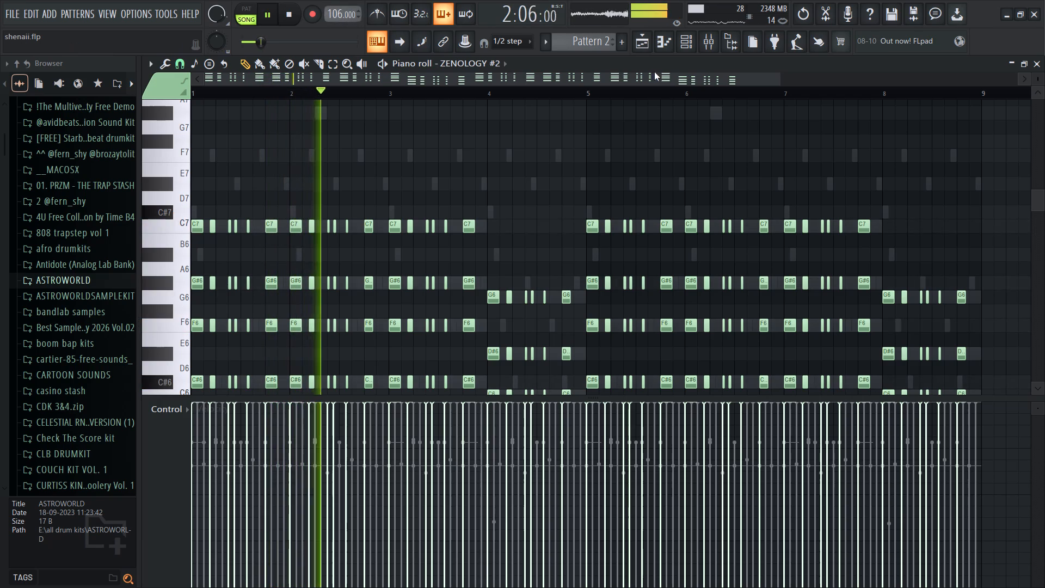
Check which root note and scale are highlighted in the ZENOLOGY #2 piano roll.
{"action": "left_click", "coordinate": [677, 44]}
{"action": "left_click", "coordinate": [677, 44]}
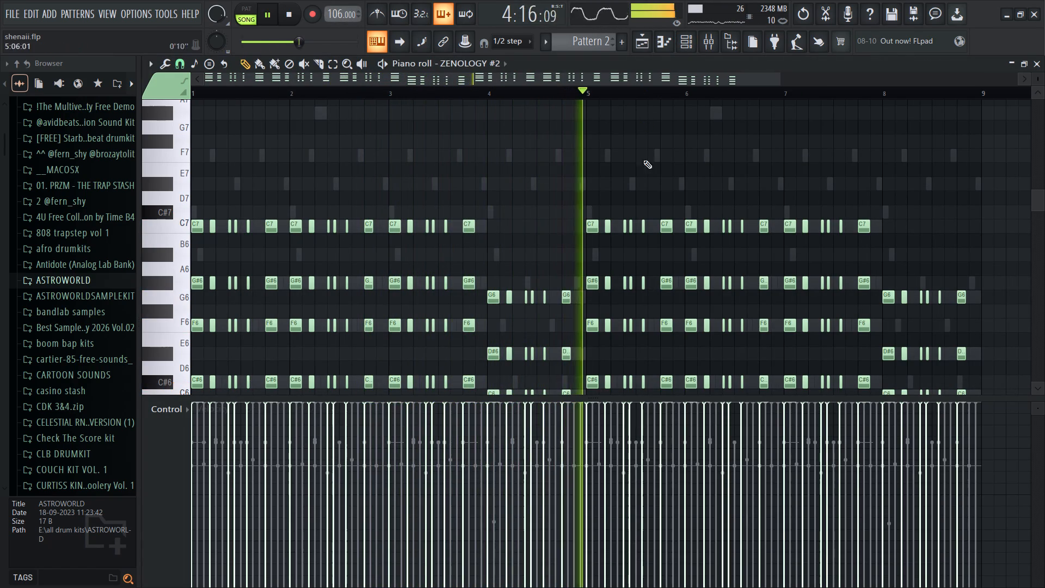
{"action": "scroll", "coordinate": [637, 199], "scroll_direction": "down", "scroll_amount": 3, "text": "ctrl"}
{"action": "scroll", "coordinate": [637, 199], "scroll_direction": "down", "scroll_amount": 2}
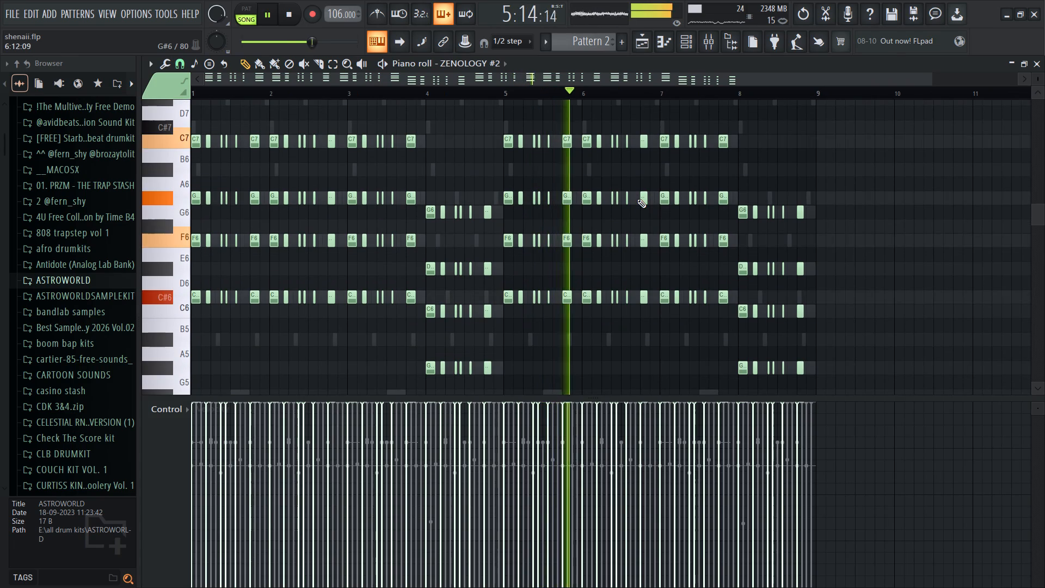
{"action": "left_click", "coordinate": [692, 37]}
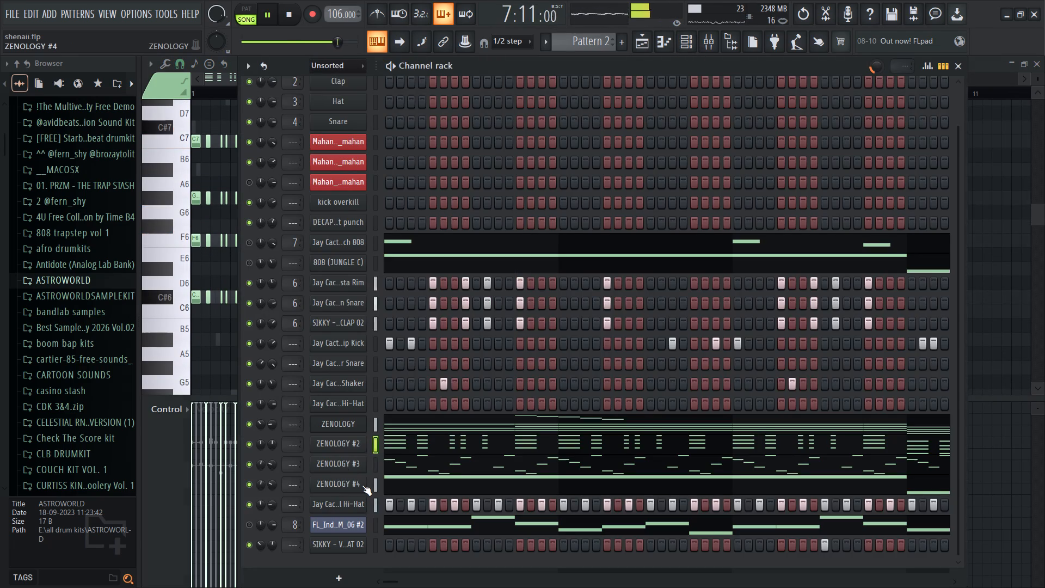
{"action": "left_click", "coordinate": [387, 454]}
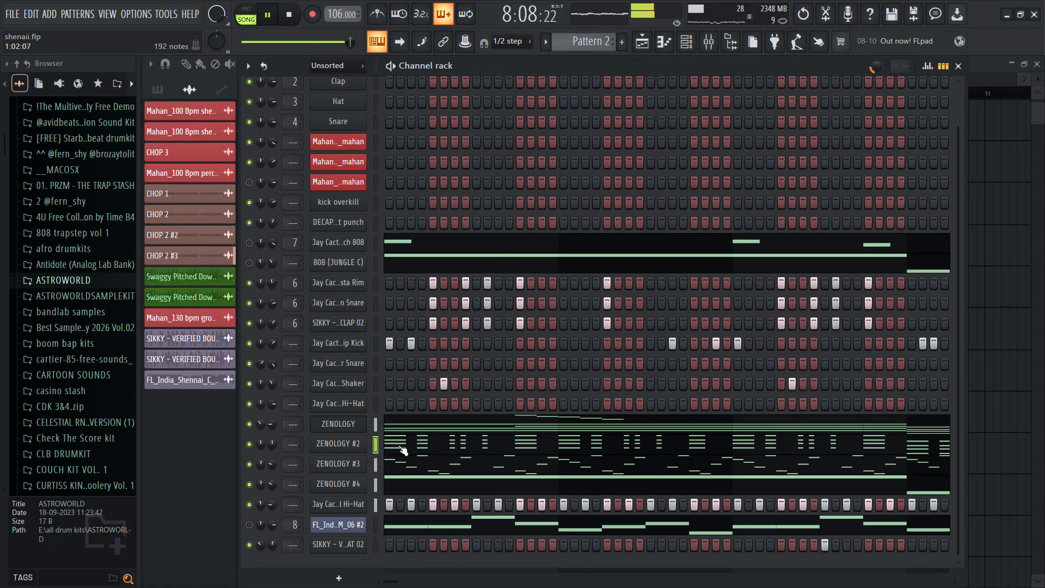
{"action": "left_click", "coordinate": [398, 444]}
{"action": "left_click", "coordinate": [153, 62]}
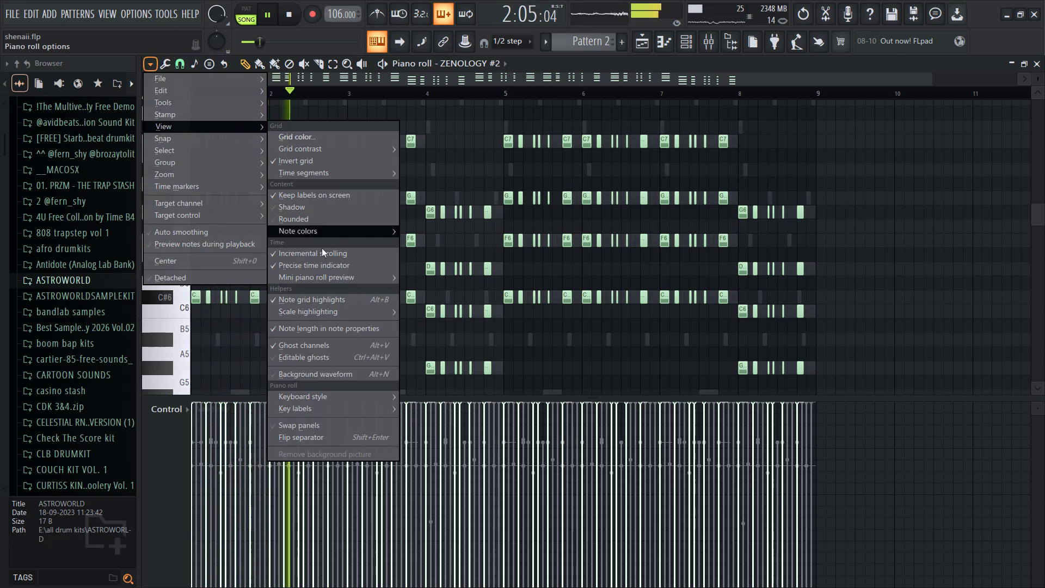
{"action": "right_click", "coordinate": [354, 308]}
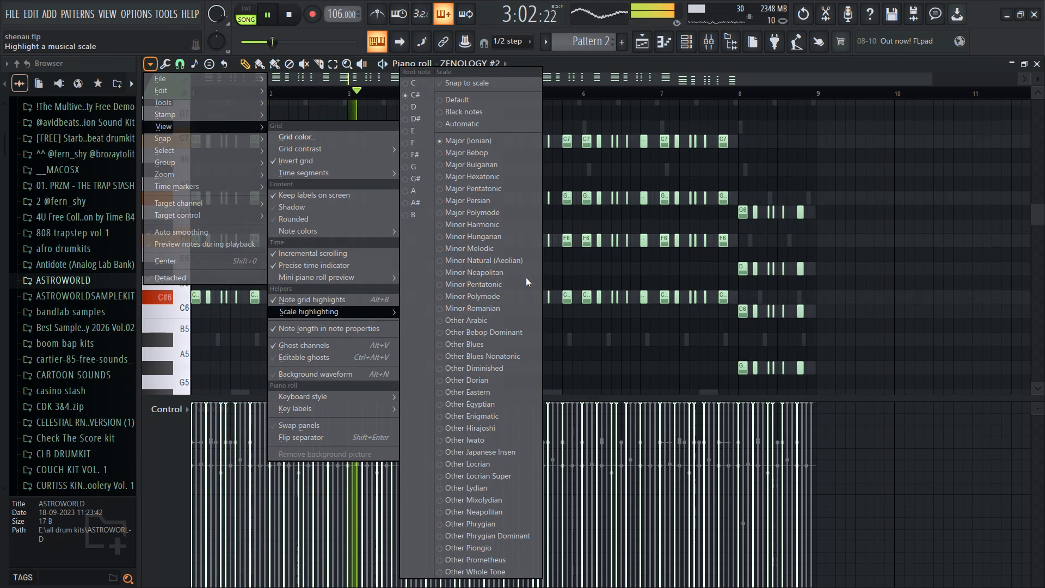
{"action": "right_click", "coordinate": [889, 166]}
Stop playback and clone the ZENOLOGY #4 channel.
{"action": "left_click", "coordinate": [649, 41]}
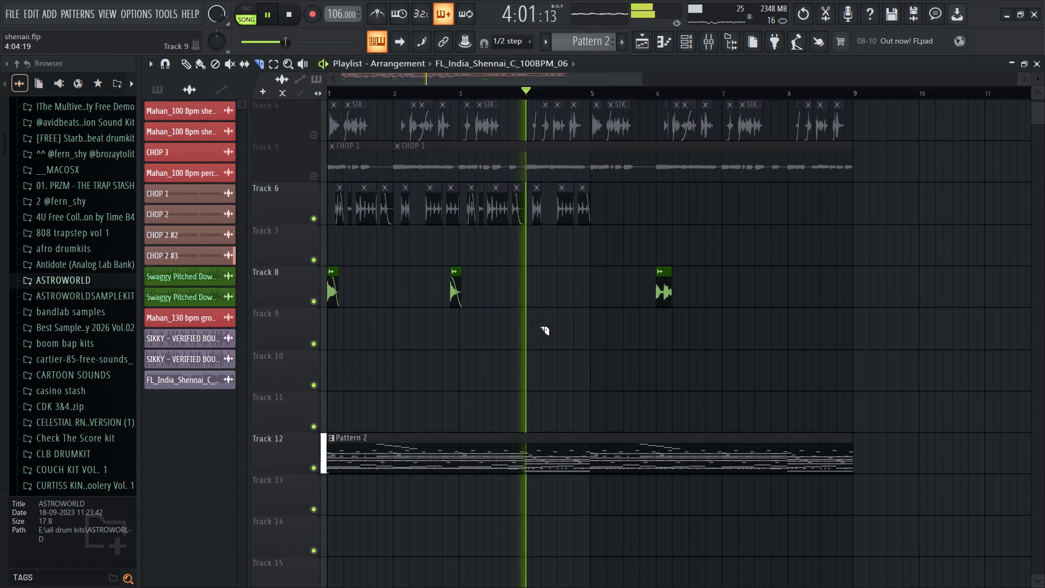
{"action": "key", "text": "space"}
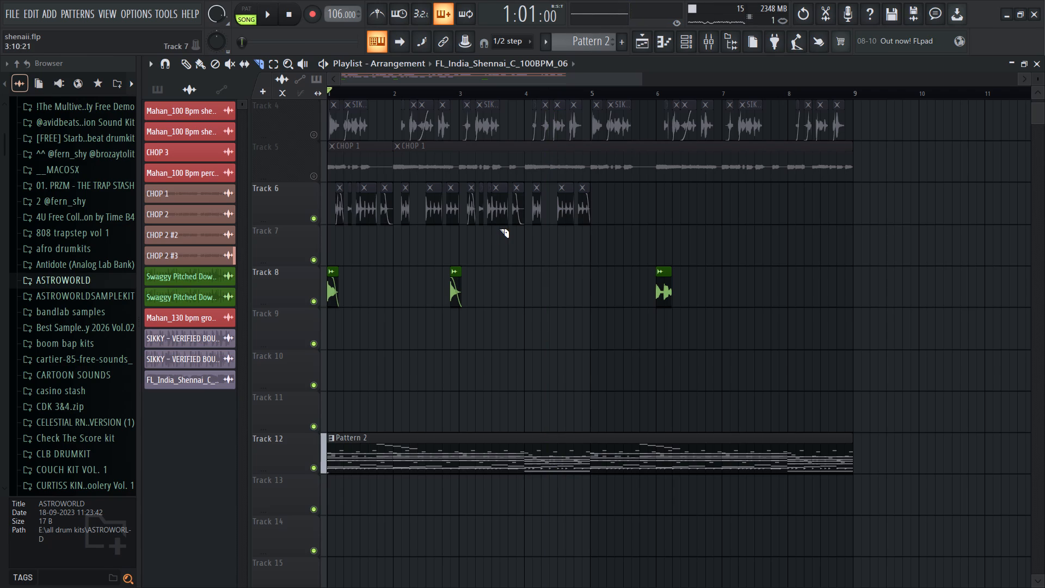
{"action": "left_click", "coordinate": [692, 49]}
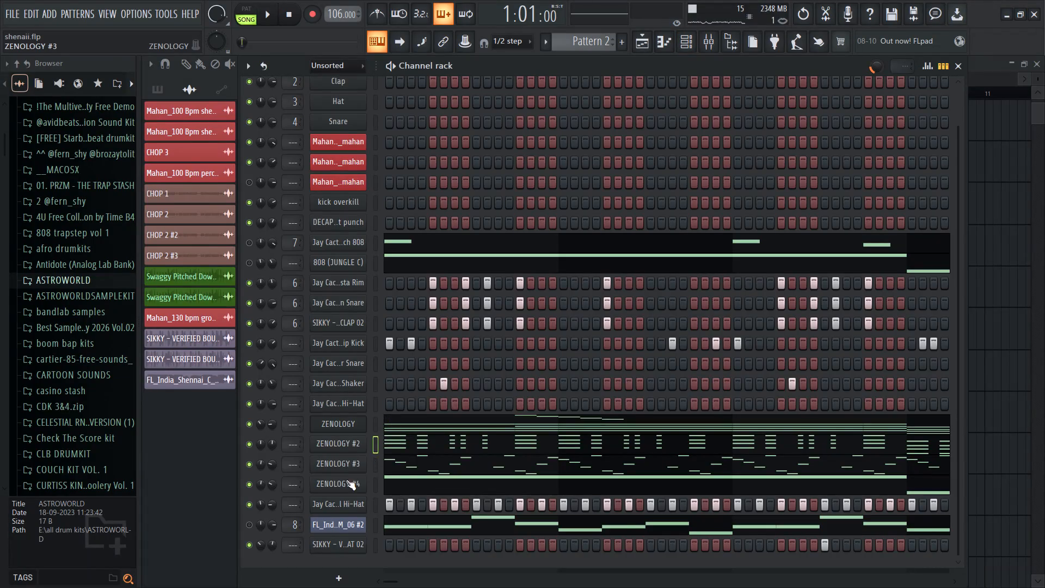
{"action": "right_click", "coordinate": [346, 480]}
{"action": "left_click", "coordinate": [424, 532]}
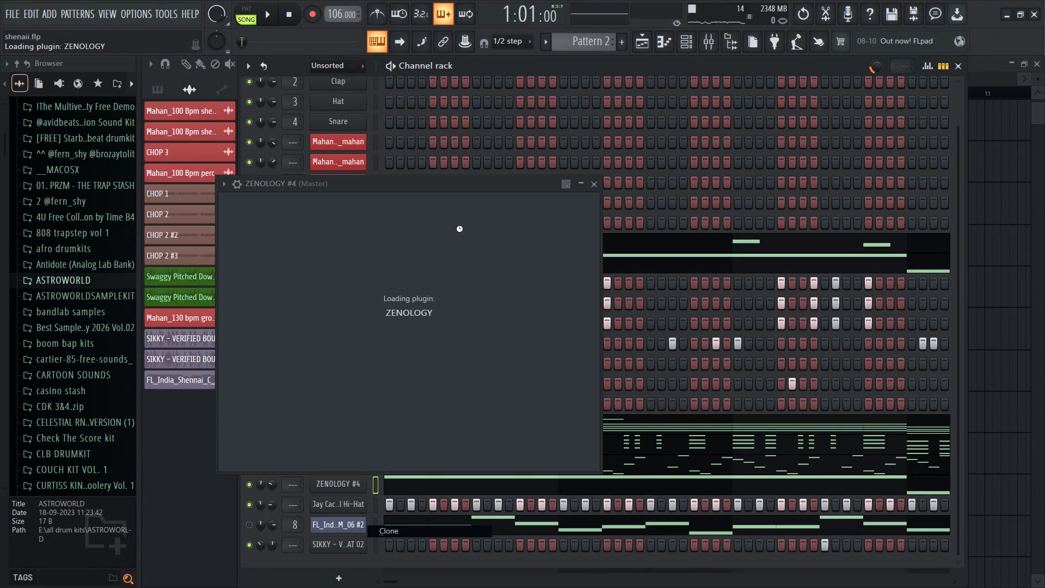
Search the cloned ZENOLOGY channel's presets for "lead" and load Fat Mask Lead.
{"action": "left_click", "coordinate": [309, 205]}
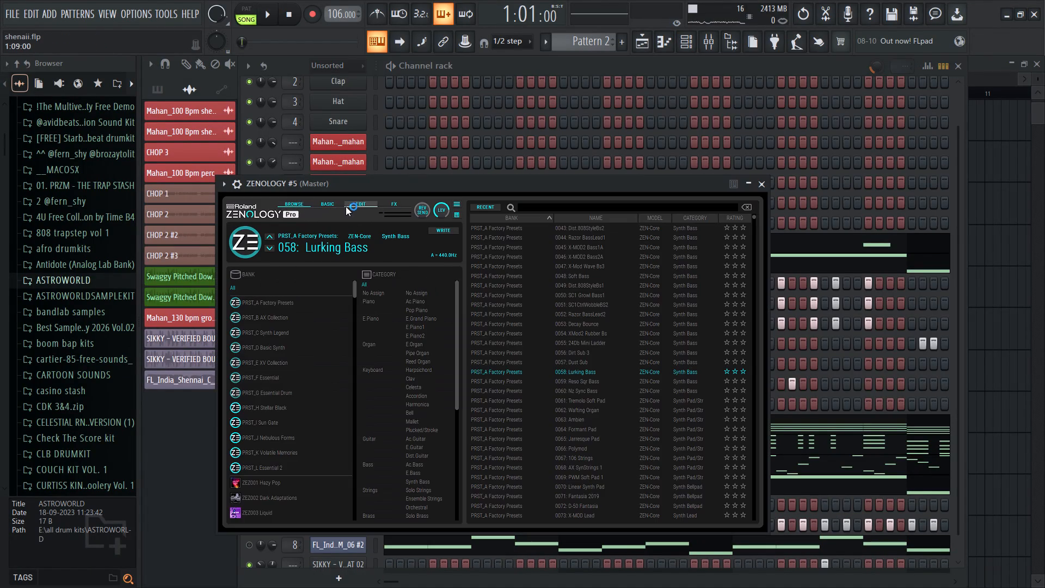
{"action": "left_click", "coordinate": [341, 204]}
{"action": "left_click", "coordinate": [298, 211]}
{"action": "triple_click", "coordinate": [299, 210]}
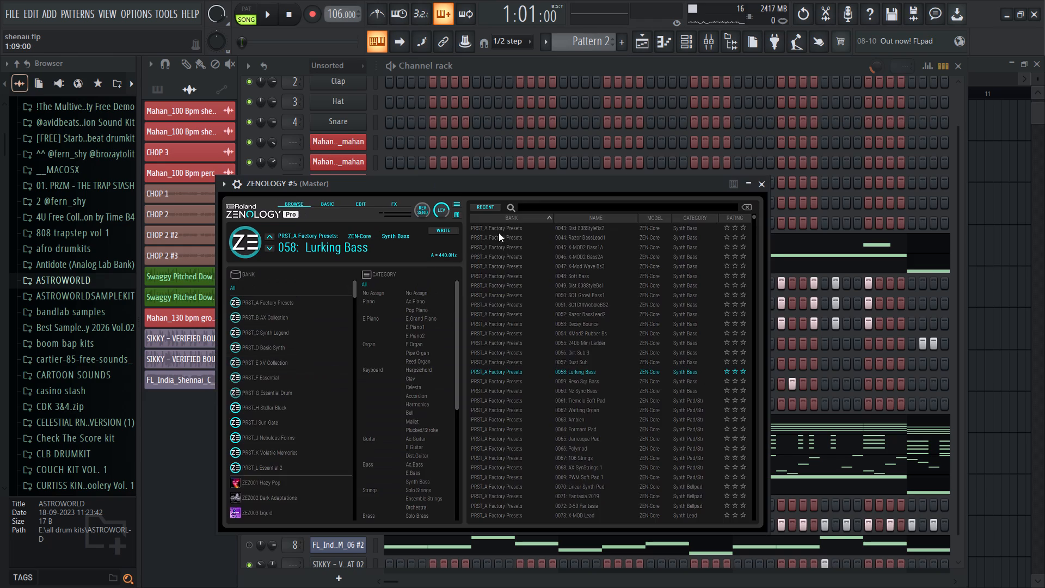
{"action": "left_click", "coordinate": [542, 209]}
{"action": "type", "text": "lead"}
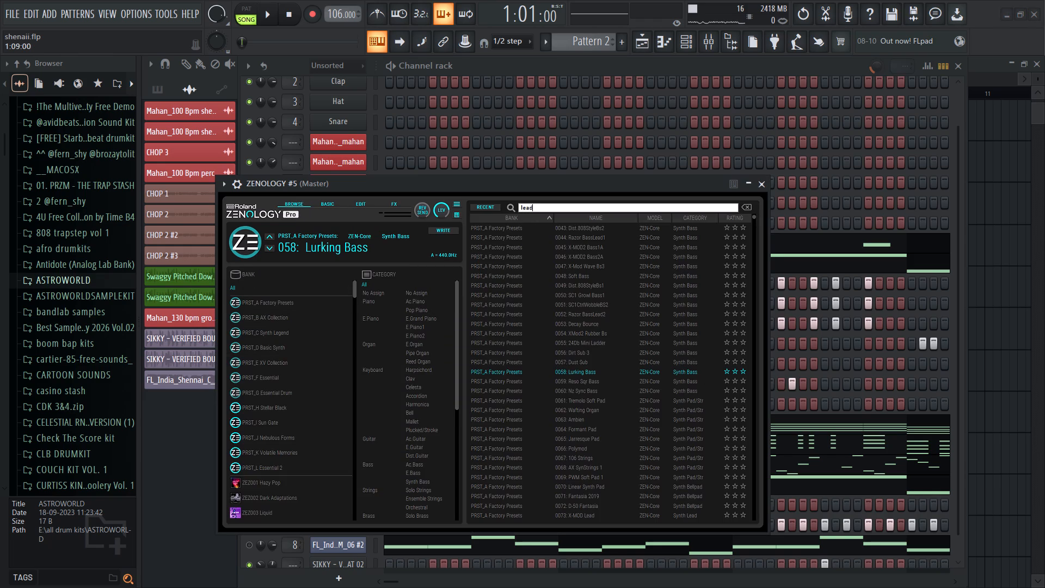
{"action": "key", "text": "Return"}
{"action": "left_click", "coordinate": [527, 230]}
Audition the Fat Mask Lead preset with a few notes and close the plugin window.
{"action": "key", "text": "q"}
{"action": "key", "text": "w"}
{"action": "key", "text": "e"}
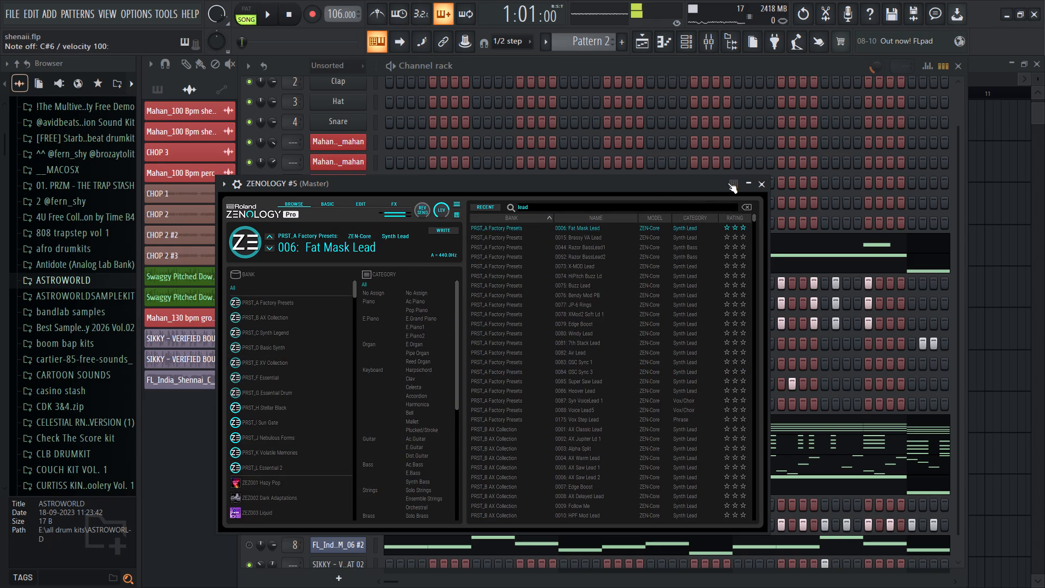
{"action": "key", "text": "1"}
{"action": "type", "text": "32"}
{"action": "left_click", "coordinate": [760, 185]}
{"action": "key", "text": "1"}
{"action": "key", "text": "2"}
{"action": "key", "text": "3"}
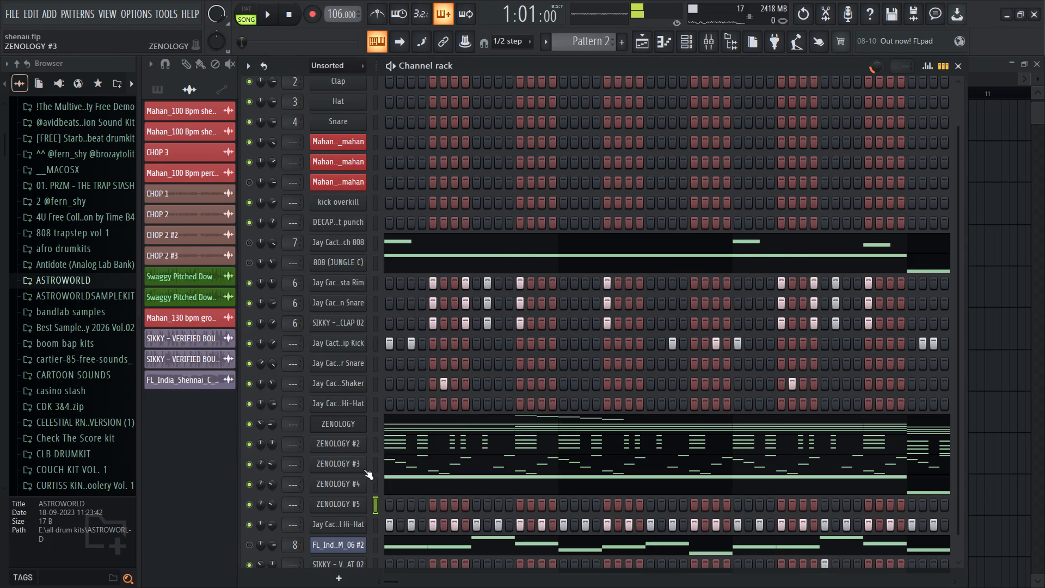
Open the ZENOLOGY #5 channel's piano roll and briefly play the song.
{"action": "right_click", "coordinate": [336, 500]}
{"action": "left_click", "coordinate": [433, 406]}
{"action": "key", "text": "space"}
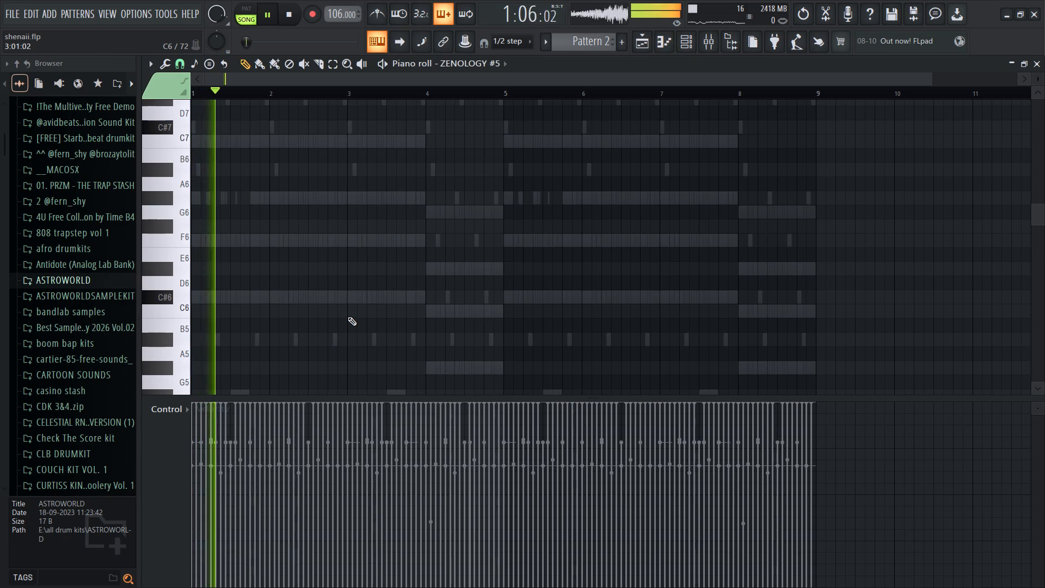
{"action": "key", "text": "space"}
Set the typing keyboard to root note C# with a major scale layout and test a couple of notes.
{"action": "right_click", "coordinate": [380, 36]}
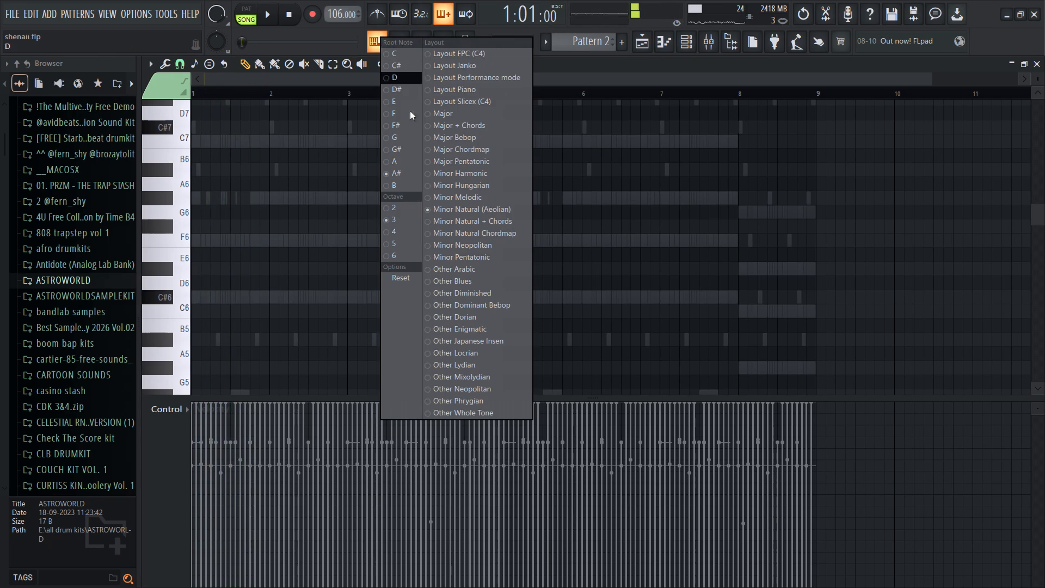
{"action": "right_click", "coordinate": [402, 65]}
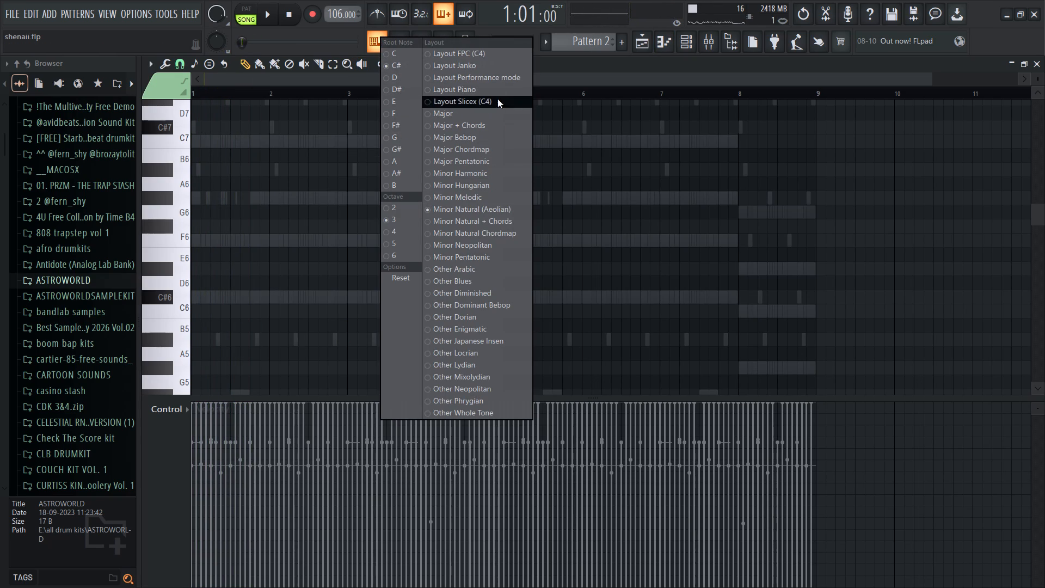
{"action": "right_click", "coordinate": [501, 119]}
{"action": "right_click", "coordinate": [560, 127]}
{"action": "key", "text": "q"}
{"action": "key", "text": "2"}
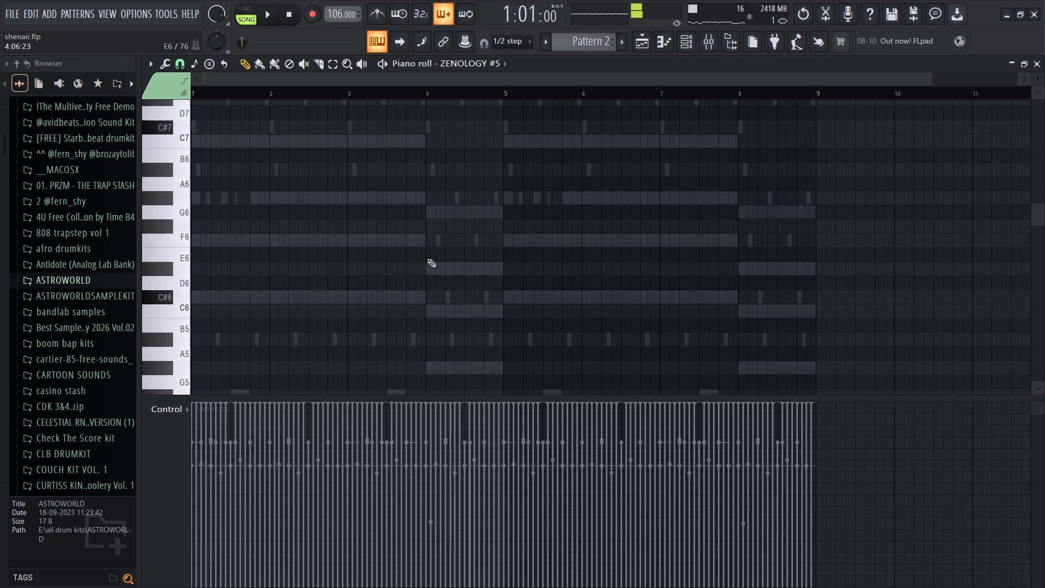
Try out lead melody ideas with the ZENOLOGY #5 sound over the playing song, without recording, and stop playback.
{"action": "key", "text": "space"}
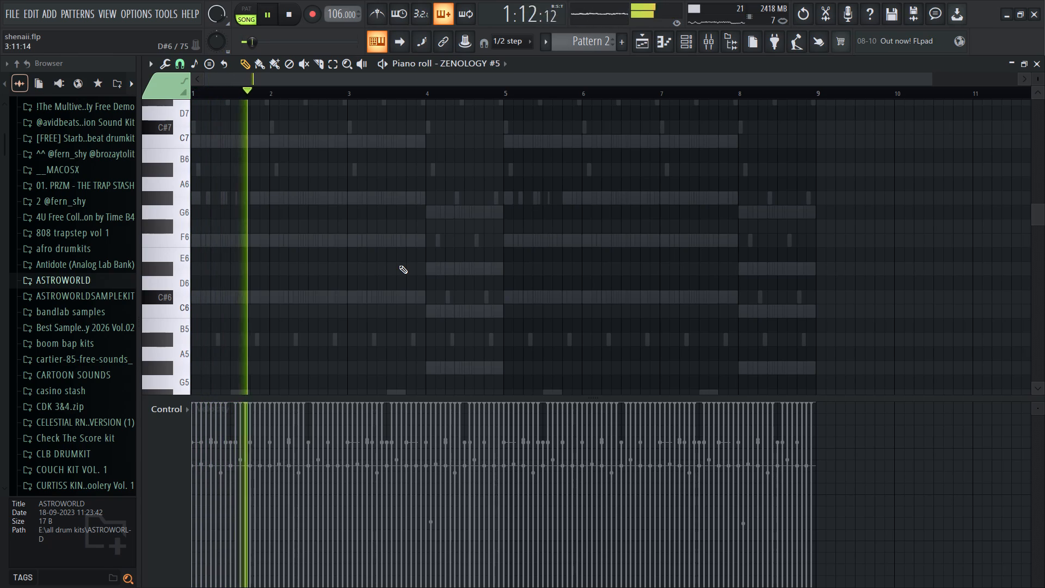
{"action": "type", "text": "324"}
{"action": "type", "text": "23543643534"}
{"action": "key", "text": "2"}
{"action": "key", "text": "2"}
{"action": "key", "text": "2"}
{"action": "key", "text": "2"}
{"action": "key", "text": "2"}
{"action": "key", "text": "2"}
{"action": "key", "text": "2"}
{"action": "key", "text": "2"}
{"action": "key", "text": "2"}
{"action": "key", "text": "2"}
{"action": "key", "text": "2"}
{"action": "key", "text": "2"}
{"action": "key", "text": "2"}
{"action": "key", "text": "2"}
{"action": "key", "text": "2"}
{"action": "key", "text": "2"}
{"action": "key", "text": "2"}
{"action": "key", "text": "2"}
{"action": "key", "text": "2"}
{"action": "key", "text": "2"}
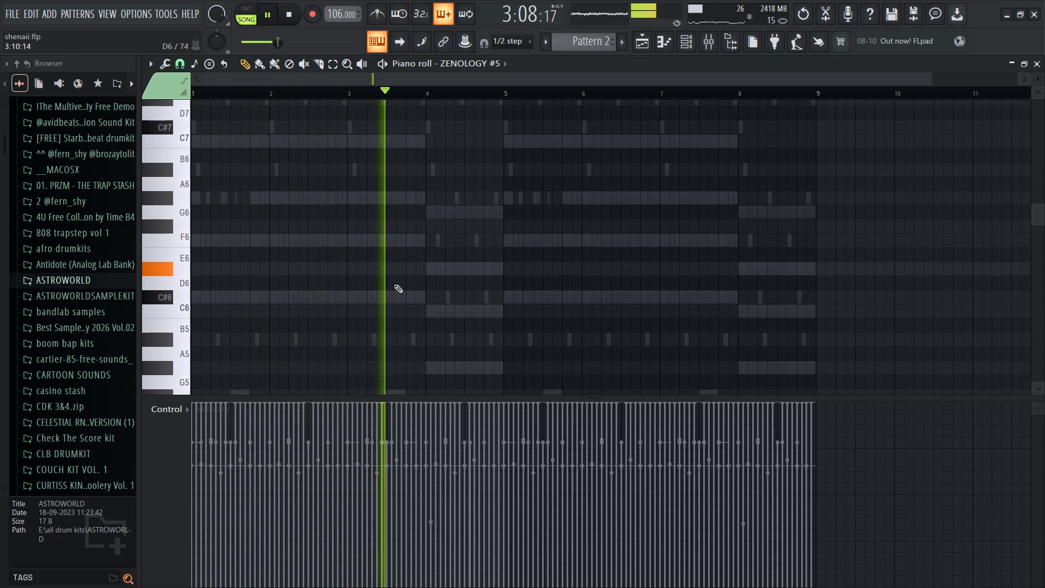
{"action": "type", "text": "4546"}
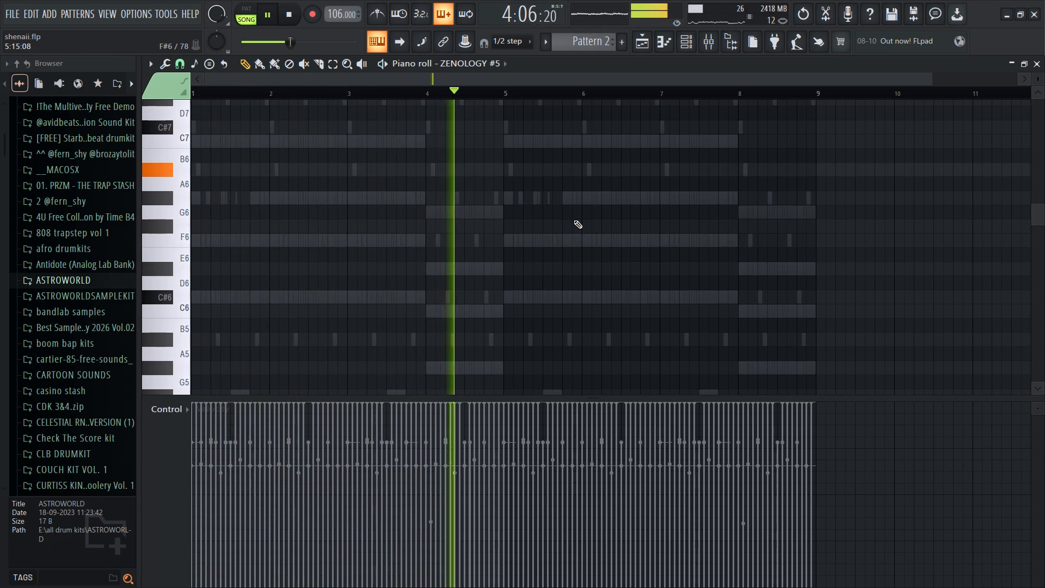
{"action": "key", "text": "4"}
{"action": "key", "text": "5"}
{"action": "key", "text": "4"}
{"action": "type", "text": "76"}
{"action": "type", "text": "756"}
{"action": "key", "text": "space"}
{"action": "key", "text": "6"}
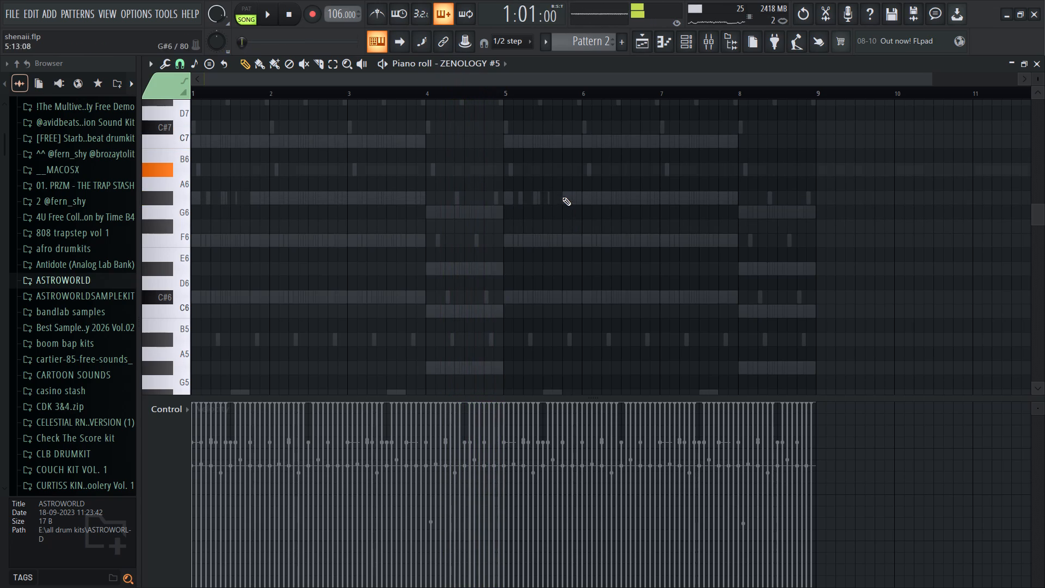
Lower the ZENOLOGY #4 channel's volume in the channel rack after a brief playback.
{"action": "left_click", "coordinate": [676, 38]}
{"action": "key", "text": "space"}
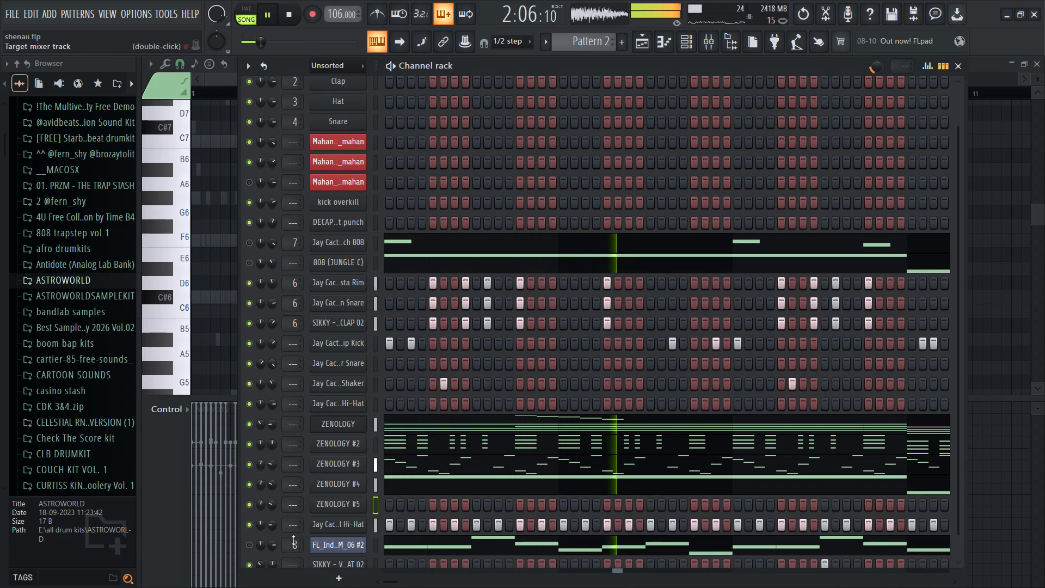
{"action": "key", "text": "space"}
{"action": "left_click_drag", "start_coordinate": [270, 483], "coordinate": [276, 502]}
Try out lead melody notes with the ZENOLOGY #5 sound over the playing song, without recording.
{"action": "key", "text": "space"}
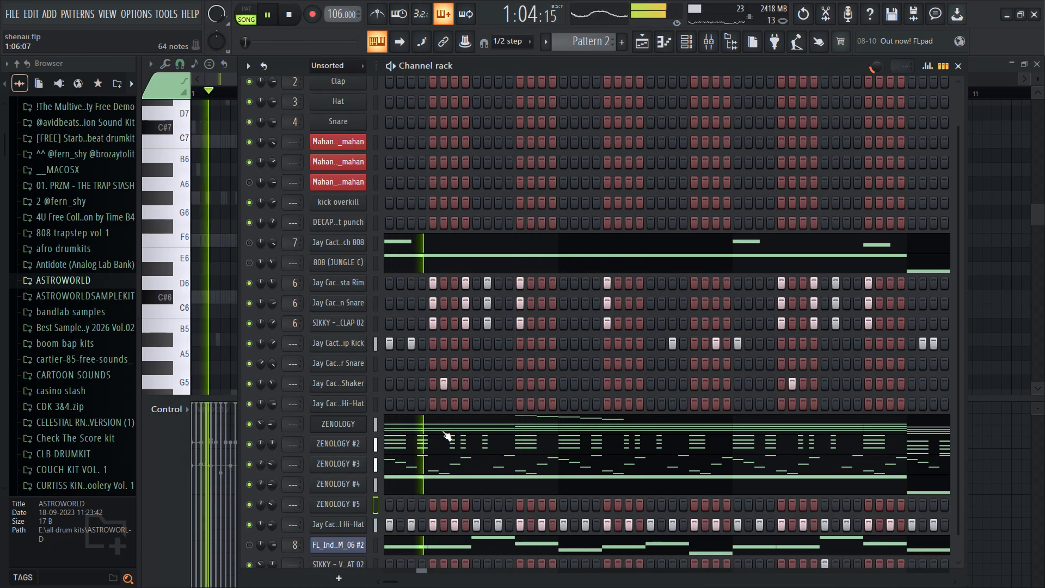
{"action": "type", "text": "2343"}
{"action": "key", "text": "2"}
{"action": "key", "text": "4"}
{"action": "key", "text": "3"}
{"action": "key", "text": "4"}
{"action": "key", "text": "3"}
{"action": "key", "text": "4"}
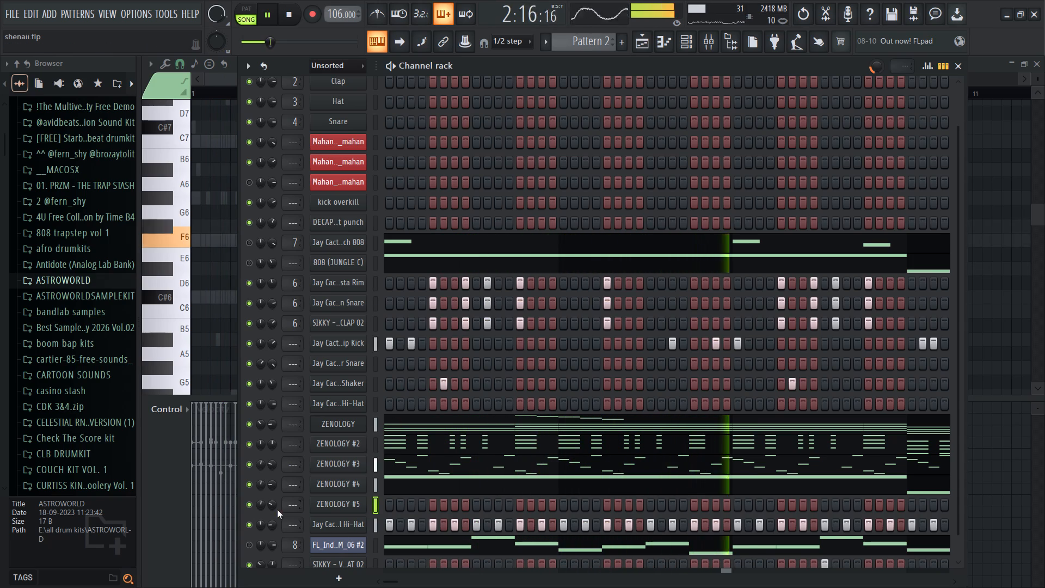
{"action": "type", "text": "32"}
Adjust the ZENOLOGY #5 channel's volume in the channel rack and test it with a few melody notes.
{"action": "left_click_drag", "start_coordinate": [274, 504], "coordinate": [311, 414]}
{"action": "left_click_drag", "start_coordinate": [274, 504], "coordinate": [284, 558]}
{"action": "key", "text": "2"}
{"action": "key", "text": "4"}
{"action": "key", "text": "3"}
{"action": "key", "text": "4"}
Close the channel rack and rehearse the ZENOLOGY #5 lead melody over the song from its start, without recording, and stop playback.
{"action": "left_click", "coordinate": [957, 68]}
{"action": "key", "text": "space"}
{"action": "key", "text": "space"}
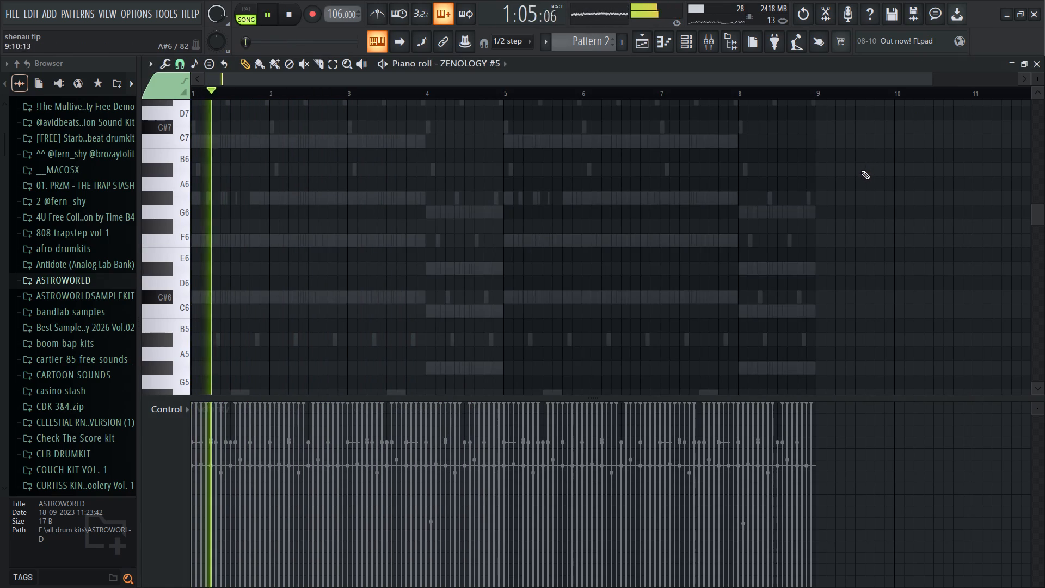
{"action": "key", "text": "1"}
{"action": "key", "text": "2"}
{"action": "key", "text": "3"}
{"action": "key", "text": "3"}
{"action": "key", "text": "3"}
{"action": "key", "text": "3"}
{"action": "key", "text": "3"}
{"action": "key", "text": "3"}
{"action": "key", "text": "3"}
{"action": "key", "text": "3"}
{"action": "key", "text": "3"}
{"action": "key", "text": "3"}
{"action": "key", "text": "3"}
{"action": "key", "text": "3"}
{"action": "key", "text": "3"}
{"action": "key", "text": "3"}
{"action": "key", "text": "3"}
{"action": "key", "text": "3"}
{"action": "key", "text": "3"}
{"action": "key", "text": "3"}
{"action": "key", "text": "3"}
{"action": "key", "text": "3"}
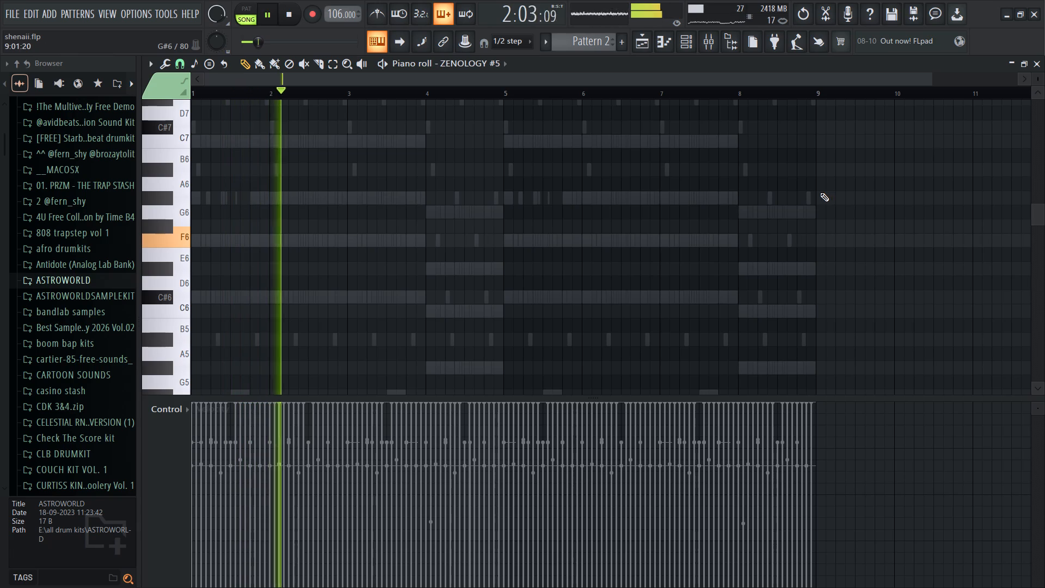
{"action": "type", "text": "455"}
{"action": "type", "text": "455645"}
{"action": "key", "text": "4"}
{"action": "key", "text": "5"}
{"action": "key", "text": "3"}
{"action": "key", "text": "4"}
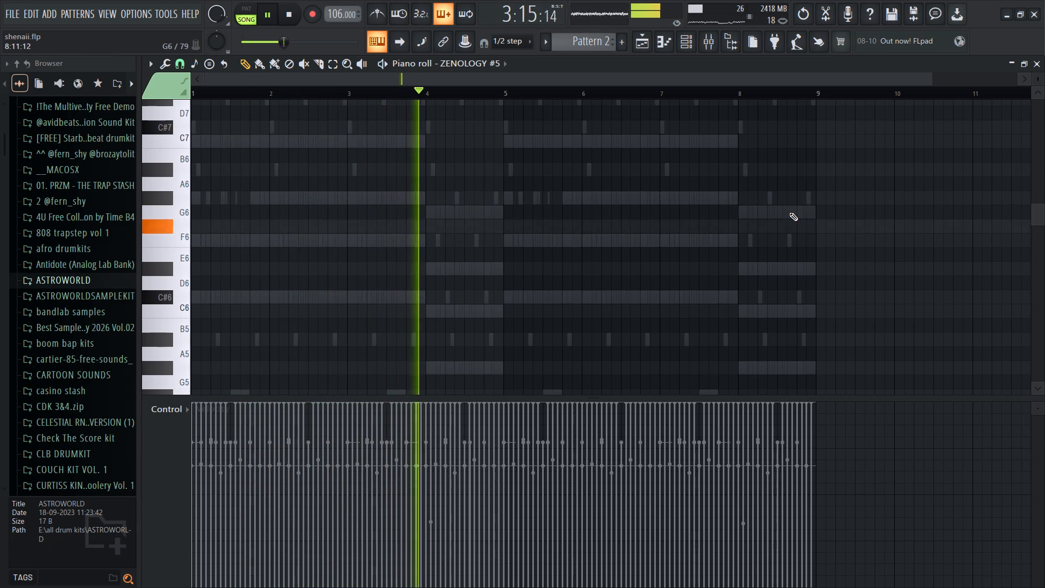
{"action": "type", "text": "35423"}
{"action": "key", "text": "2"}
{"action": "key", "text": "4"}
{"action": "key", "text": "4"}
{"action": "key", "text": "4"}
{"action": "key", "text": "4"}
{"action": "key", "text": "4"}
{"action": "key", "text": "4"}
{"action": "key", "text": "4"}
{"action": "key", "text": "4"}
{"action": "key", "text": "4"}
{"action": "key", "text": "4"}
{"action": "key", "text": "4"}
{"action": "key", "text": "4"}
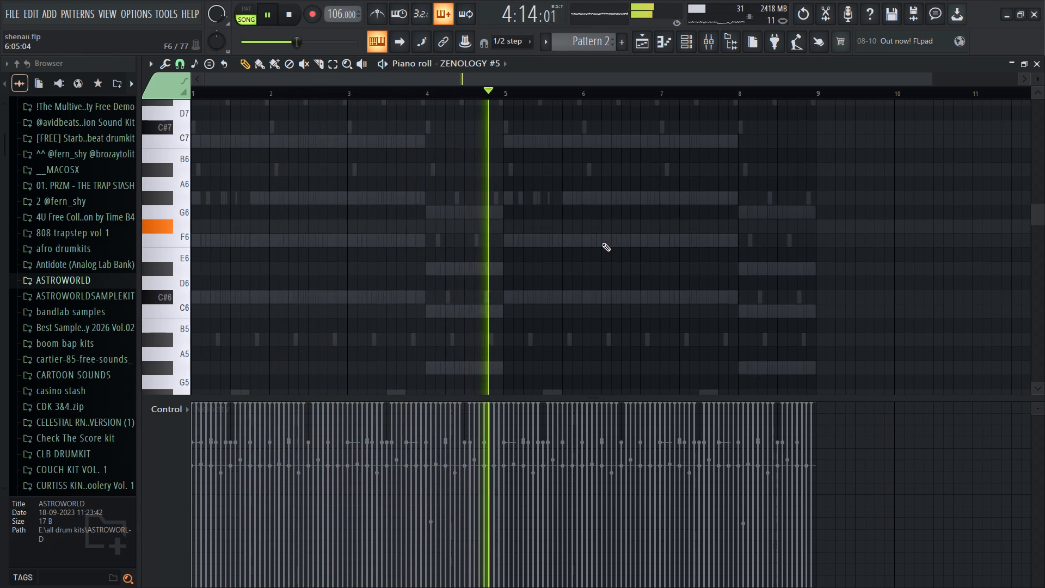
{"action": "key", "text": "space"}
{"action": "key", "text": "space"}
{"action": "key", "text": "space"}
Record notes and automation for a ZENOLOGY #5 lead melody ranging from C#6 to F7, from mid-bar 1 through bar 8.
{"action": "left_click", "coordinate": [306, 14]}
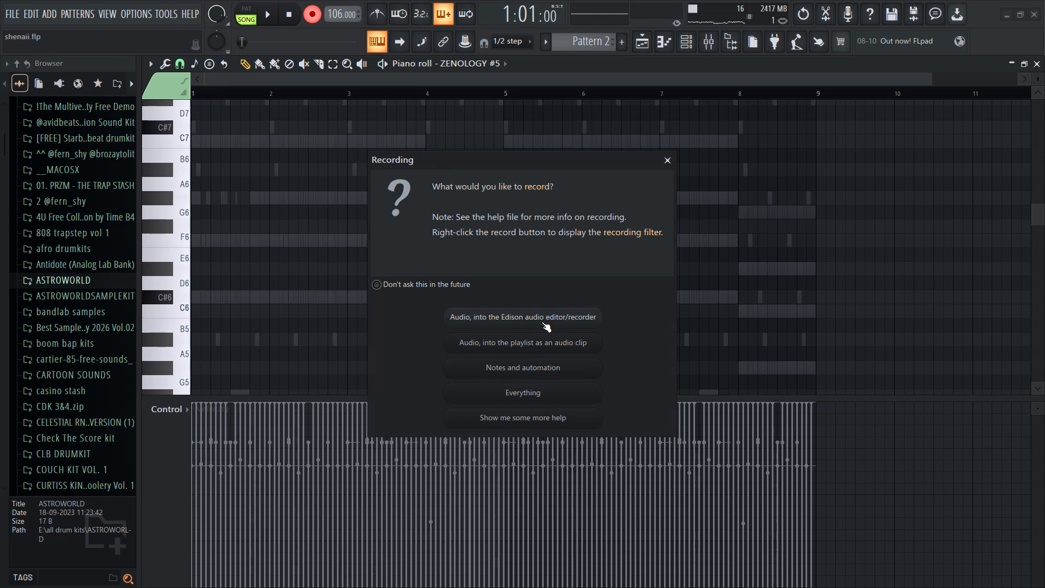
{"action": "left_click", "coordinate": [546, 373]}
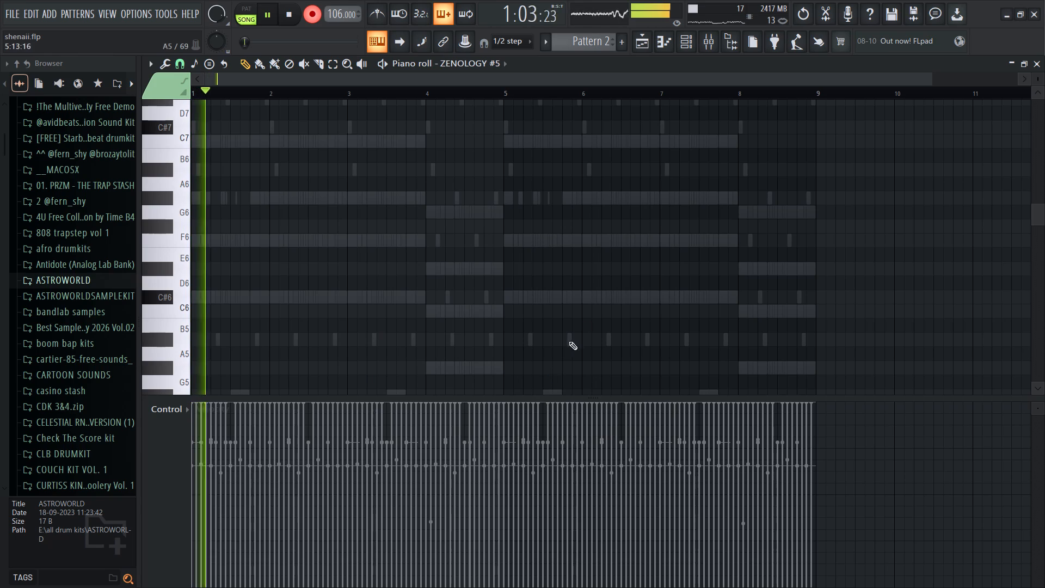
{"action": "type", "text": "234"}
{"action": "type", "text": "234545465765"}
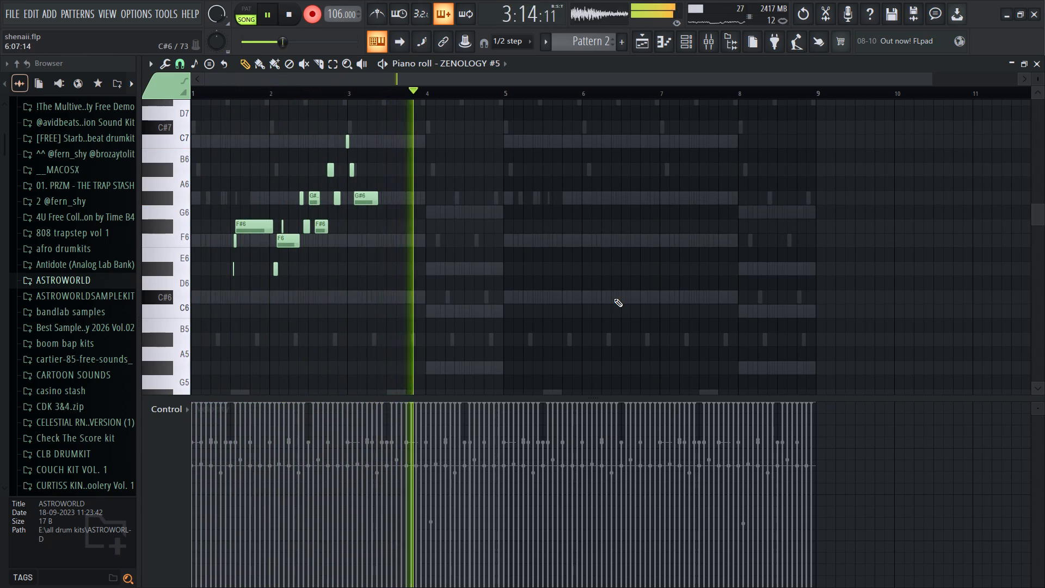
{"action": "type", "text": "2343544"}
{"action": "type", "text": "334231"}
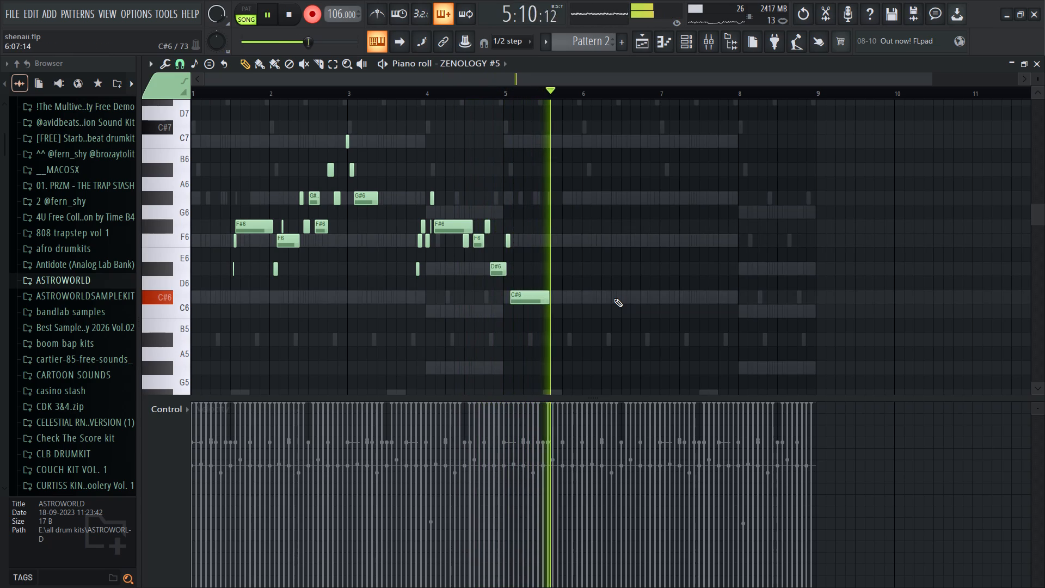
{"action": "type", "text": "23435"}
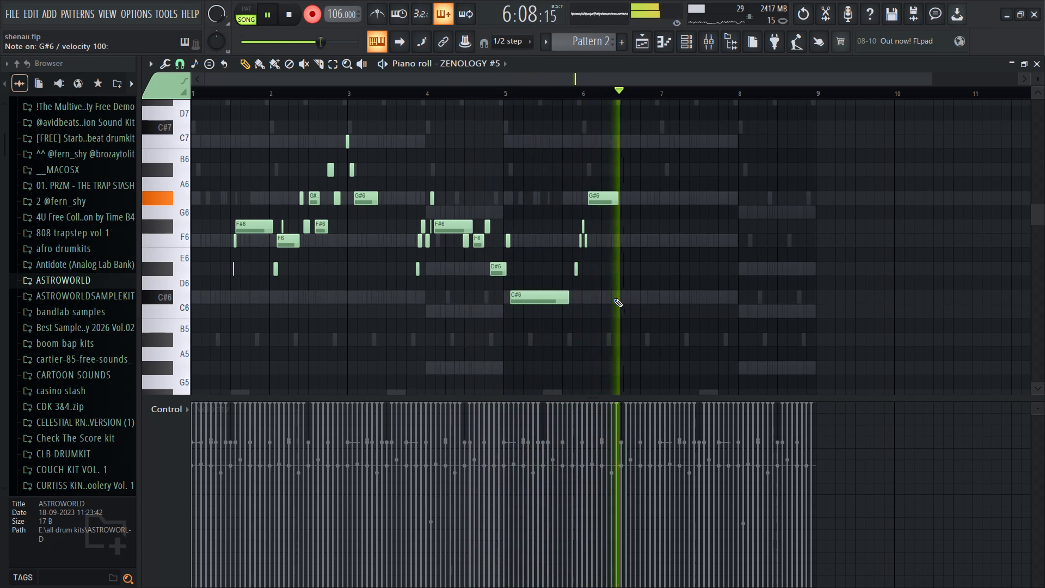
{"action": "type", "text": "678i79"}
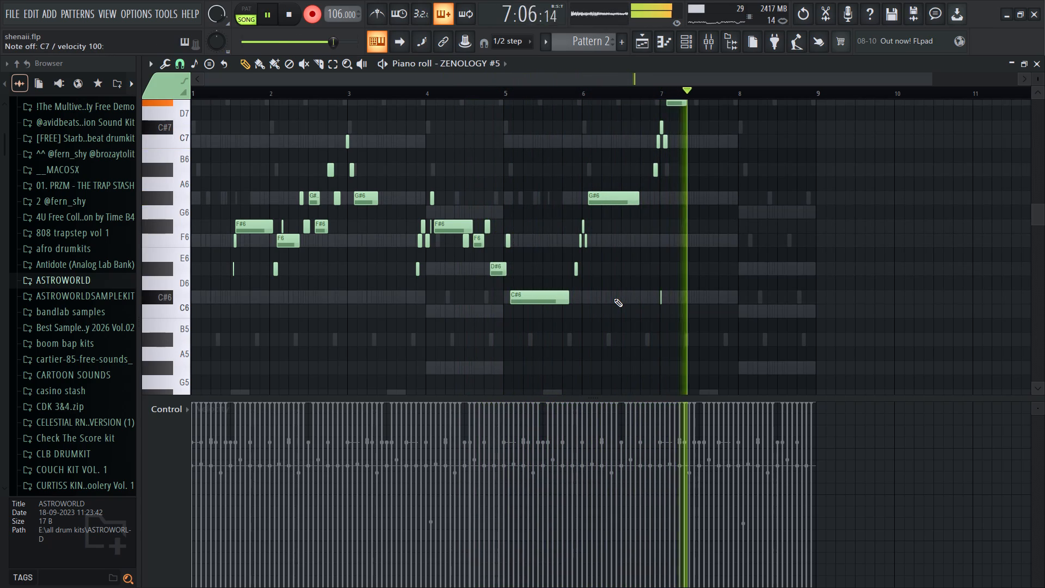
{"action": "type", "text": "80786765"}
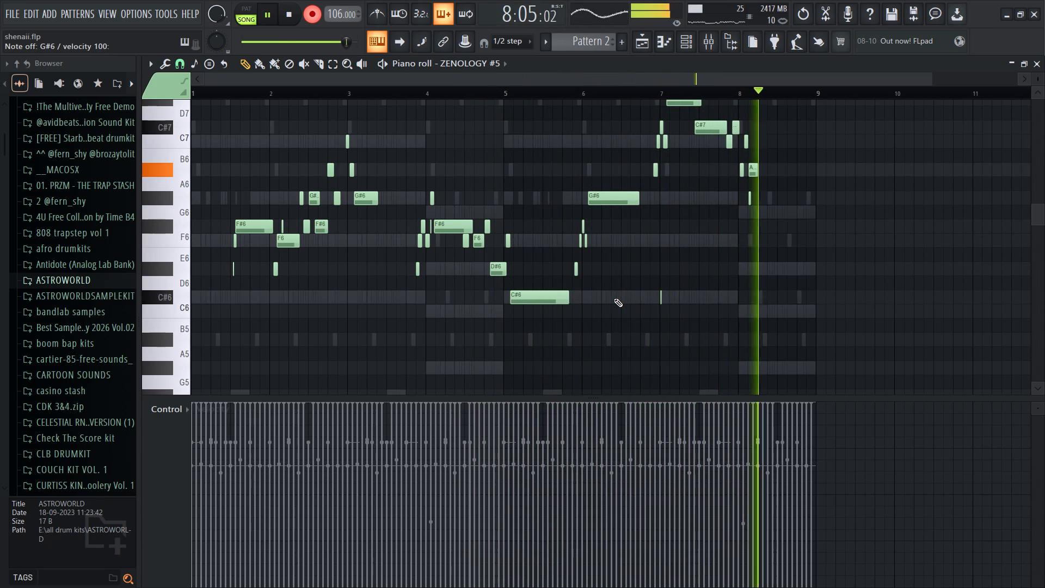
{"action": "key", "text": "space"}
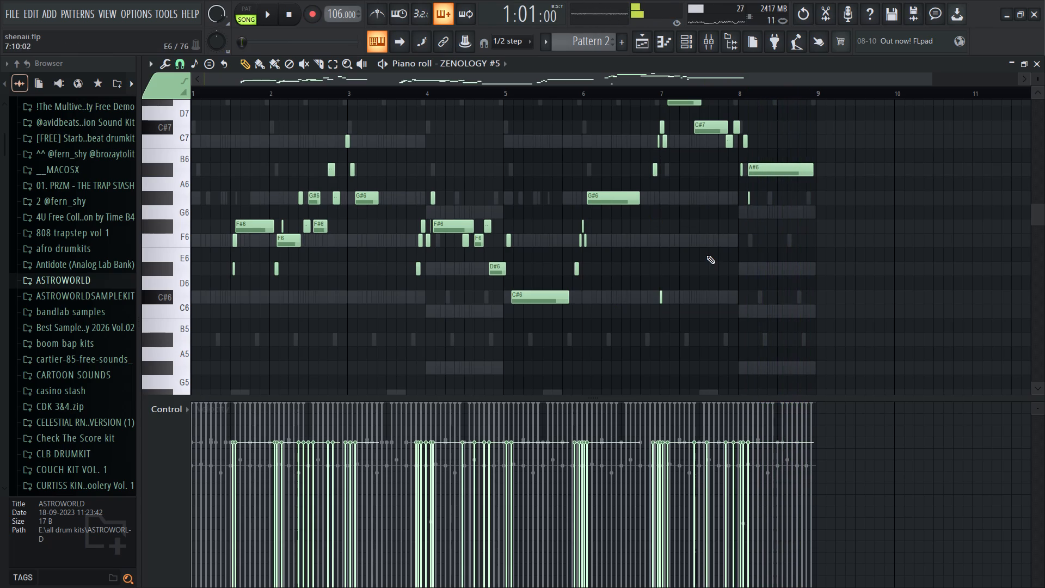
Quantize all recorded melody notes with the Default template, including their end times, and deselect them while listening back.
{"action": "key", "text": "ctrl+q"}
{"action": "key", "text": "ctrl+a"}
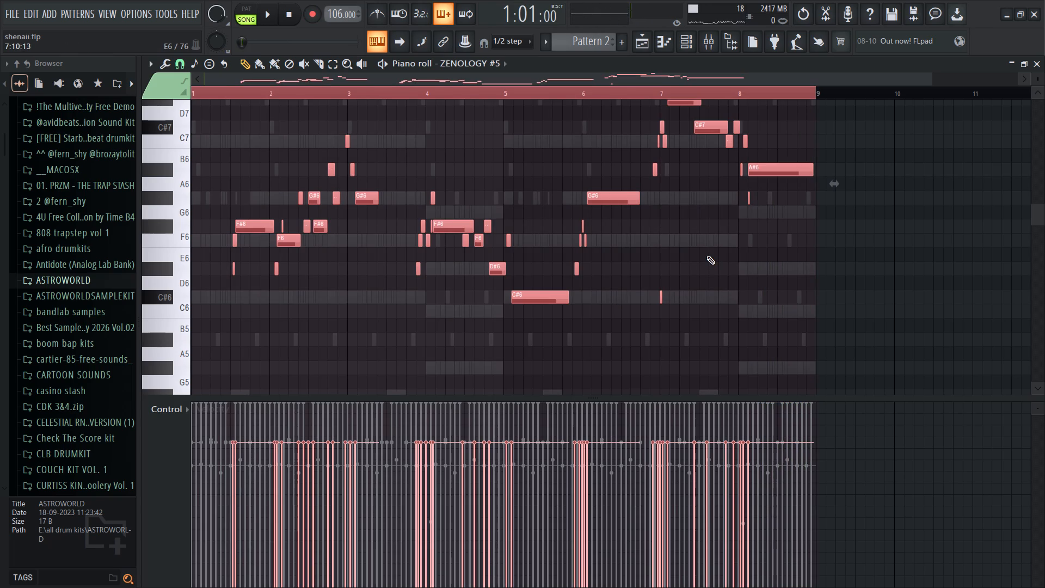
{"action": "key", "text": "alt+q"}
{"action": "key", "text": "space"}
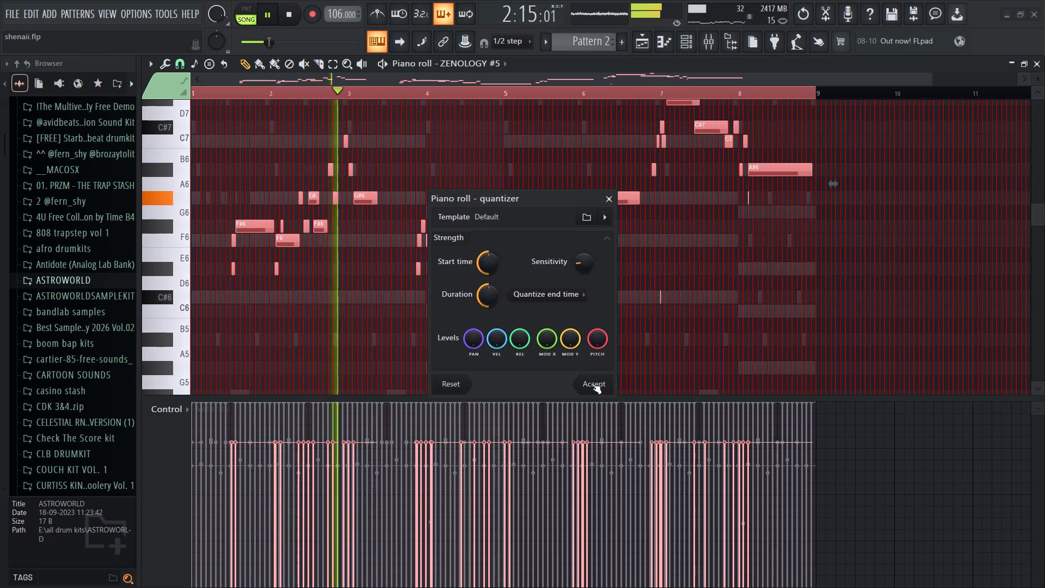
{"action": "left_click", "coordinate": [592, 383]}
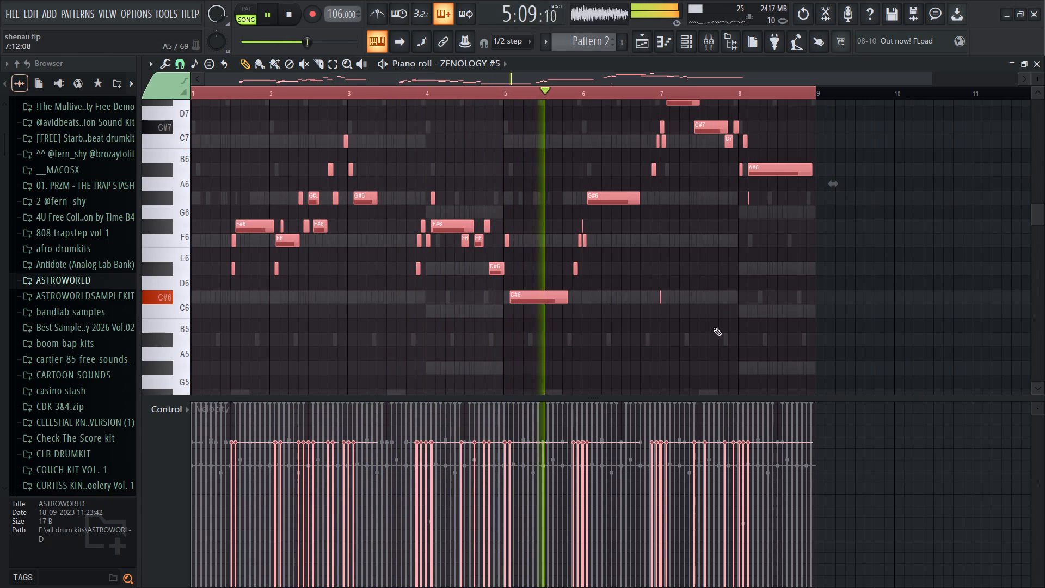
{"action": "right_click", "coordinate": [770, 283]}
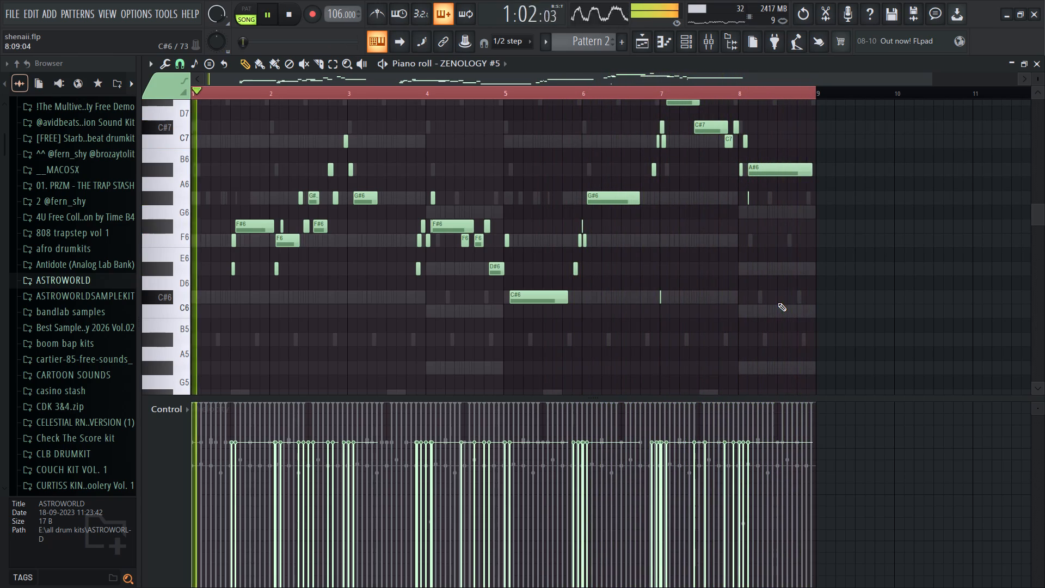
Delete the D#6, F6 and F#6 notes in bar 1 of the melody and restart playback.
{"action": "scroll", "coordinate": [224, 300], "scroll_direction": "up", "scroll_amount": 11, "text": "ctrl"}
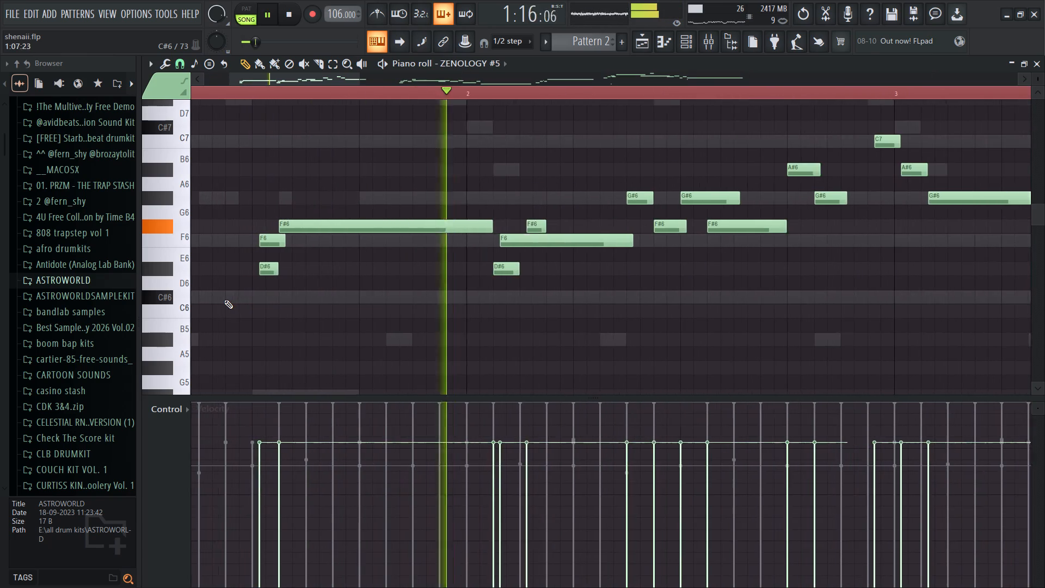
{"action": "right_click_drag", "start_coordinate": [379, 217], "coordinate": [267, 262]}
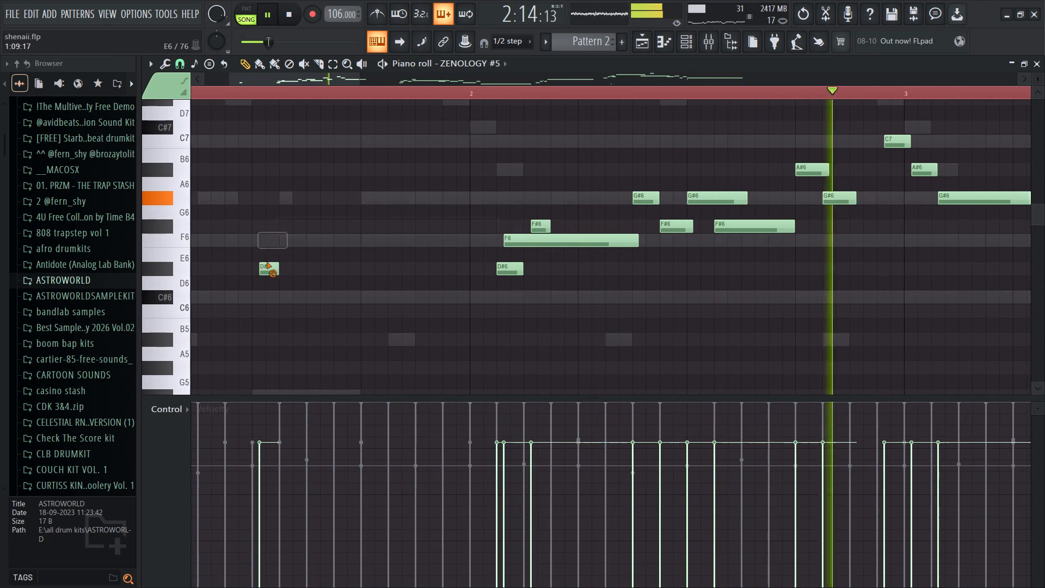
{"action": "right_click_drag", "start_coordinate": [267, 262], "coordinate": [268, 266]}
{"action": "key", "text": "space"}
{"action": "key", "text": "space"}
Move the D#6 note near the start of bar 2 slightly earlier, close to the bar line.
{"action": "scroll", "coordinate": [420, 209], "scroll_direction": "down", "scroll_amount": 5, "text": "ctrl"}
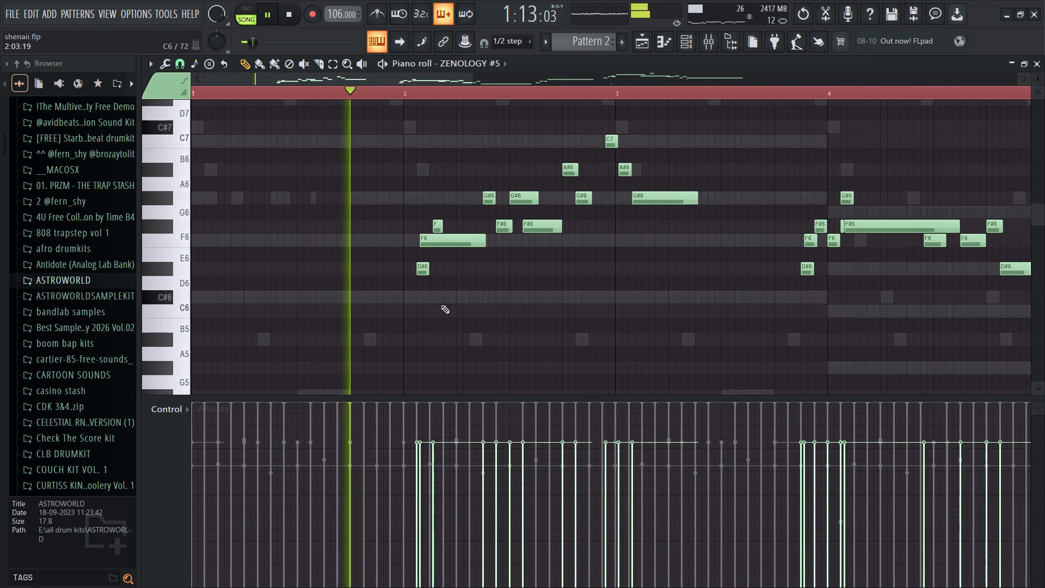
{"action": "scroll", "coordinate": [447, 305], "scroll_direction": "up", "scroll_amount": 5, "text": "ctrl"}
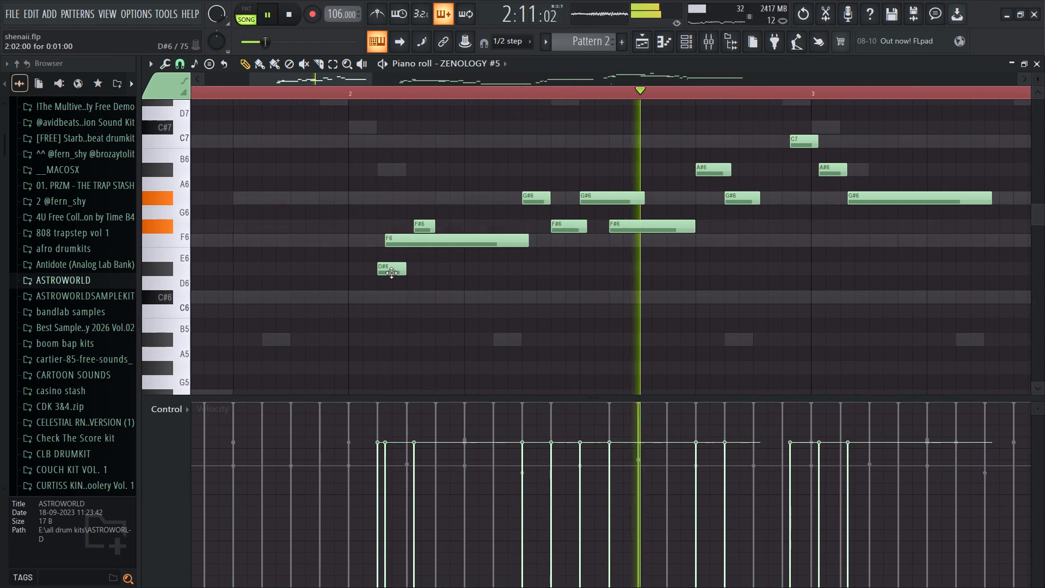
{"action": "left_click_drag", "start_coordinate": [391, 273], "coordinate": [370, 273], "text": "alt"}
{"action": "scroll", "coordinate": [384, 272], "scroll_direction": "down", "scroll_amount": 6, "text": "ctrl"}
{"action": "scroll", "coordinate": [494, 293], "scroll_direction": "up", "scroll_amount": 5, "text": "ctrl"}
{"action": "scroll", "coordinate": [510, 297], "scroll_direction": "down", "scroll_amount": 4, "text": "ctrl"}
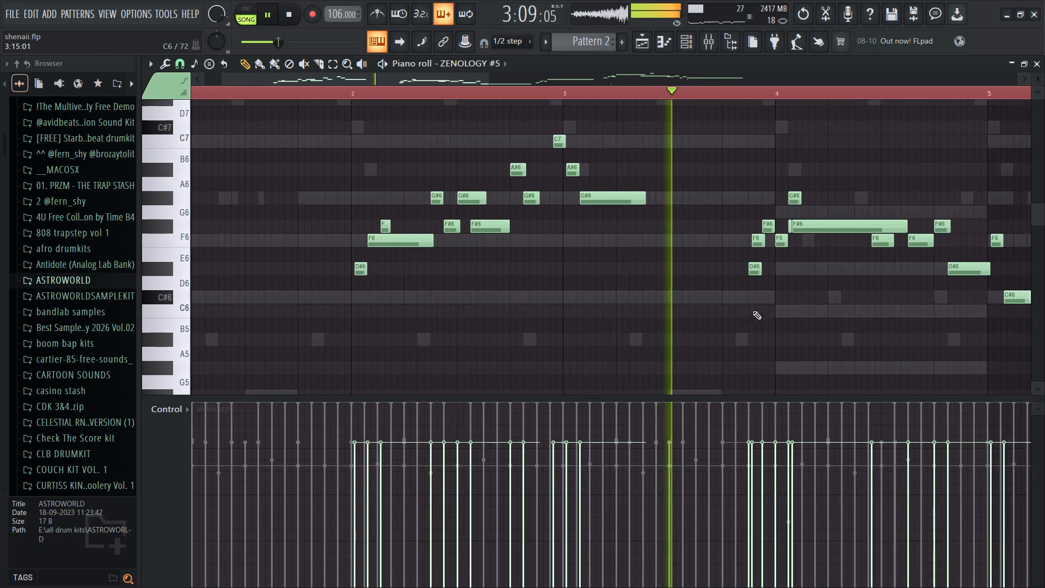
Cut the melody phrase spanning bars 2 and 3, from its first D#6 to the long G#6.
{"action": "scroll", "coordinate": [758, 312], "scroll_direction": "up", "scroll_amount": 6, "text": "ctrl"}
{"action": "scroll", "coordinate": [739, 321], "scroll_direction": "down", "scroll_amount": 6, "text": "ctrl"}
{"action": "scroll", "coordinate": [766, 311], "scroll_direction": "up", "scroll_amount": 6, "text": "ctrl"}
{"action": "scroll", "coordinate": [732, 301], "scroll_direction": "down", "scroll_amount": 6, "text": "ctrl"}
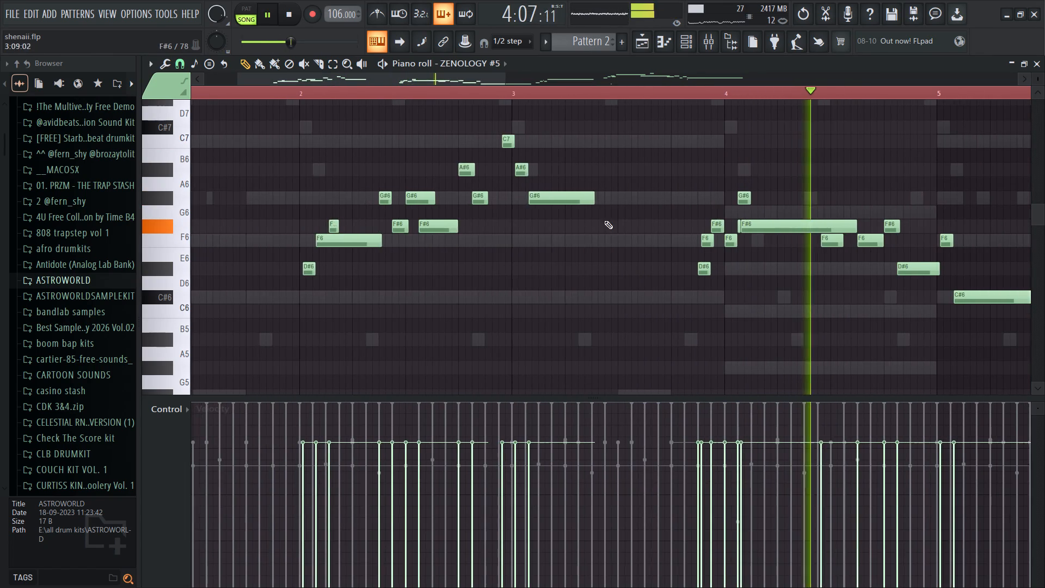
{"action": "left_click_drag", "start_coordinate": [601, 131], "coordinate": [252, 348], "text": "ctrl"}
{"action": "key", "text": "ctrl+x"}
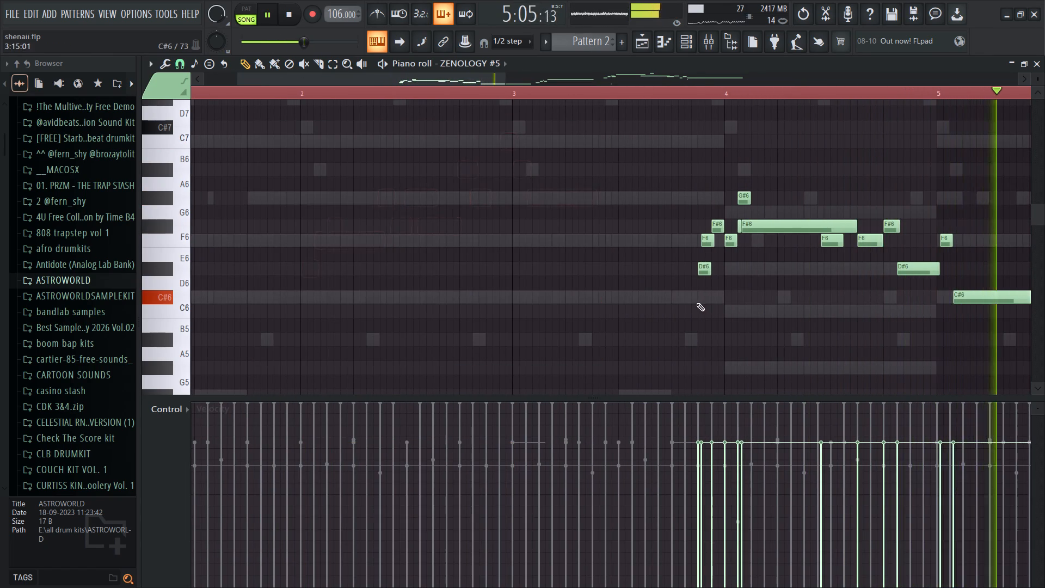
Shift the long C#6 note to the start of bar 5 and extend its end to about bar 6.
{"action": "scroll", "coordinate": [593, 316], "scroll_direction": "down", "scroll_amount": 5, "text": "ctrl"}
{"action": "scroll", "coordinate": [717, 309], "scroll_direction": "up", "scroll_amount": 5, "text": "ctrl"}
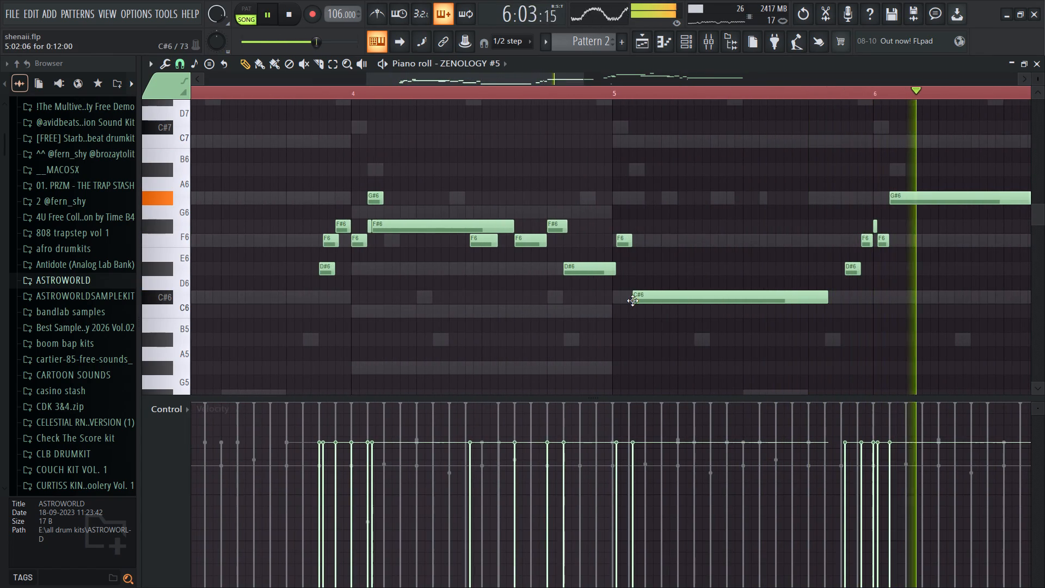
{"action": "left_click_drag", "start_coordinate": [633, 301], "coordinate": [619, 300], "text": "alt"}
{"action": "left_click_drag", "start_coordinate": [810, 298], "coordinate": [835, 304], "text": "alt"}
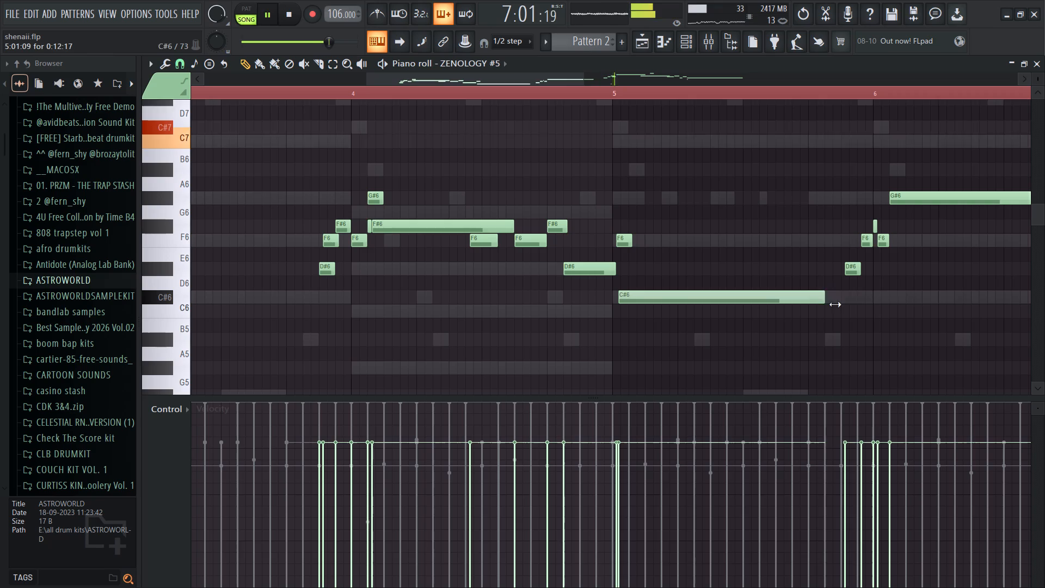
{"action": "left_click_drag", "start_coordinate": [835, 304], "coordinate": [872, 303], "text": "alt"}
Shorten the long A#6 note in bar 8 to a length of about 0:10:06.
{"action": "scroll", "coordinate": [599, 309], "scroll_direction": "down", "scroll_amount": 9, "text": "ctrl"}
{"action": "scroll", "coordinate": [726, 291], "scroll_direction": "up", "scroll_amount": 3}
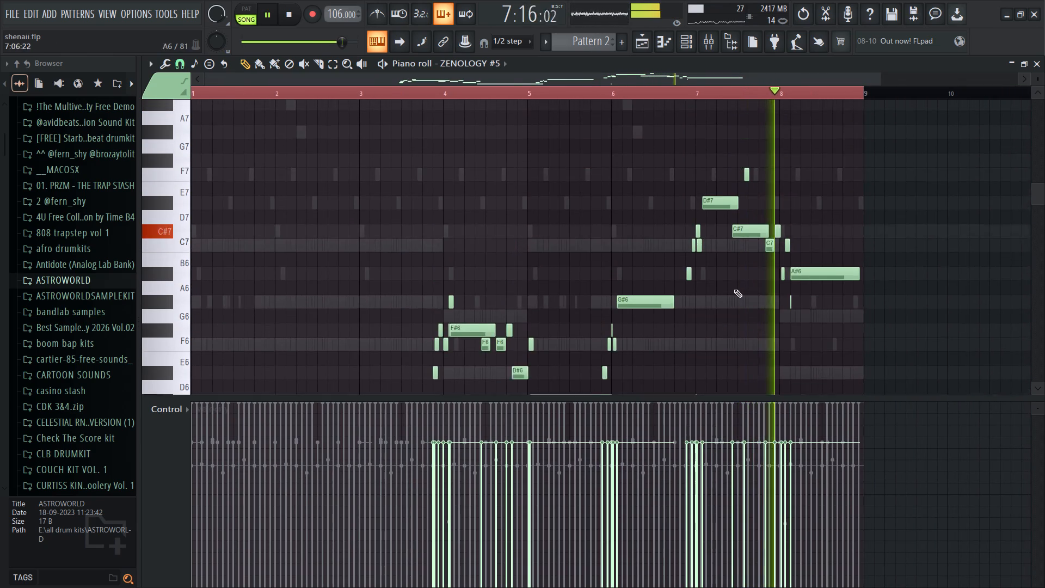
{"action": "scroll", "coordinate": [838, 313], "scroll_direction": "up", "scroll_amount": 7, "text": "ctrl"}
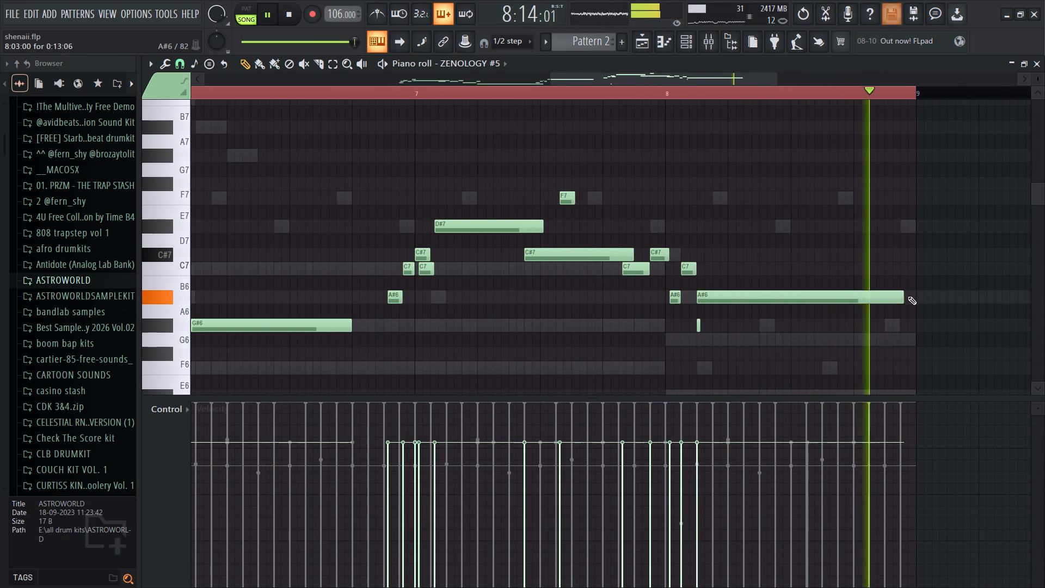
{"action": "left_click_drag", "start_coordinate": [900, 299], "coordinate": [852, 299]}
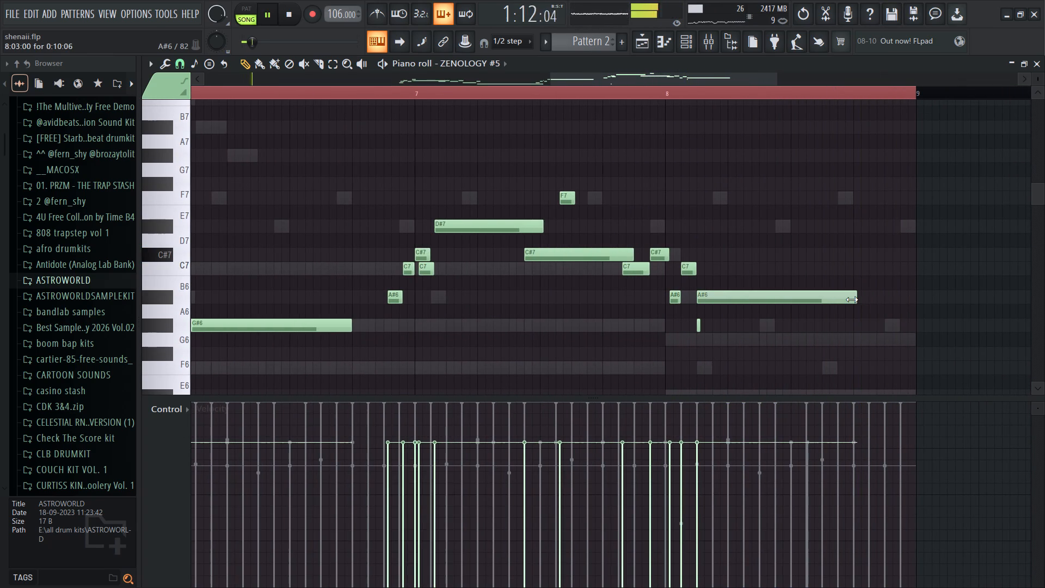
{"action": "left_click_drag", "start_coordinate": [852, 299], "coordinate": [853, 299]}
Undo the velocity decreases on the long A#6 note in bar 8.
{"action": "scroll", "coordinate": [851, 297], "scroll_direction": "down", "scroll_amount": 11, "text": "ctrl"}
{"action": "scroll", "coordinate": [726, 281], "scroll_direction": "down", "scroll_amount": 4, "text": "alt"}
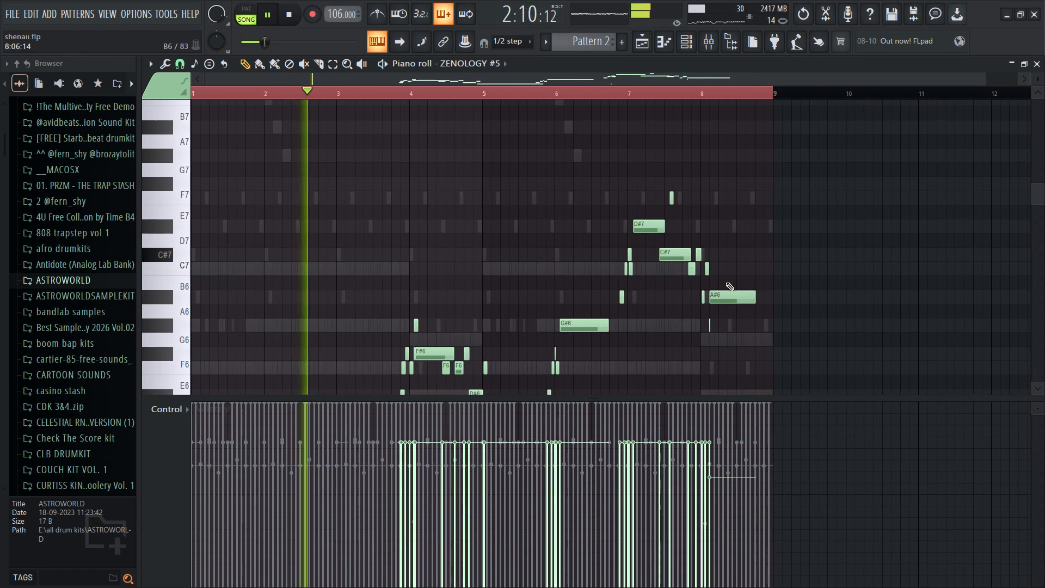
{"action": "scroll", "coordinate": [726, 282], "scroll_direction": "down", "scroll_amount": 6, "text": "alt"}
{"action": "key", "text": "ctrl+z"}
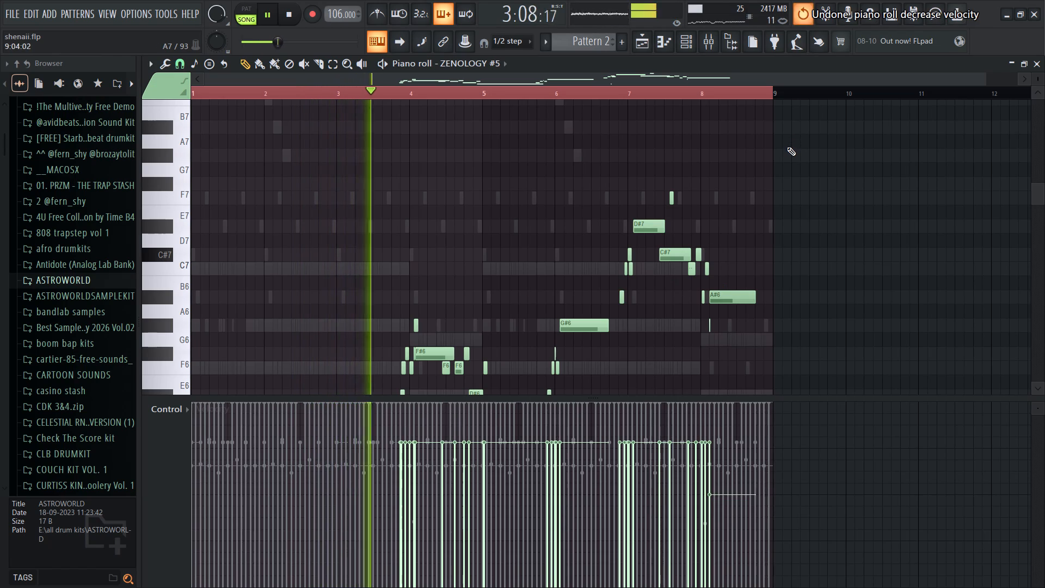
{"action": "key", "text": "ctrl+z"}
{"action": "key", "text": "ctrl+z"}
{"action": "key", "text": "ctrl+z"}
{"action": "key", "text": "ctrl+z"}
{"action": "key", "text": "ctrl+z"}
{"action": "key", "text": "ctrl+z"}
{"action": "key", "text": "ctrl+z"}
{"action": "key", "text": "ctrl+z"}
Record notes and automation for a new phrase across bars 1 to 3, opening with C#6, D#6 and a long F6.
{"action": "scroll", "coordinate": [759, 255], "scroll_direction": "down", "scroll_amount": 4}
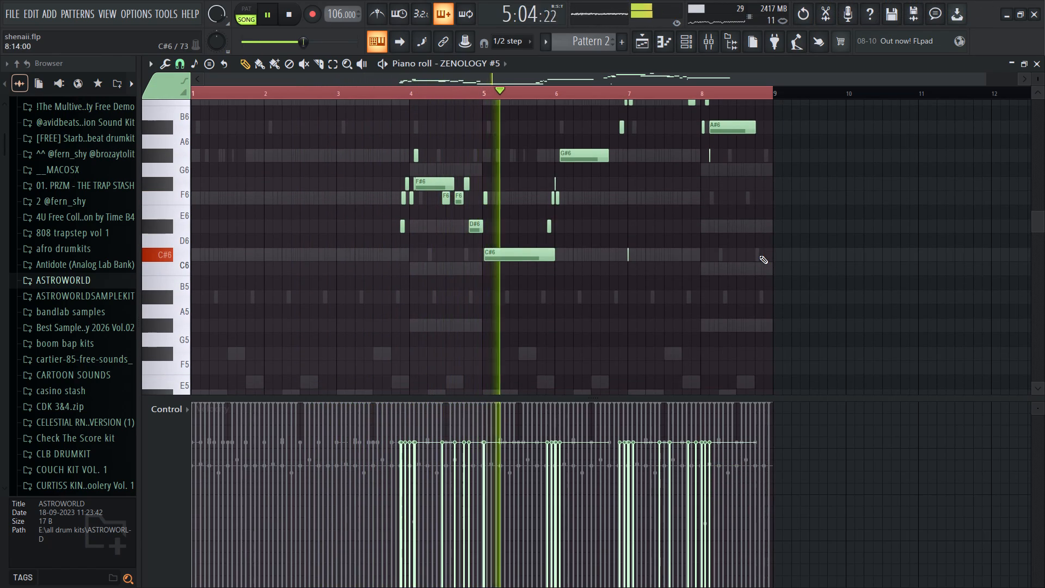
{"action": "key", "text": "space"}
{"action": "left_click", "coordinate": [302, 19]}
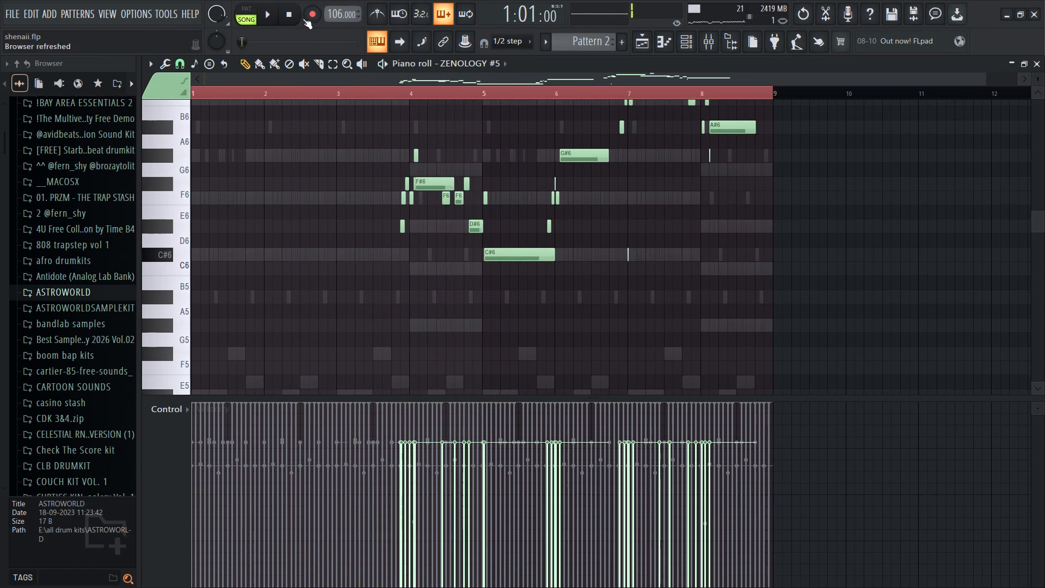
{"action": "left_click", "coordinate": [309, 16]}
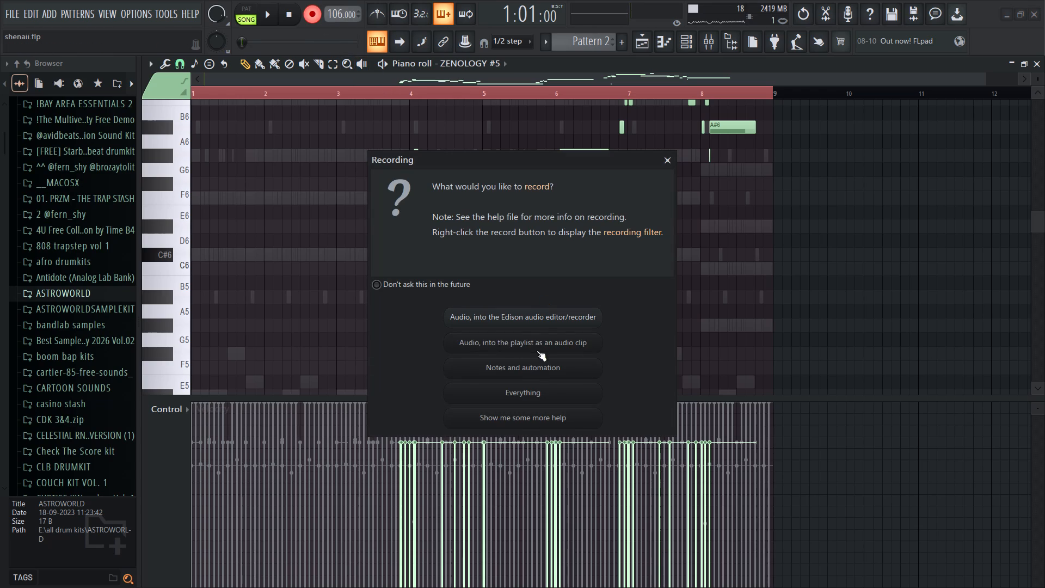
{"action": "left_click", "coordinate": [532, 366]}
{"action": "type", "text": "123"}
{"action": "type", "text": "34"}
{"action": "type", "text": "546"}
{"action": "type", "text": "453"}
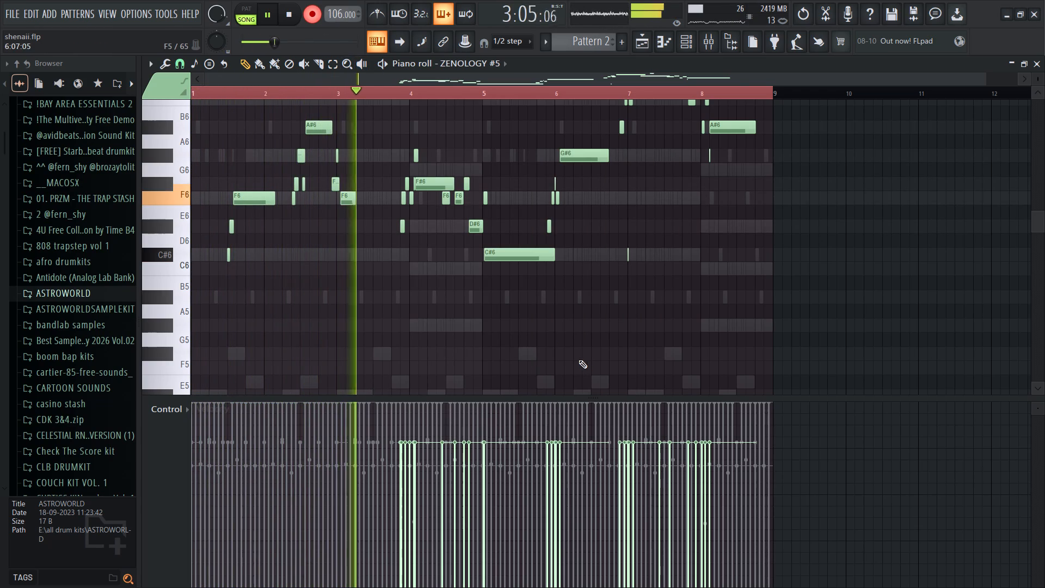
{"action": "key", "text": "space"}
Cut the newly recorded notes in bars 2 and 3, keeping the opening C#6, D#6 and long F6.
{"action": "left_click_drag", "start_coordinate": [291, 124], "coordinate": [374, 267], "text": "ctrl"}
{"action": "key", "text": "ctrl+x"}
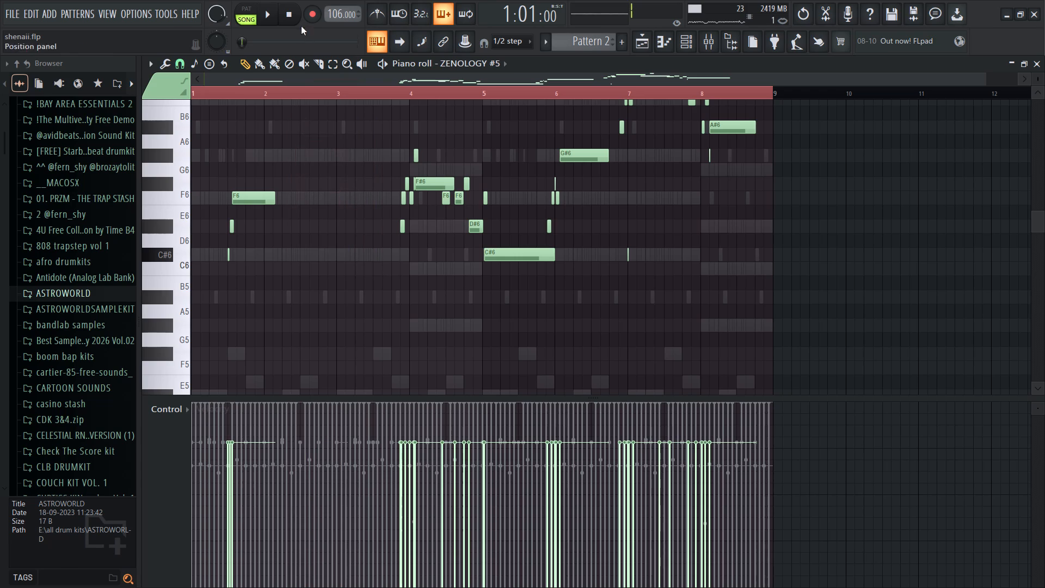
Play the pattern and rehearse the melody phrase for bars 2 and 3 over it without recording.
{"action": "left_click", "coordinate": [305, 14]}
{"action": "left_click", "coordinate": [523, 391]}
{"action": "key", "text": "space"}
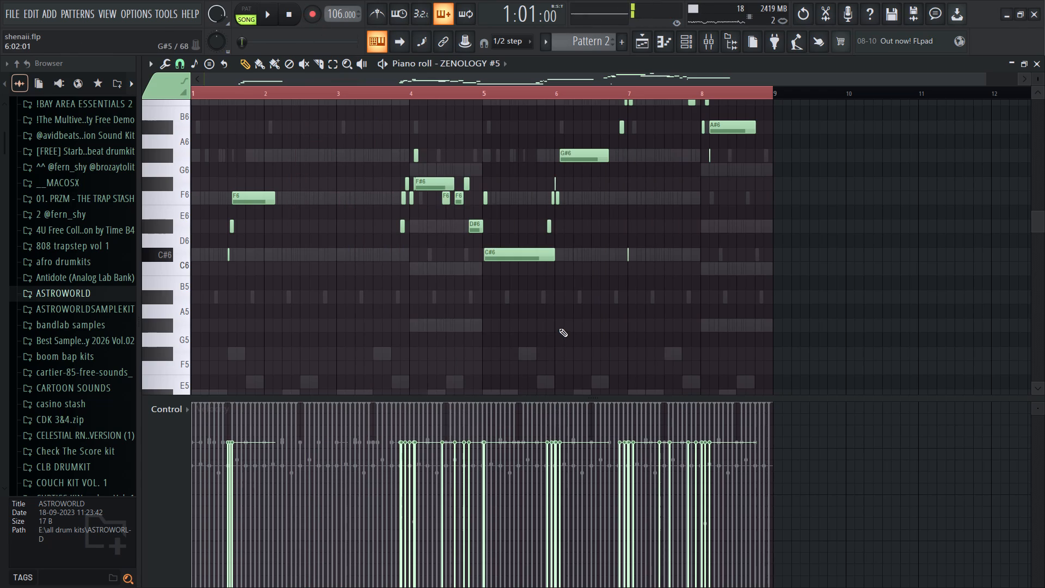
{"action": "key", "text": "space"}
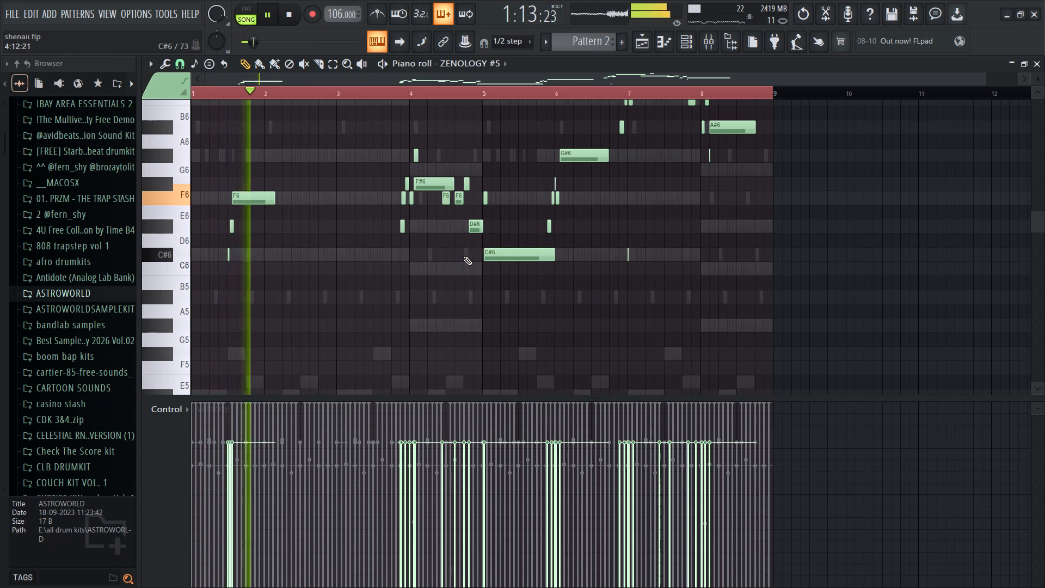
{"action": "type", "text": "34"}
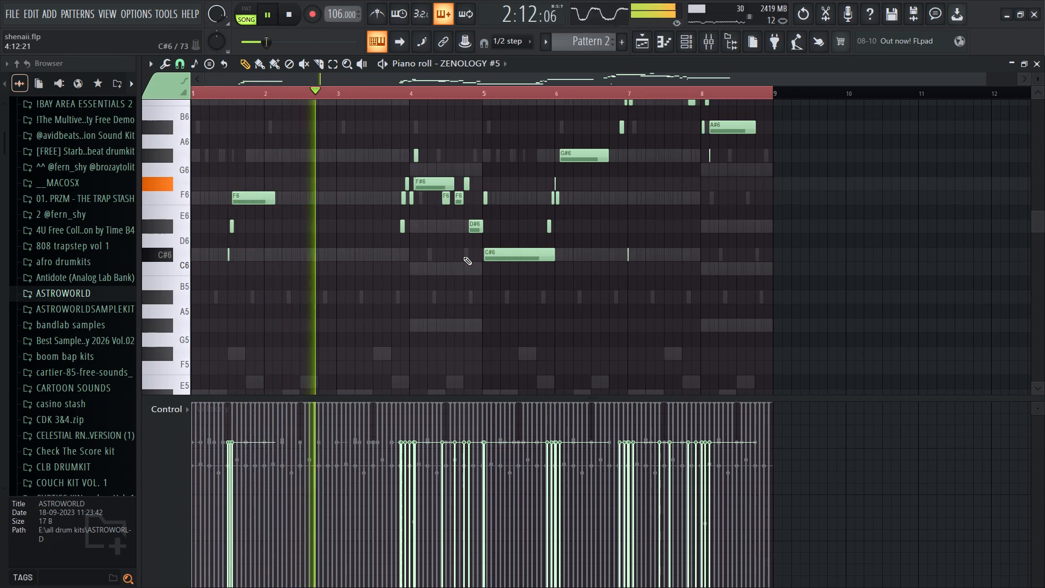
{"action": "type", "text": "534"}
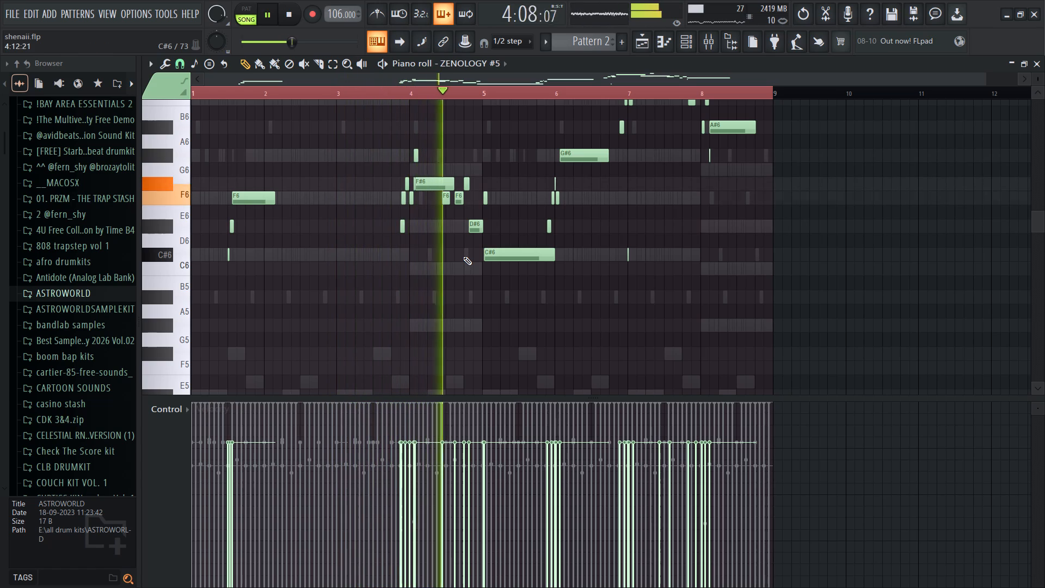
{"action": "key", "text": "space"}
Record everything while playing F6, F#6, G#6, A#6, F6, F#6, G#6 and a long F6 into bars 2 and 3.
{"action": "left_click", "coordinate": [311, 8]}
{"action": "left_click", "coordinate": [532, 396]}
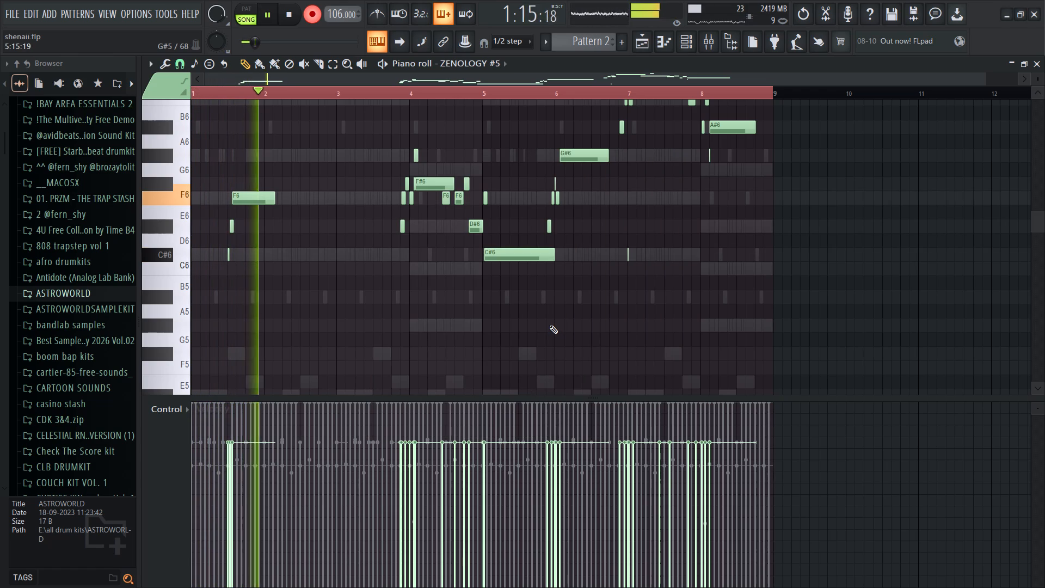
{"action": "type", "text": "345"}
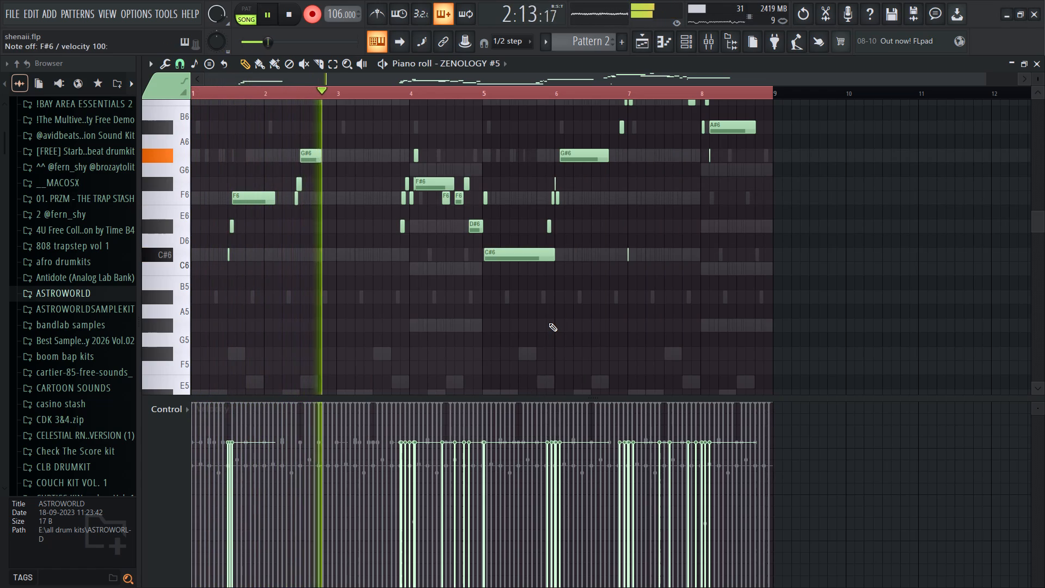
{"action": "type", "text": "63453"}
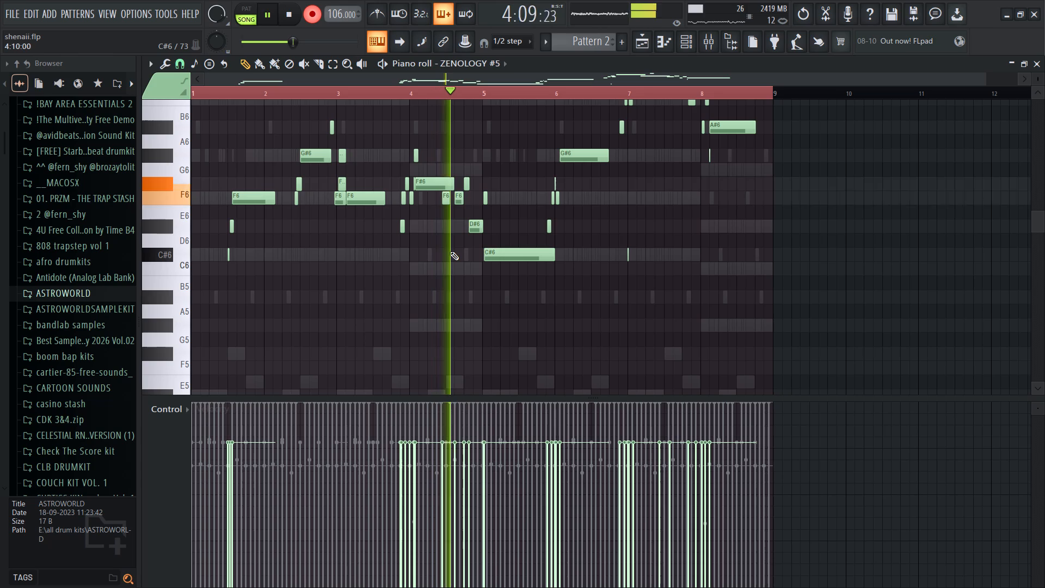
Set the ZENOLOGY #5 channel volume to about 58%.
{"action": "left_click", "coordinate": [683, 36]}
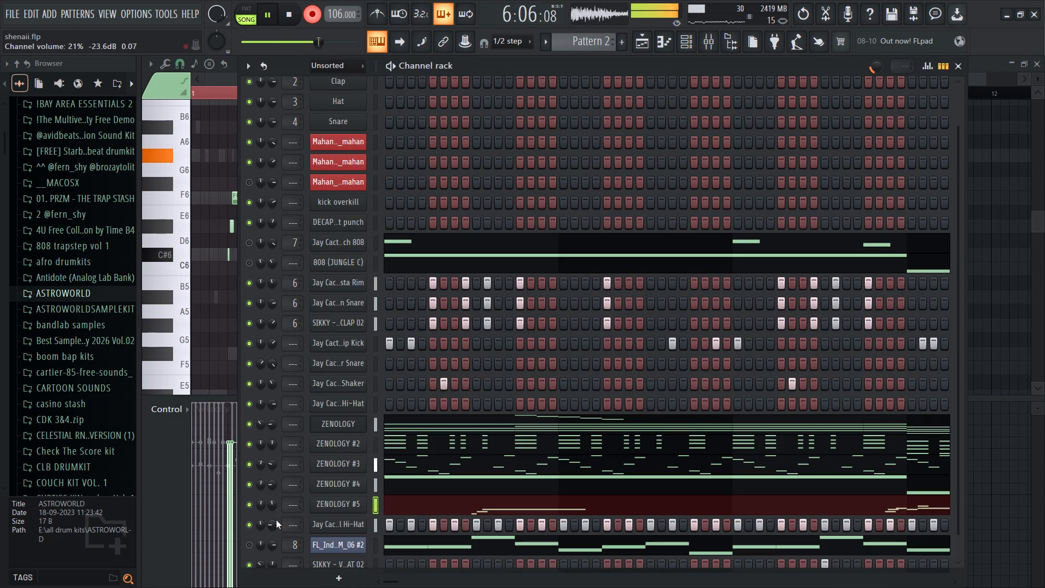
{"action": "left_click_drag", "start_coordinate": [271, 509], "coordinate": [301, 465]}
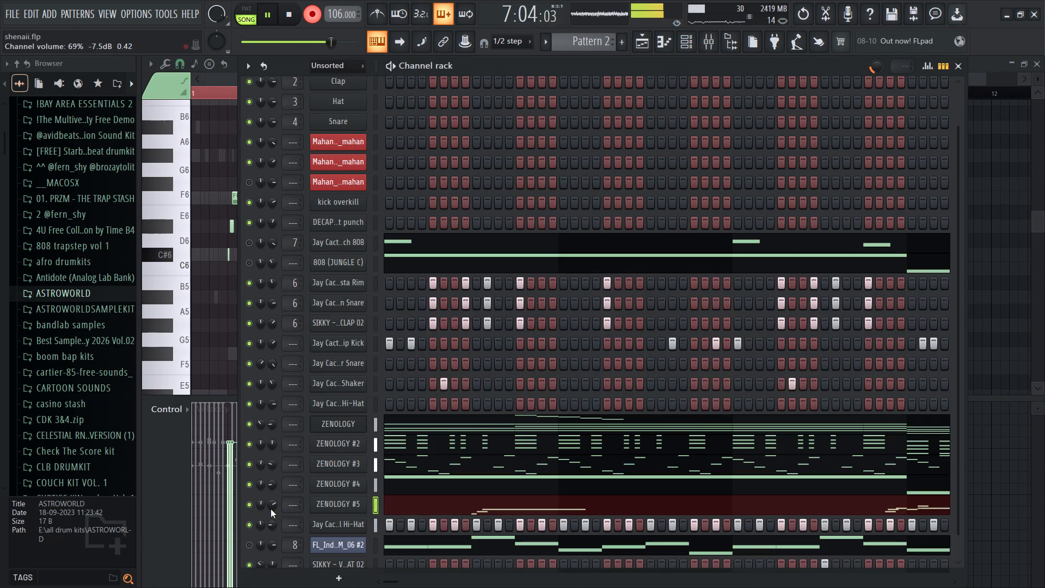
{"action": "left_click_drag", "start_coordinate": [278, 504], "coordinate": [277, 527]}
{"action": "left_click", "coordinate": [274, 504]}
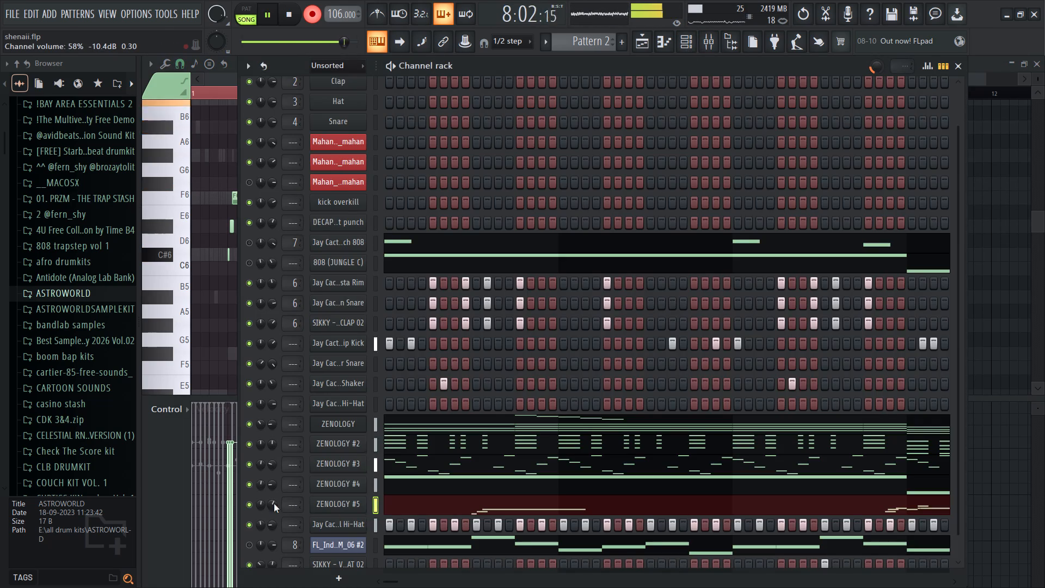
{"action": "right_click", "coordinate": [1001, 204]}
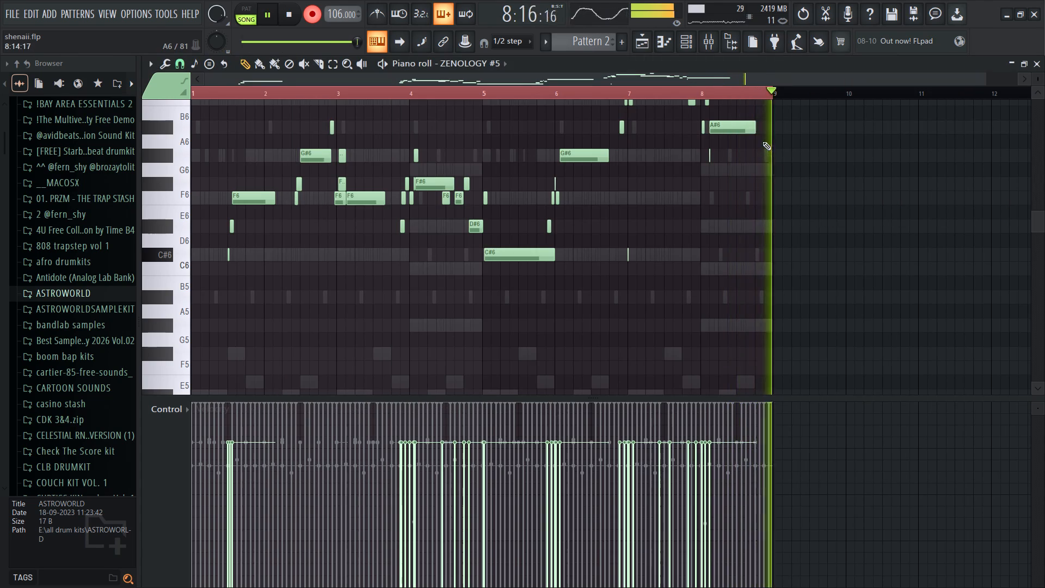
Add a short G#6 note at the end of bar 8, ending just before bar 9, with velocity about 95%.
{"action": "scroll", "coordinate": [755, 148], "scroll_direction": "up", "scroll_amount": 9, "text": "ctrl"}
{"action": "left_click", "coordinate": [752, 154]}
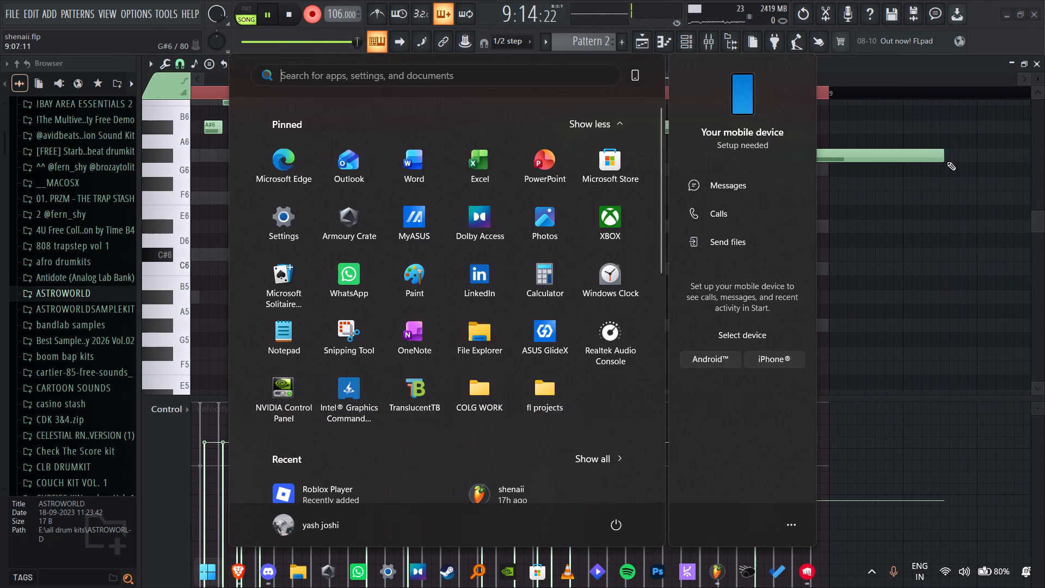
{"action": "right_click", "coordinate": [900, 195]}
{"action": "key", "text": "space"}
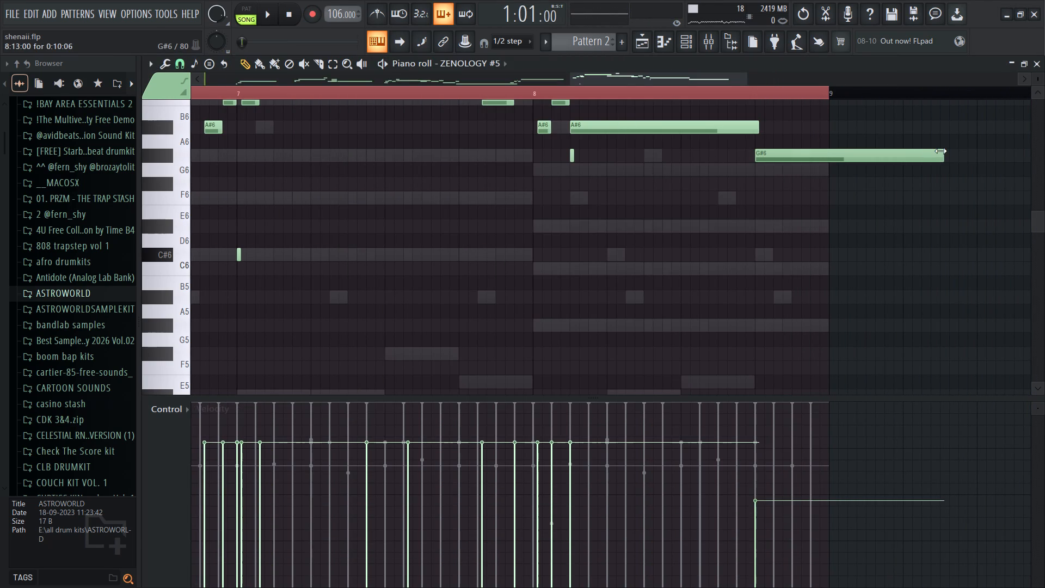
{"action": "left_click_drag", "start_coordinate": [939, 155], "coordinate": [816, 163], "text": "alt"}
{"action": "key", "text": "space"}
{"action": "left_click", "coordinate": [783, 452]}
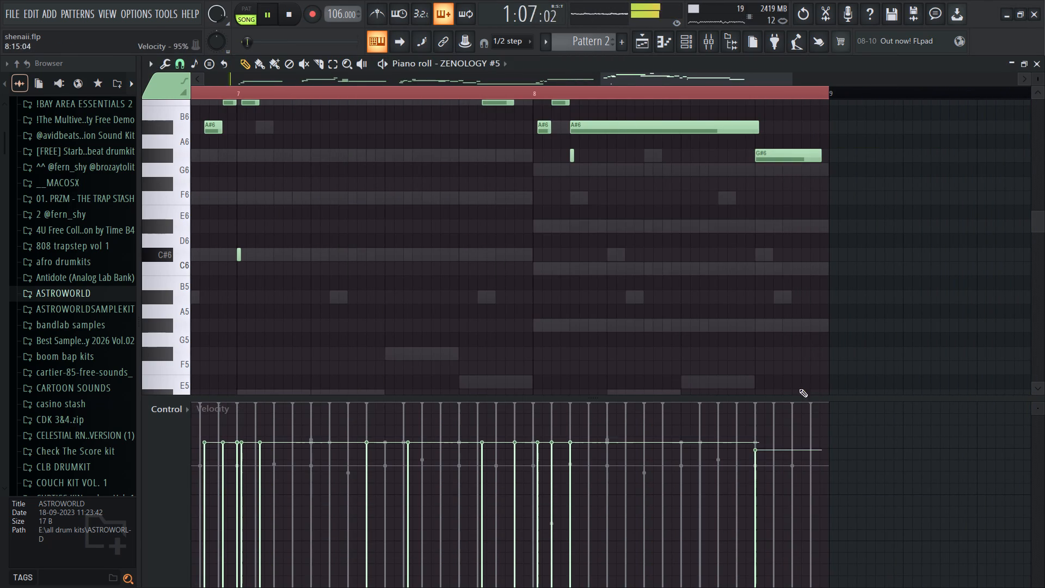
Shorten the F6 note that crosses into bar 3 to a length of 0:01:12.
{"action": "scroll", "coordinate": [801, 319], "scroll_direction": "down", "scroll_amount": 14, "text": "ctrl"}
{"action": "scroll", "coordinate": [285, 311], "scroll_direction": "up", "scroll_amount": 4, "text": "ctrl"}
{"action": "scroll", "coordinate": [285, 311], "scroll_direction": "down", "scroll_amount": 5, "text": "ctrl"}
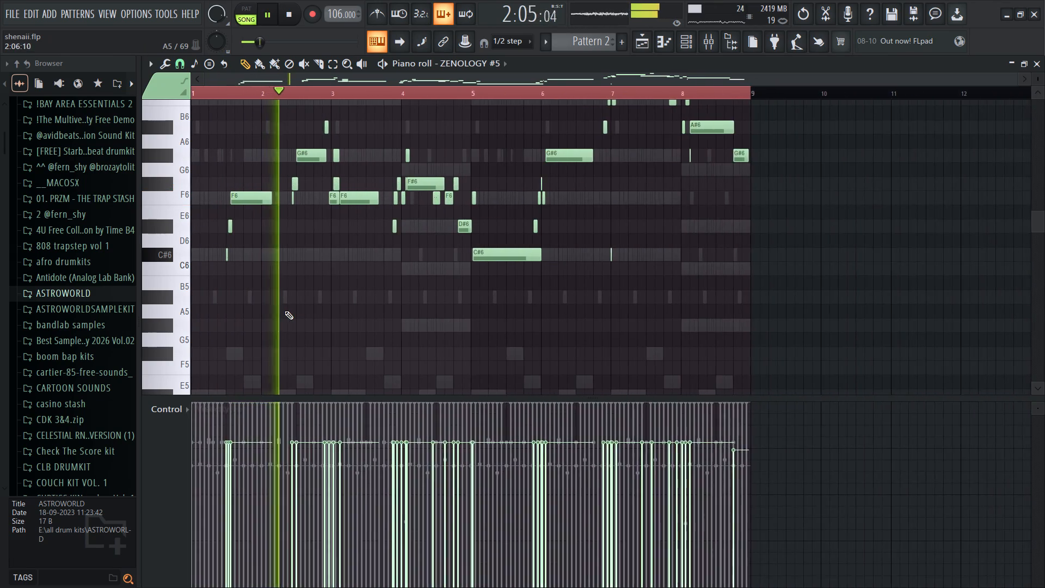
{"action": "scroll", "coordinate": [285, 311], "scroll_direction": "up", "scroll_amount": 7, "text": "ctrl"}
{"action": "scroll", "coordinate": [285, 311], "scroll_direction": "down", "scroll_amount": 7, "text": "ctrl"}
{"action": "scroll", "coordinate": [285, 311], "scroll_direction": "up", "scroll_amount": 5, "text": "ctrl"}
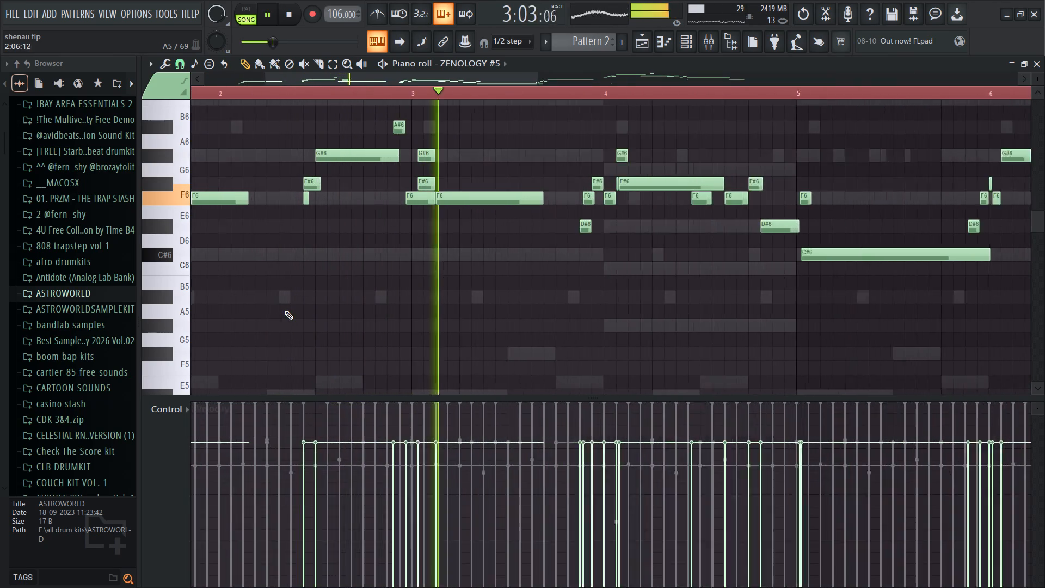
{"action": "scroll", "coordinate": [285, 311], "scroll_direction": "up", "scroll_amount": 3, "text": "ctrl"}
{"action": "scroll", "coordinate": [454, 236], "scroll_direction": "up", "scroll_amount": 5, "text": "ctrl"}
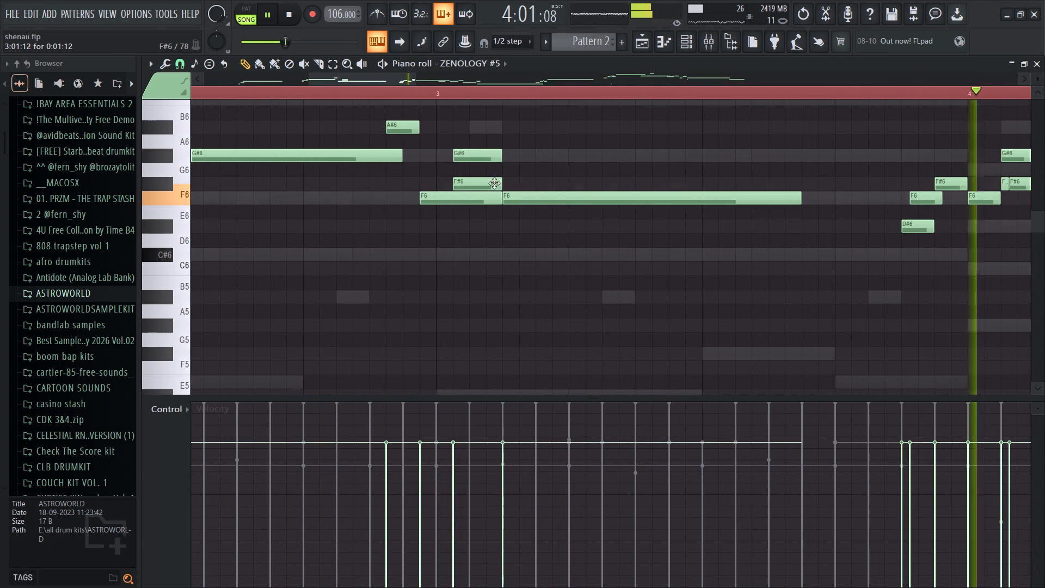
{"action": "key", "text": "space"}
{"action": "key", "text": "space"}
{"action": "key", "text": "space"}
{"action": "key", "text": "space"}
{"action": "key", "text": "space"}
{"action": "key", "text": "space"}
{"action": "key", "text": "space"}
{"action": "key", "text": "space"}
{"action": "key", "text": "space"}
{"action": "key", "text": "space"}
{"action": "key", "text": "space"}
{"action": "key", "text": "space"}
{"action": "left_click_drag", "start_coordinate": [497, 194], "coordinate": [469, 195]}
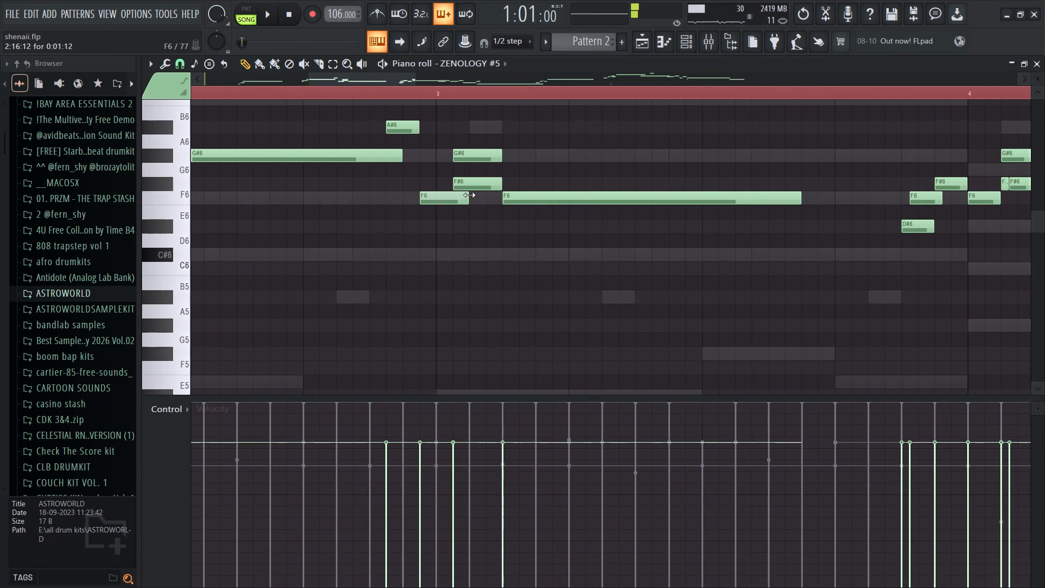
{"action": "left_click_drag", "start_coordinate": [469, 195], "coordinate": [467, 195]}
Move the short G#6 note in early bar 3 about half a step later, so it starts after the F#6.
{"action": "key", "text": "space"}
{"action": "key", "text": "space"}
{"action": "key", "text": "space"}
{"action": "key", "text": "space"}
{"action": "key", "text": "space"}
{"action": "key", "text": "space"}
{"action": "left_click_drag", "start_coordinate": [493, 157], "coordinate": [512, 157]}
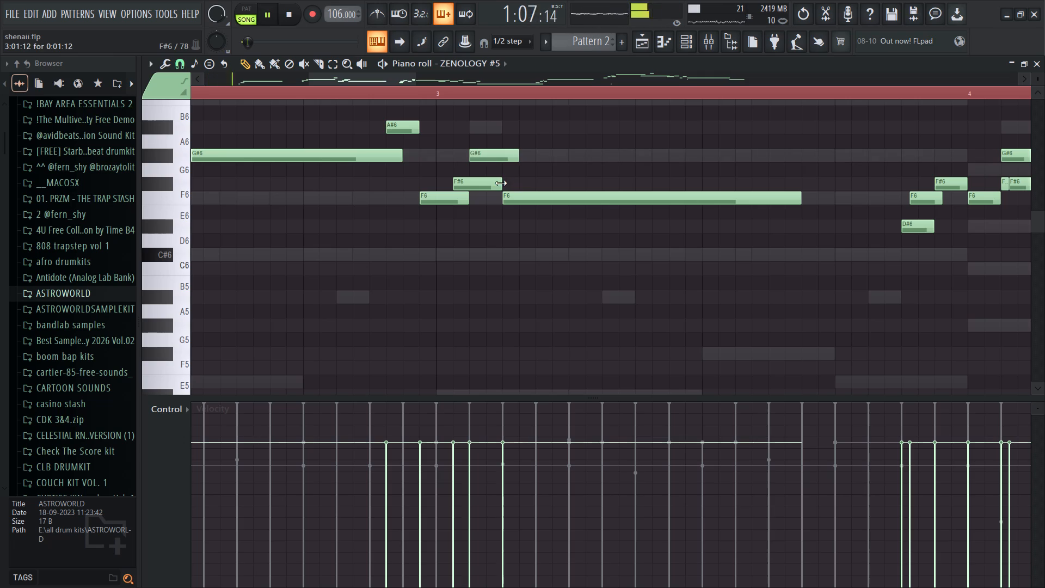
Shorten the short F#6 and G#6 notes in early bar 3 to about one step each.
{"action": "key", "text": "space"}
{"action": "key", "text": "space"}
{"action": "key", "text": "space"}
{"action": "key", "text": "space"}
{"action": "key", "text": "space"}
{"action": "key", "text": "space"}
{"action": "key", "text": "space"}
{"action": "key", "text": "space"}
{"action": "key", "text": "space"}
{"action": "key", "text": "space"}
{"action": "key", "text": "space"}
{"action": "key", "text": "space"}
{"action": "key", "text": "space"}
{"action": "key", "text": "space"}
{"action": "key", "text": "space"}
{"action": "key", "text": "space"}
{"action": "key", "text": "space"}
{"action": "key", "text": "space"}
{"action": "key", "text": "space"}
{"action": "left_click_drag", "start_coordinate": [501, 183], "coordinate": [487, 183]}
{"action": "left_click_drag", "start_coordinate": [518, 157], "coordinate": [506, 157]}
Trim the short F#6 note in early bar 3 further, to a length of about 0:00:16.
{"action": "key", "text": "space"}
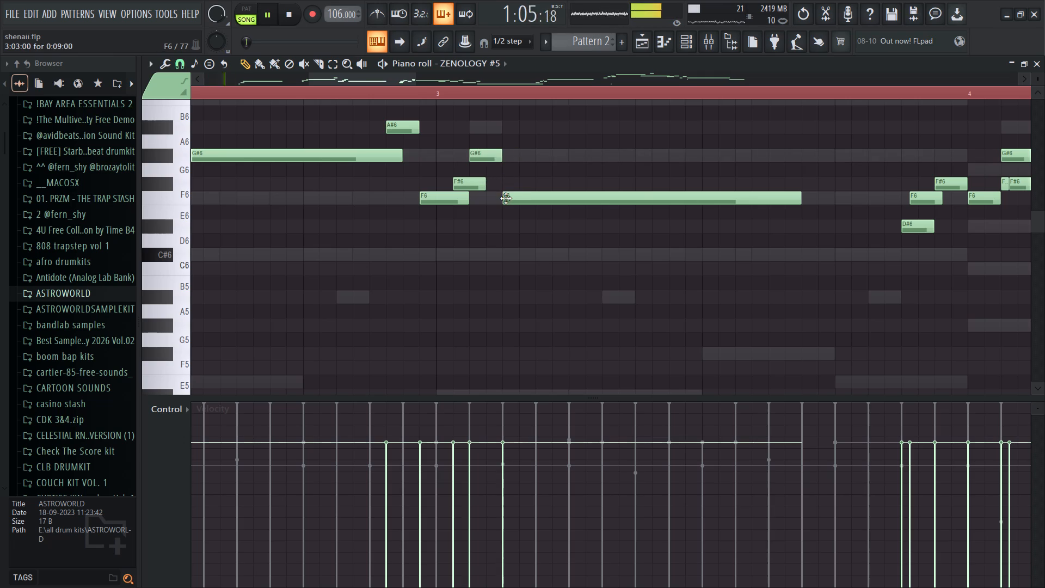
{"action": "key", "text": "space"}
{"action": "key", "text": "space"}
{"action": "key", "text": "space"}
{"action": "key", "text": "space"}
{"action": "key", "text": "space"}
{"action": "key", "text": "space"}
{"action": "key", "text": "space"}
{"action": "key", "text": "space"}
{"action": "key", "text": "space"}
{"action": "key", "text": "space"}
{"action": "key", "text": "space"}
{"action": "key", "text": "space"}
{"action": "key", "text": "space"}
{"action": "key", "text": "space"}
{"action": "key", "text": "space"}
{"action": "key", "text": "space"}
{"action": "key", "text": "space"}
{"action": "key", "text": "space"}
{"action": "key", "text": "space"}
{"action": "key", "text": "space"}
{"action": "left_click_drag", "start_coordinate": [482, 182], "coordinate": [472, 182]}
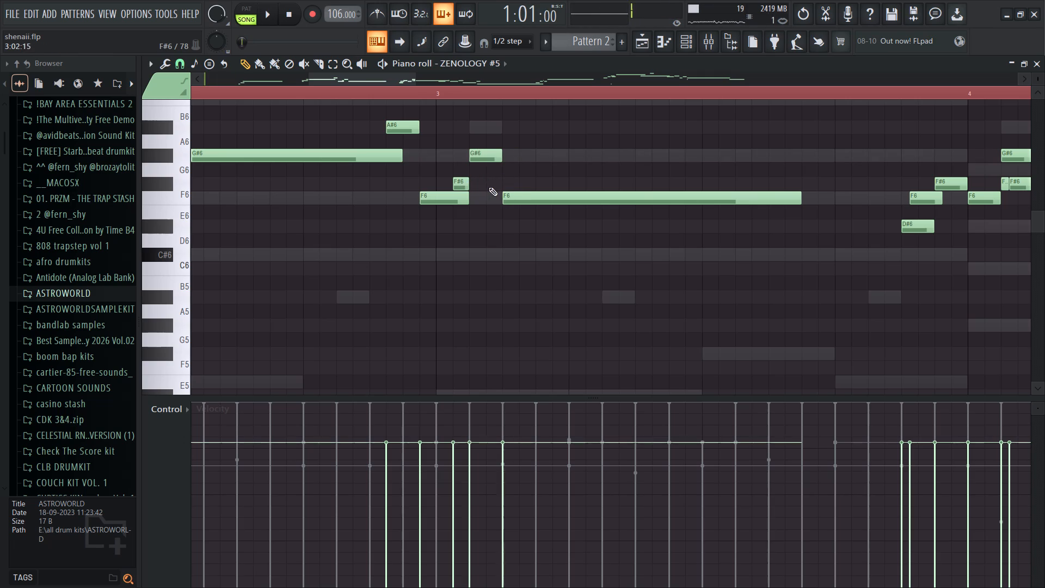
{"action": "left_click_drag", "start_coordinate": [465, 180], "coordinate": [470, 180], "text": "alt"}
Move the long F6 note in bar 3 to start at 3:02:22 and trim the preceding G#6 to end there.
{"action": "key", "text": "space"}
{"action": "left_click", "coordinate": [501, 163], "text": "alt"}
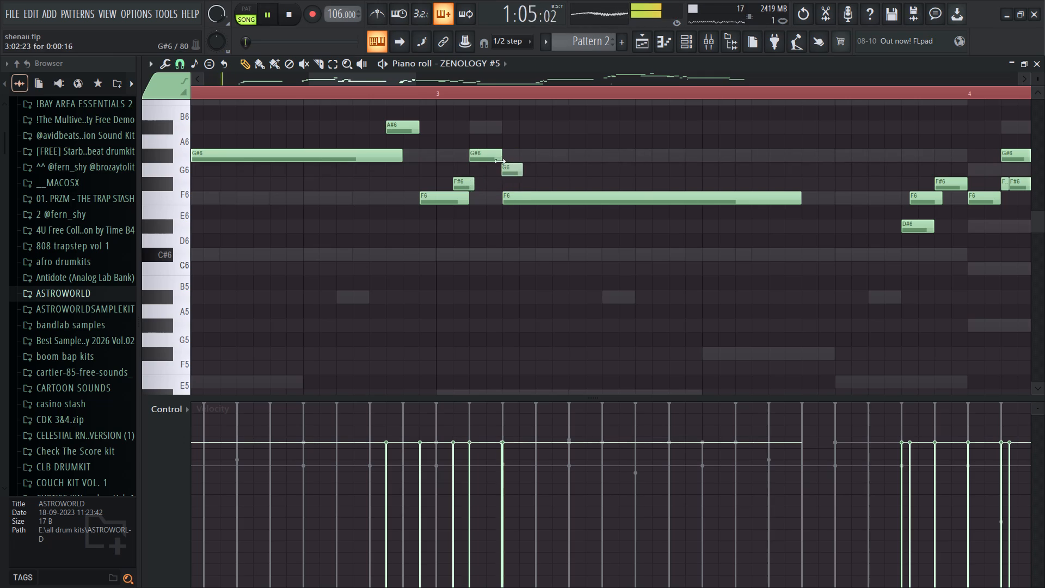
{"action": "right_click", "coordinate": [508, 166]}
{"action": "left_click_drag", "start_coordinate": [501, 157], "coordinate": [495, 158], "text": "alt"}
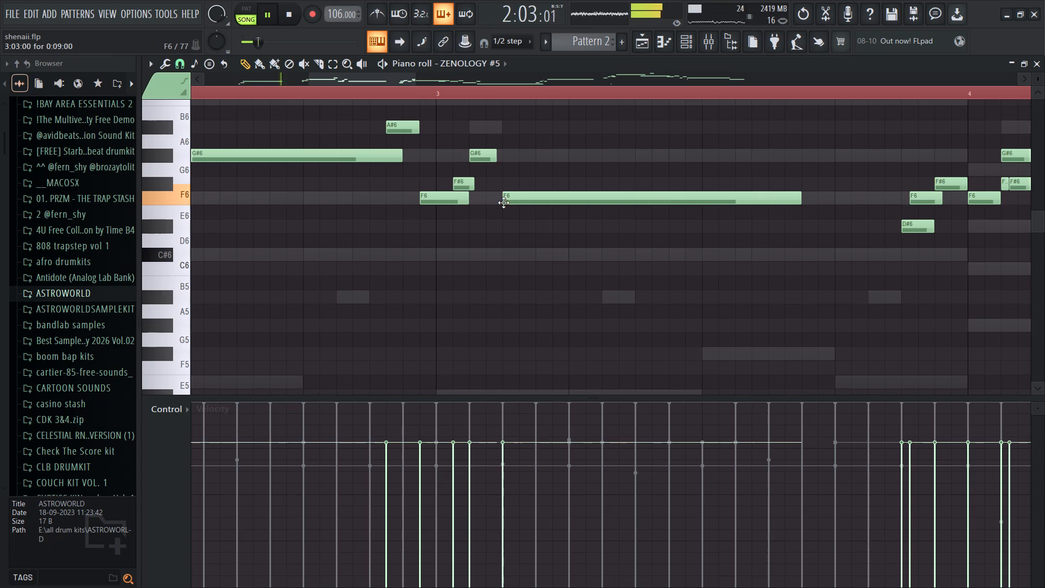
{"action": "left_click", "coordinate": [522, 200], "text": "alt"}
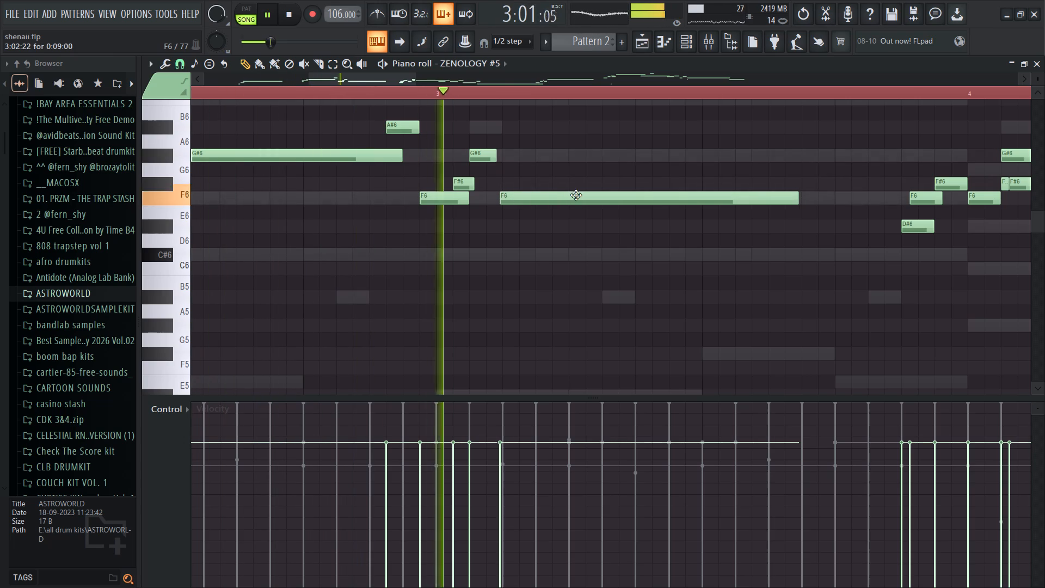
{"action": "left_click", "coordinate": [494, 158], "text": "alt"}
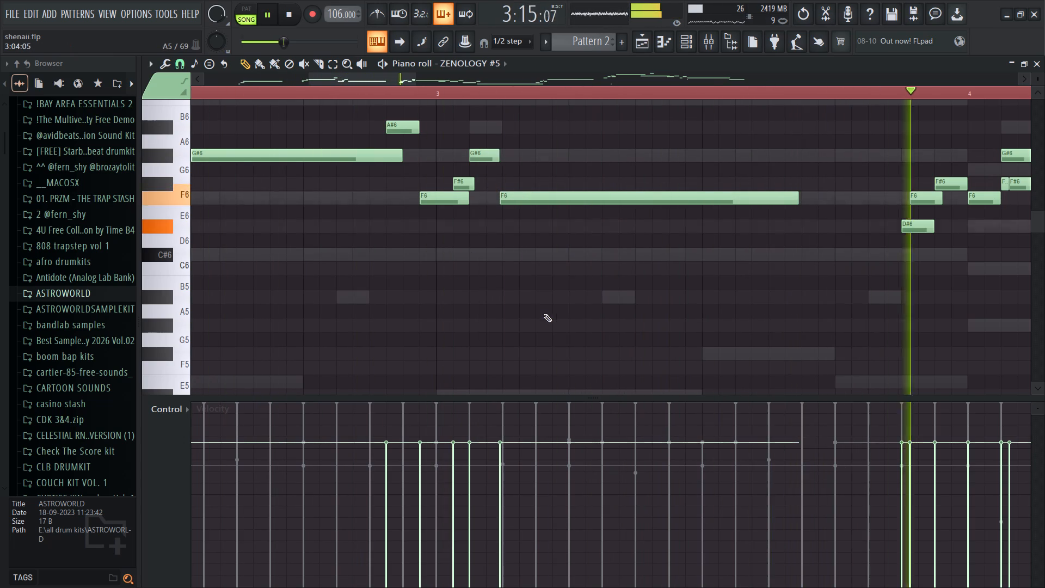
Delete the stray, very short C#6 note at the start of bar 7.
{"action": "scroll", "coordinate": [543, 314], "scroll_direction": "down", "scroll_amount": 10, "text": "ctrl"}
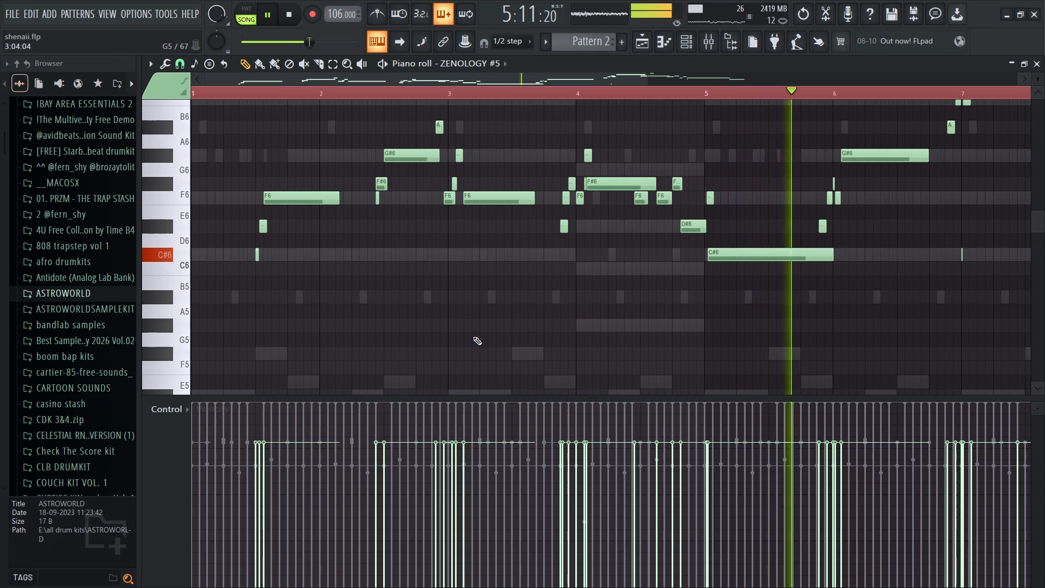
{"action": "scroll", "coordinate": [473, 336], "scroll_direction": "down", "scroll_amount": 7, "text": "ctrl"}
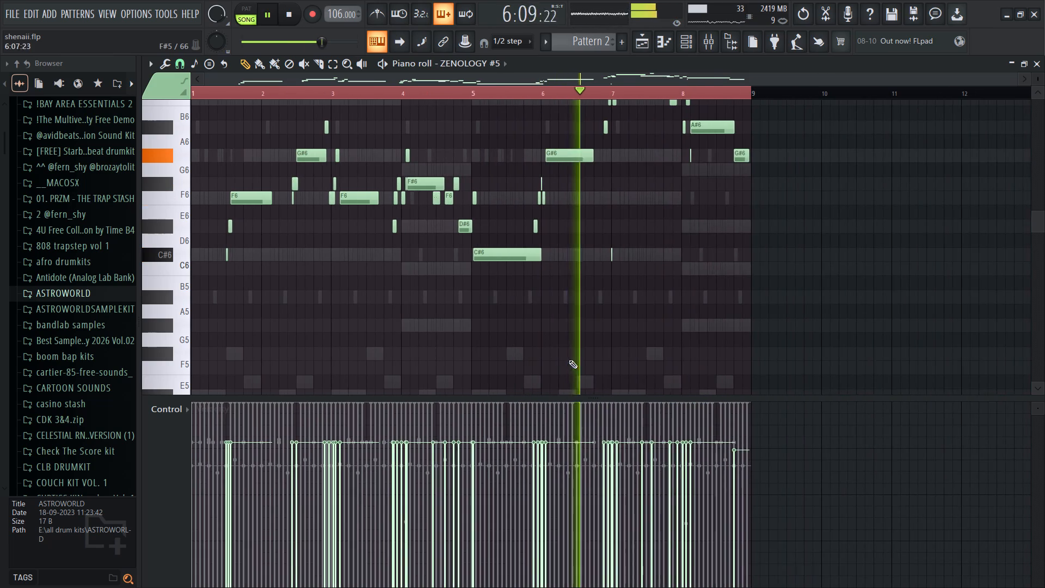
{"action": "scroll", "coordinate": [569, 360], "scroll_direction": "down", "scroll_amount": 2, "text": "ctrl"}
{"action": "scroll", "coordinate": [731, 274], "scroll_direction": "up", "scroll_amount": 3}
{"action": "scroll", "coordinate": [730, 275], "scroll_direction": "down", "scroll_amount": 2}
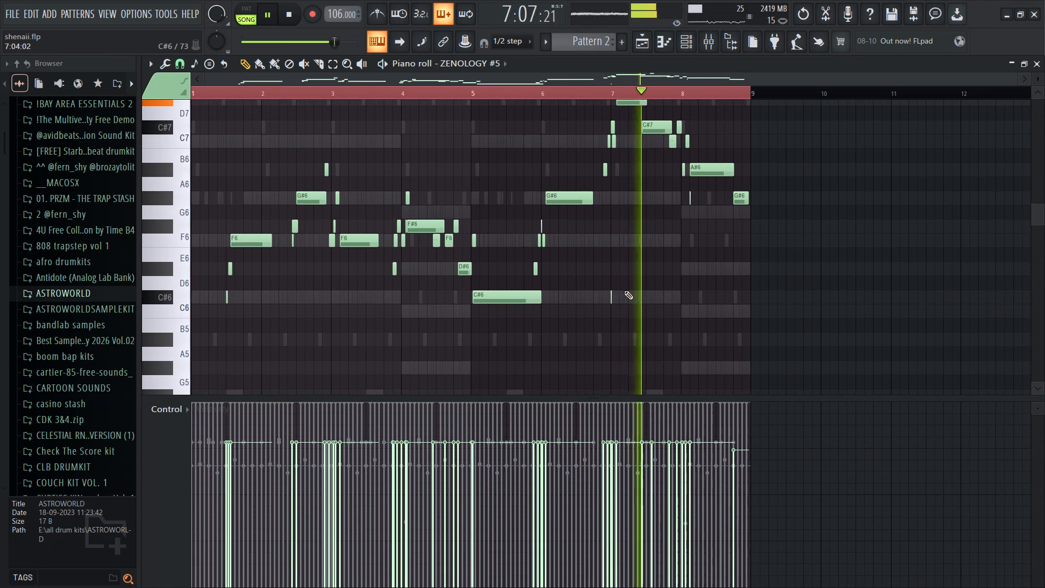
{"action": "right_click_drag", "start_coordinate": [615, 297], "coordinate": [594, 301]}
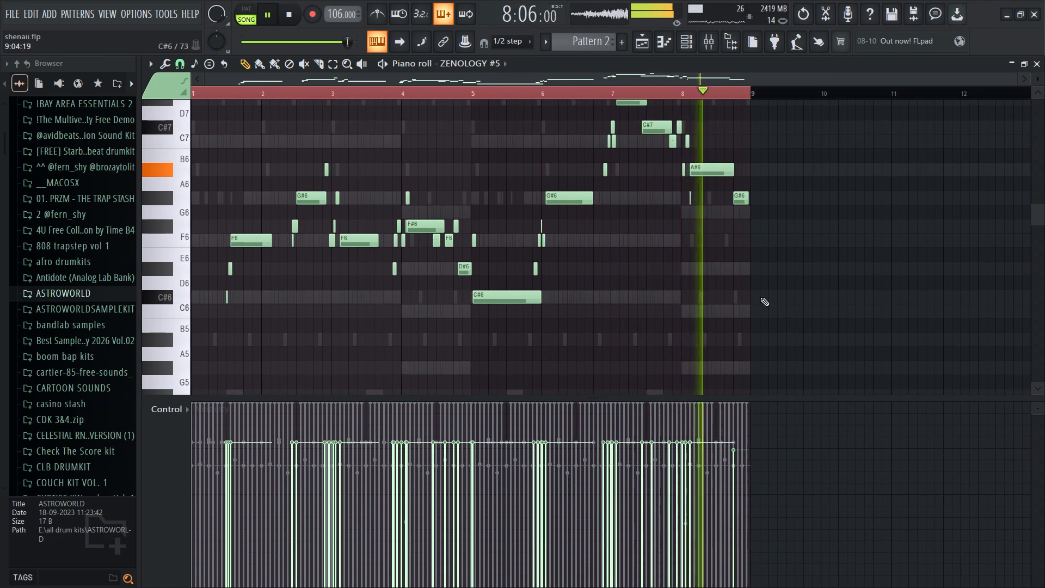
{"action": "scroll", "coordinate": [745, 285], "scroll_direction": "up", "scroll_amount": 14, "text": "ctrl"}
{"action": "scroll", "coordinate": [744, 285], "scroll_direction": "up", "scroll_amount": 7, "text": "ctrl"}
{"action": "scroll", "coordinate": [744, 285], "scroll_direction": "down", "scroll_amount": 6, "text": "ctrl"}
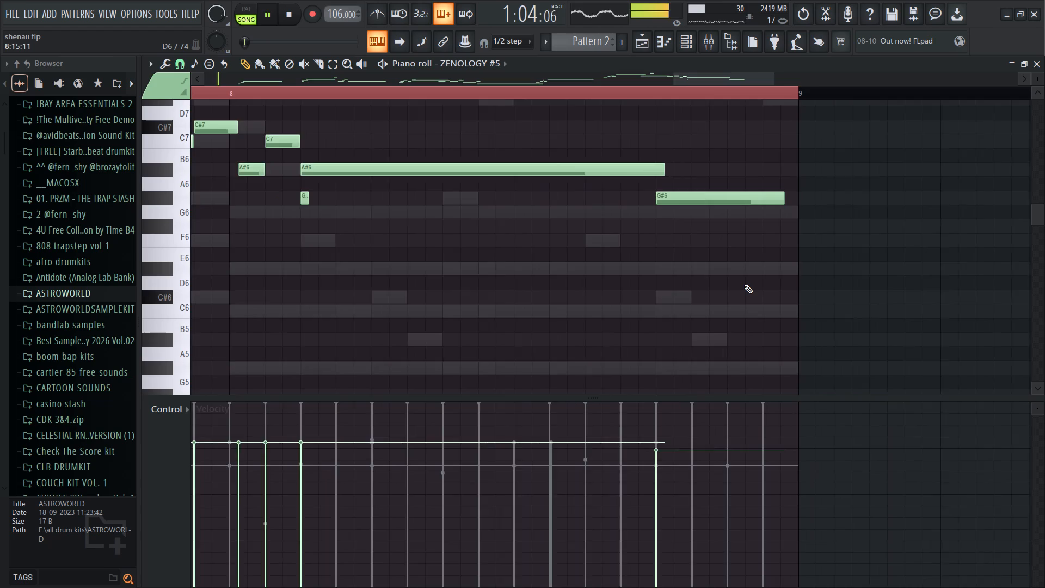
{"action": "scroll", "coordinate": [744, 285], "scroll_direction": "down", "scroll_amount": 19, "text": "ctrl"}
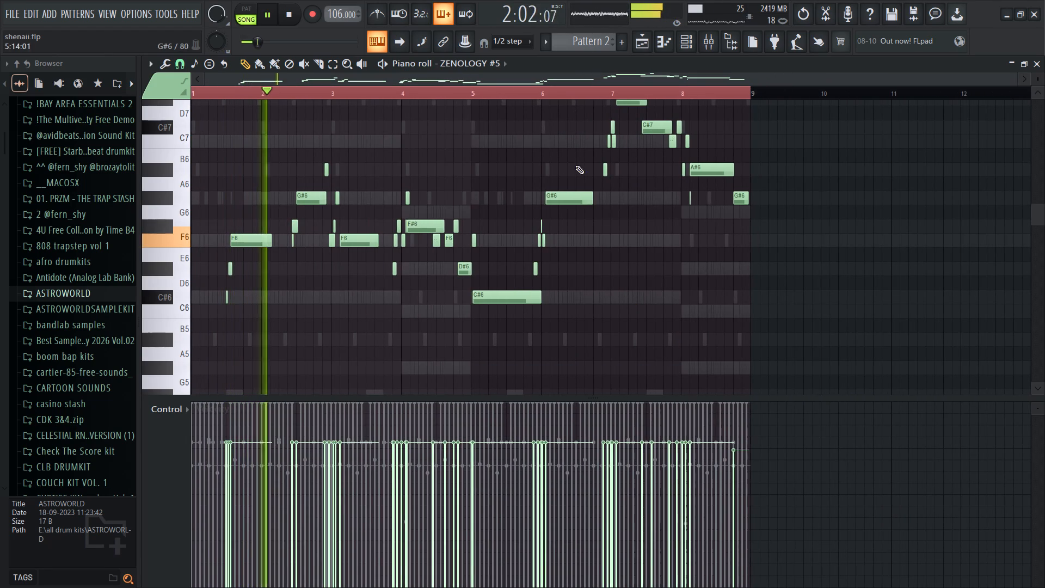
Mute the ZENOLOGY #5 lead channel in the channel rack, then close the rack and the piano roll to return to the playlist.
{"action": "left_click", "coordinate": [686, 35]}
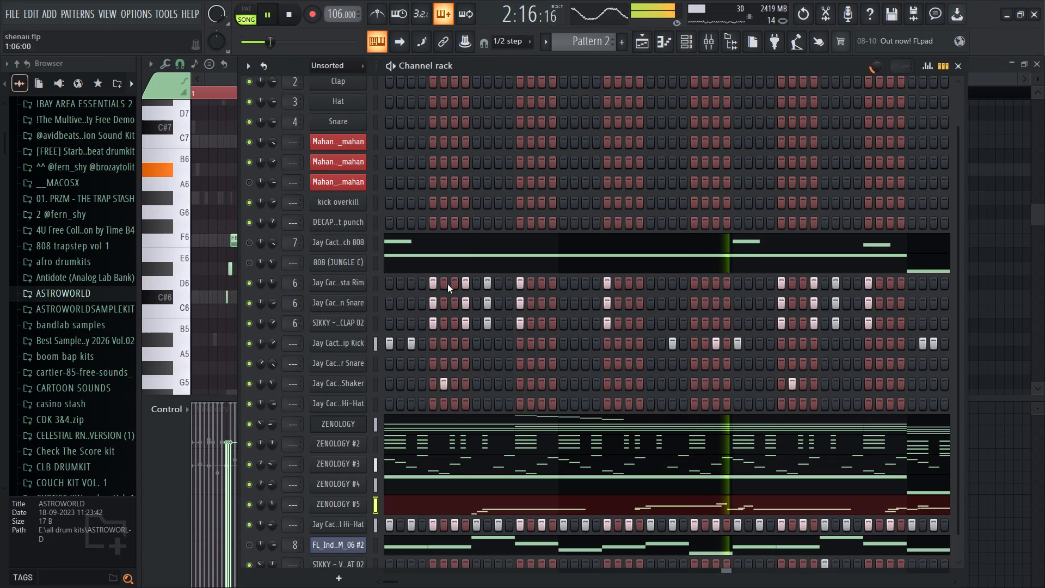
{"action": "left_click", "coordinate": [250, 511]}
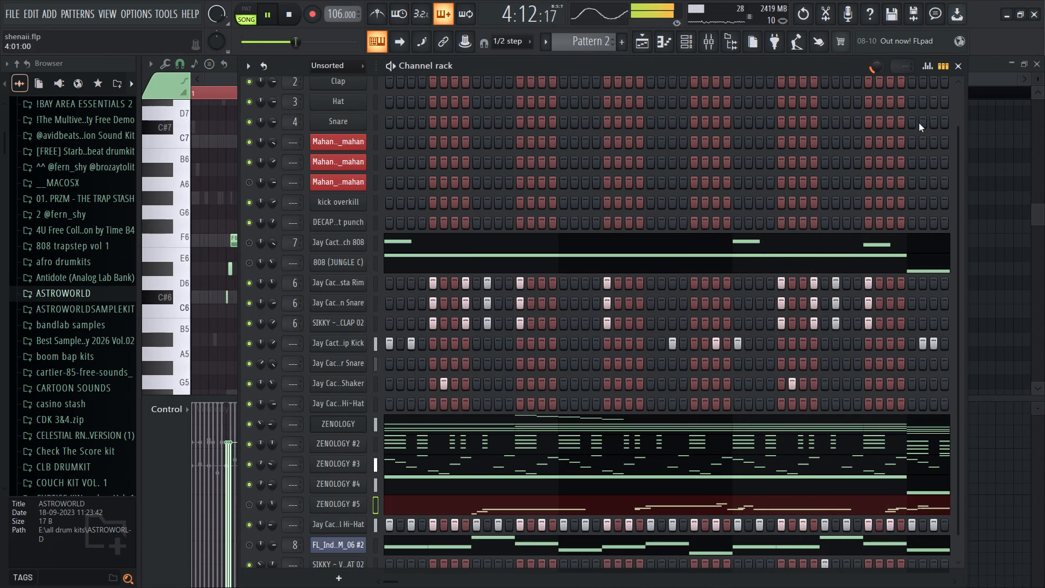
{"action": "left_click", "coordinate": [961, 75]}
{"action": "left_click", "coordinate": [1043, 59]}
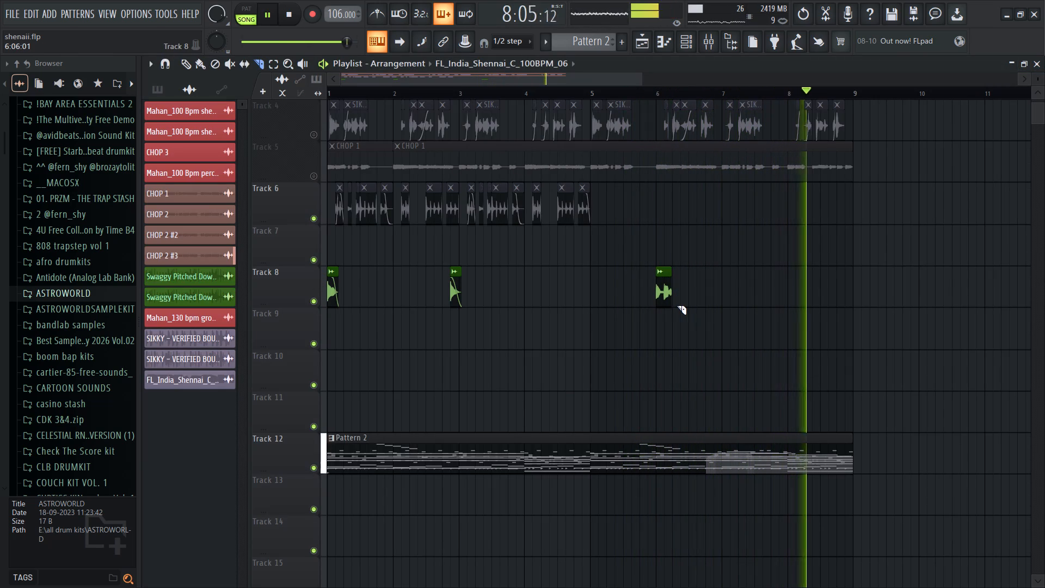
Save the shenaii.flp project and stop playback of the arrangement.
{"action": "key", "text": "ctrl+s"}
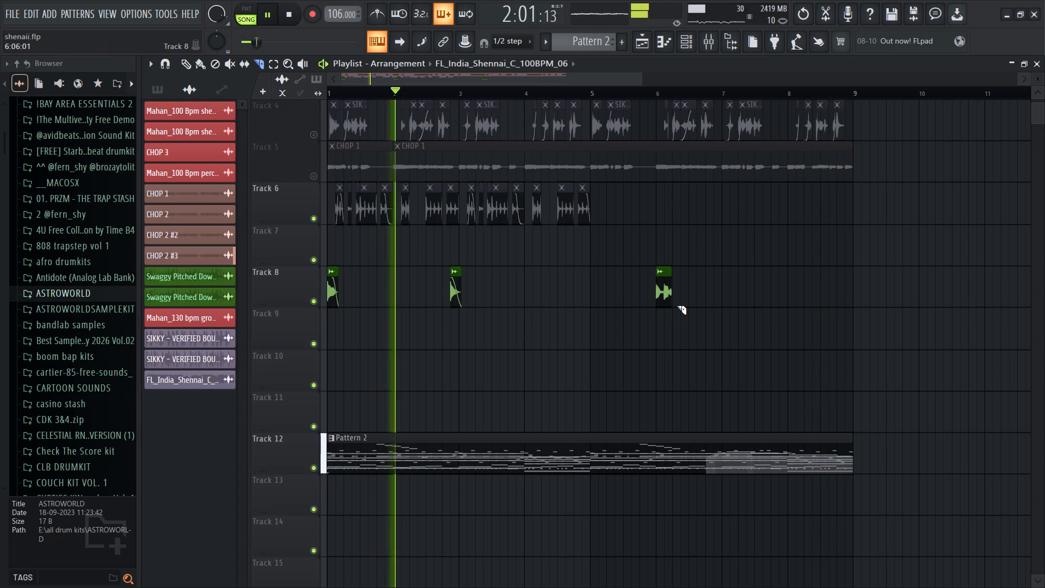
{"action": "key", "text": "space"}
{"action": "left_click", "coordinate": [864, 575]}
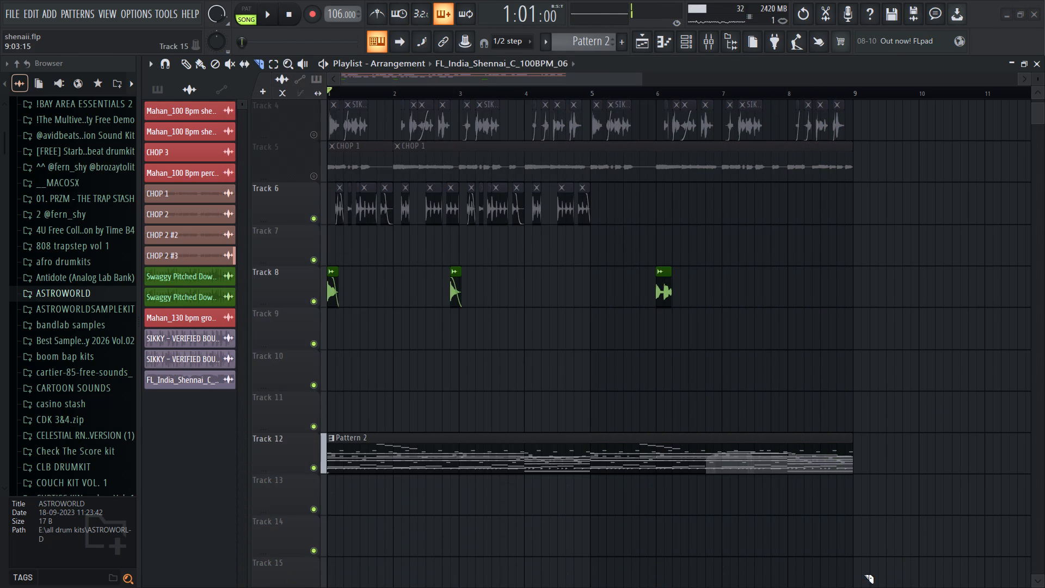
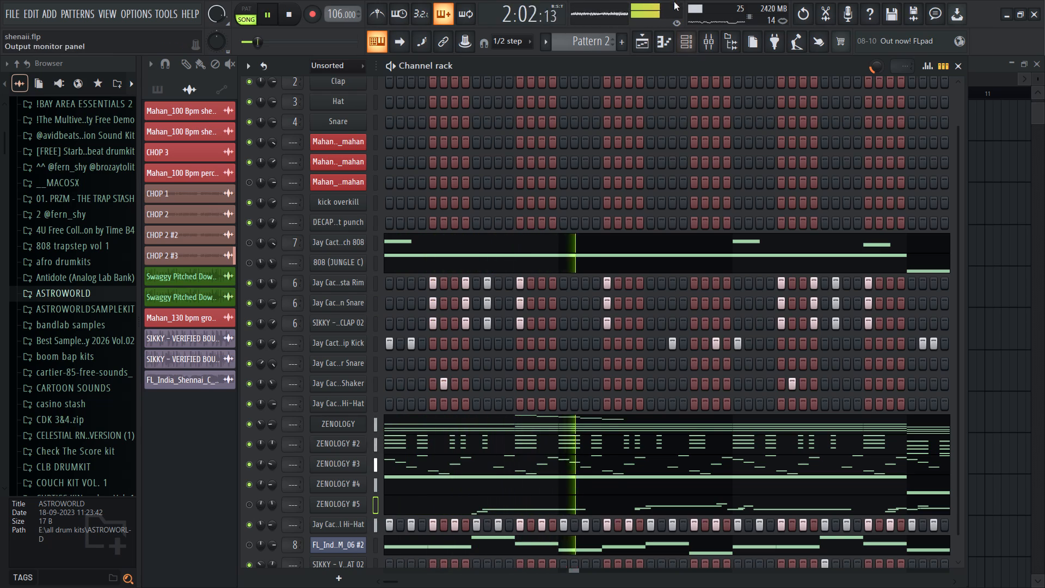
Unmute the ZENOLOGY #5 channel.
{"action": "left_click", "coordinate": [247, 503]}
Quantize the ZENOLOGY #5 melody notes in the piano roll using the Default quantizer template.
{"action": "left_click", "coordinate": [438, 503]}
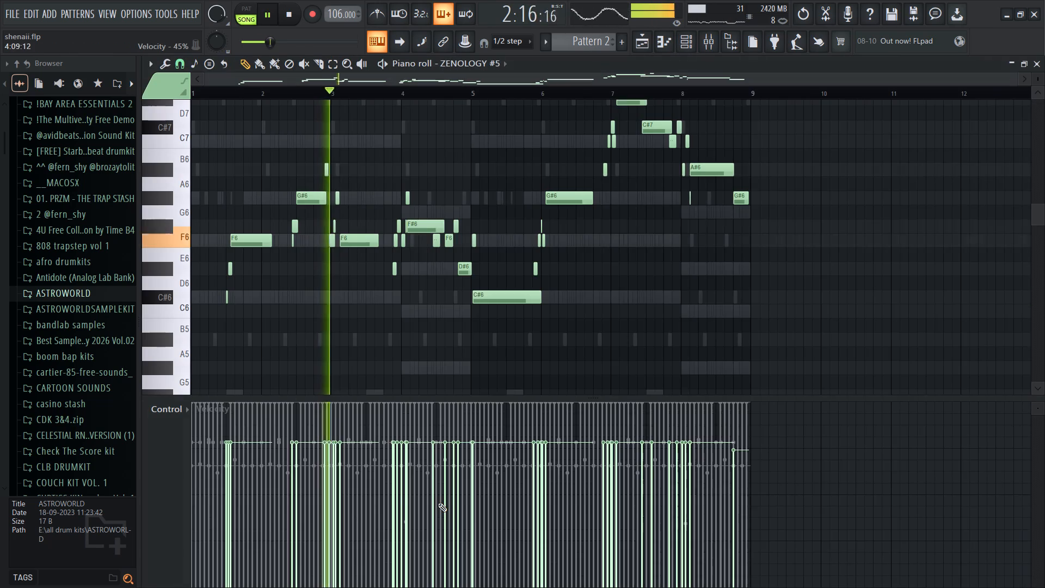
{"action": "key", "text": "alt+q"}
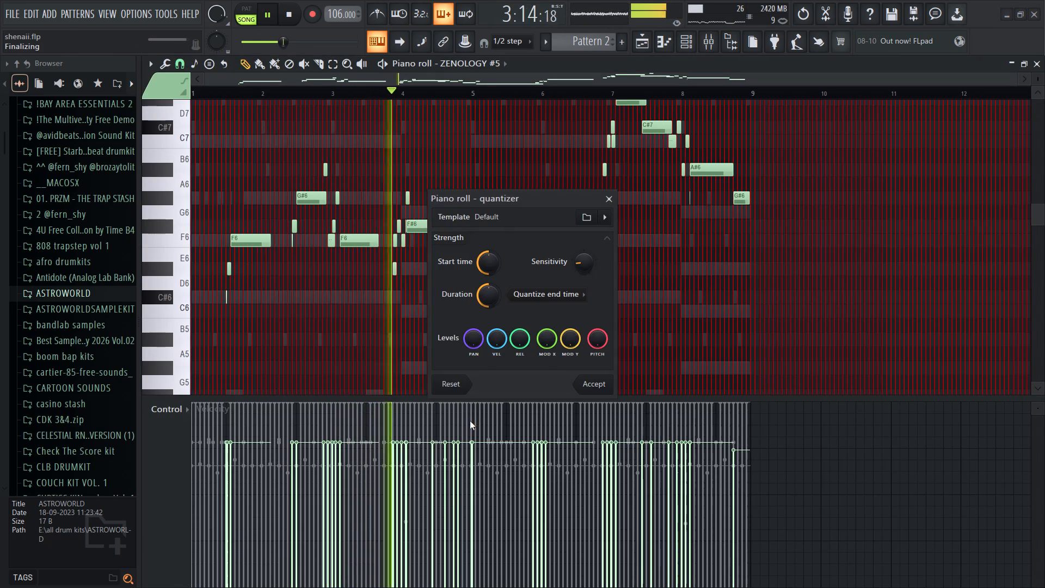
{"action": "left_click", "coordinate": [589, 389]}
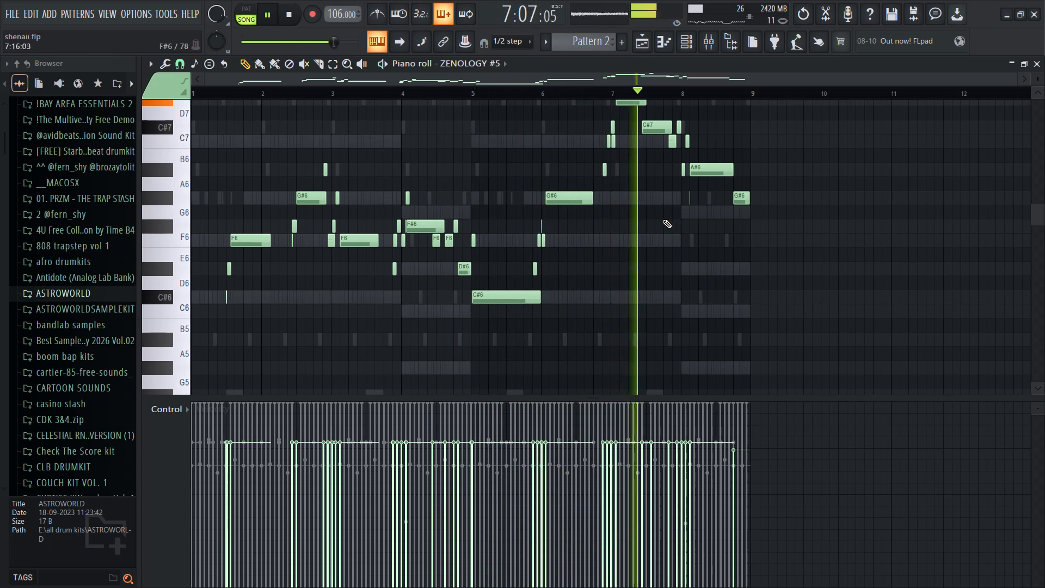
Extend the melody's final G#6 note to the end of bar 8.
{"action": "scroll", "coordinate": [655, 217], "scroll_direction": "up", "scroll_amount": 6, "text": "ctrl"}
{"action": "scroll", "coordinate": [655, 217], "scroll_direction": "down", "scroll_amount": 6, "text": "ctrl"}
{"action": "scroll", "coordinate": [655, 218], "scroll_direction": "up", "scroll_amount": 8, "text": "ctrl"}
{"action": "scroll", "coordinate": [655, 218], "scroll_direction": "down", "scroll_amount": 7, "text": "ctrl"}
{"action": "scroll", "coordinate": [795, 200], "scroll_direction": "up", "scroll_amount": 8, "text": "ctrl"}
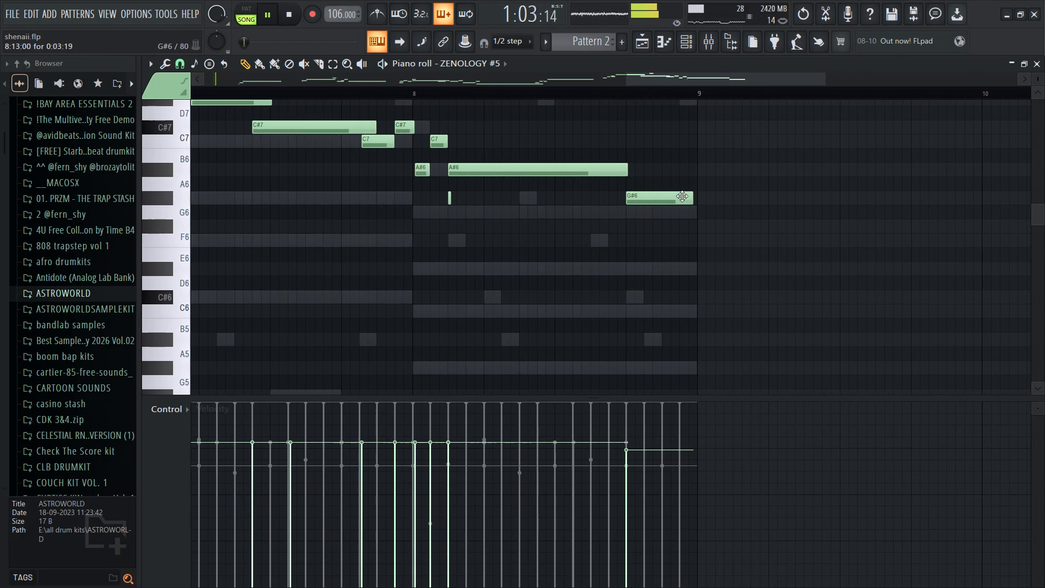
{"action": "left_click", "coordinate": [692, 198]}
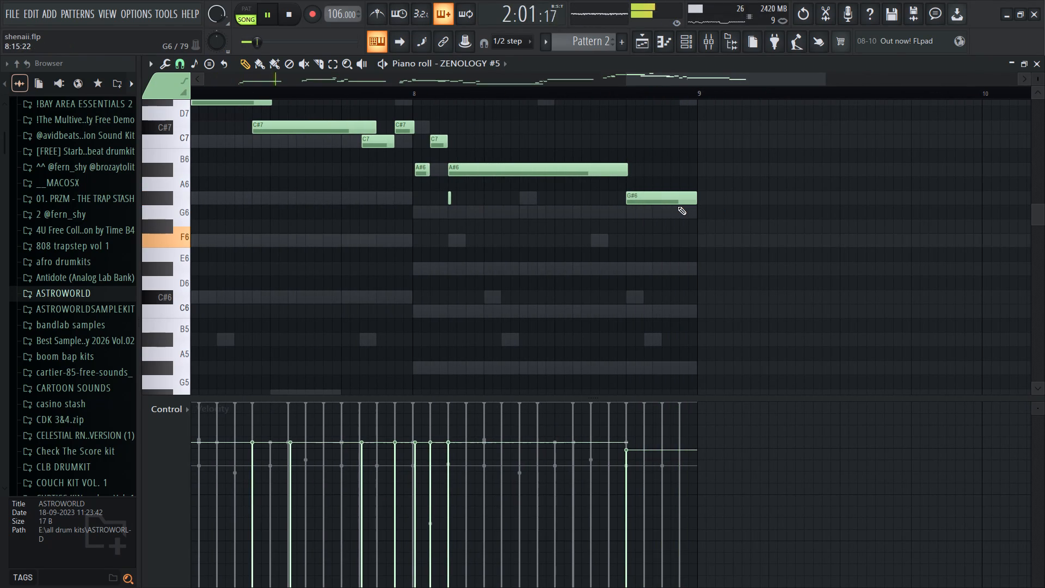
Replace the tiny F6 note at 2:08 with a slightly longer F6 starting at about 2:07:12, just before the F#6 note.
{"action": "scroll", "coordinate": [684, 222], "scroll_direction": "down", "scroll_amount": 13, "text": "ctrl"}
{"action": "scroll", "coordinate": [277, 277], "scroll_direction": "up", "scroll_amount": 11, "text": "ctrl"}
{"action": "left_click_drag", "start_coordinate": [363, 241], "coordinate": [361, 241]}
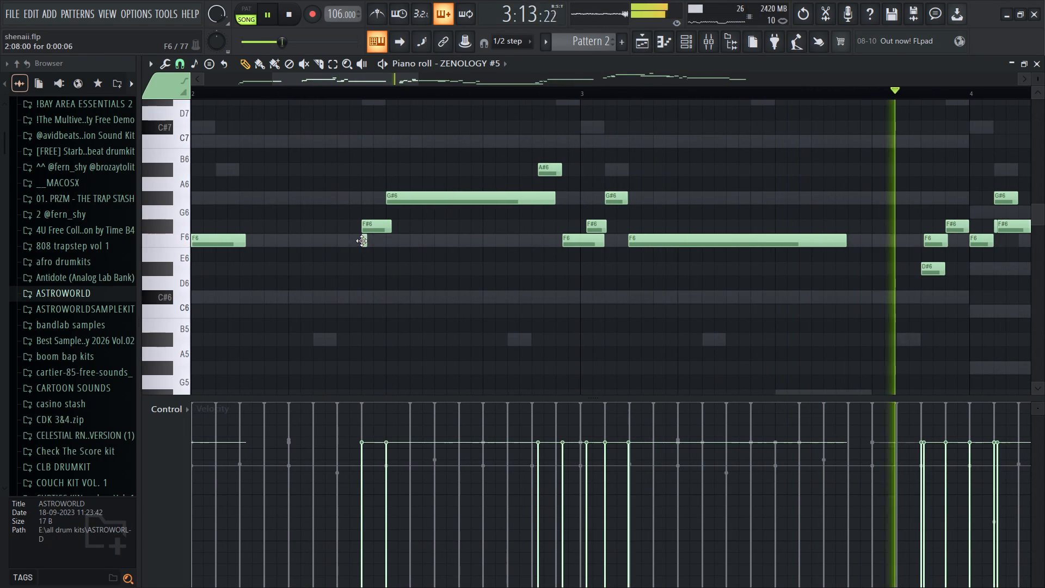
{"action": "left_click_drag", "start_coordinate": [361, 241], "coordinate": [353, 241]}
{"action": "left_click", "coordinate": [357, 241]}
{"action": "right_click", "coordinate": [361, 241]}
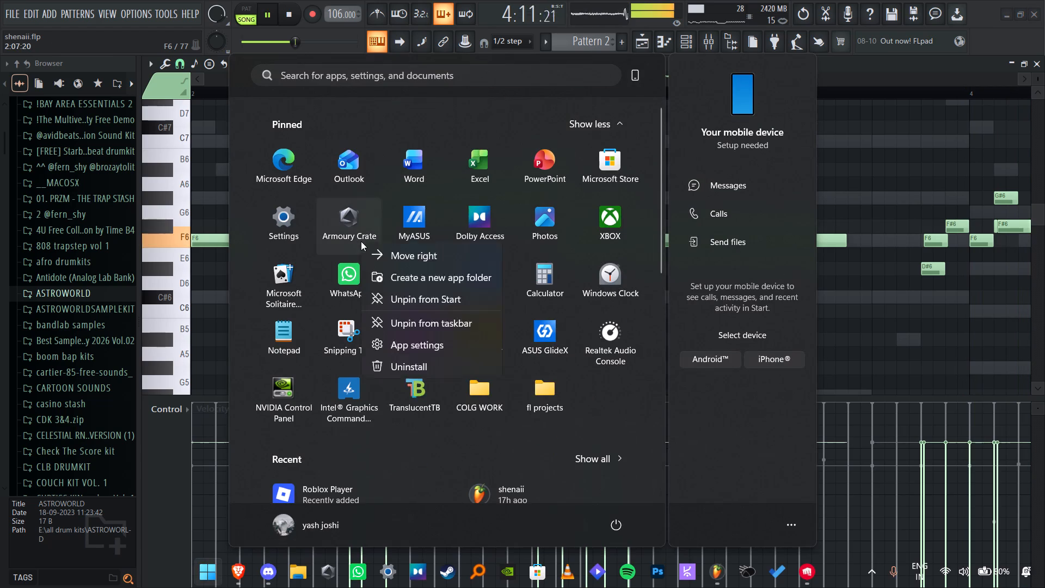
{"action": "right_click", "coordinate": [881, 163]}
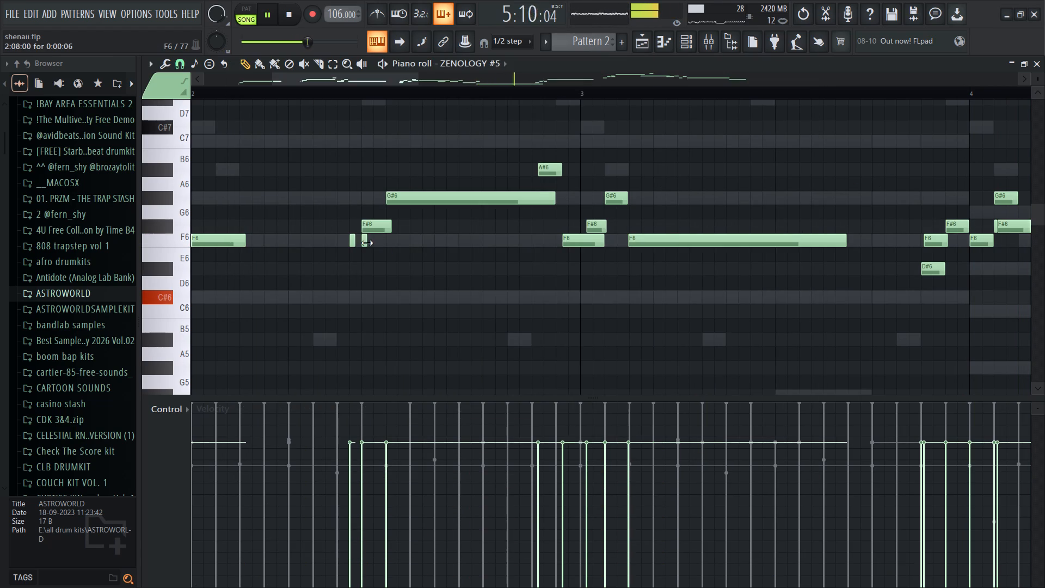
{"action": "right_click", "coordinate": [364, 243]}
{"action": "left_click_drag", "start_coordinate": [355, 241], "coordinate": [360, 240], "text": "alt"}
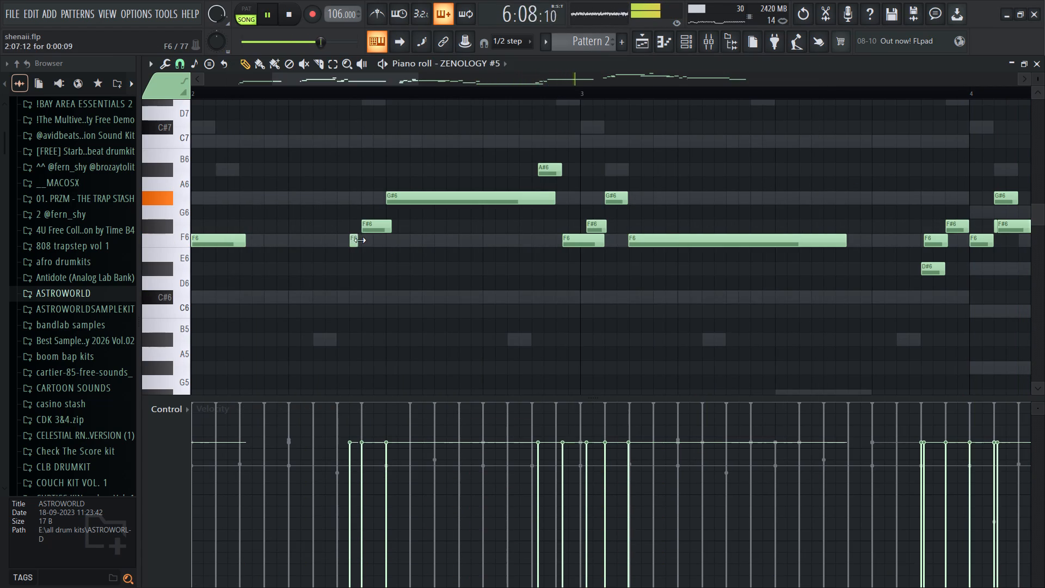
{"action": "left_click_drag", "start_coordinate": [360, 240], "coordinate": [365, 238], "text": "alt"}
{"action": "scroll", "coordinate": [476, 256], "scroll_direction": "down", "scroll_amount": 18, "text": "ctrl"}
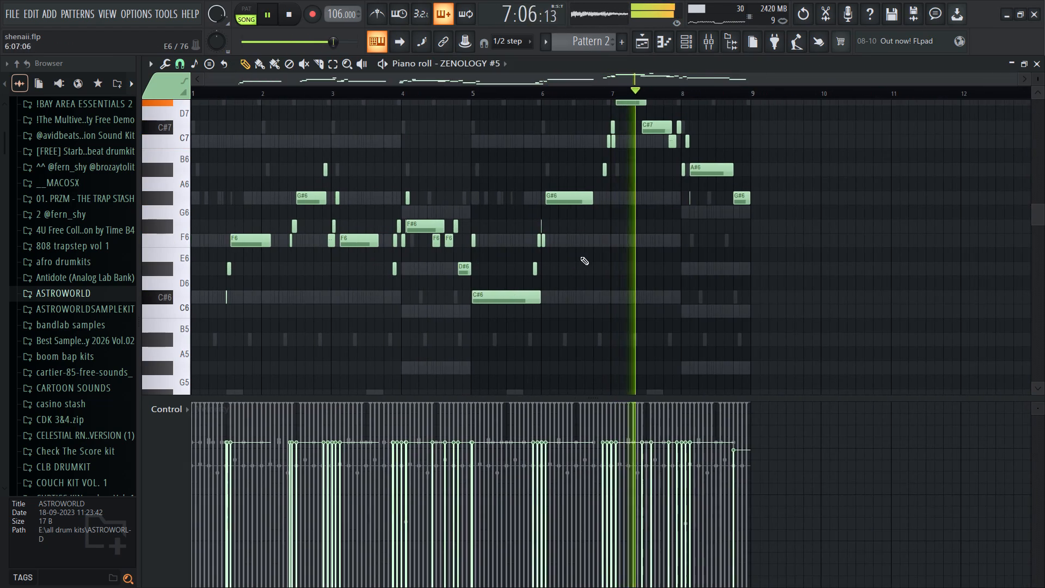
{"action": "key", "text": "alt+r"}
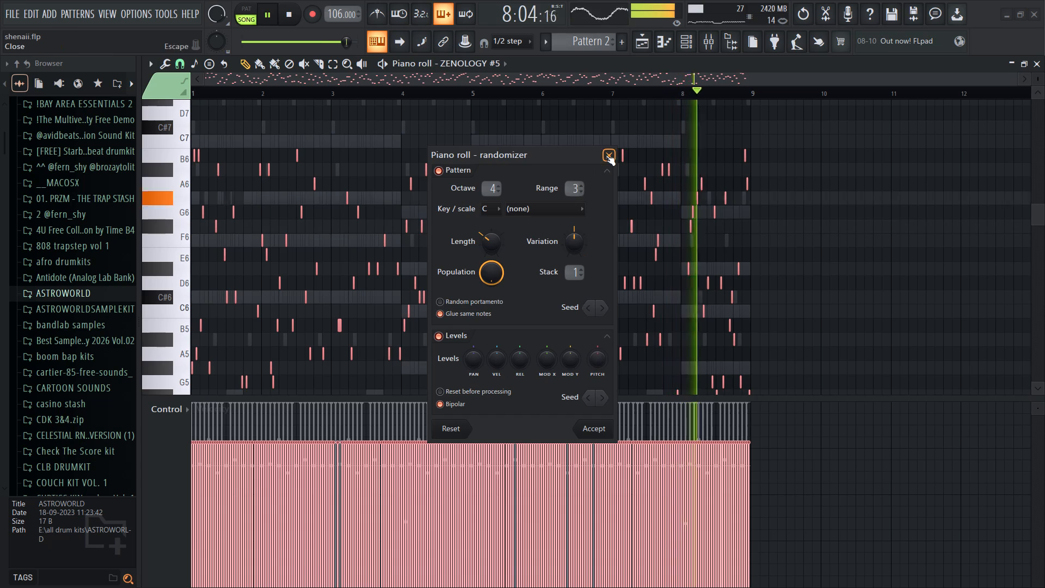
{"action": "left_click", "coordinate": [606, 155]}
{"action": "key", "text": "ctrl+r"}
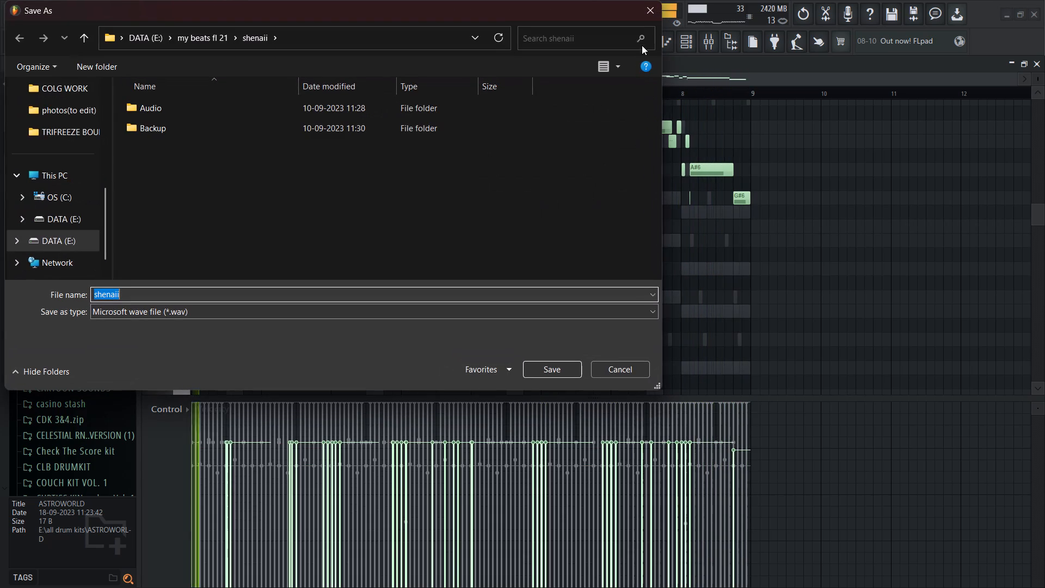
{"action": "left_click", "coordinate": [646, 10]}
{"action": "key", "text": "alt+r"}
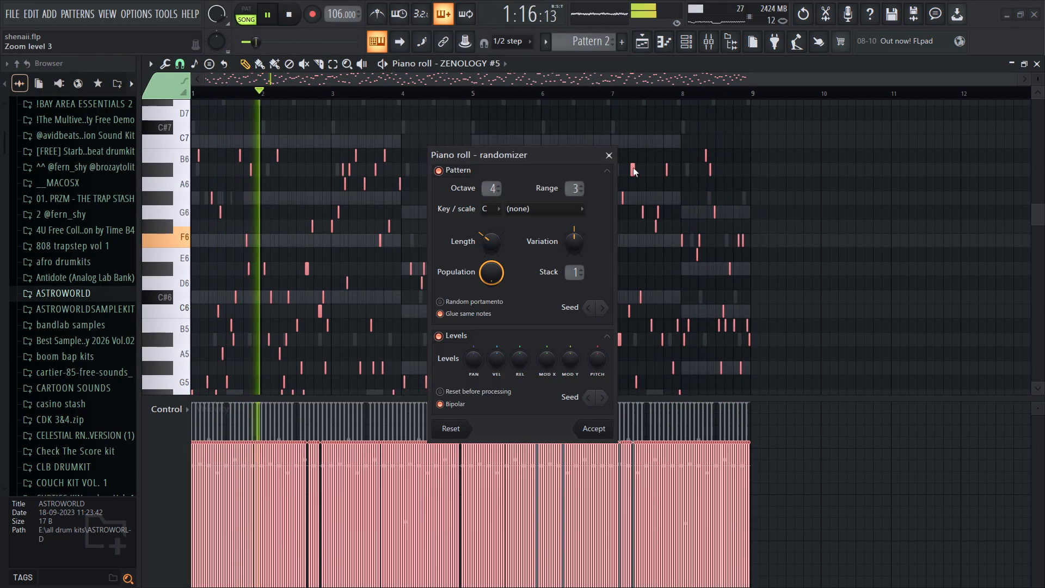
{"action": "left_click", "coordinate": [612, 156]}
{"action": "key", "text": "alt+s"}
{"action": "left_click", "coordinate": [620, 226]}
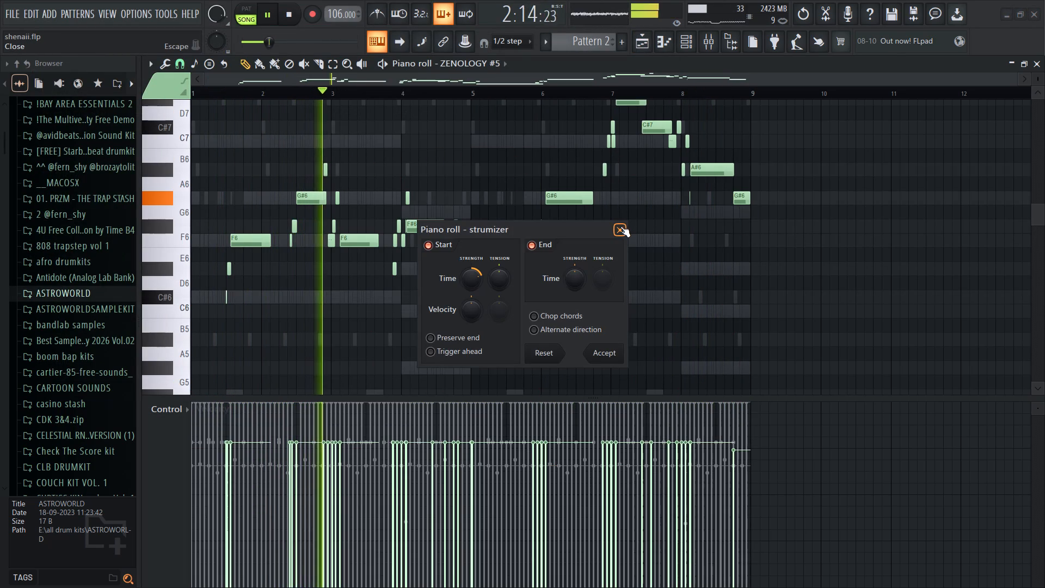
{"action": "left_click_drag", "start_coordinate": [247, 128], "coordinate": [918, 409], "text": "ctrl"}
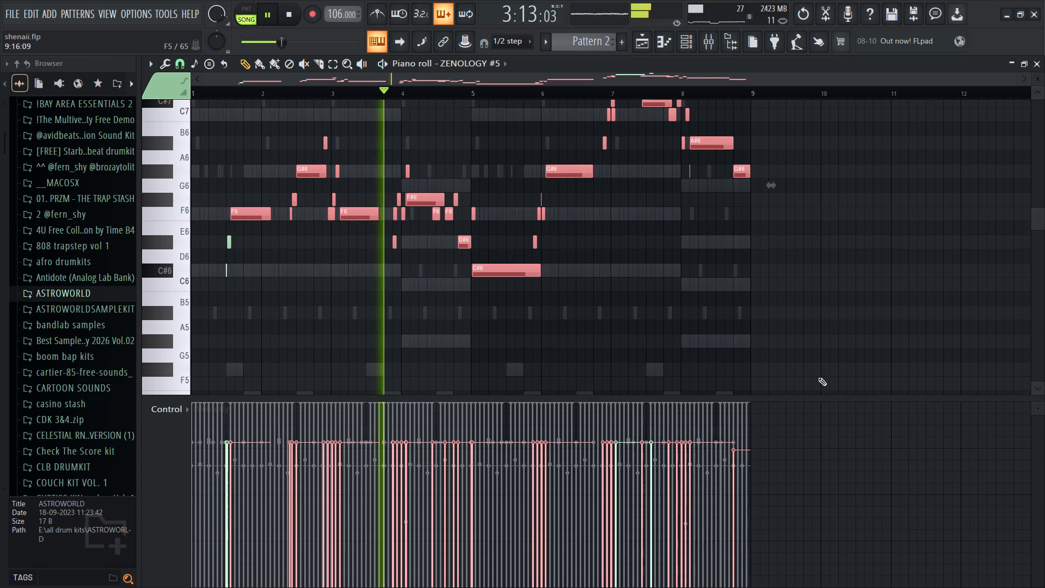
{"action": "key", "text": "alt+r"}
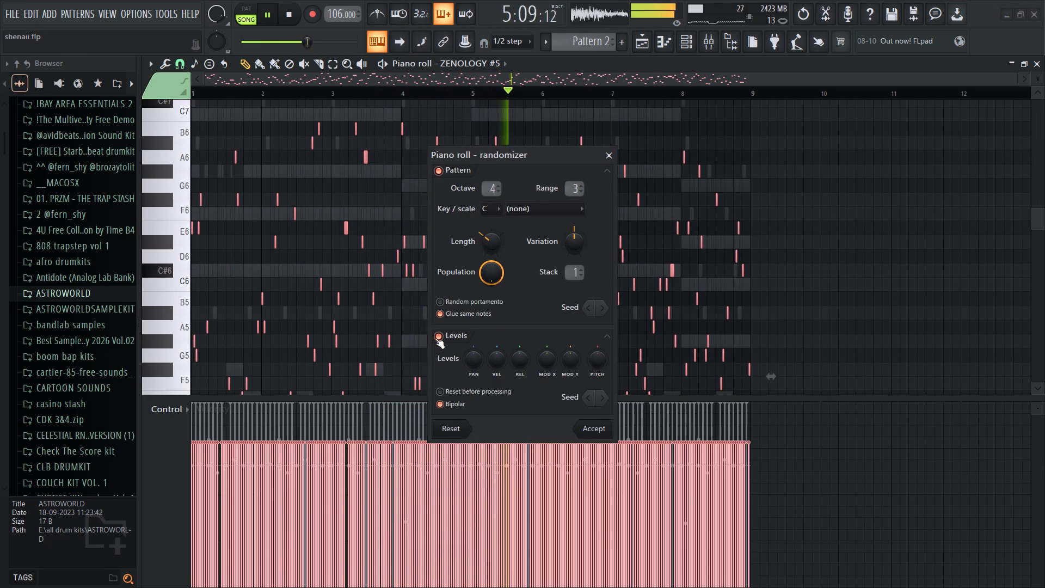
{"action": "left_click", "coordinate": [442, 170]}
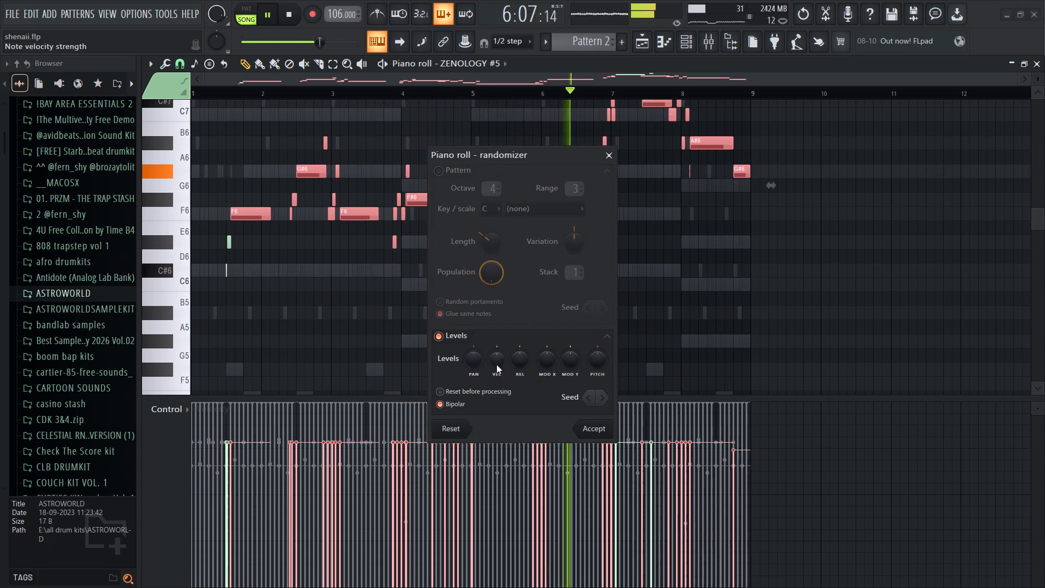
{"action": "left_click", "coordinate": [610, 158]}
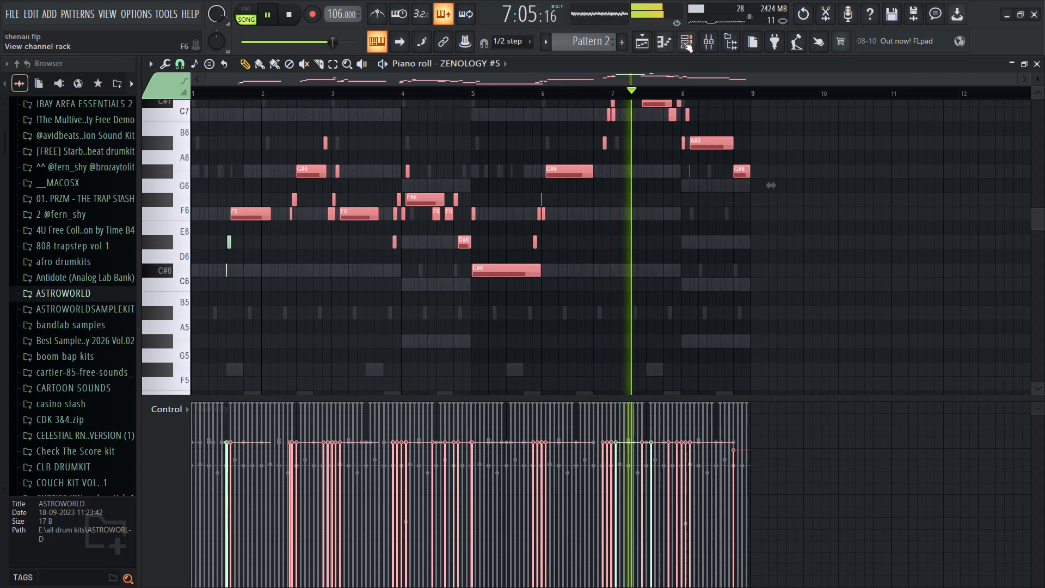
Bring the channel rack back into view.
{"action": "left_click", "coordinate": [684, 41]}
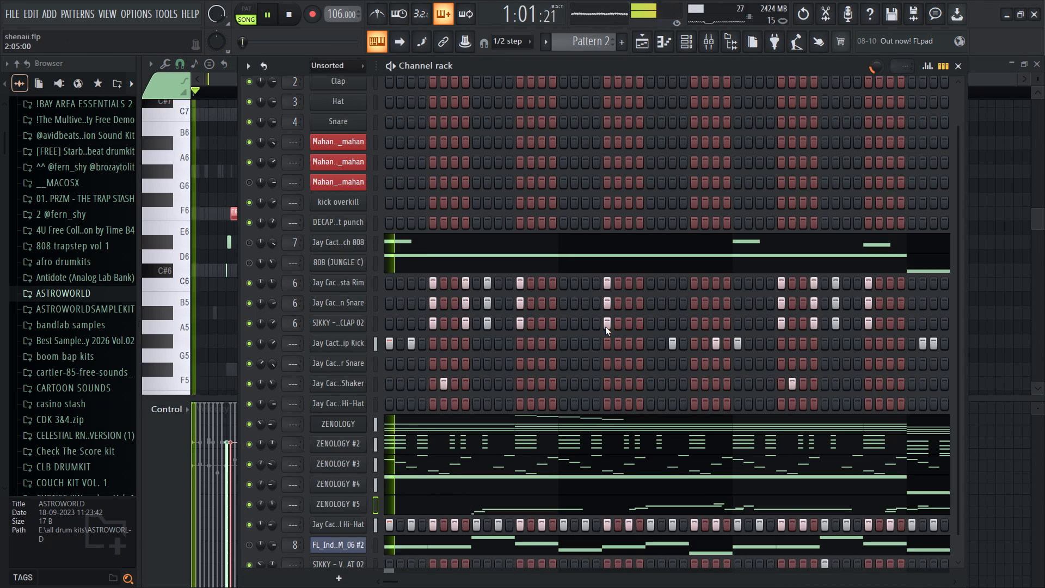
Save the shenaii project and stop the song playback.
{"action": "key", "text": "ctrl+s"}
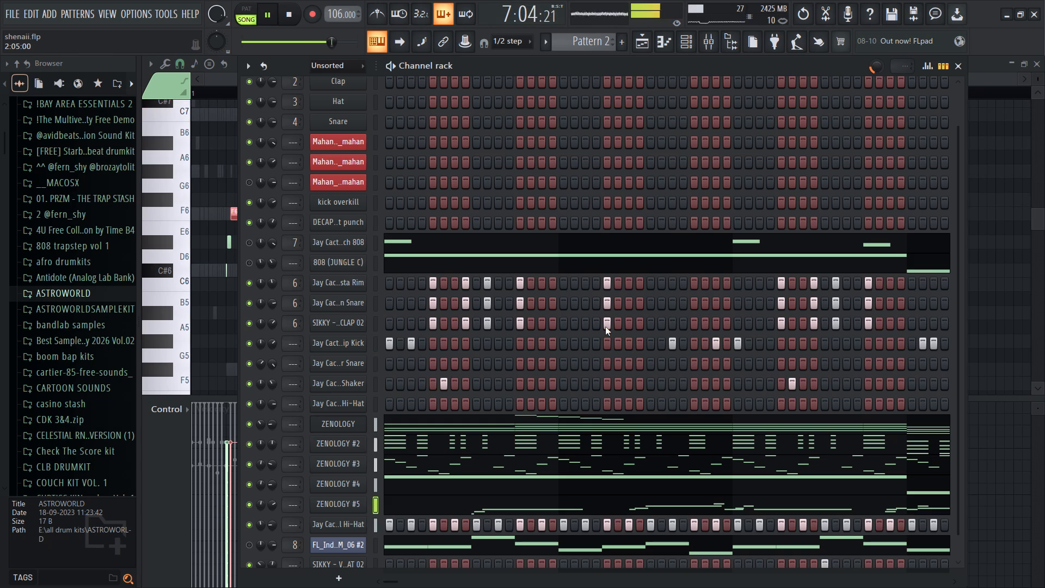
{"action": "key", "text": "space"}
Close FL Studio.
{"action": "left_click", "coordinate": [1038, 11]}
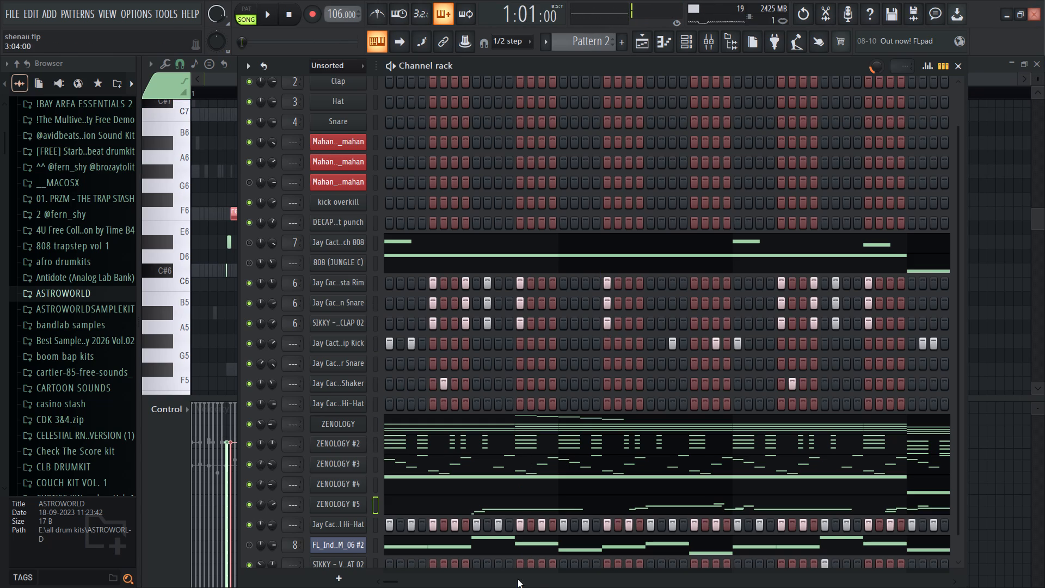
In the Brave browser, resume the YouTube video "They Made A Pad For FL STUDIO?!?".
{"action": "left_click", "coordinate": [94, 7]}
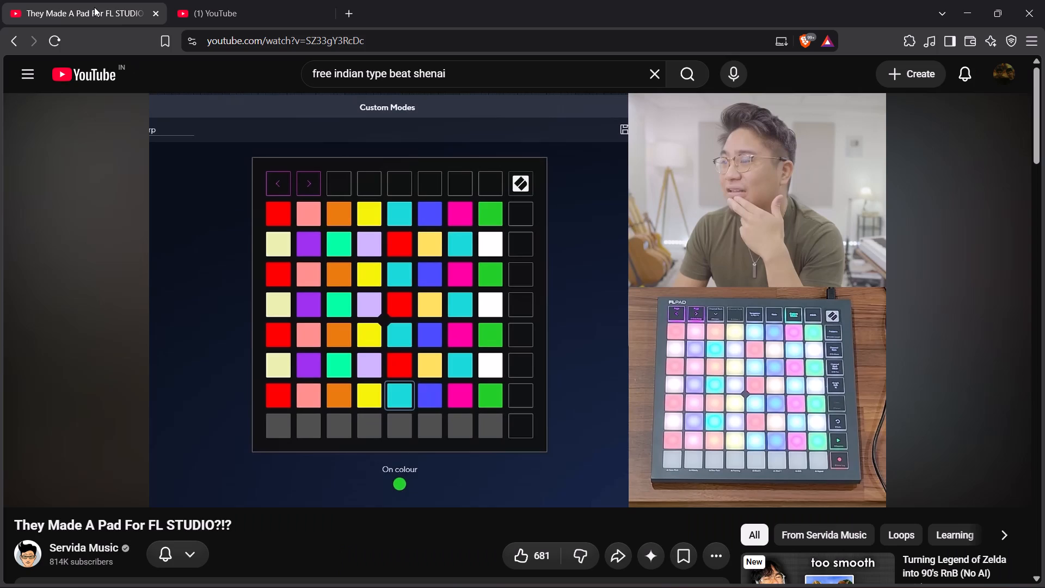
{"action": "left_click", "coordinate": [254, 171]}
Close the YouTube home page tab and open a new empty tab in its place.
{"action": "left_click", "coordinate": [271, 19]}
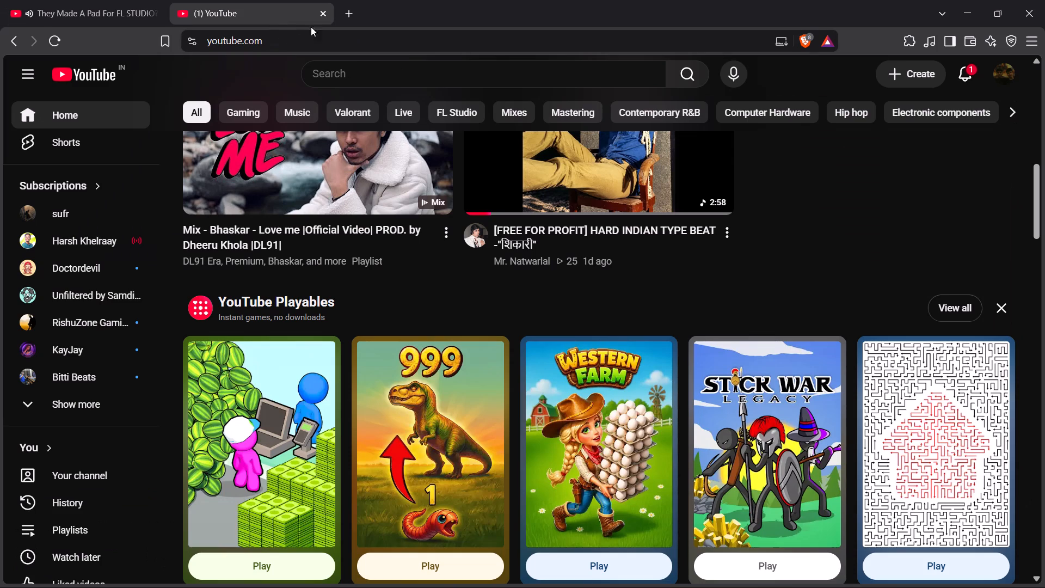
{"action": "left_click", "coordinate": [325, 15]}
{"action": "left_click", "coordinate": [183, 2]}
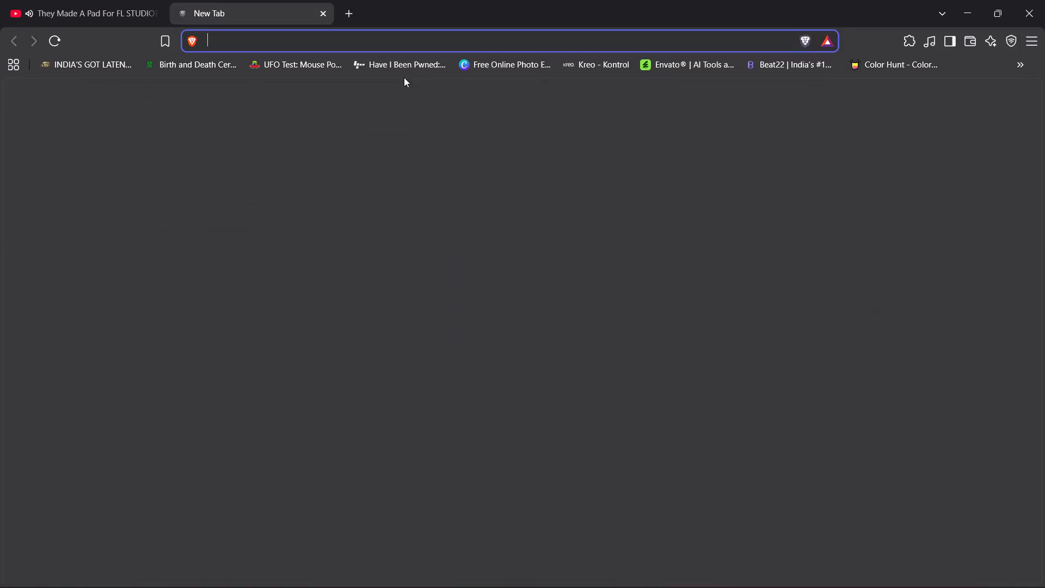
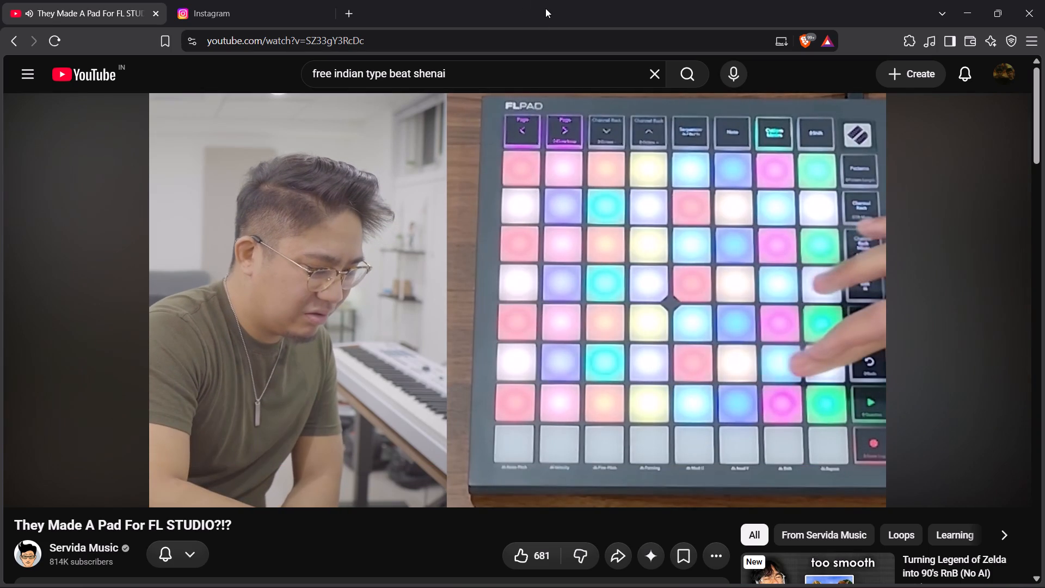
Pause the YouTube video "They Made A Pad For FL STUDIO?!?".
{"action": "left_click", "coordinate": [491, 194]}
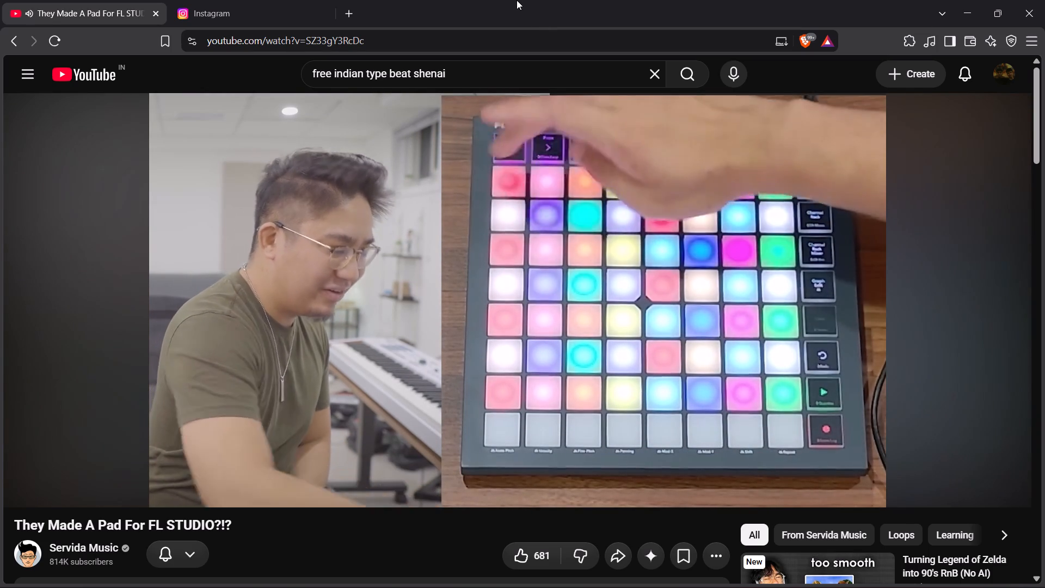
{"action": "left_click", "coordinate": [309, 1]}
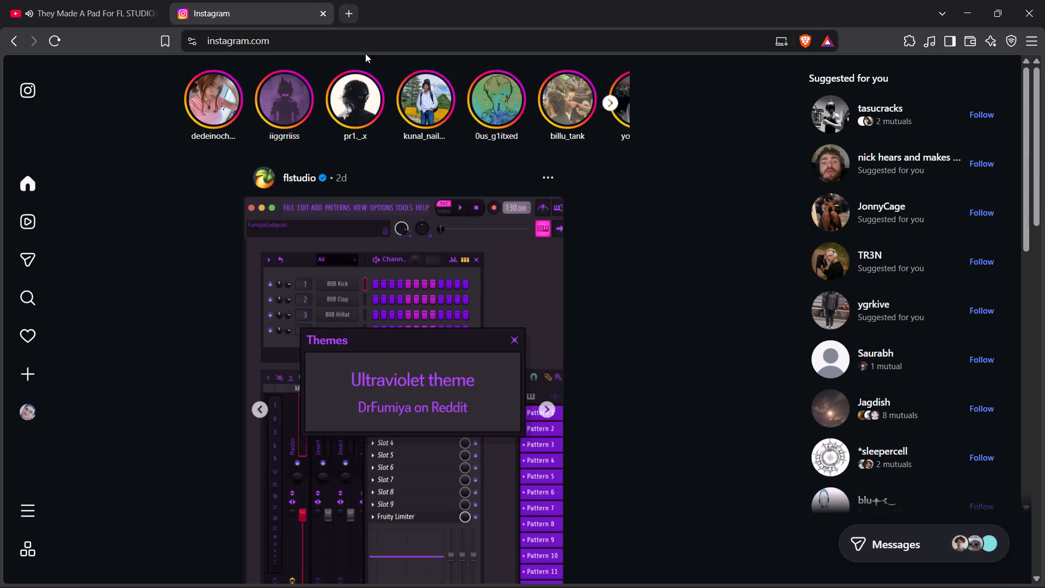
{"action": "left_click", "coordinate": [82, 0]}
{"action": "left_click", "coordinate": [267, 155]}
{"action": "left_click", "coordinate": [271, 0]}
{"action": "left_click", "coordinate": [215, 91]}
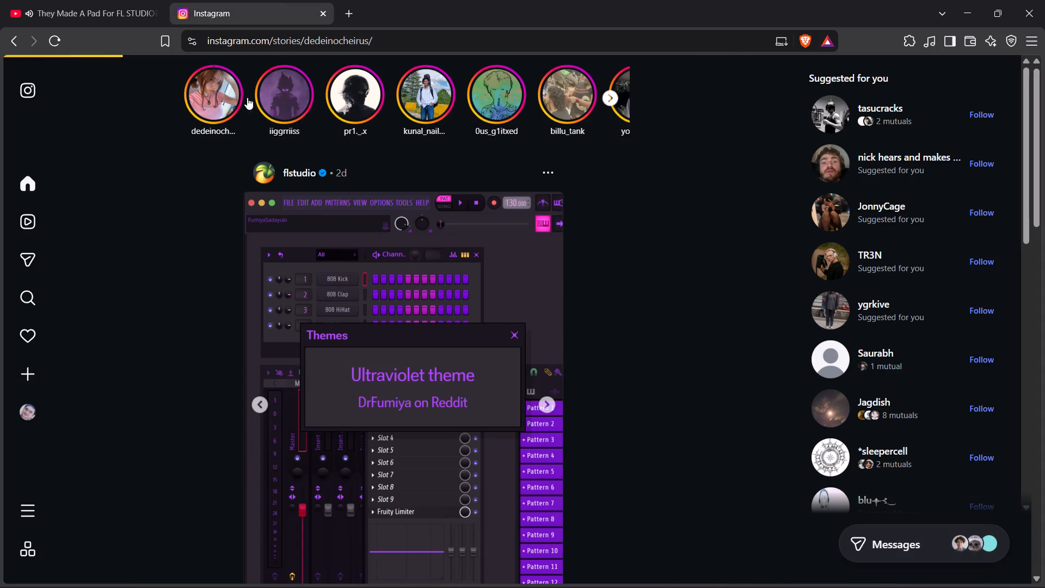
{"action": "left_click", "coordinate": [673, 321]}
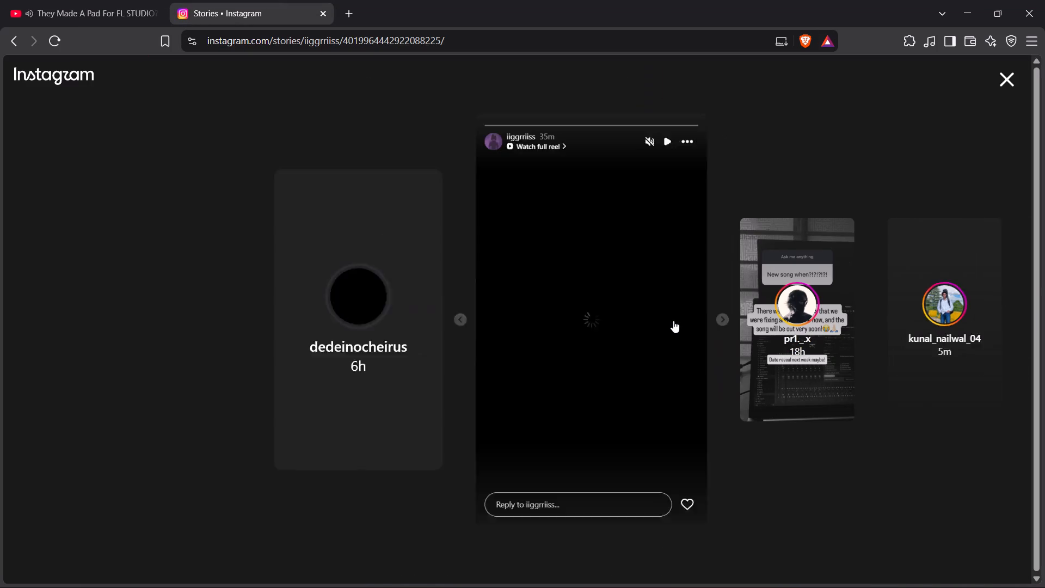
{"action": "left_click", "coordinate": [689, 310]}
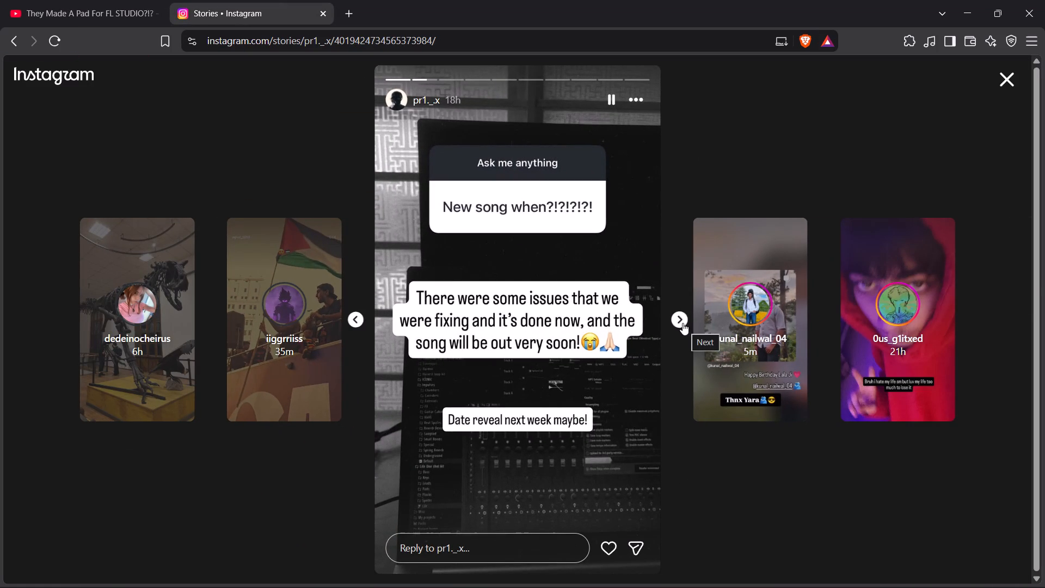
{"action": "left_click", "coordinate": [681, 321]}
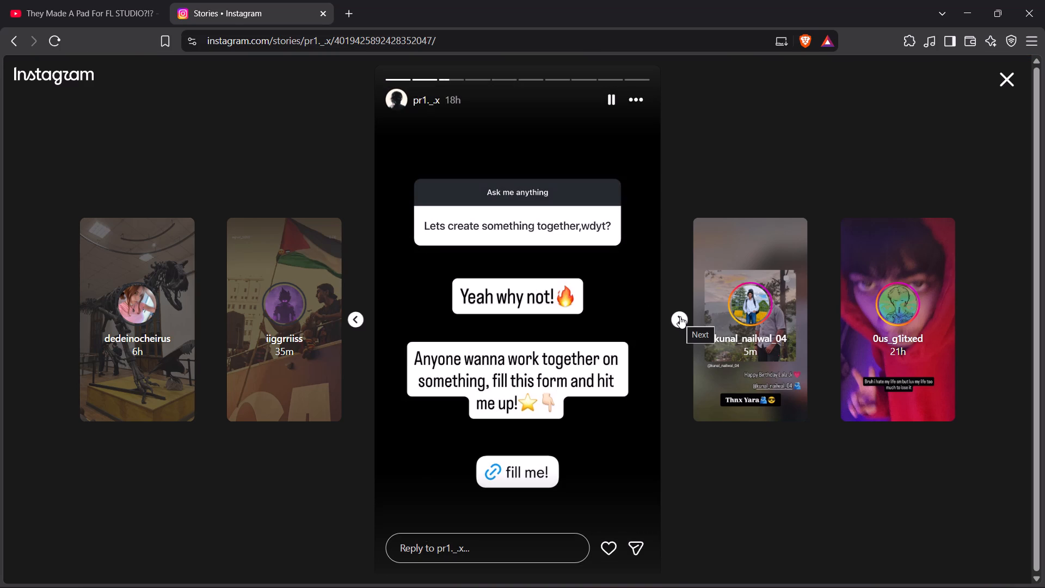
Pause PR1X's collaboration story and open its "fill me!" link.
{"action": "left_click", "coordinate": [615, 98]}
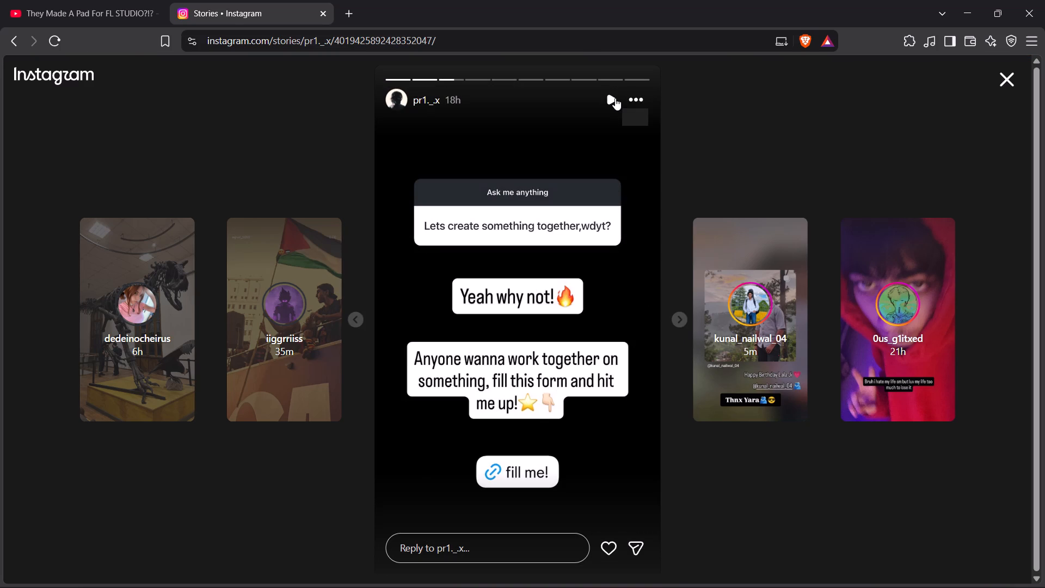
{"action": "left_click", "coordinate": [521, 482]}
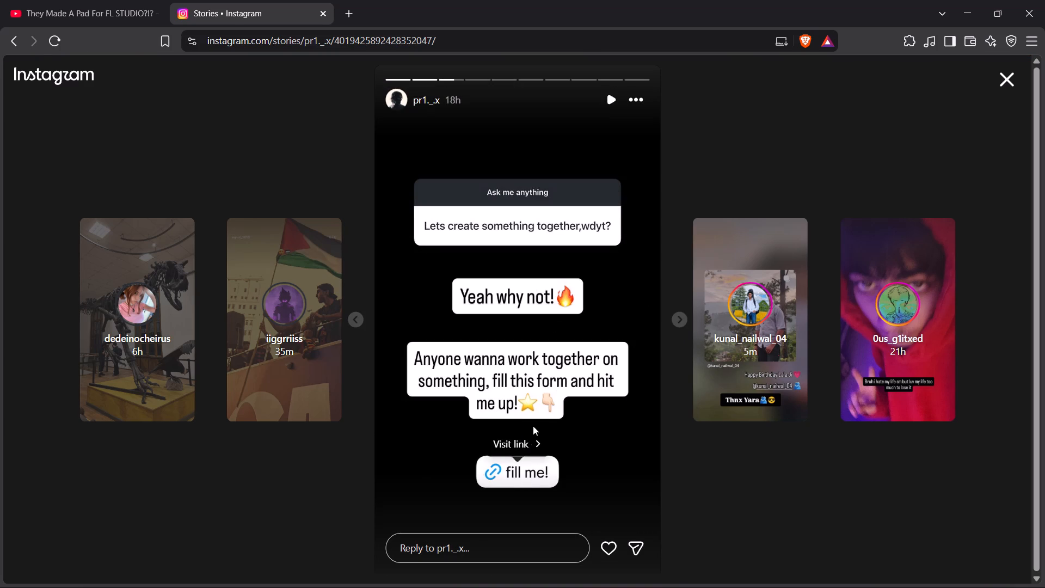
{"action": "left_click", "coordinate": [526, 435]}
Return to the Instagram stories, advance to PR1X's next answer and open its "PR1X Beat Vault" link.
{"action": "left_click", "coordinate": [335, 0]}
{"action": "left_click", "coordinate": [677, 316]}
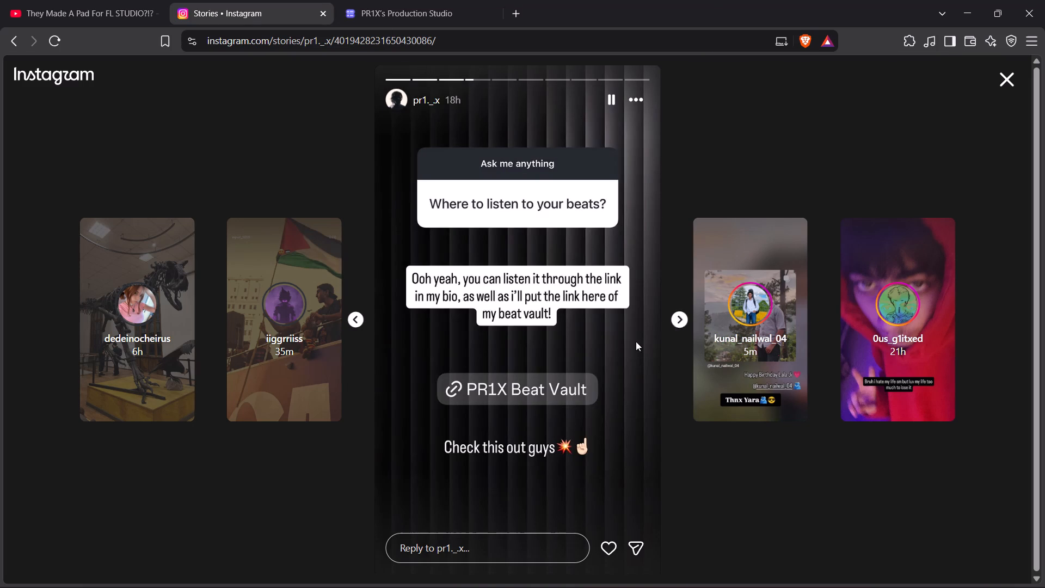
{"action": "left_click", "coordinate": [509, 390]}
{"action": "left_click", "coordinate": [507, 366]}
{"action": "left_click", "coordinate": [274, 0]}
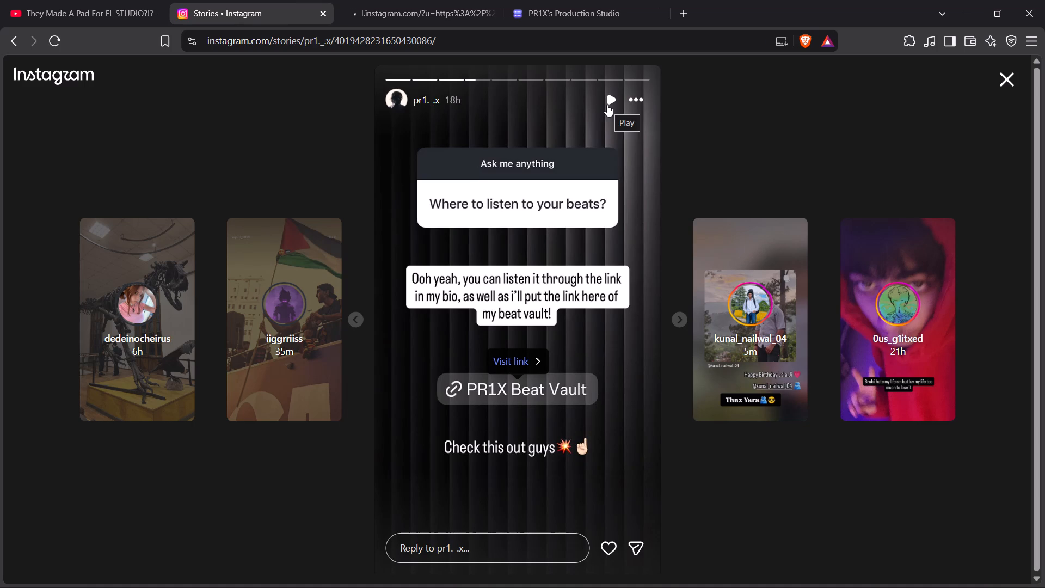
Look over the PR1X's Production Studio form from its service options to the end.
{"action": "left_click", "coordinate": [401, 0]}
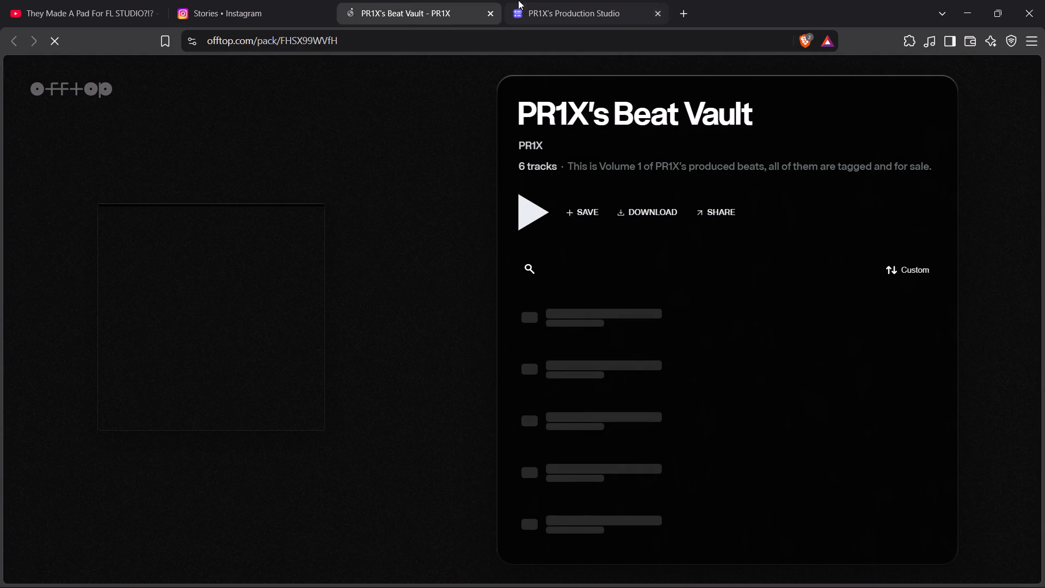
{"action": "left_click", "coordinate": [530, 0]}
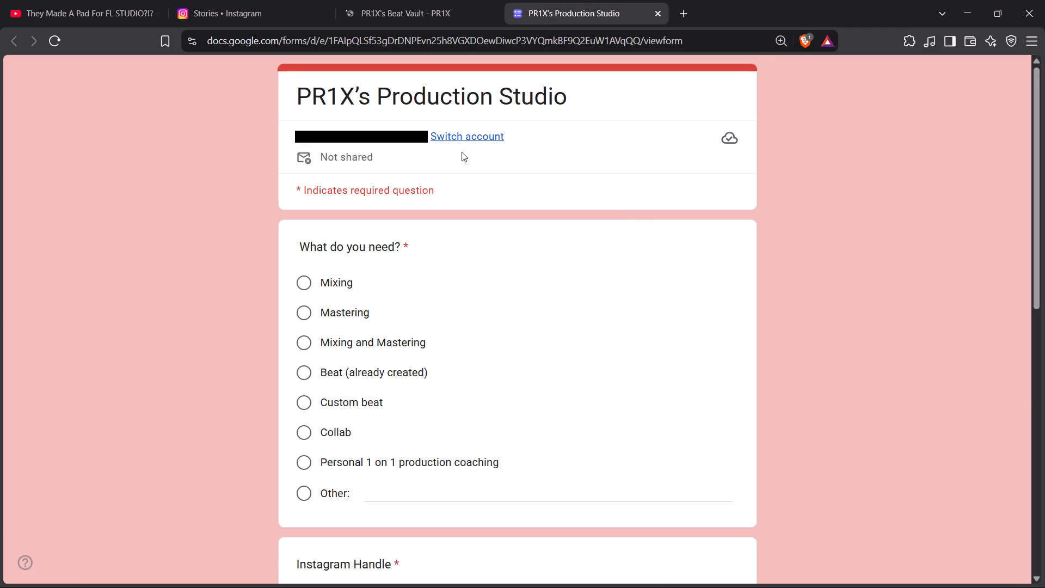
{"action": "scroll", "coordinate": [462, 152], "scroll_direction": "down", "scroll_amount": 6}
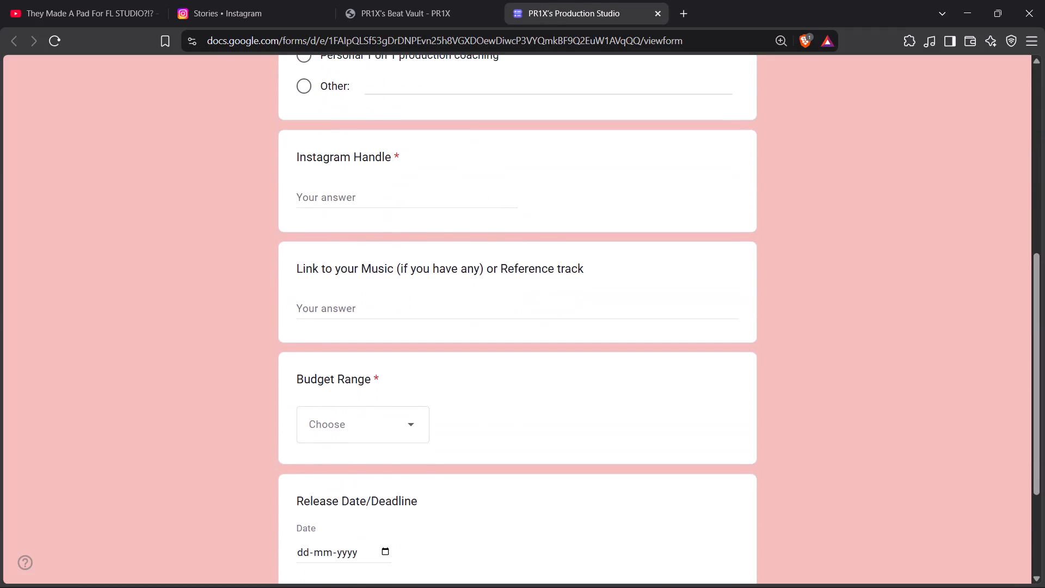
{"action": "scroll", "coordinate": [462, 152], "scroll_direction": "down", "scroll_amount": 1}
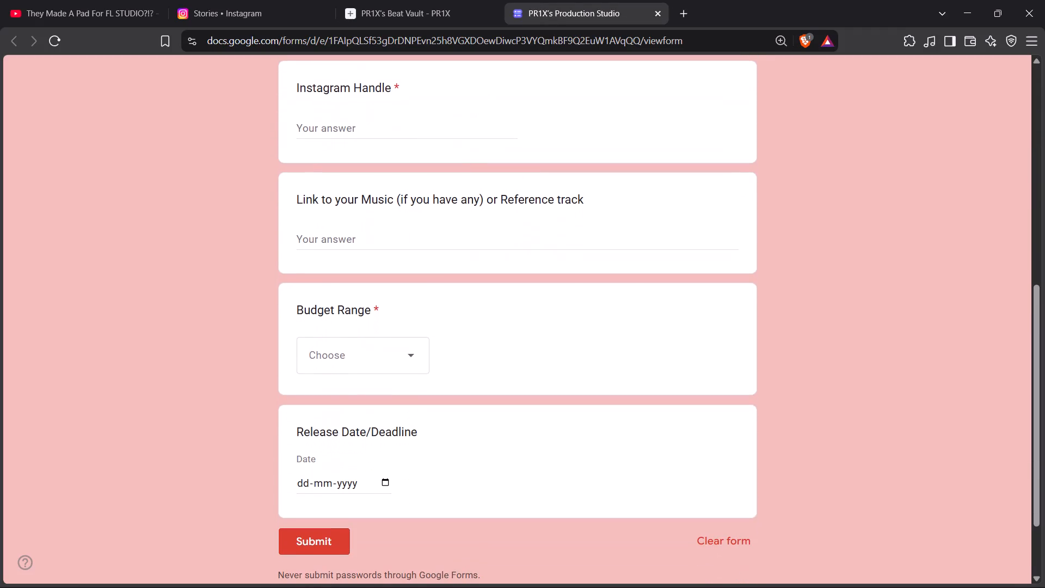
{"action": "left_click", "coordinate": [278, 0]}
{"action": "left_click", "coordinate": [672, 312]}
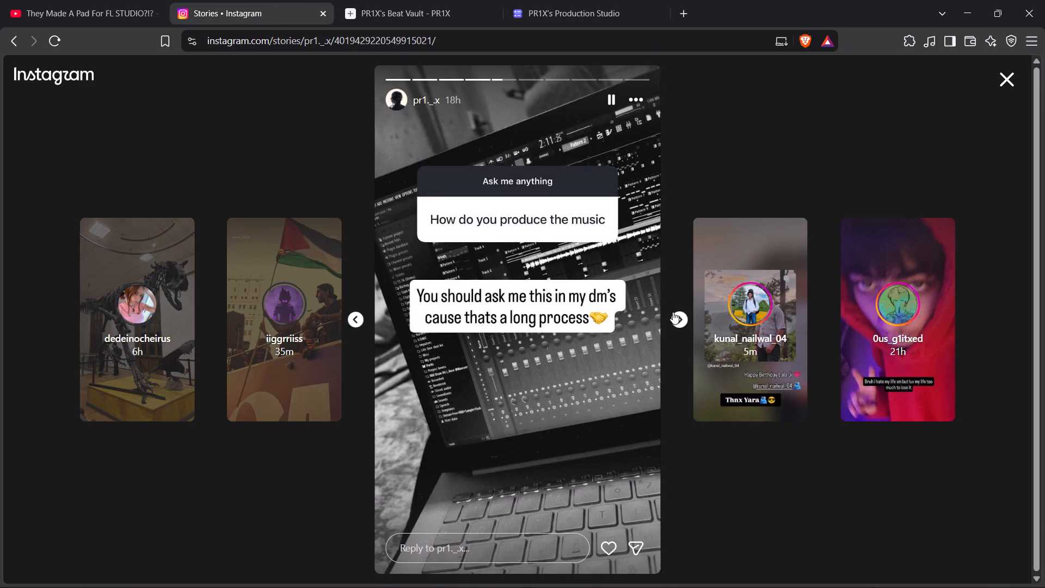
{"action": "left_click", "coordinate": [673, 312]}
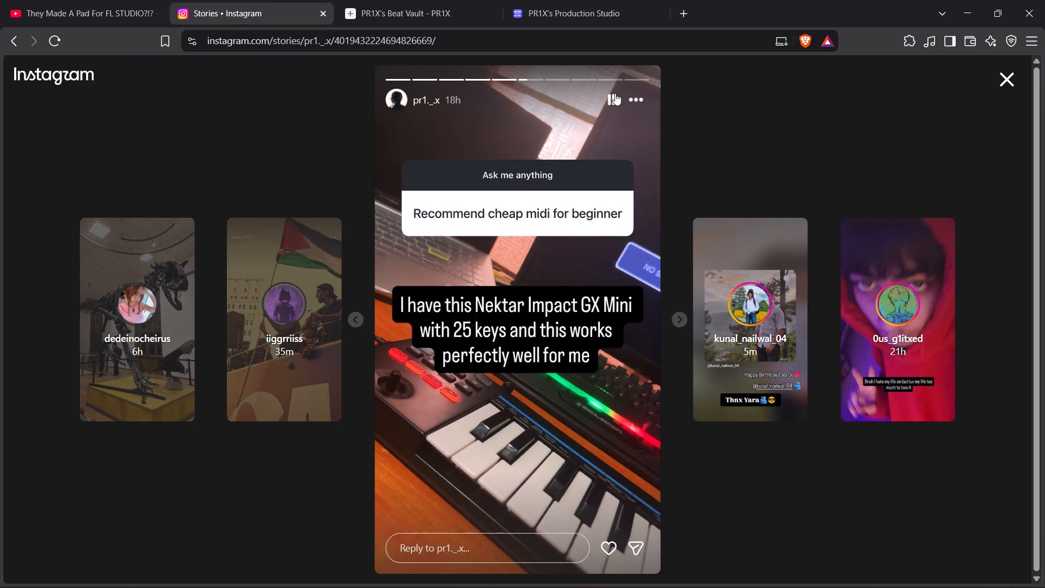
{"action": "left_click", "coordinate": [615, 93]}
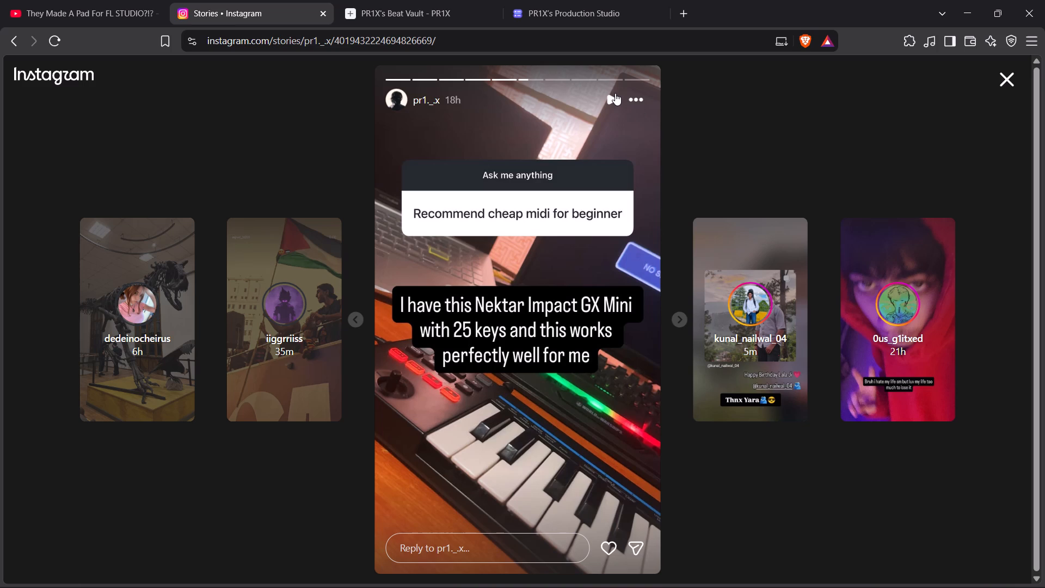
{"action": "left_click", "coordinate": [615, 93]}
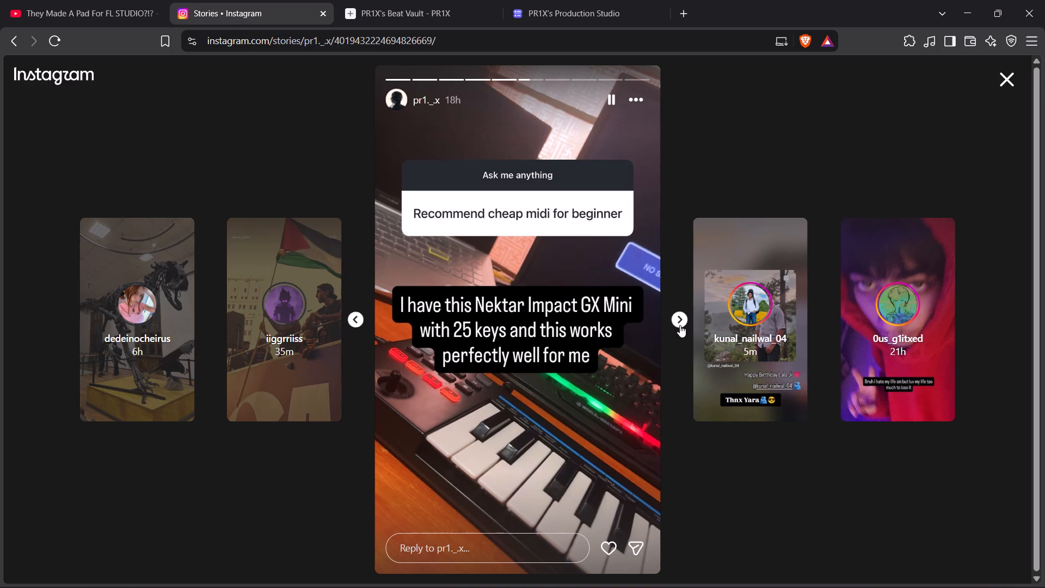
{"action": "left_click", "coordinate": [682, 320]}
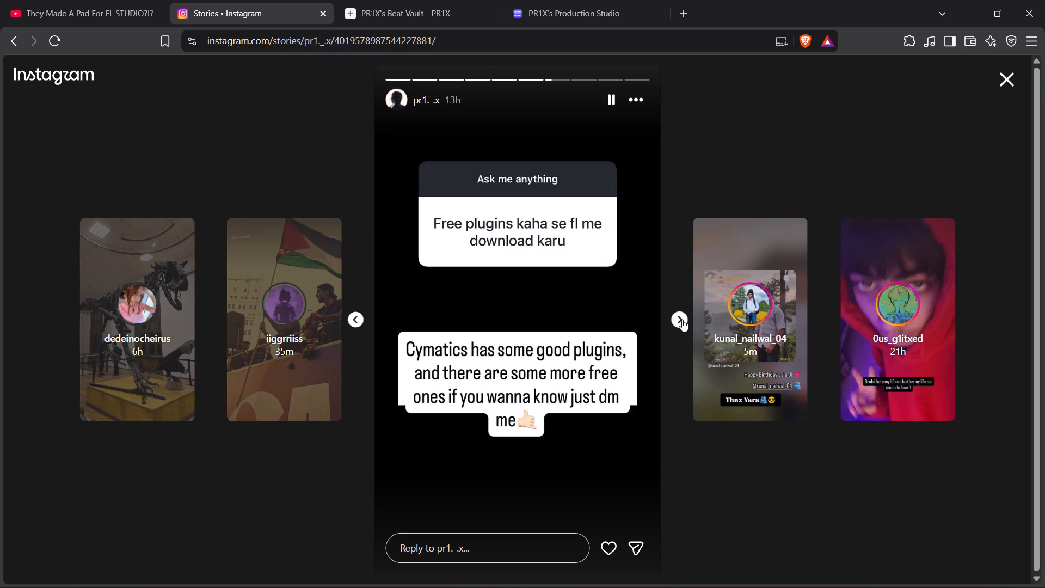
{"action": "left_click", "coordinate": [682, 320]}
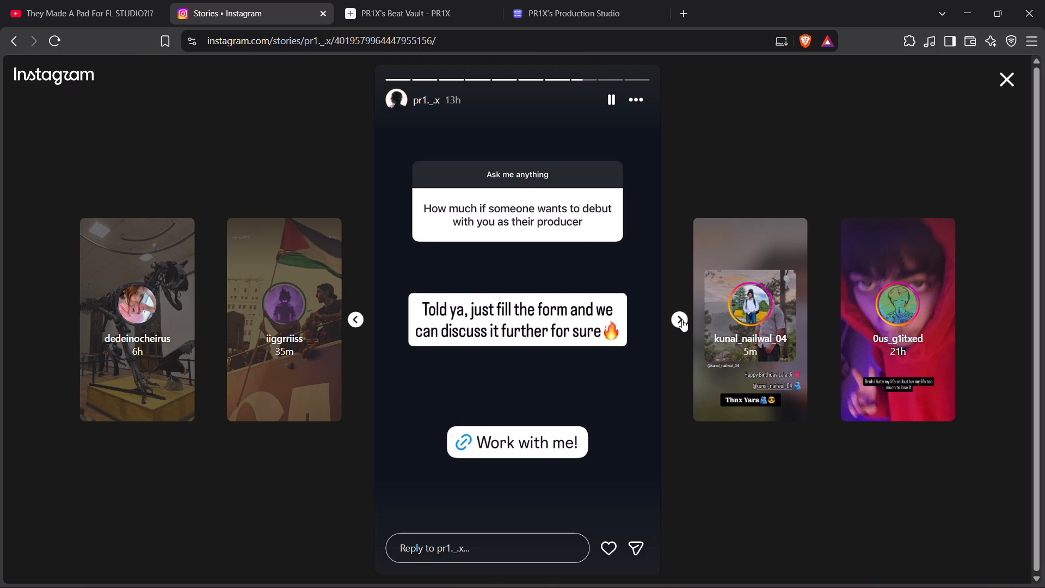
{"action": "left_click", "coordinate": [682, 320]}
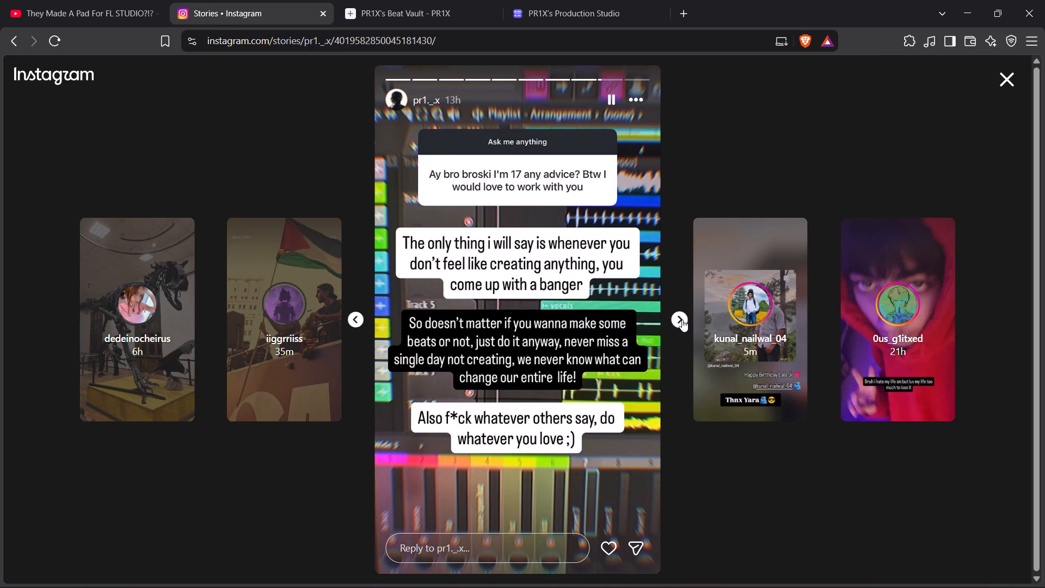
{"action": "left_click", "coordinate": [613, 95]}
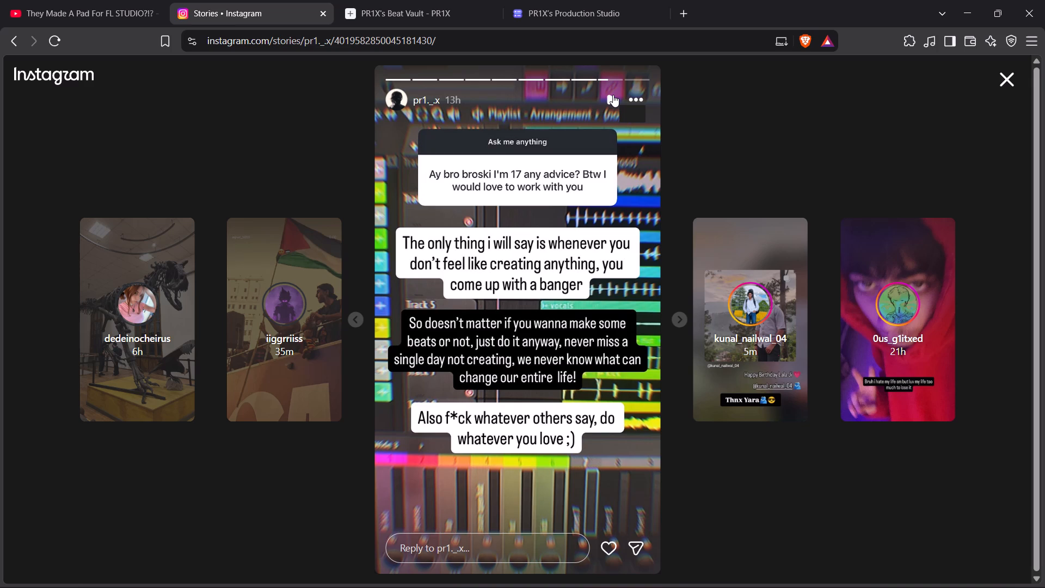
{"action": "left_click", "coordinate": [613, 95]}
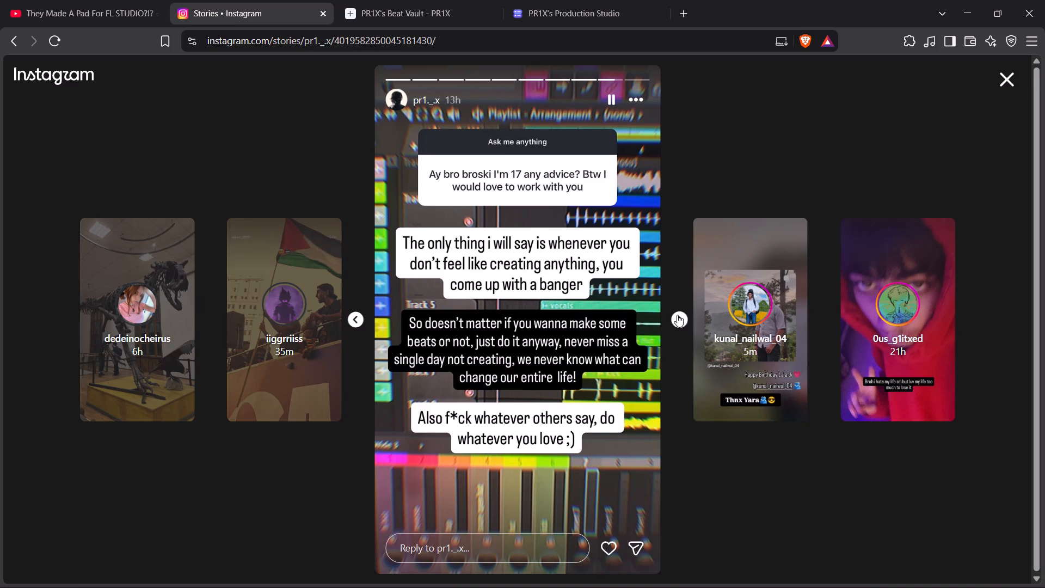
{"action": "left_click", "coordinate": [677, 316]}
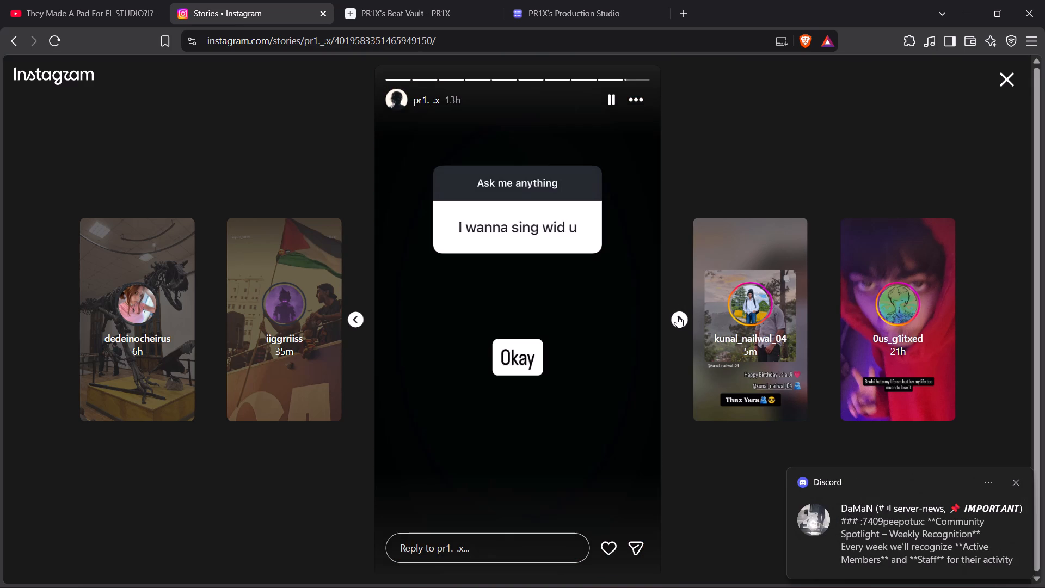
{"action": "left_click", "coordinate": [677, 316]}
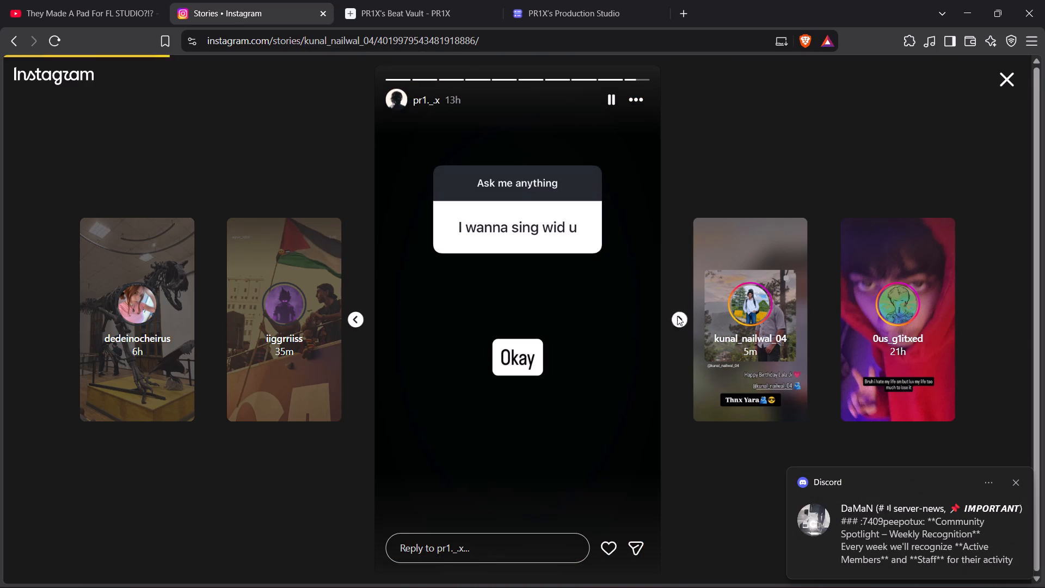
Play the track "PR1X - Antagonist" from PR1X's Beat Vault and look through its track list.
{"action": "left_click", "coordinate": [458, 0]}
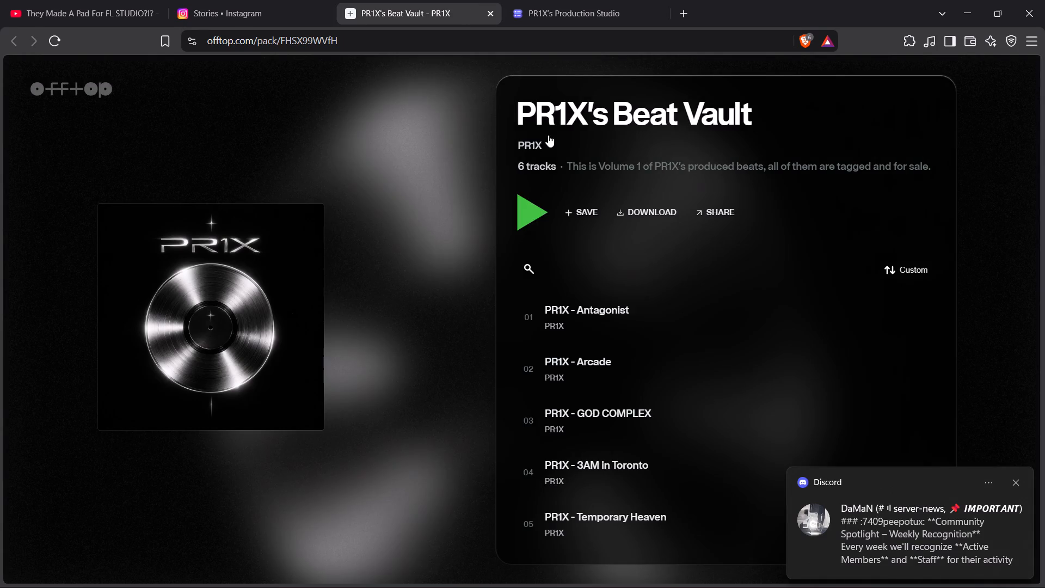
{"action": "left_click", "coordinate": [527, 313]}
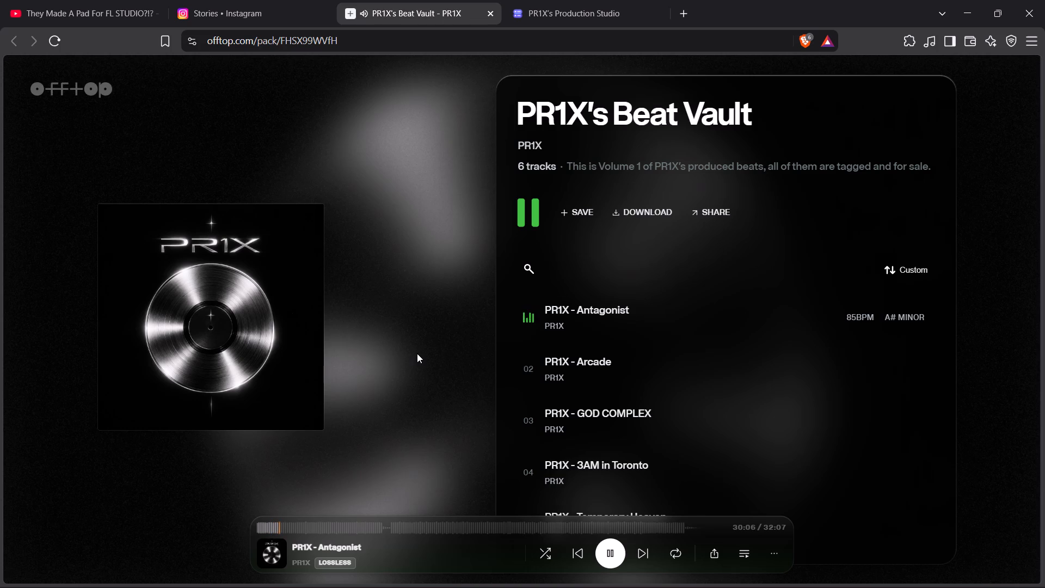
{"action": "scroll", "coordinate": [677, 386], "scroll_direction": "down", "scroll_amount": 9}
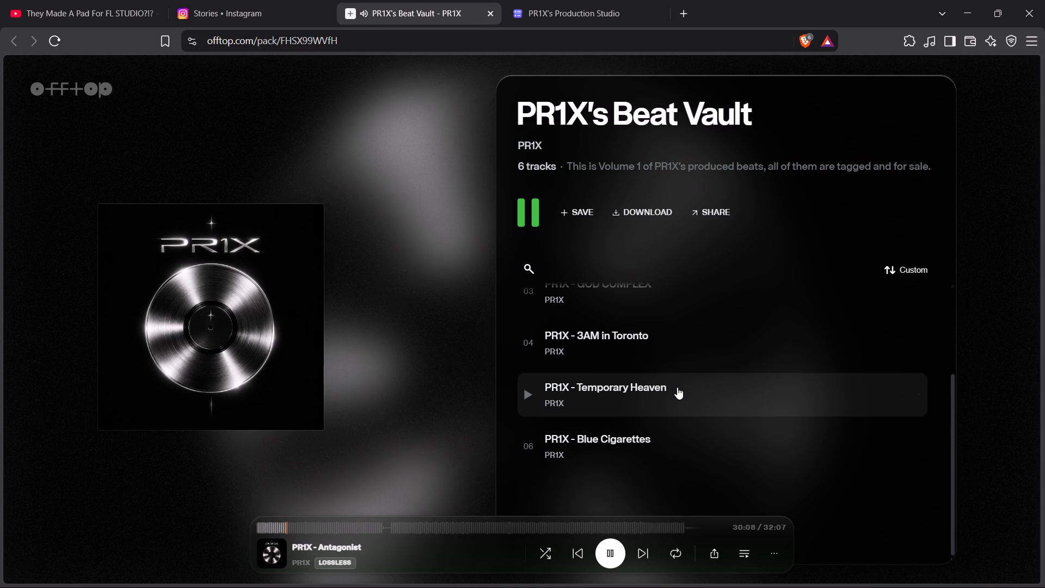
{"action": "scroll", "coordinate": [641, 430], "scroll_direction": "up", "scroll_amount": 5}
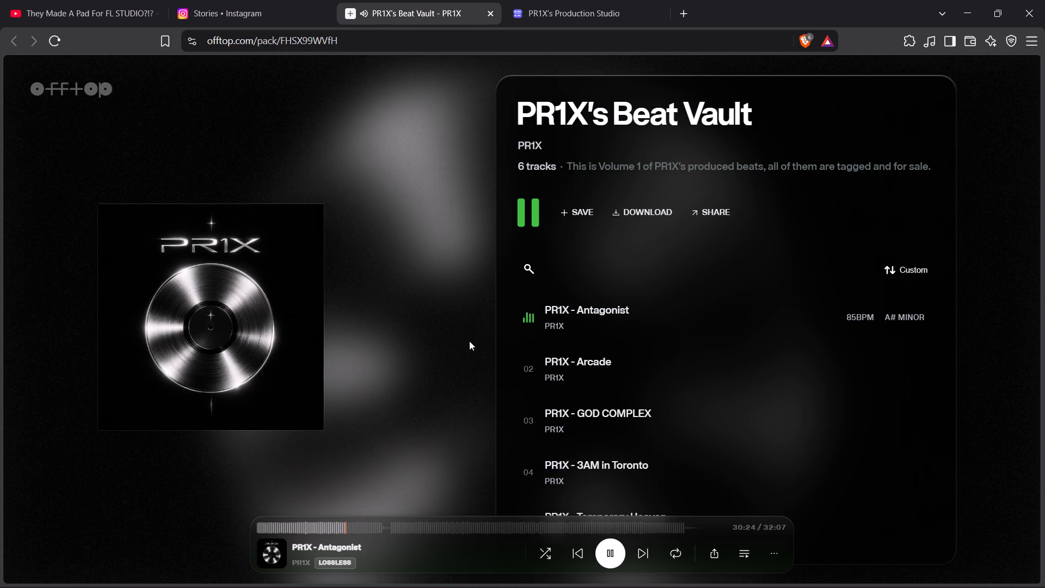
Play the track PR1X - Arcade from PR1X's Beat Vault for a listen.
{"action": "left_click", "coordinate": [530, 371]}
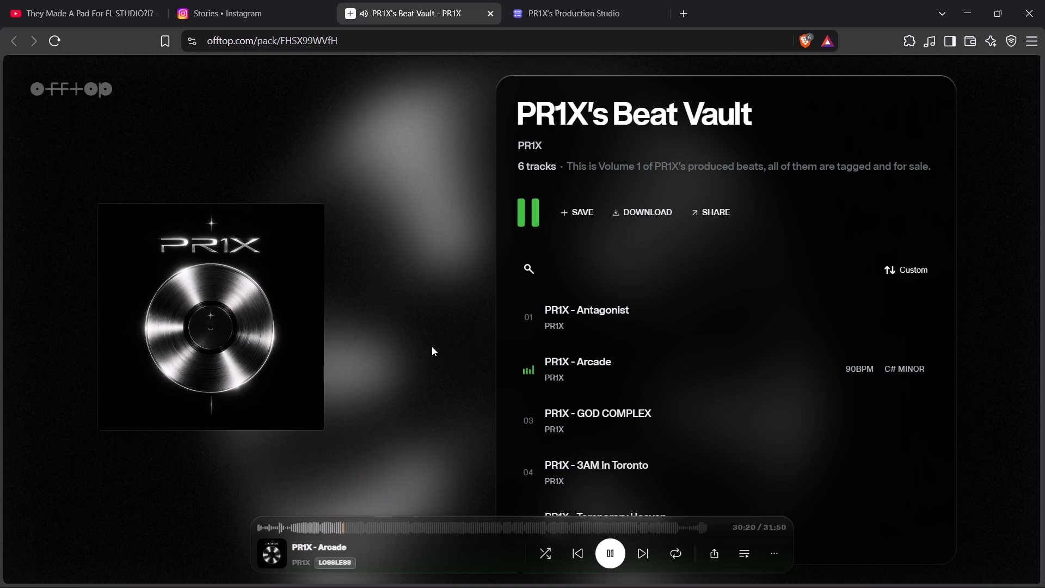
Preview PR1X - GOD COMPLEX, skipping forward through its intro to the fuller section, and pause playback after listening.
{"action": "left_click", "coordinate": [527, 424]}
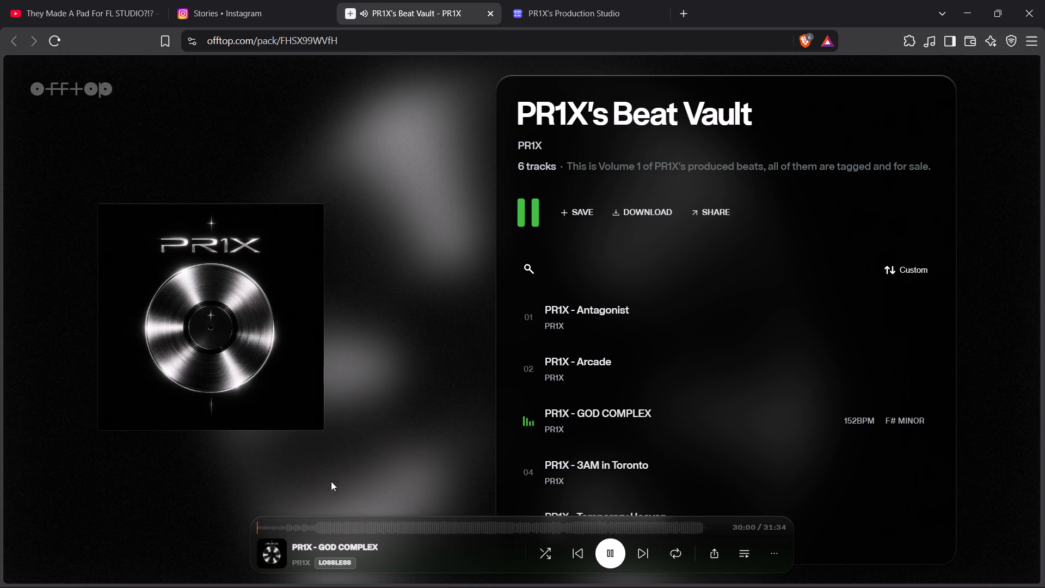
{"action": "left_click", "coordinate": [285, 529]}
{"action": "left_click", "coordinate": [298, 529]}
{"action": "left_click", "coordinate": [307, 534]}
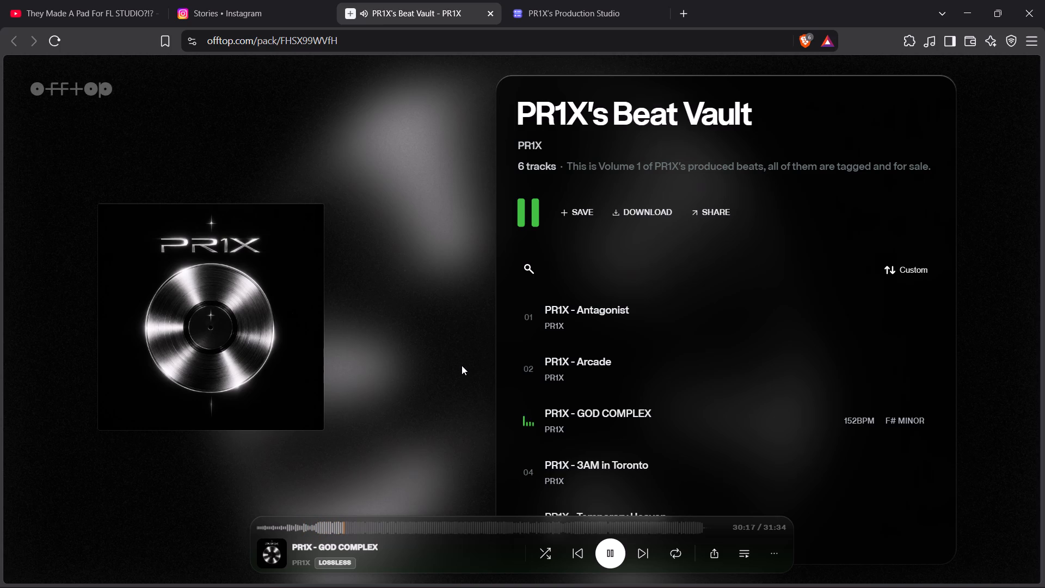
{"action": "left_click", "coordinate": [603, 558]}
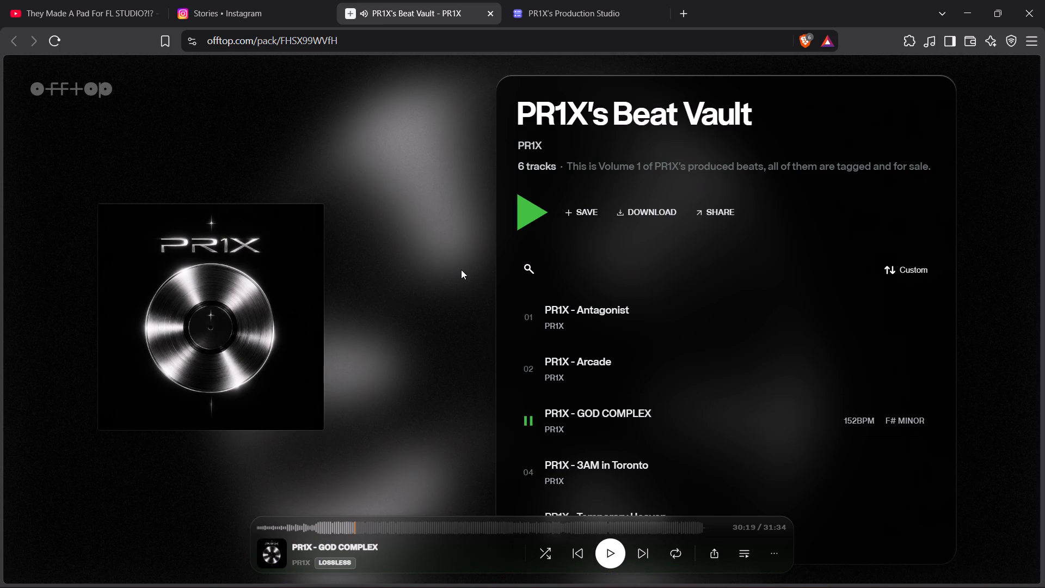